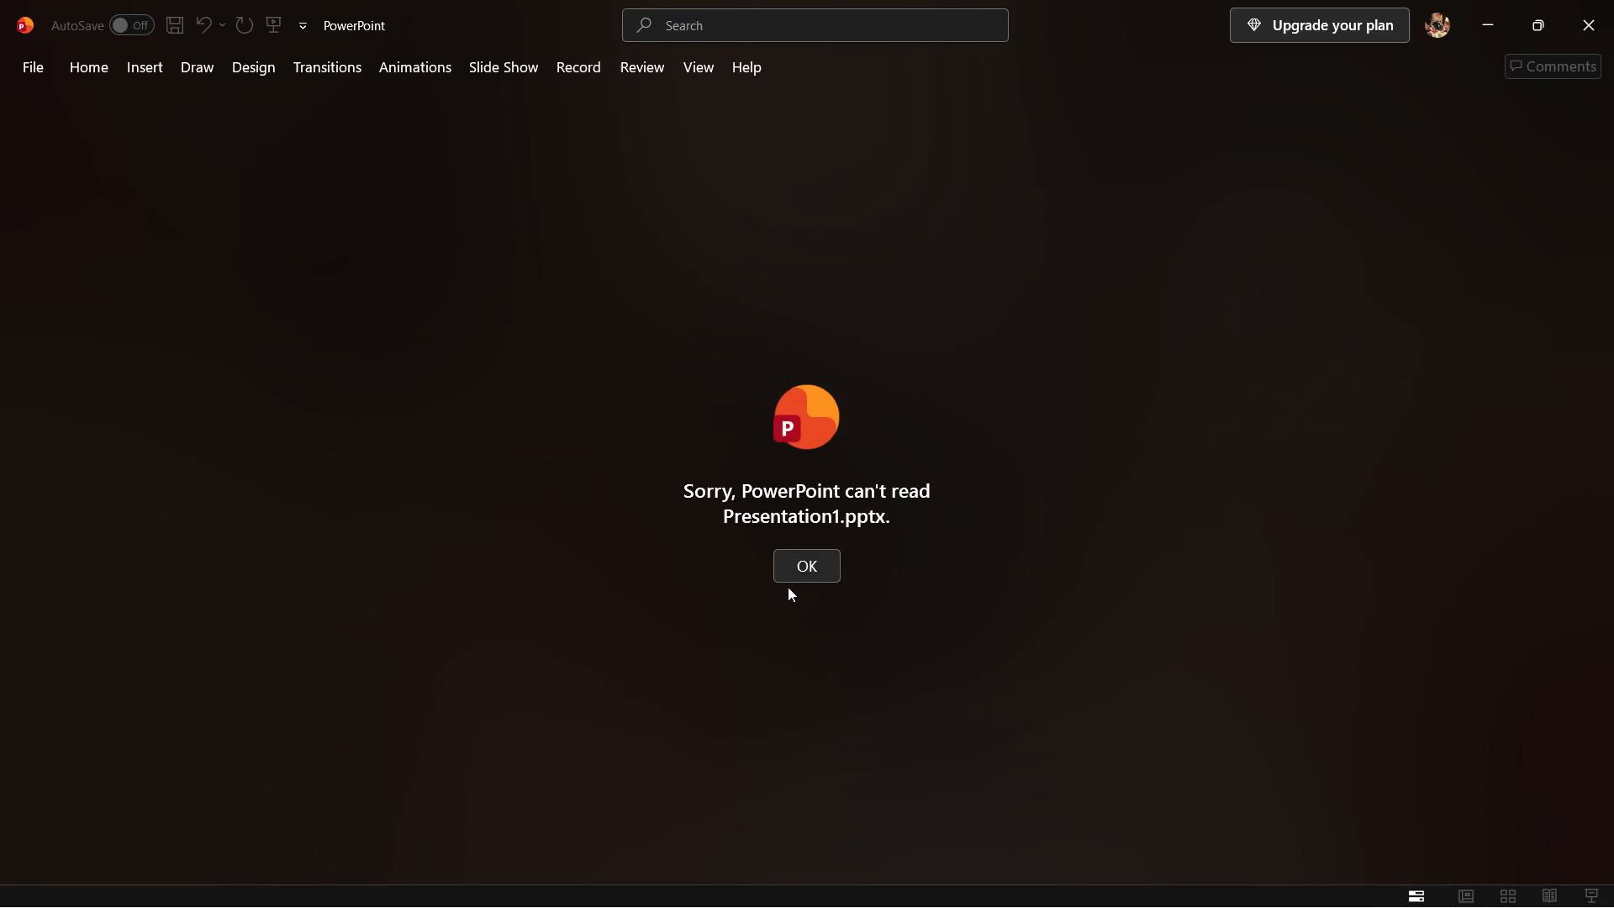
In PowerPoint, dismiss the file error and open the recent presentation Strategic Management Overview.
left_click(799, 571)
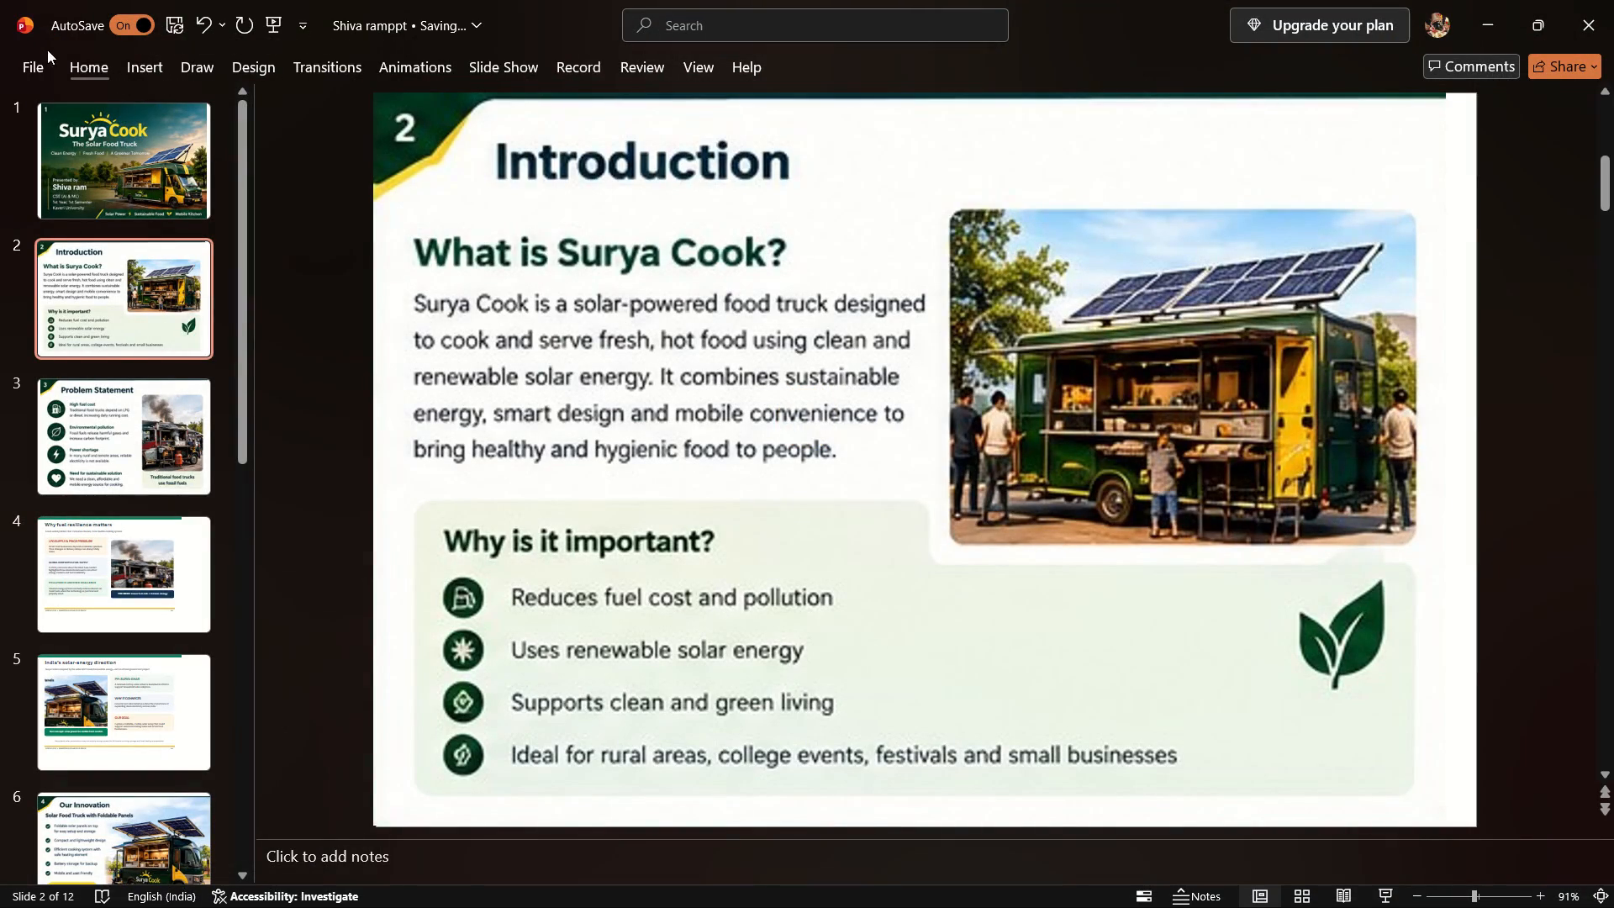
left_click(33, 59)
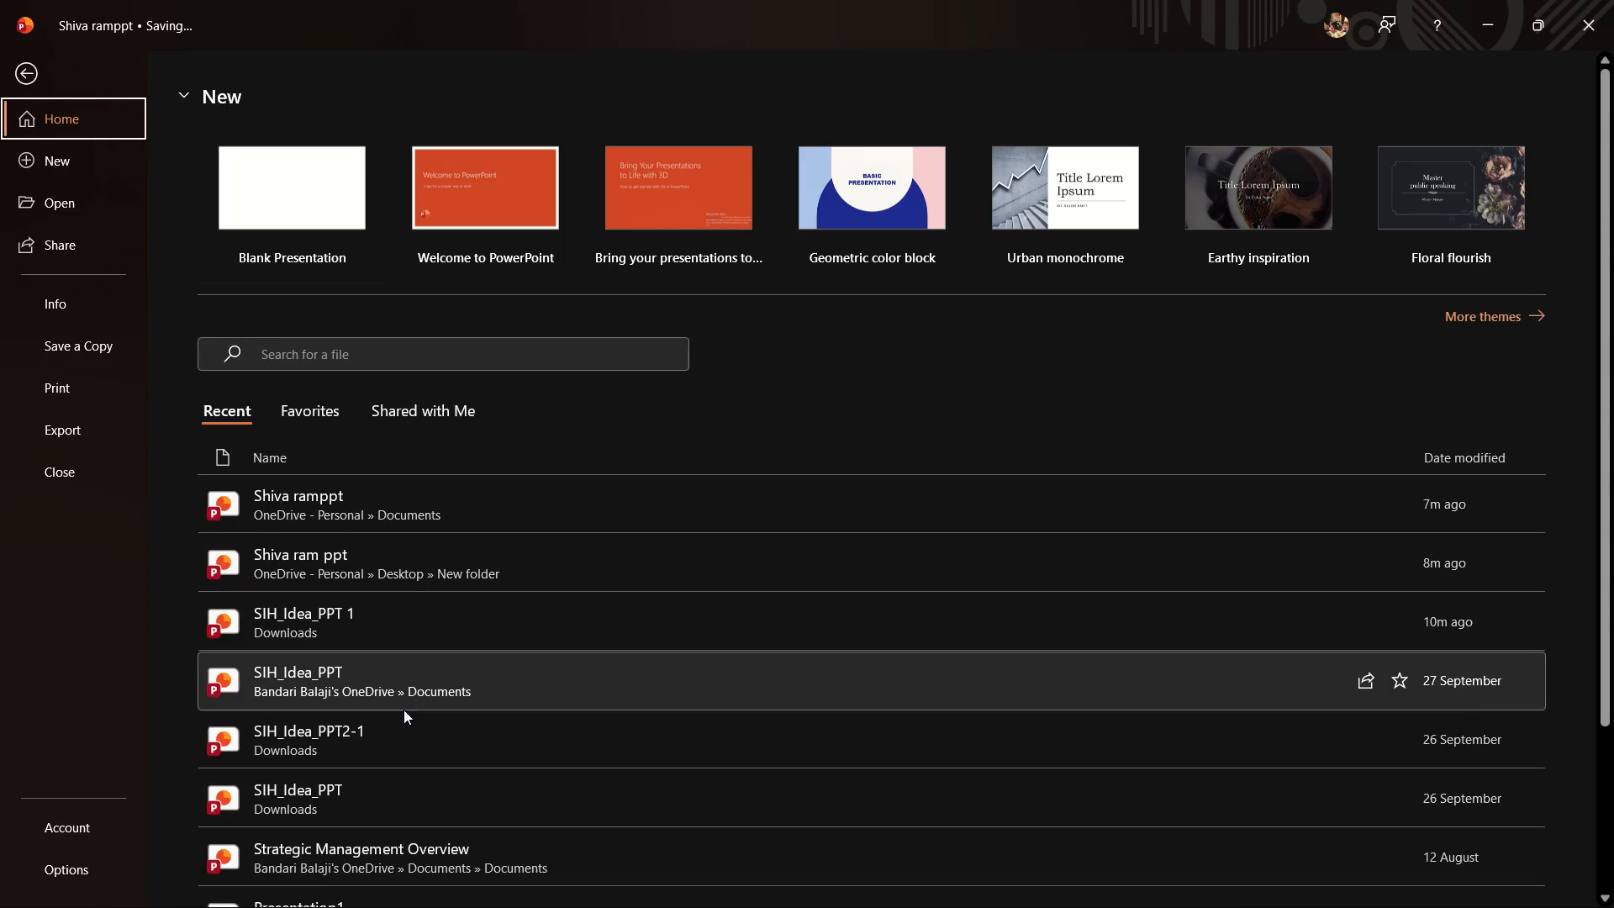
double_click(425, 876)
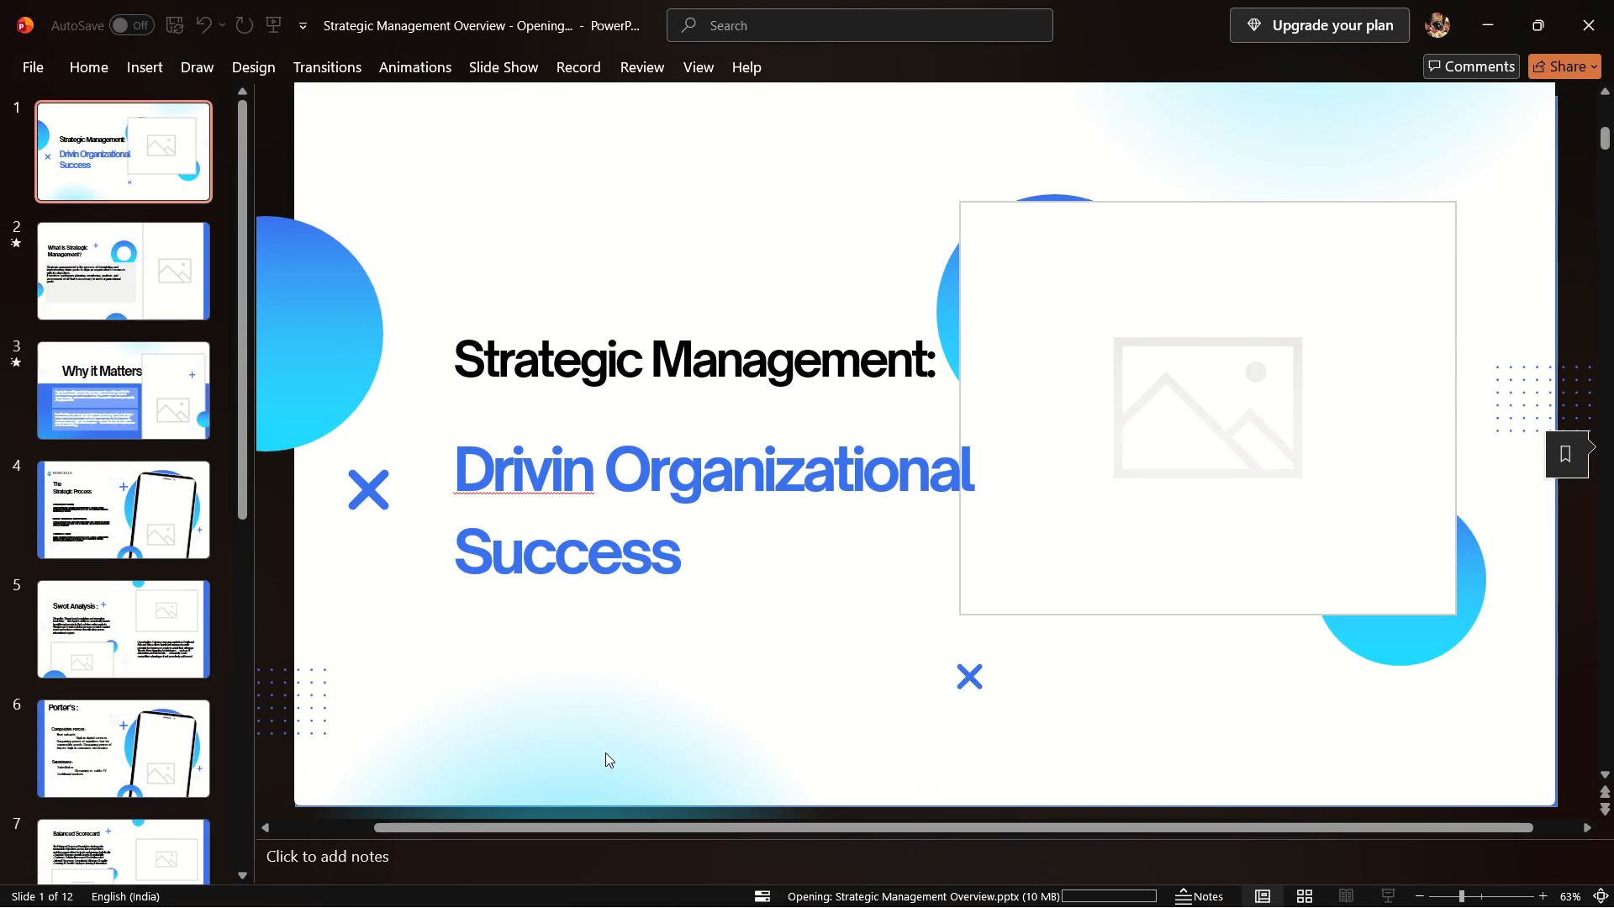
Animate the "Strategic Management:" heading on slide 1 with Float In, after trying Fade and Appear.
left_click(1246, 423)
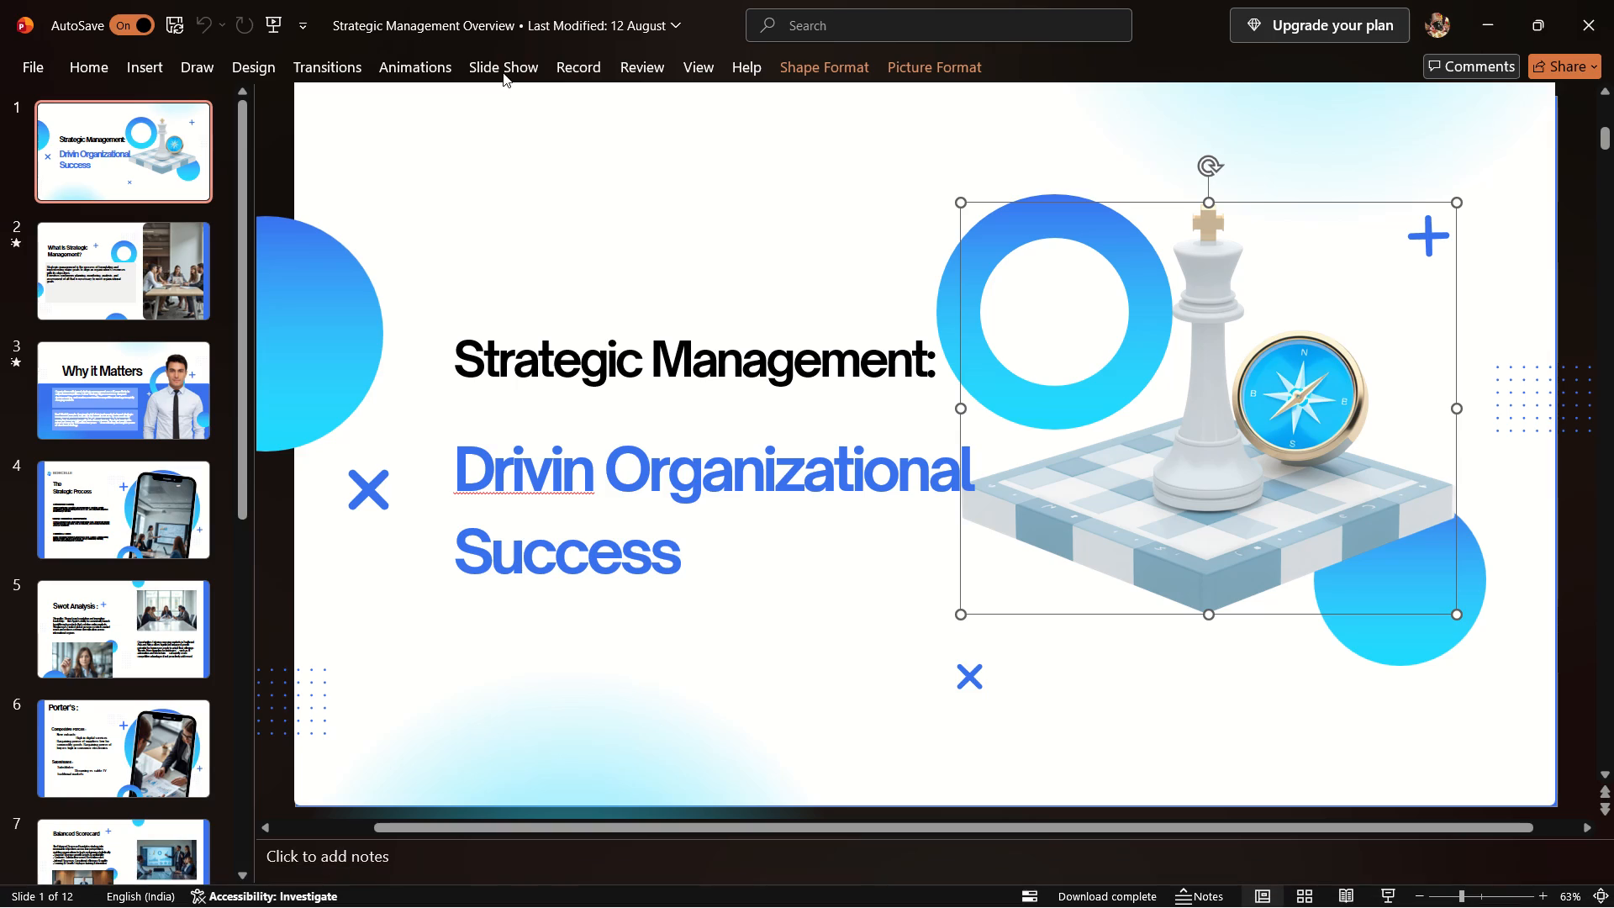
left_click(137, 187)
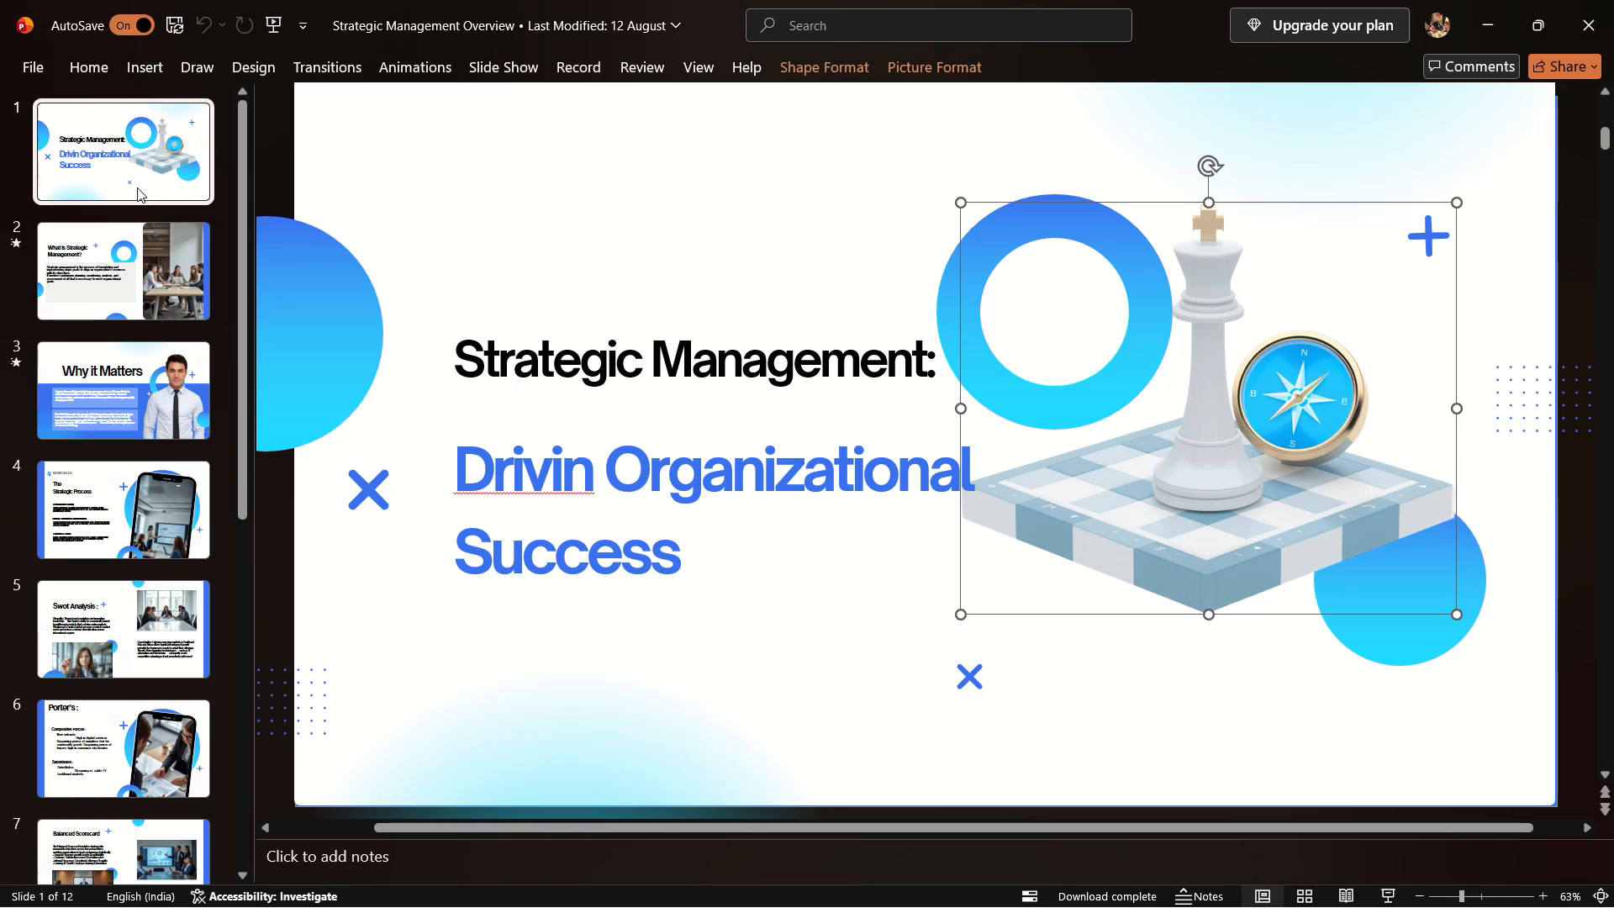
left_click(485, 336)
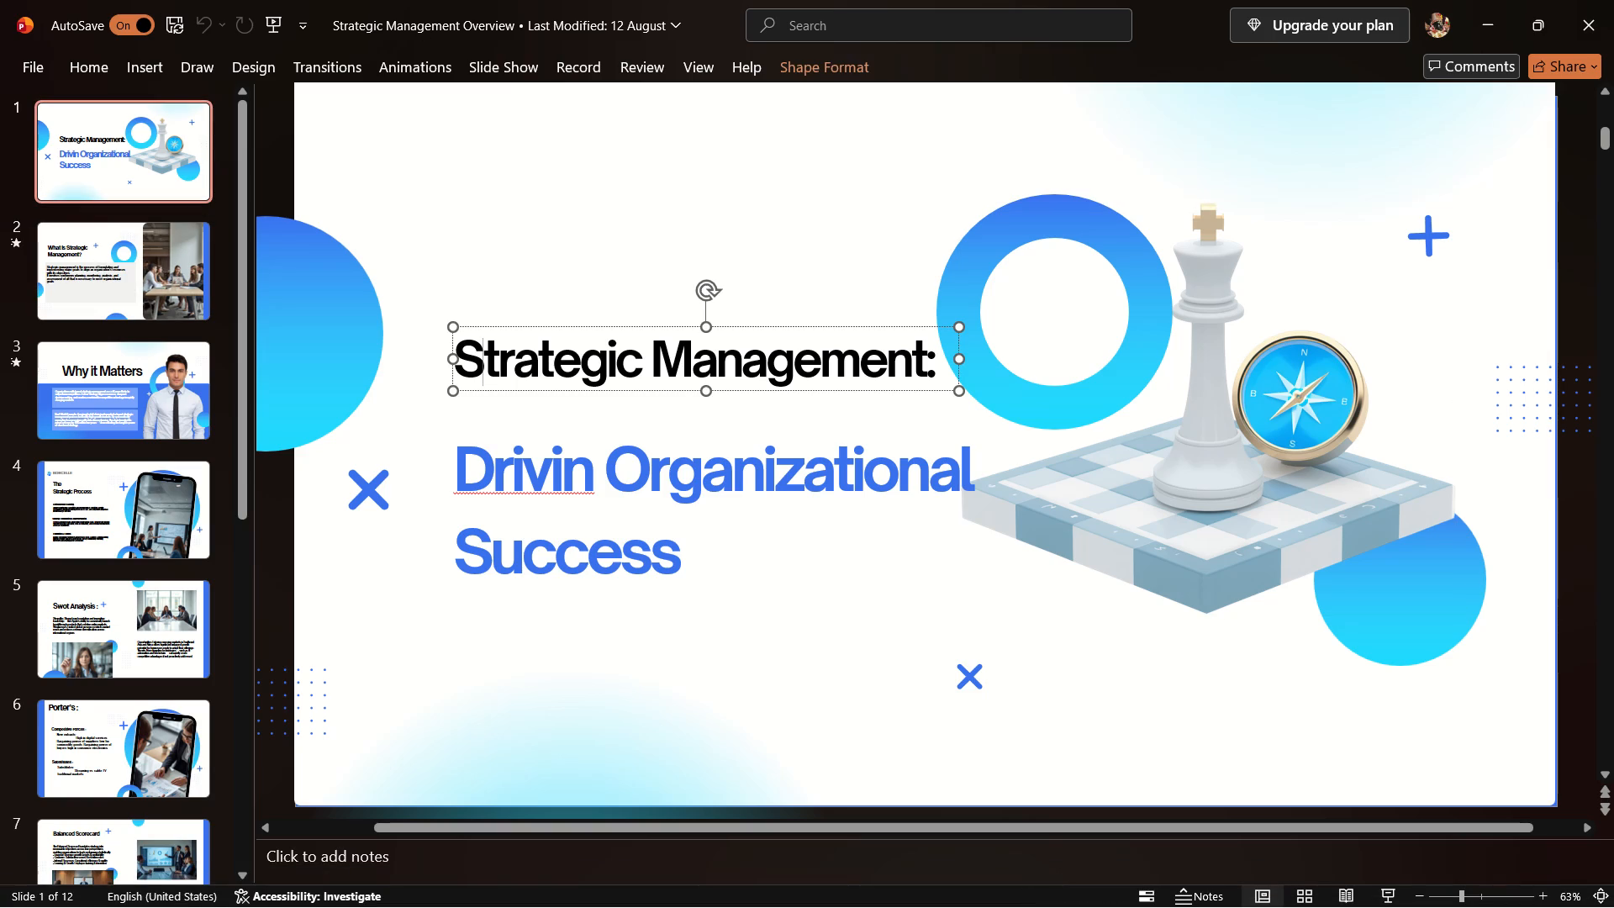
left_click_drag(931, 369, 561, 377)
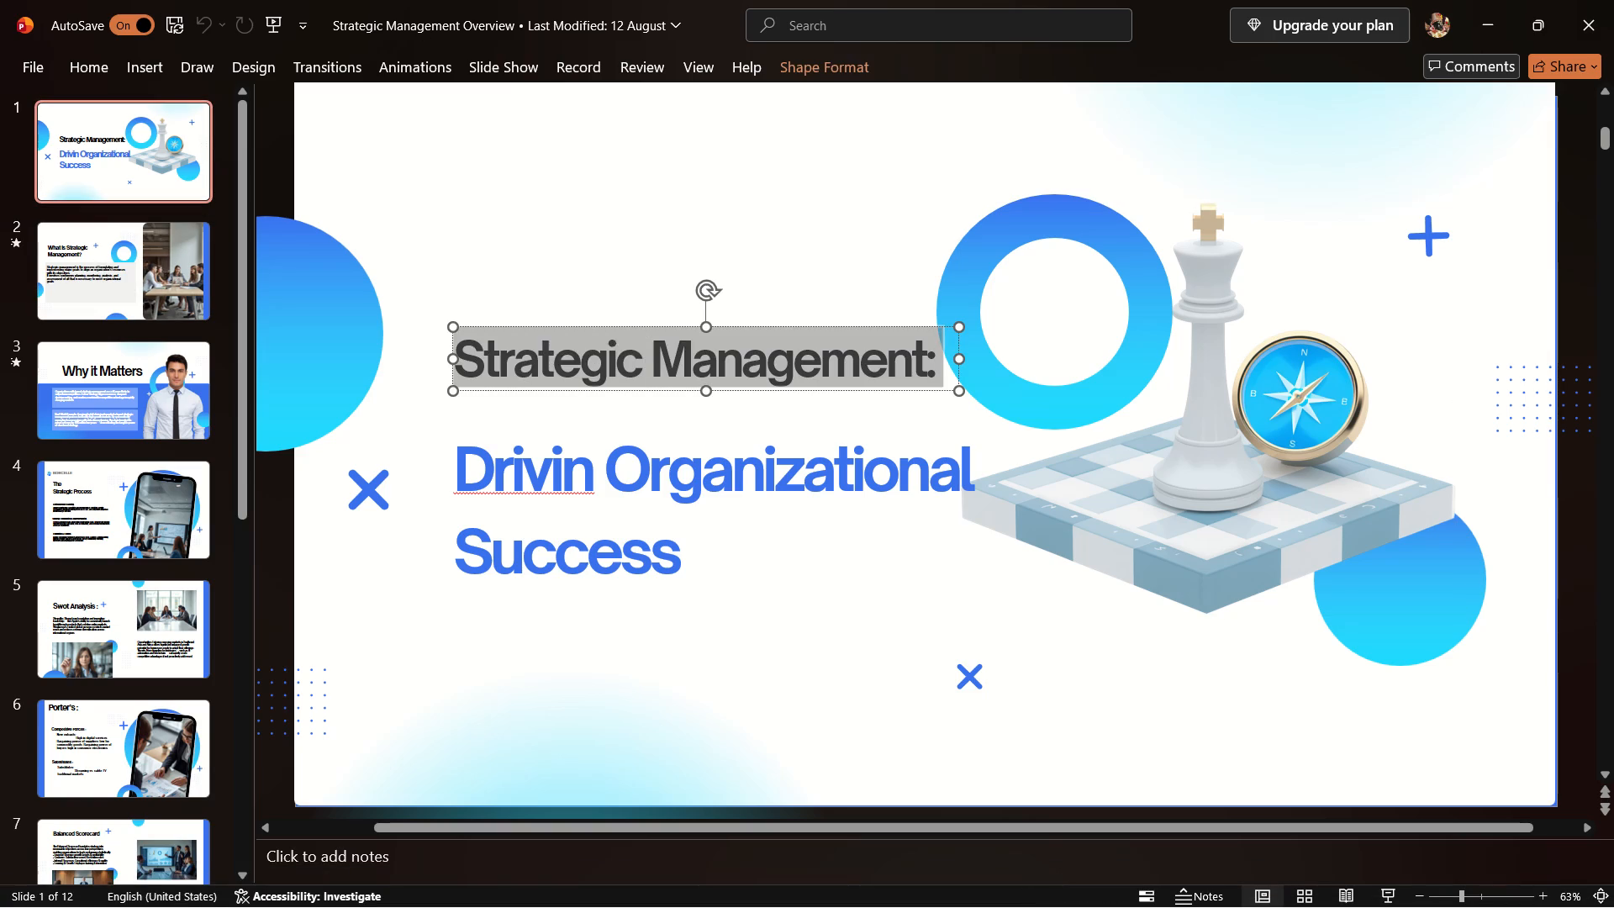
left_click_drag(561, 377, 547, 375)
left_click(412, 53)
left_click(291, 119)
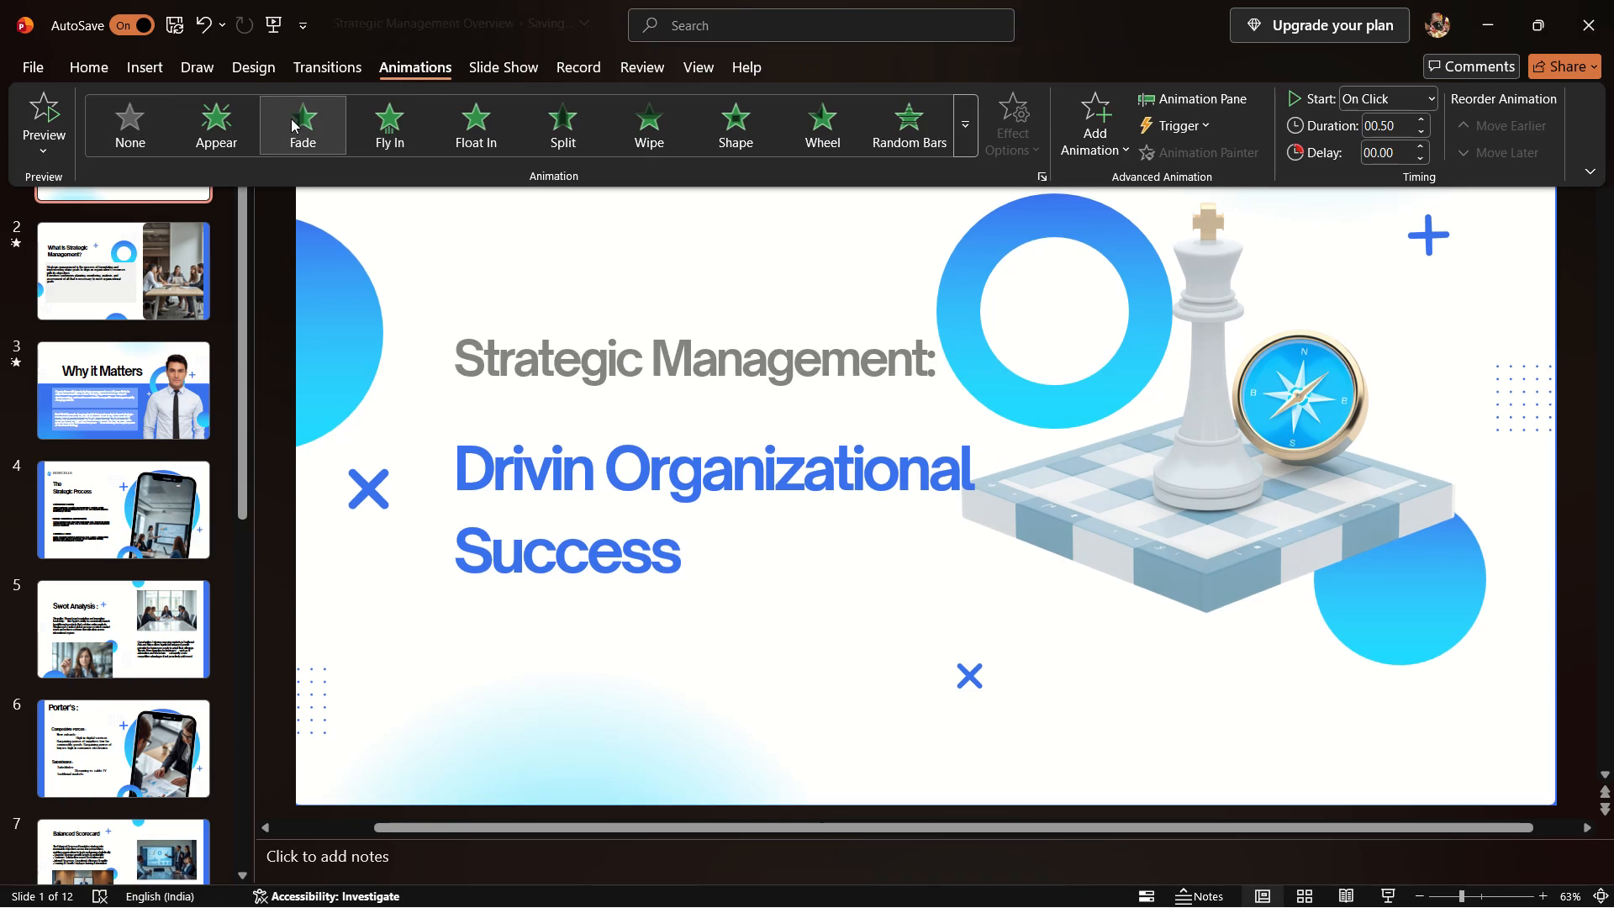
left_click(233, 121)
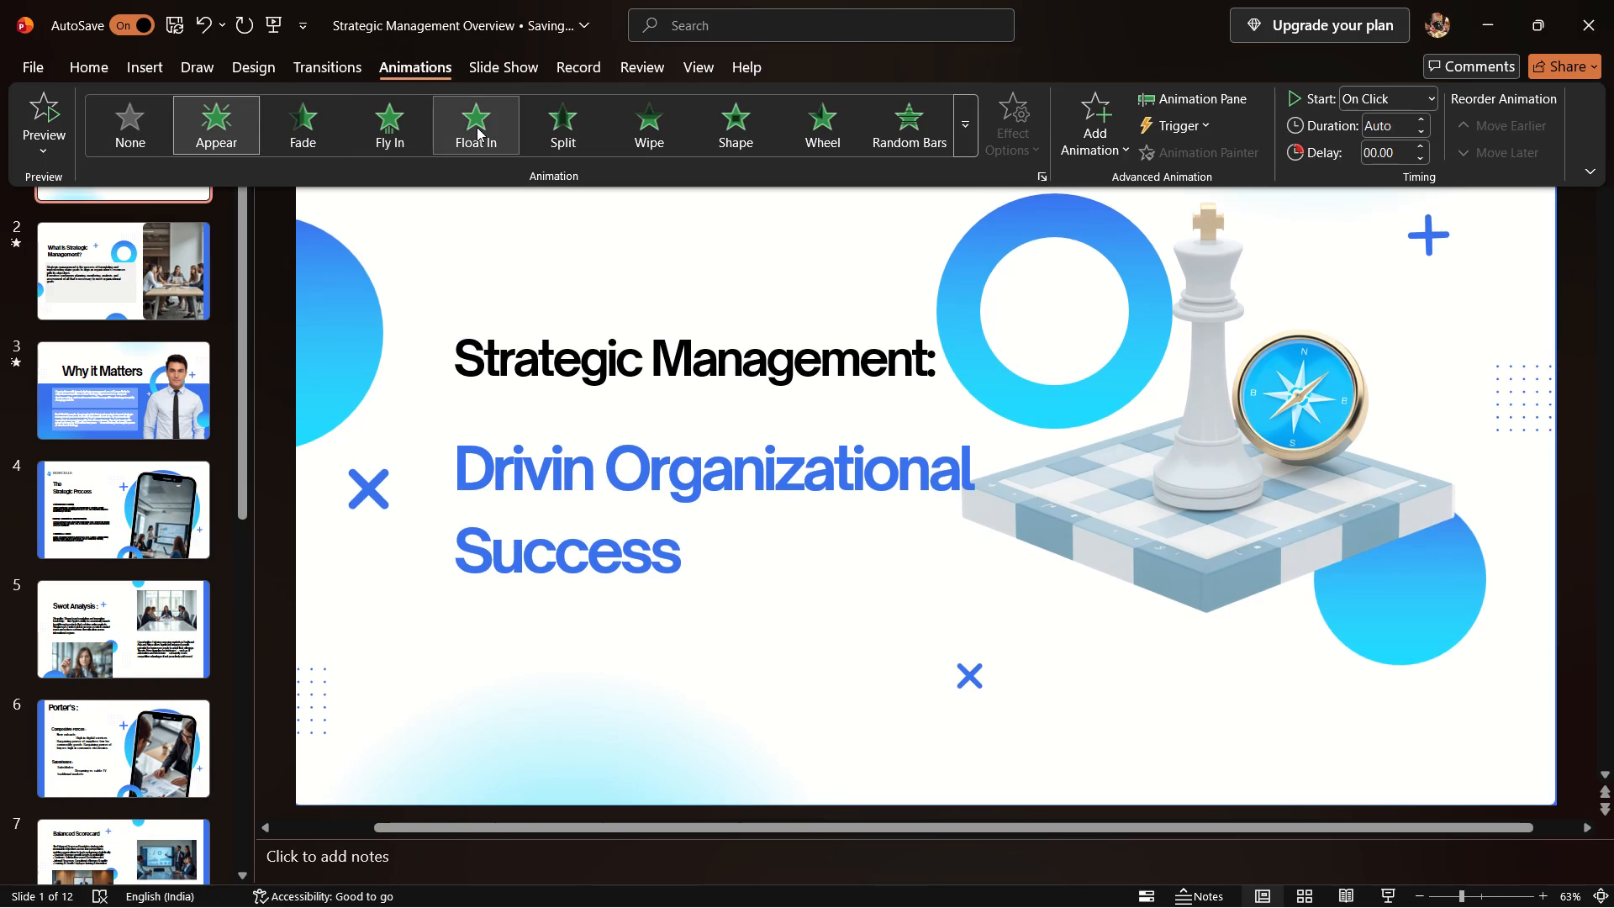
left_click(477, 127)
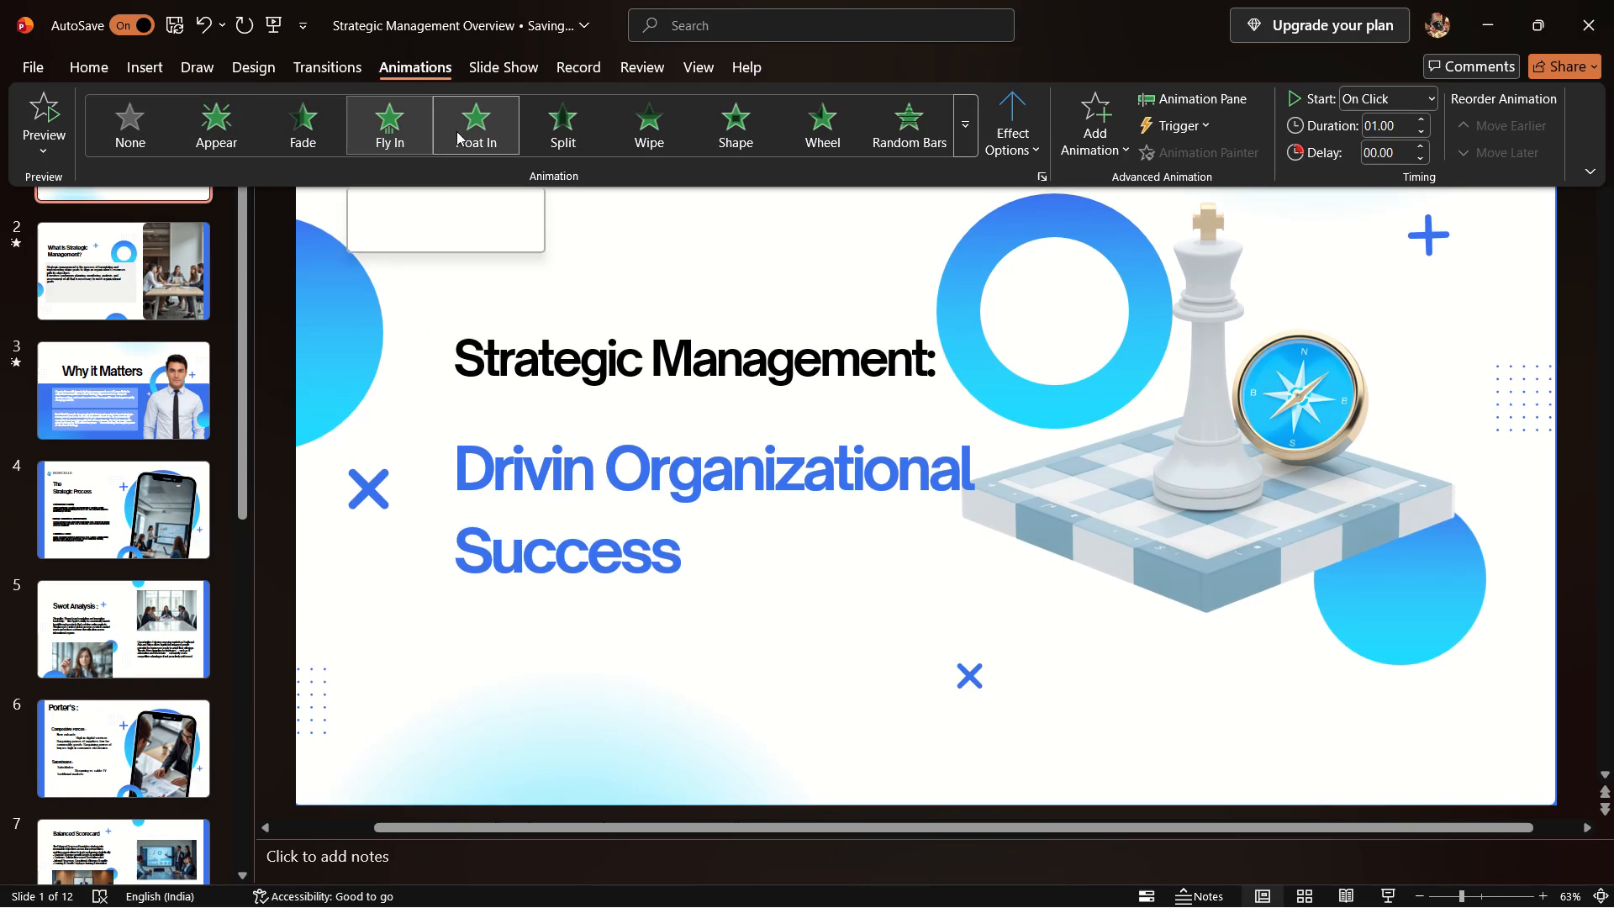
left_click(464, 131)
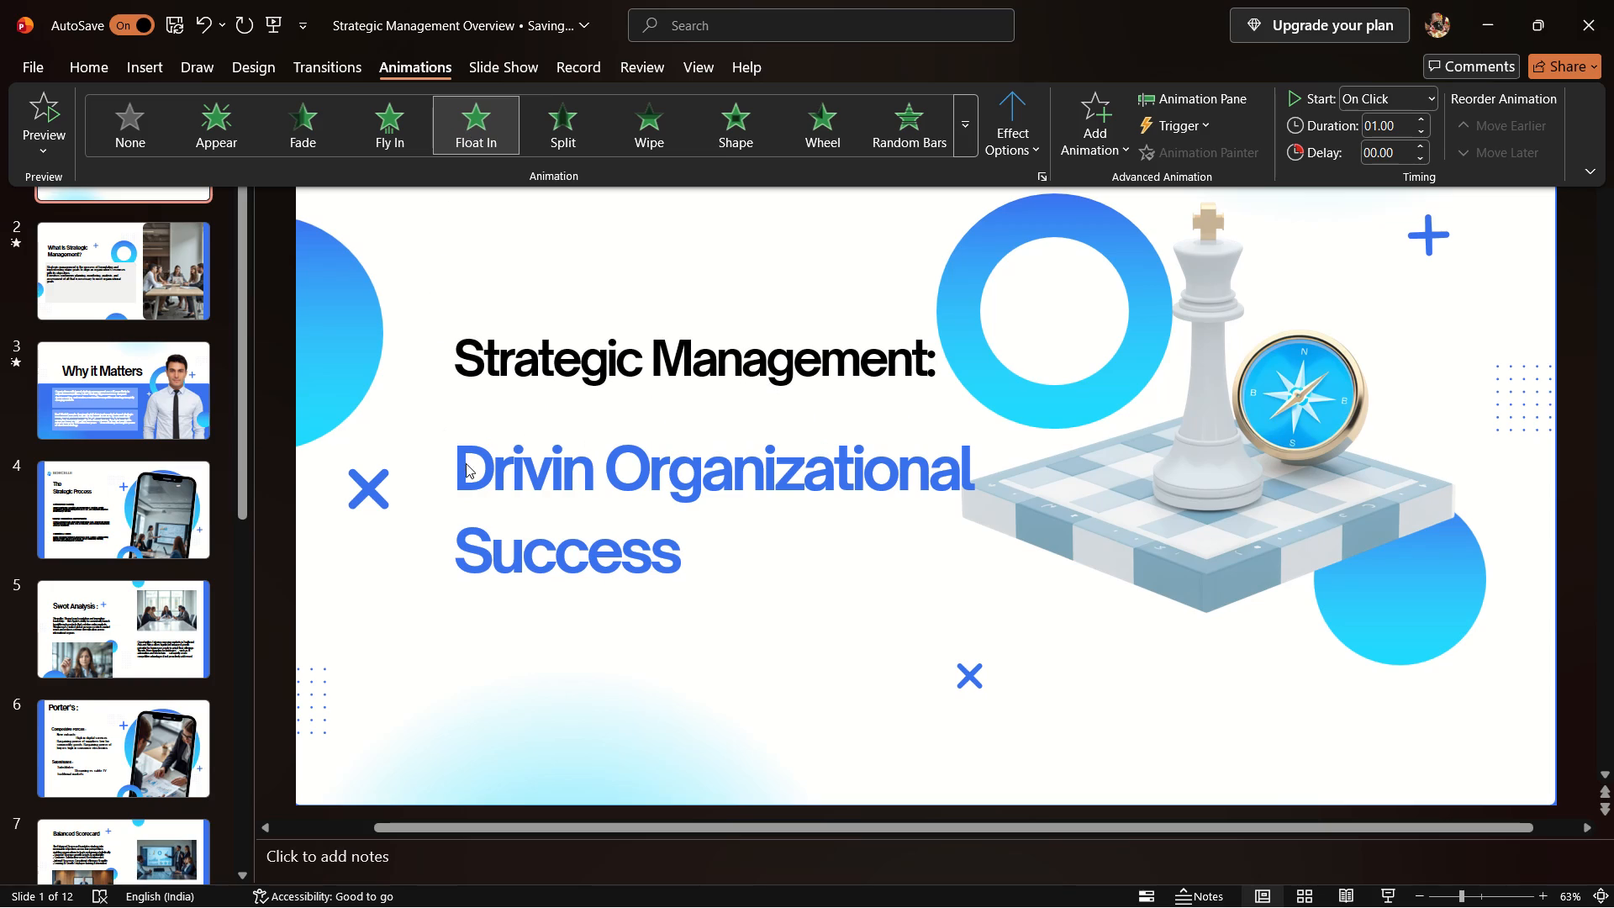
Apply the Wipe animation to the blue "Drivin Organizational Success" text on slide 1.
left_click(466, 463)
left_click(467, 470)
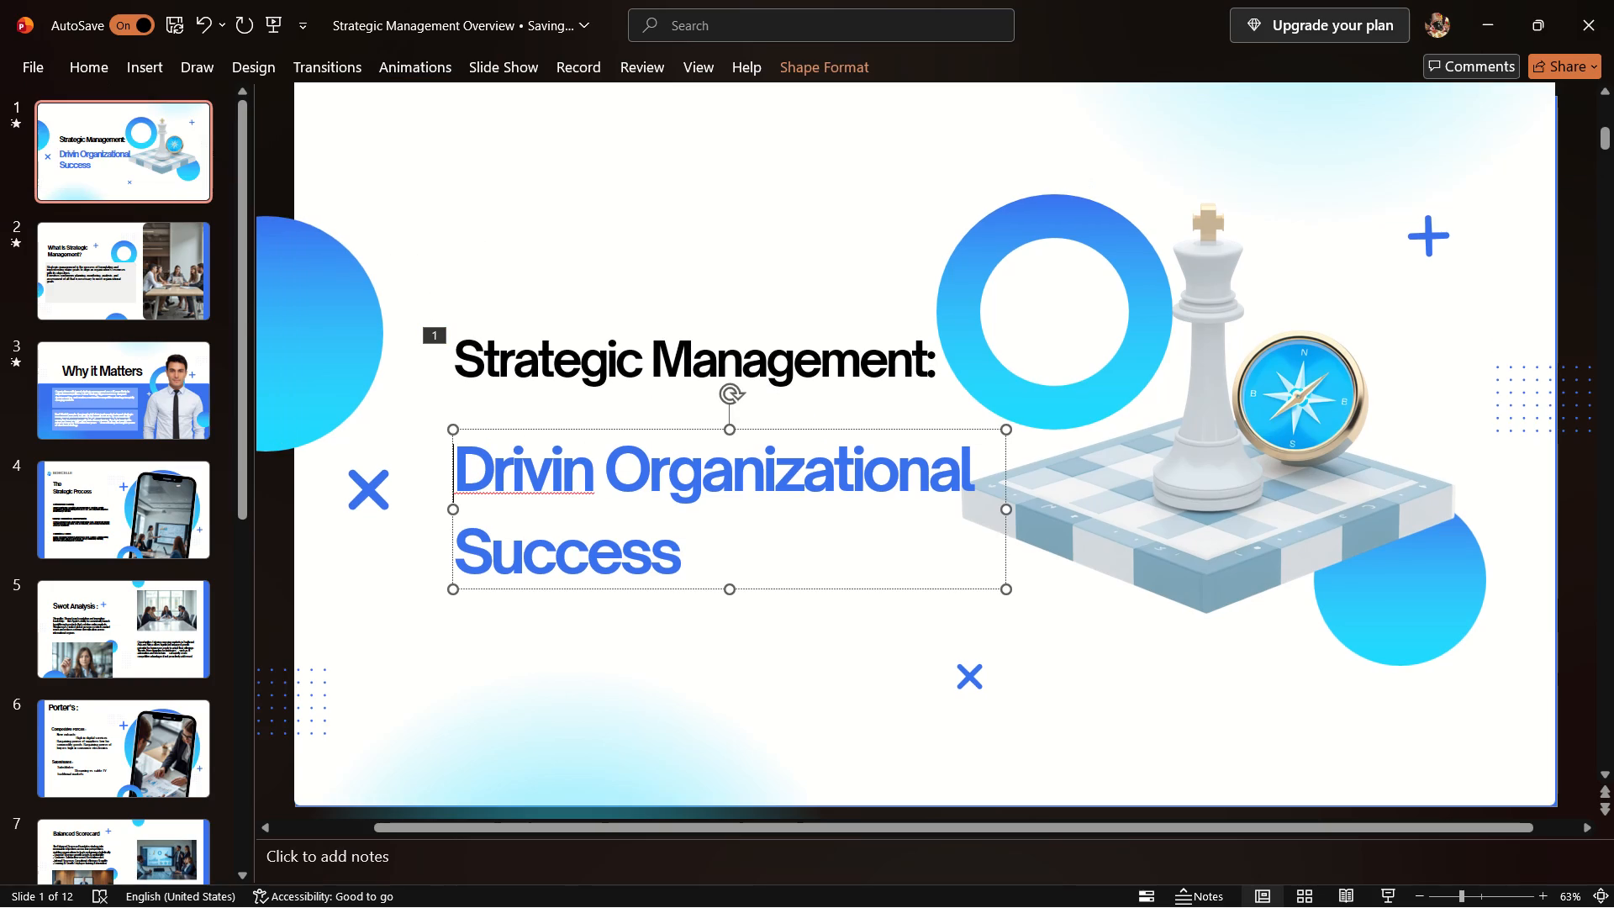
left_click_drag(467, 470, 683, 574)
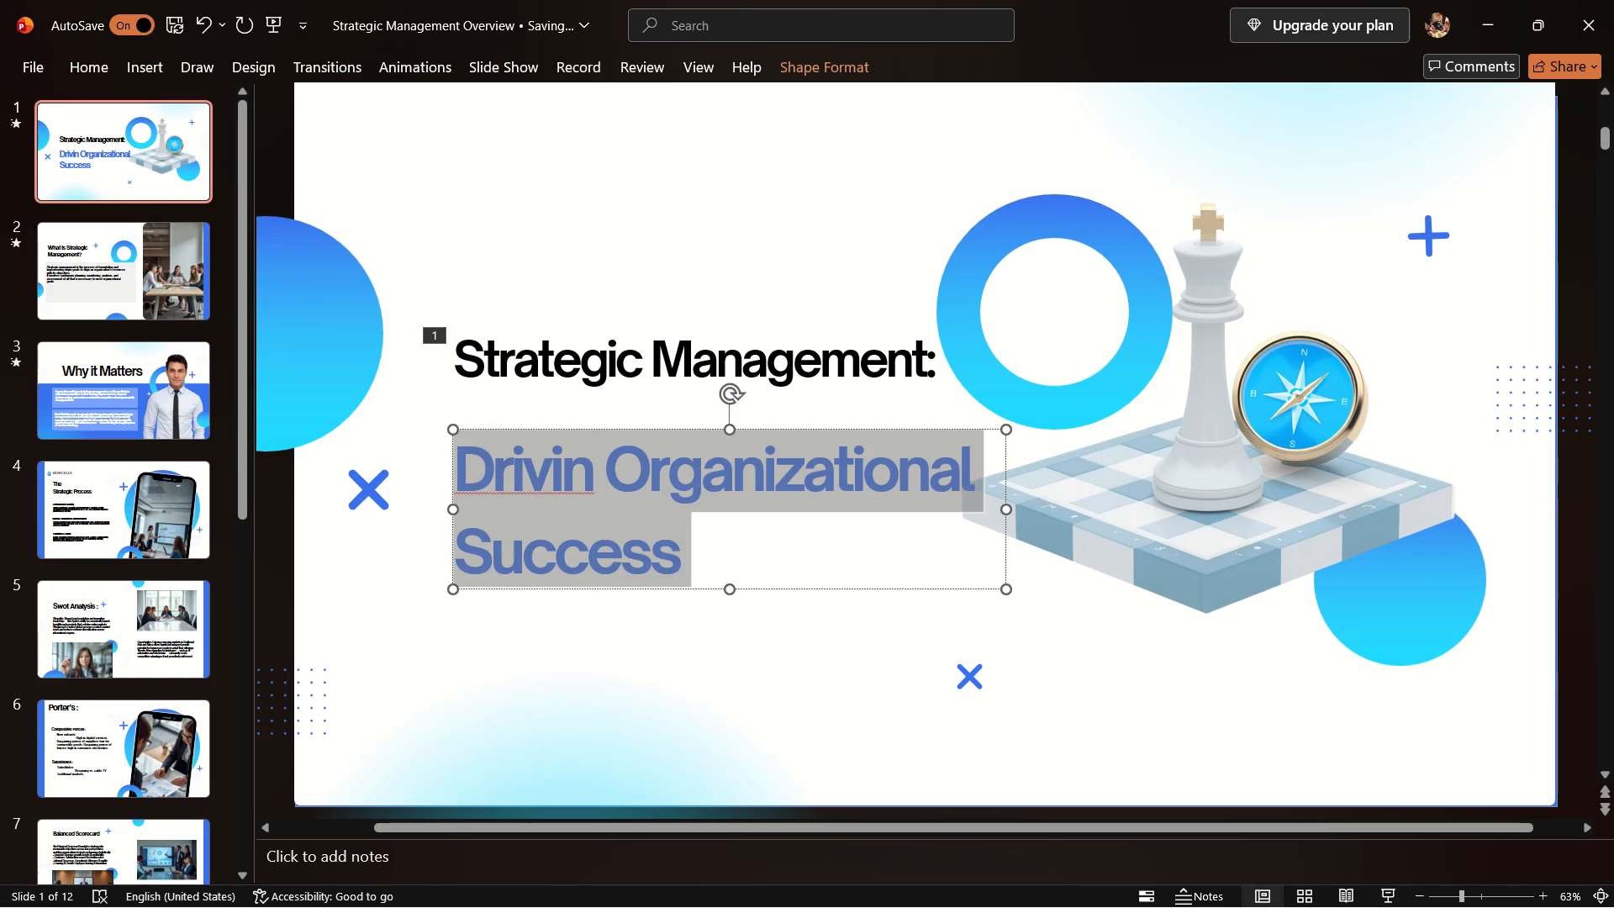
left_click(431, 61)
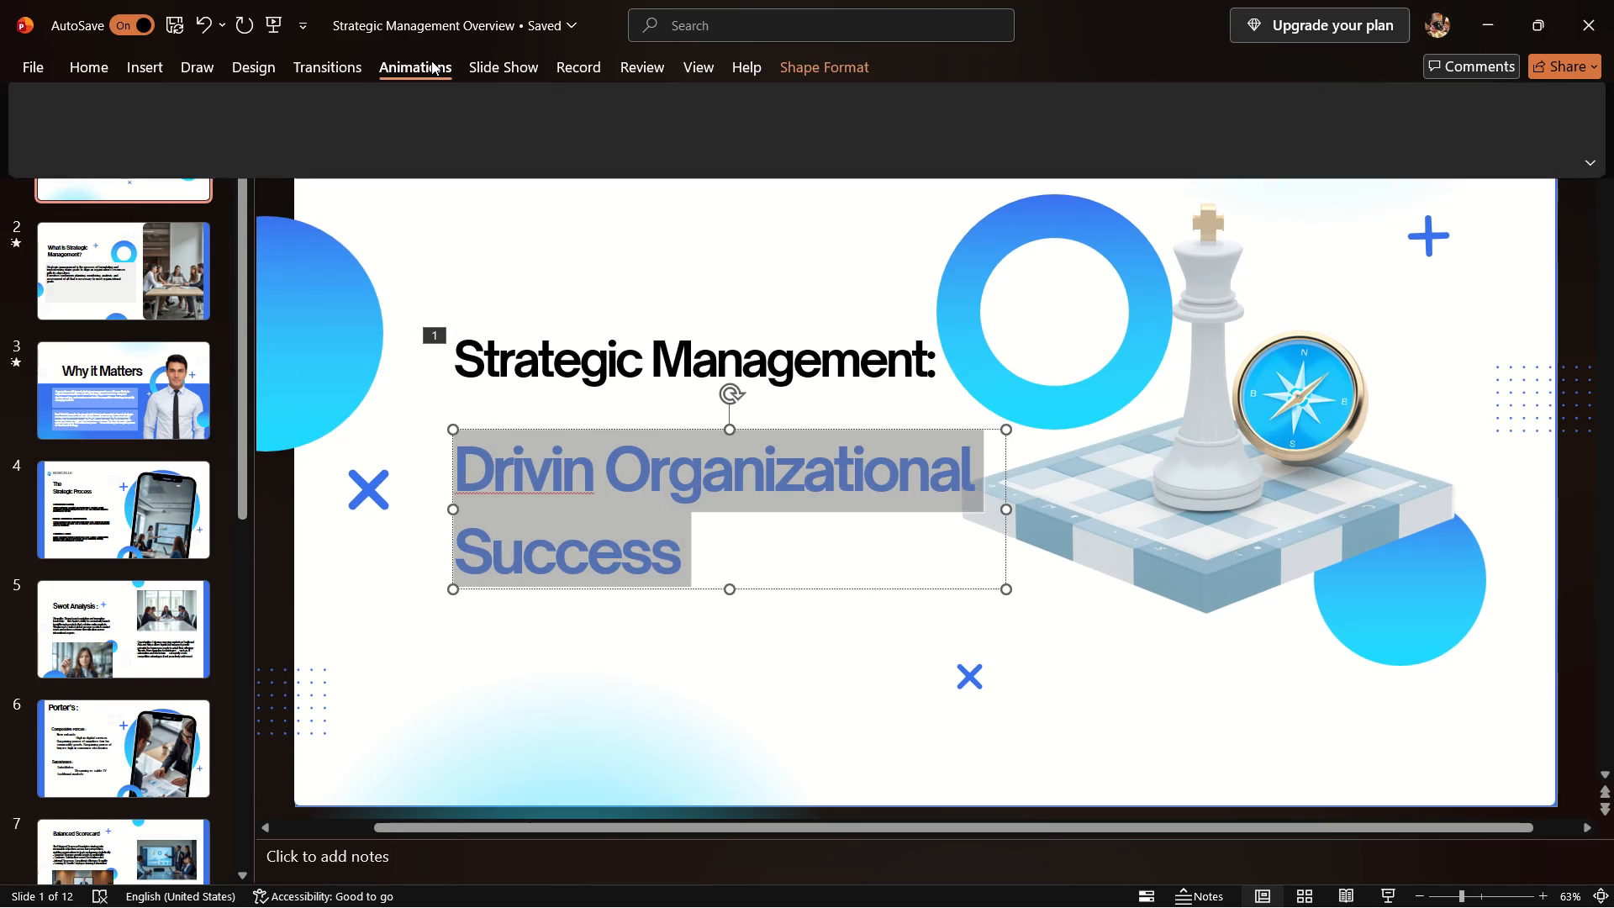
left_click(657, 141)
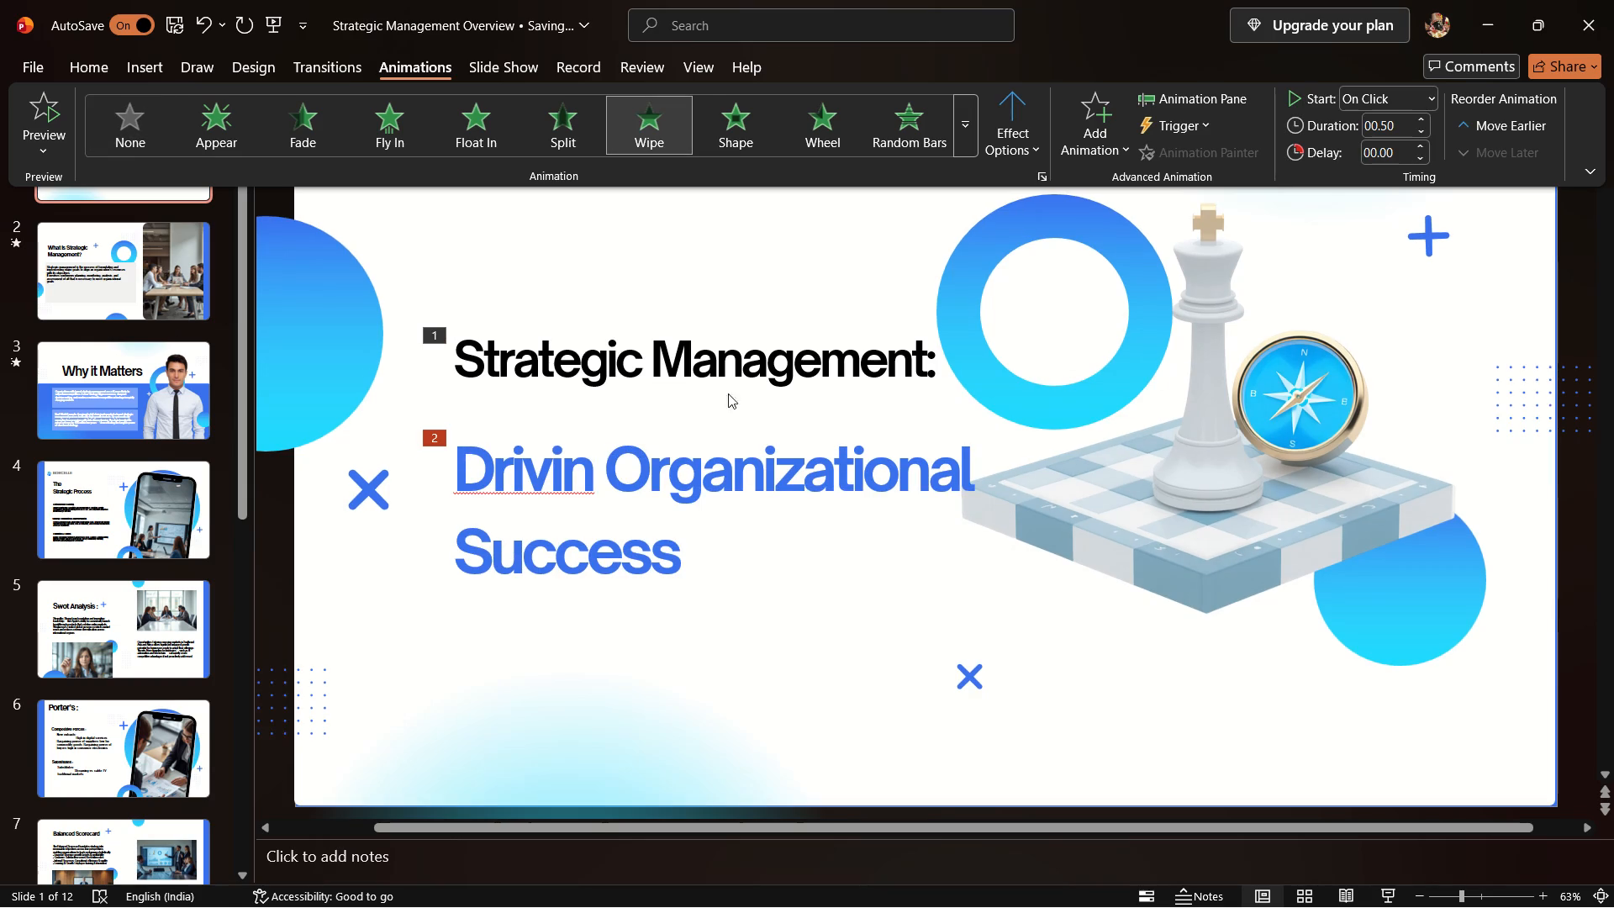
Animate the picture of the man on slide 3 with Fly In, after trying Wipe and Split.
left_click(120, 414)
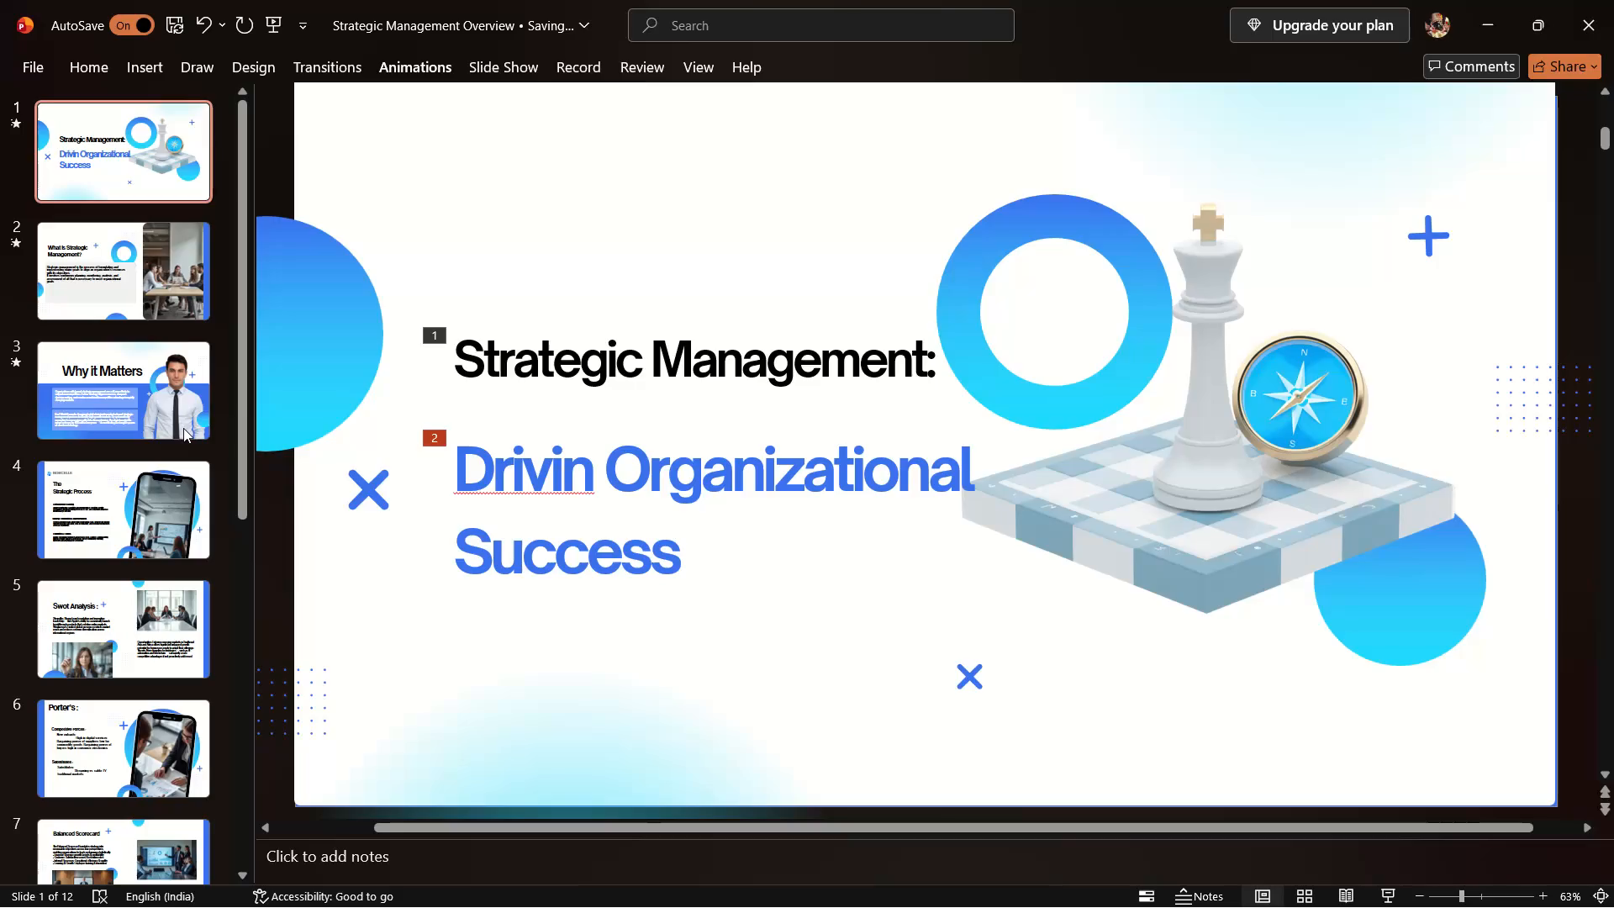
left_click(183, 428)
left_click(1201, 629)
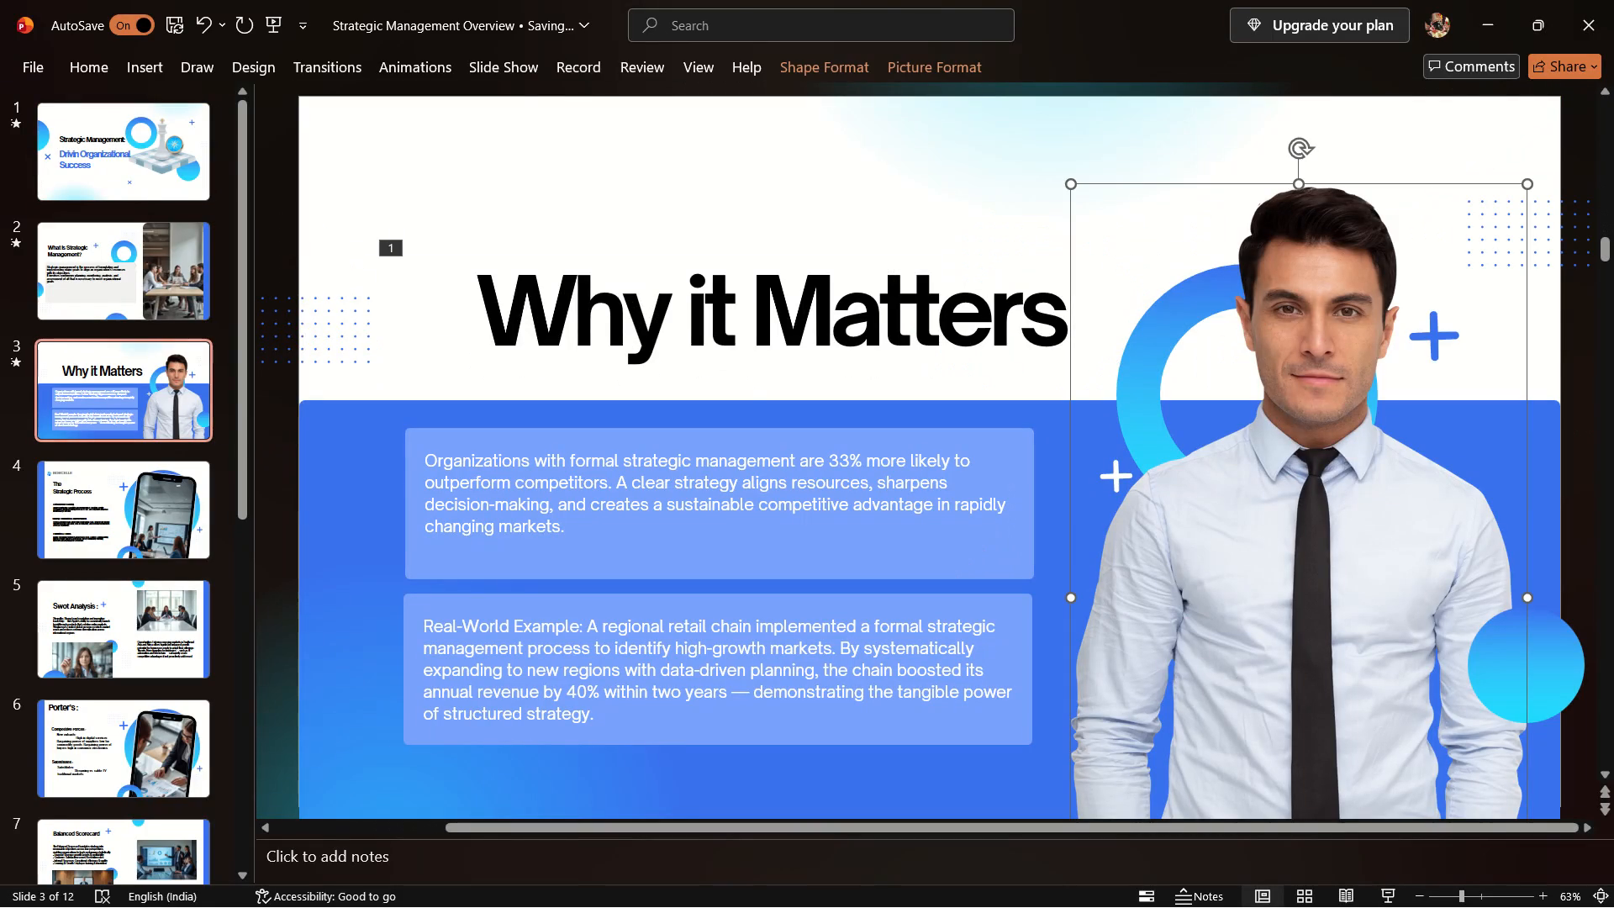
left_click(1226, 604)
double_click(1226, 604)
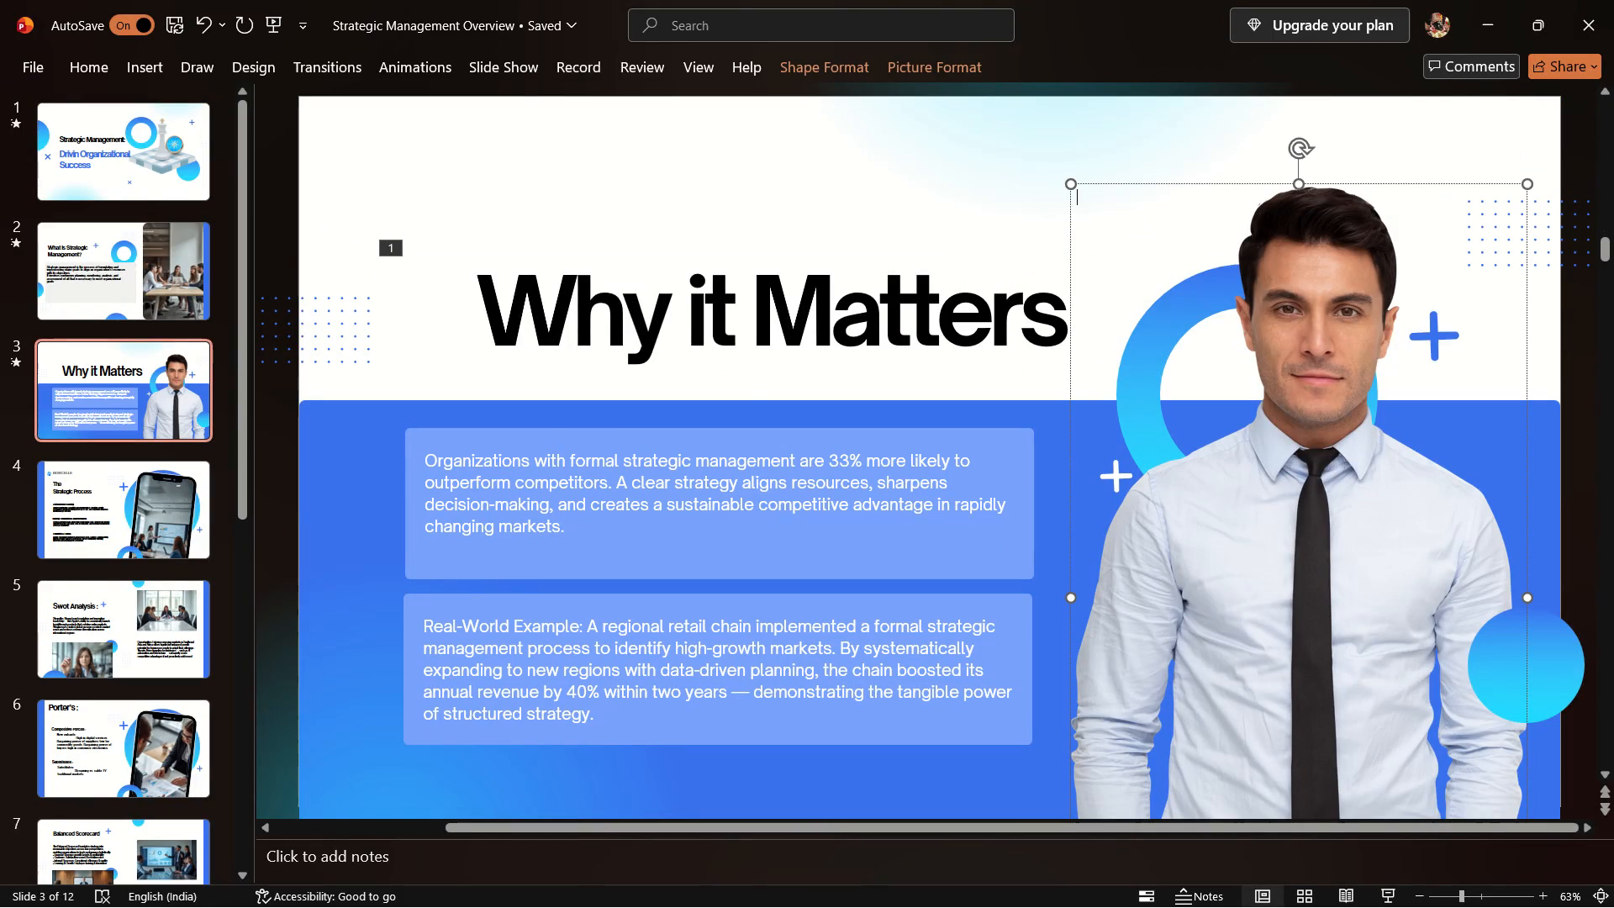
left_click(421, 67)
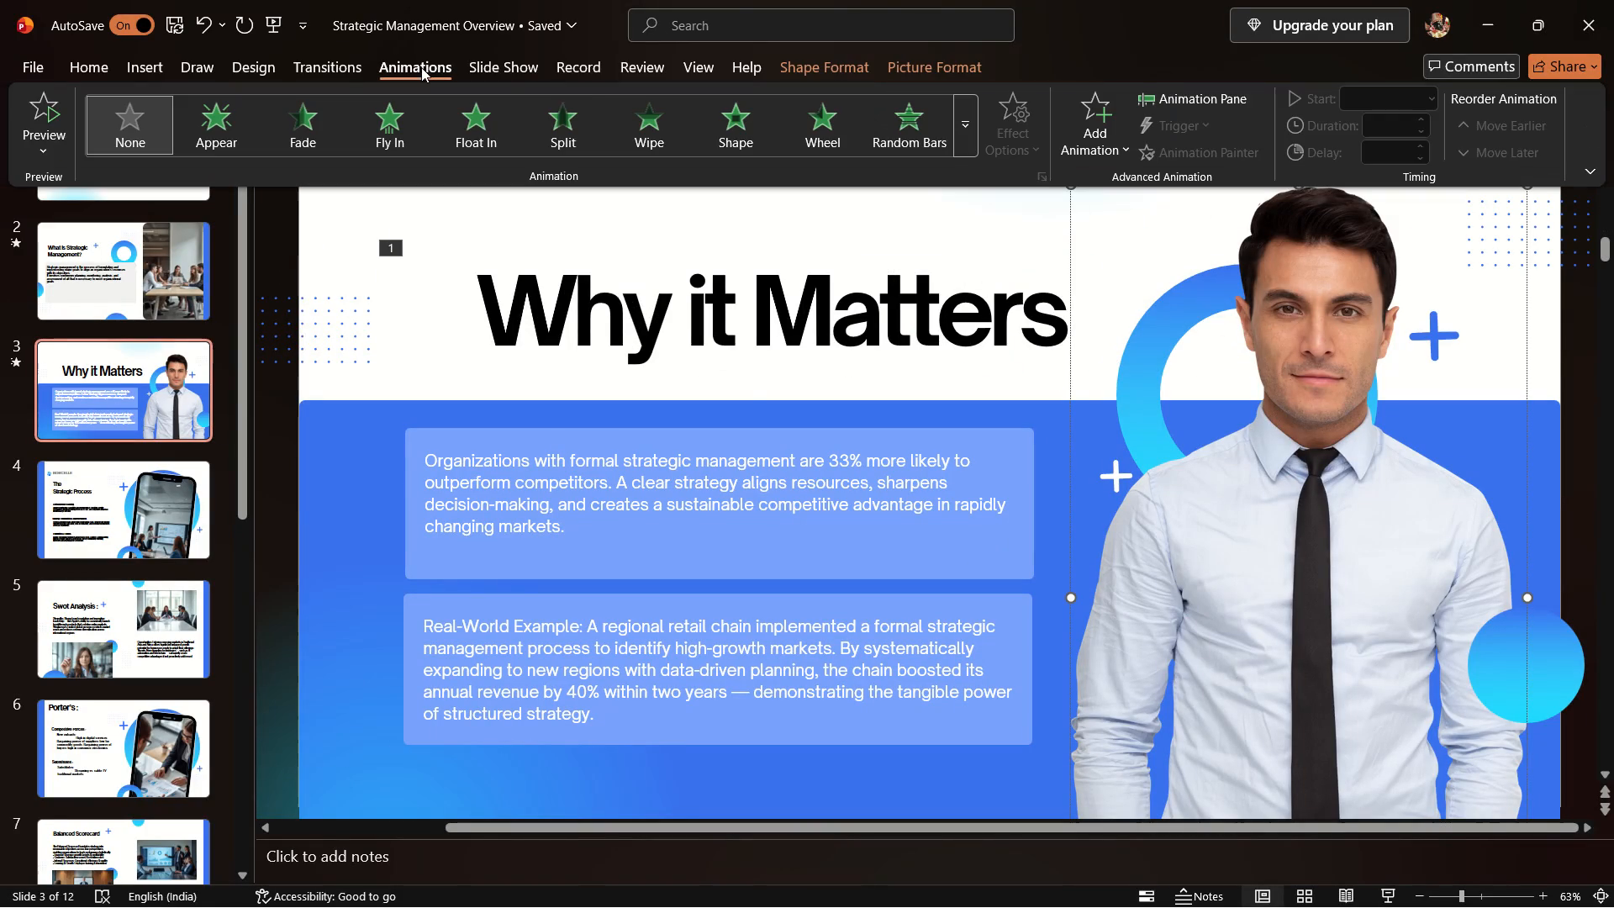
left_click(630, 132)
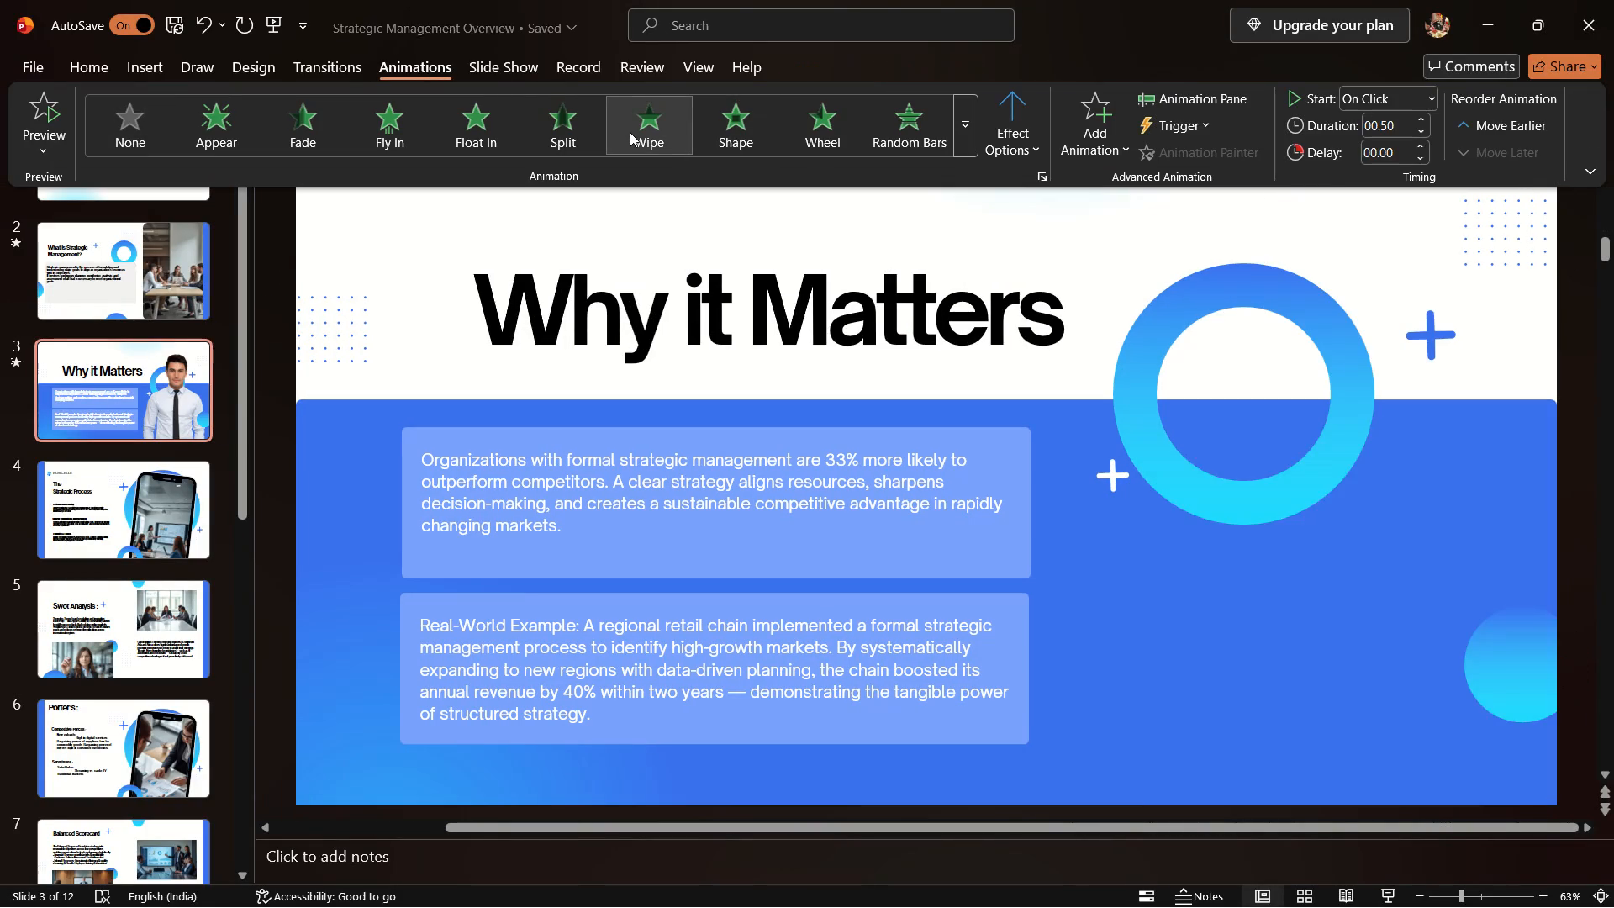
left_click(582, 128)
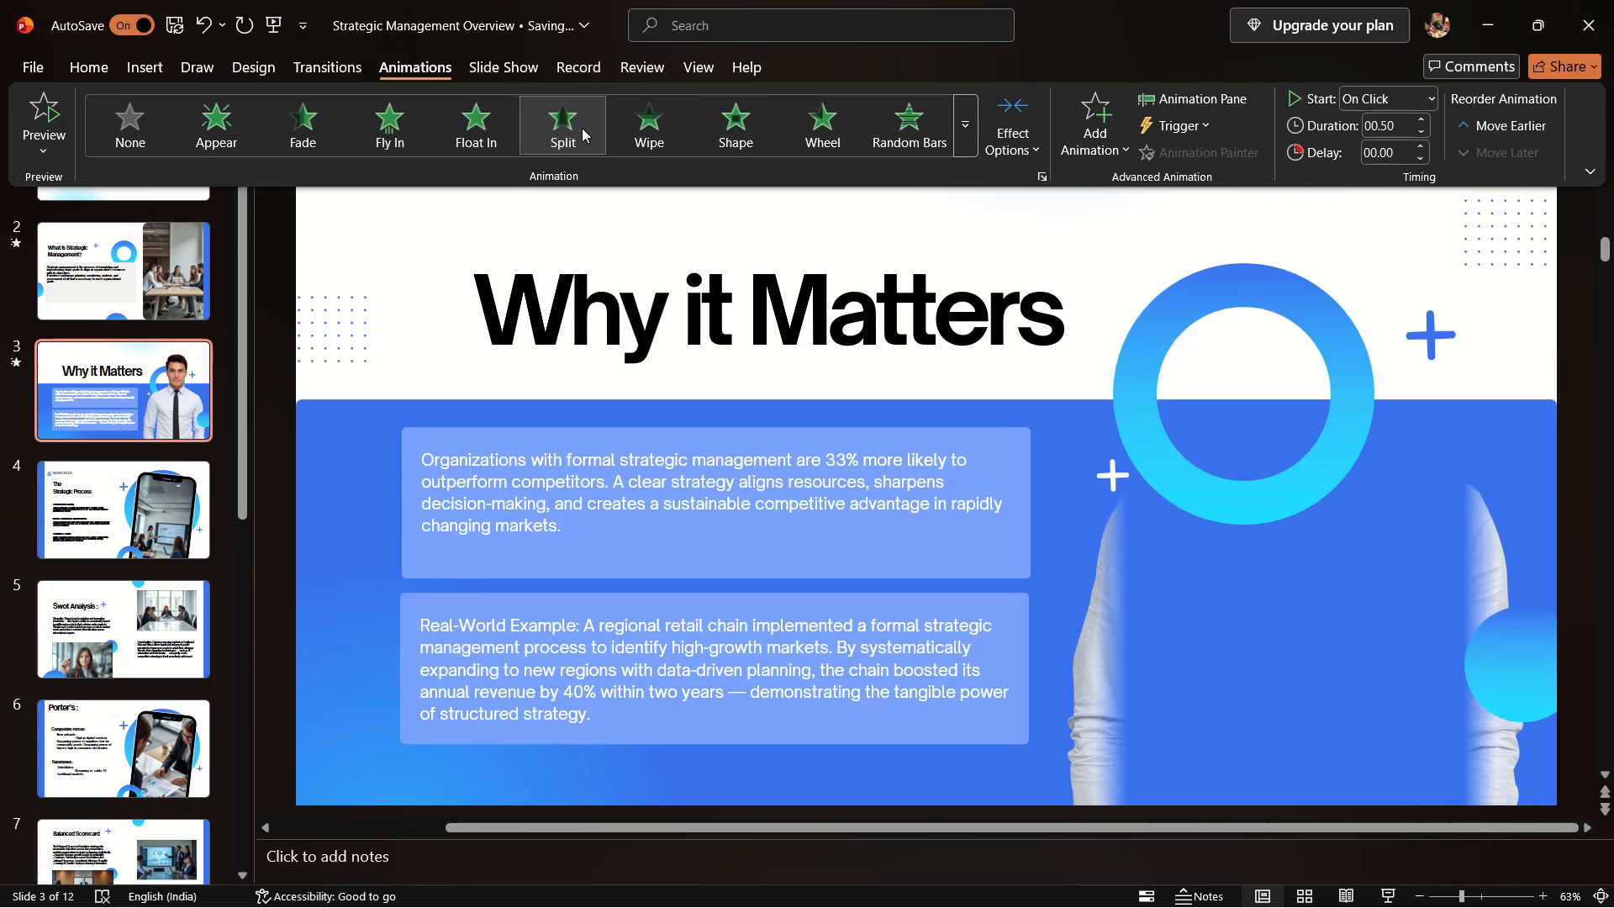
left_click(397, 140)
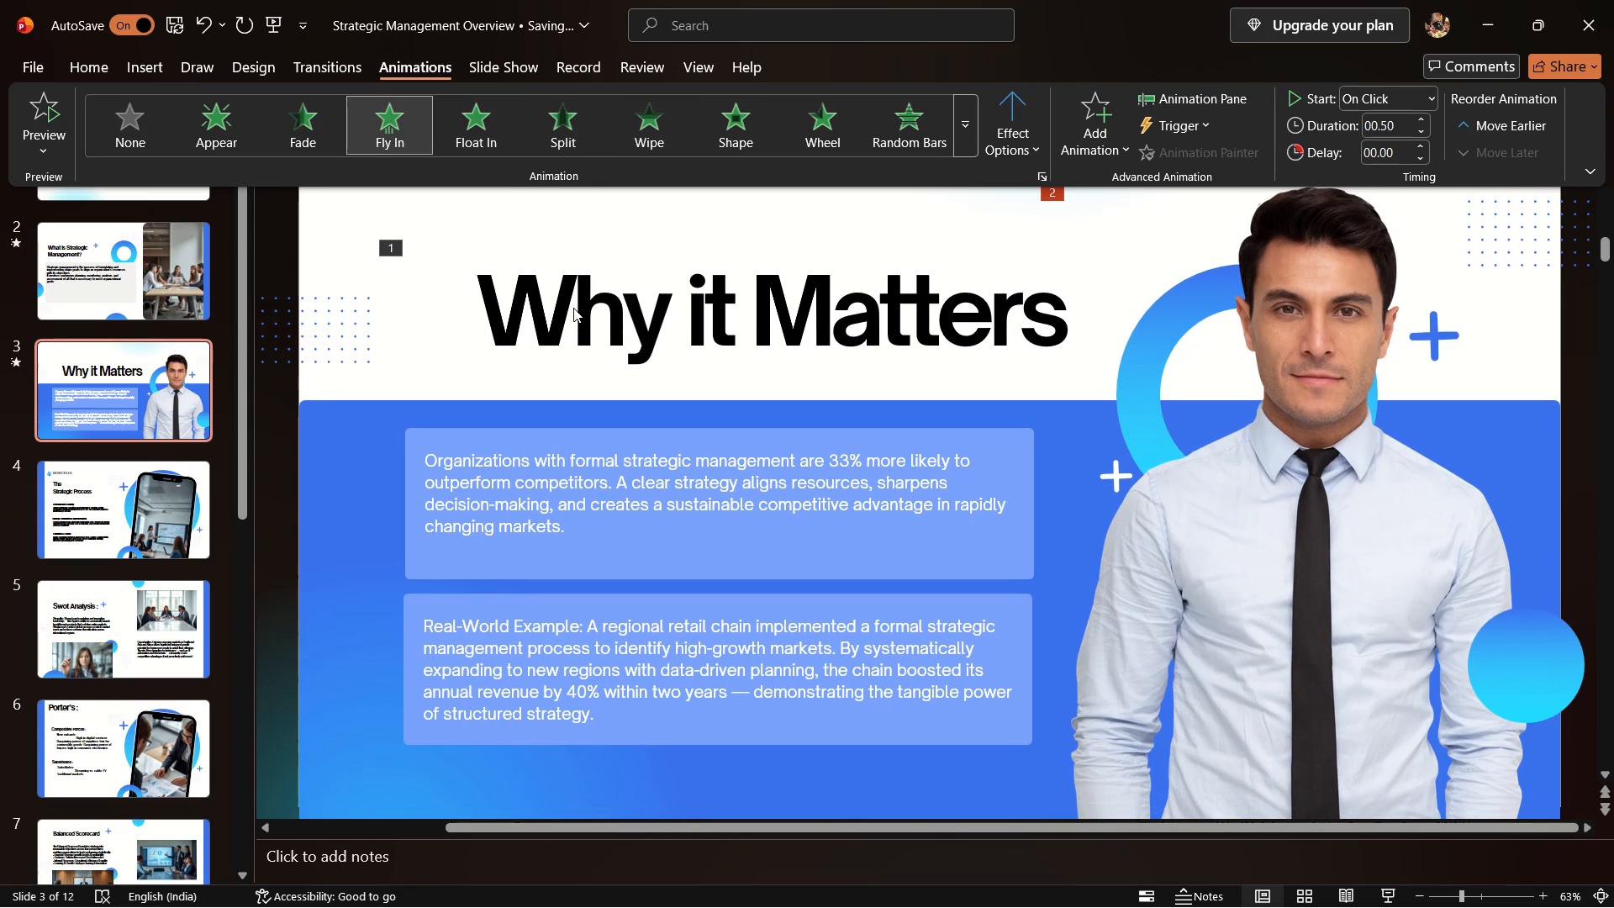
Animate the "Why it Matters" heading on slide 3 with Float In, after trying Fly In.
left_click(612, 315)
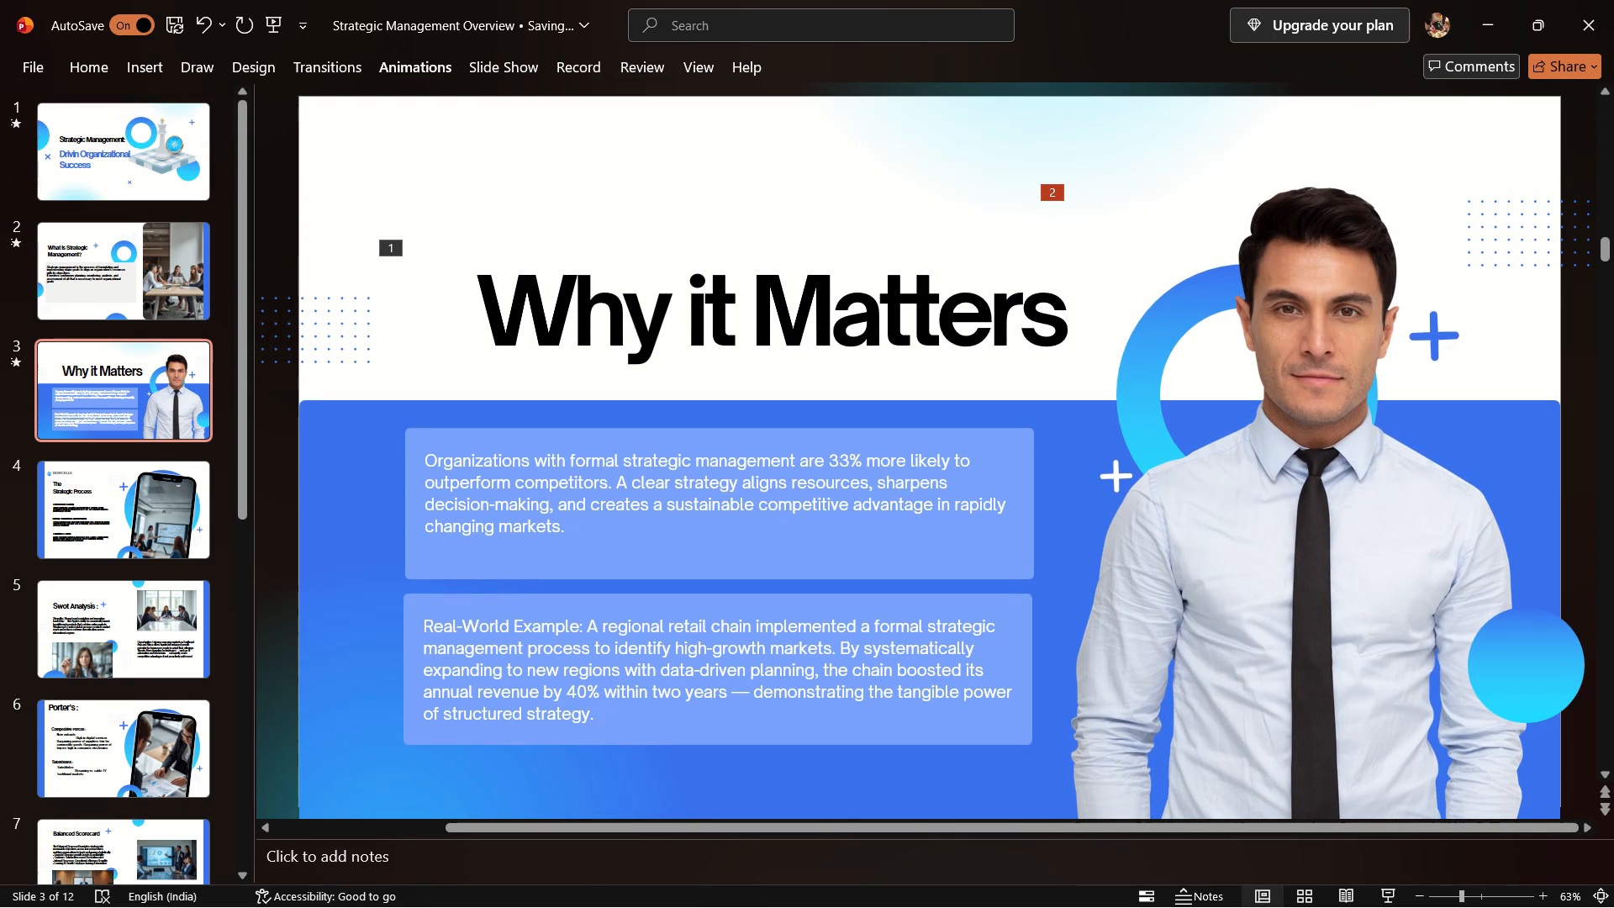
left_click(1047, 317)
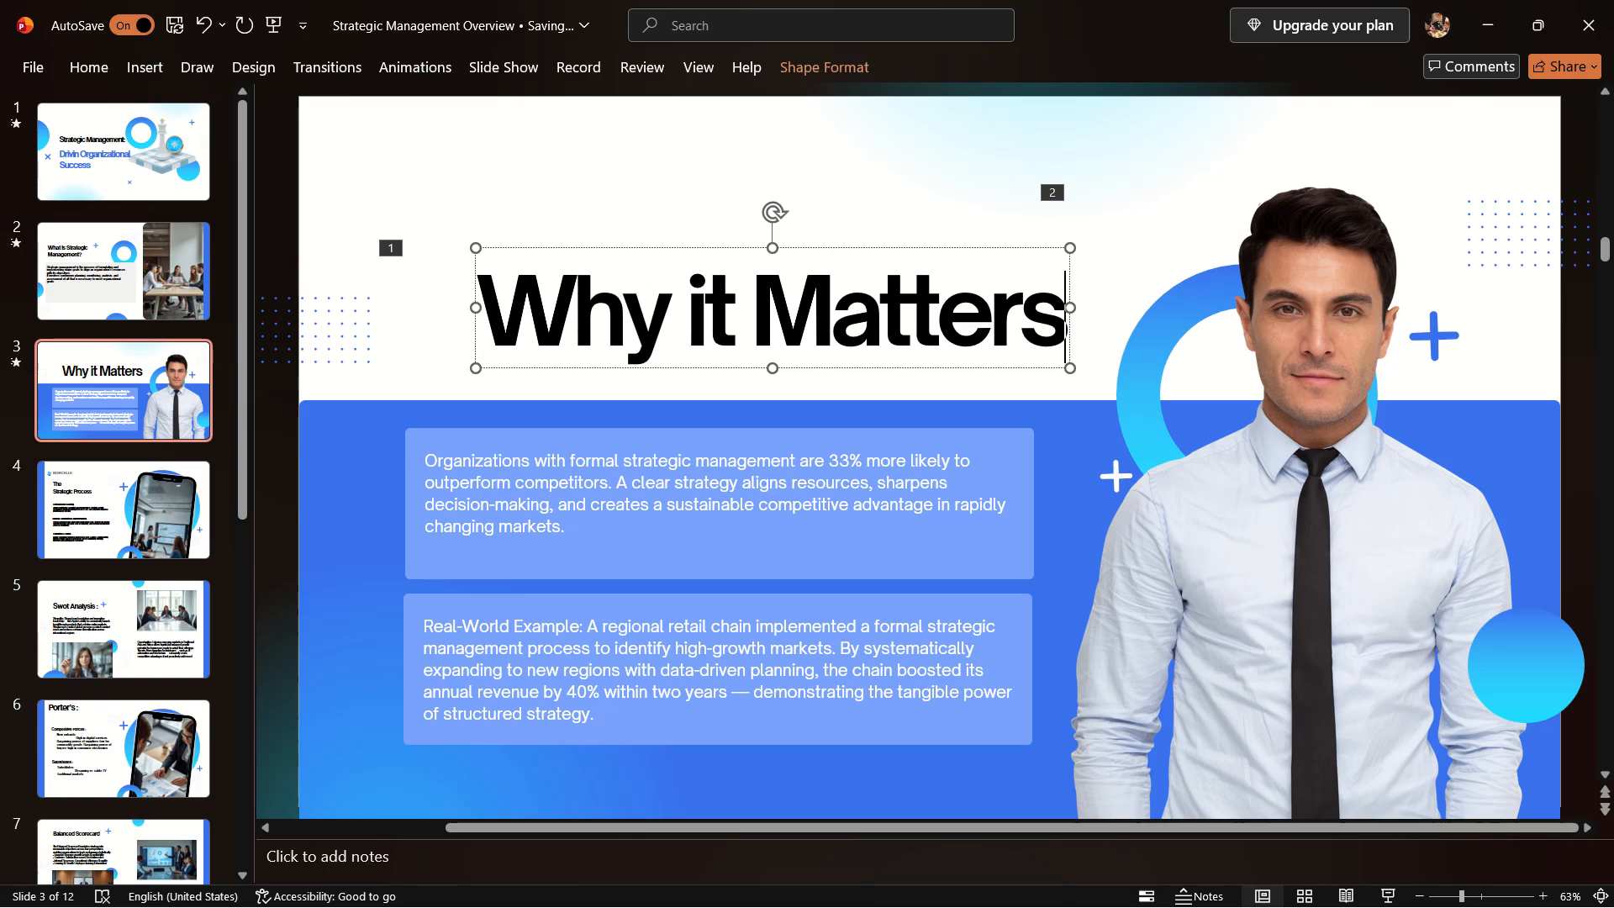
left_click_drag(1062, 320, 667, 335)
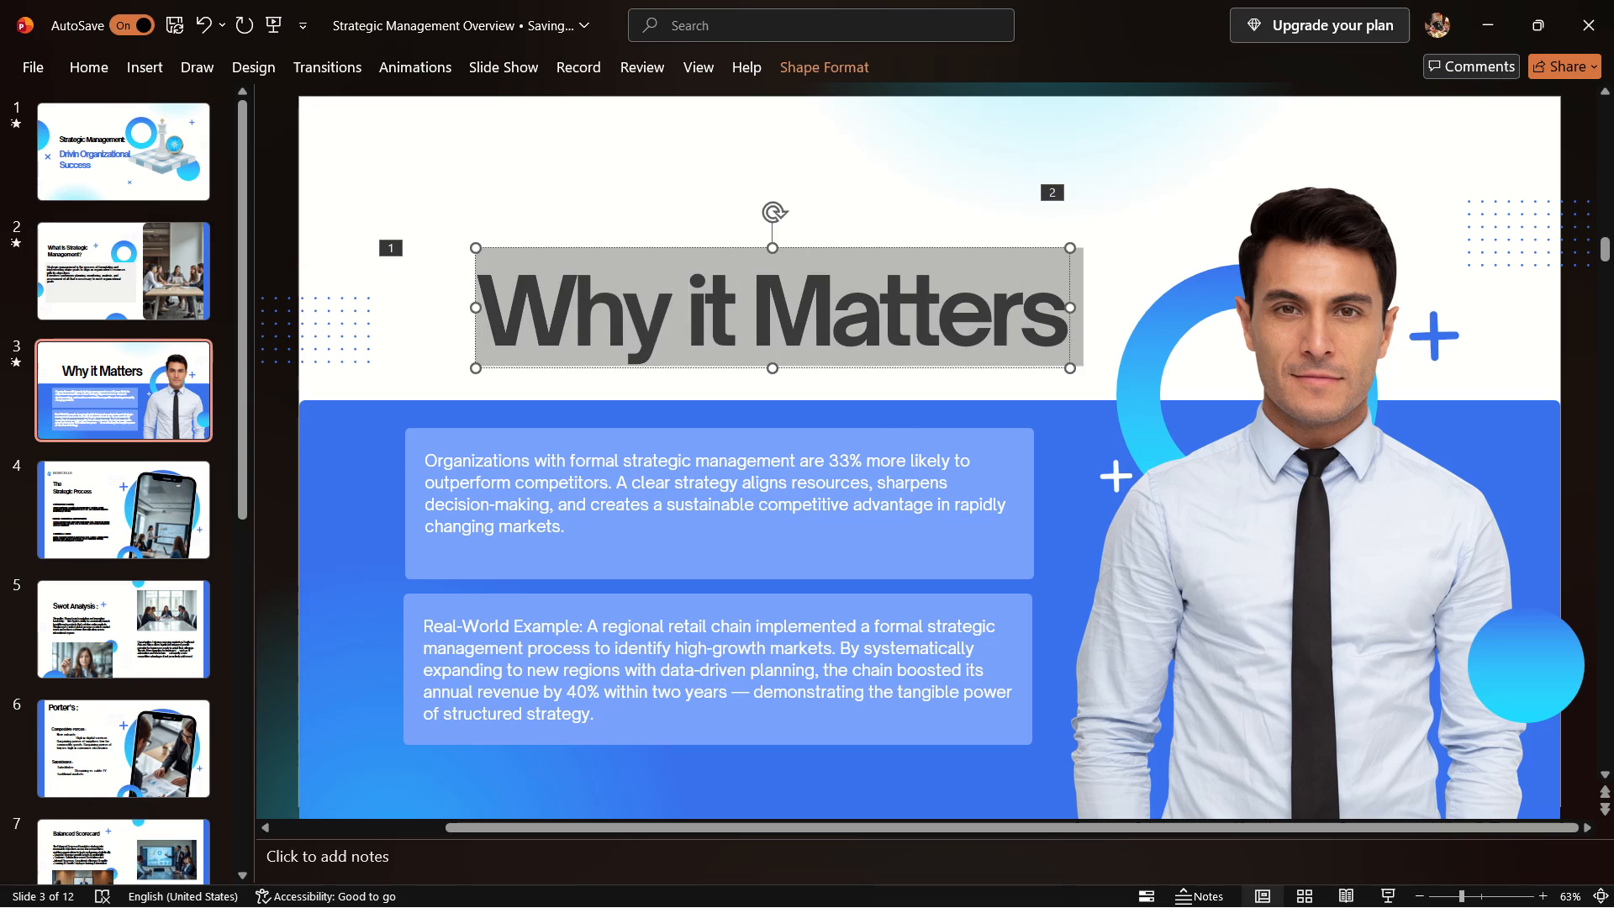
left_click_drag(667, 335, 650, 319)
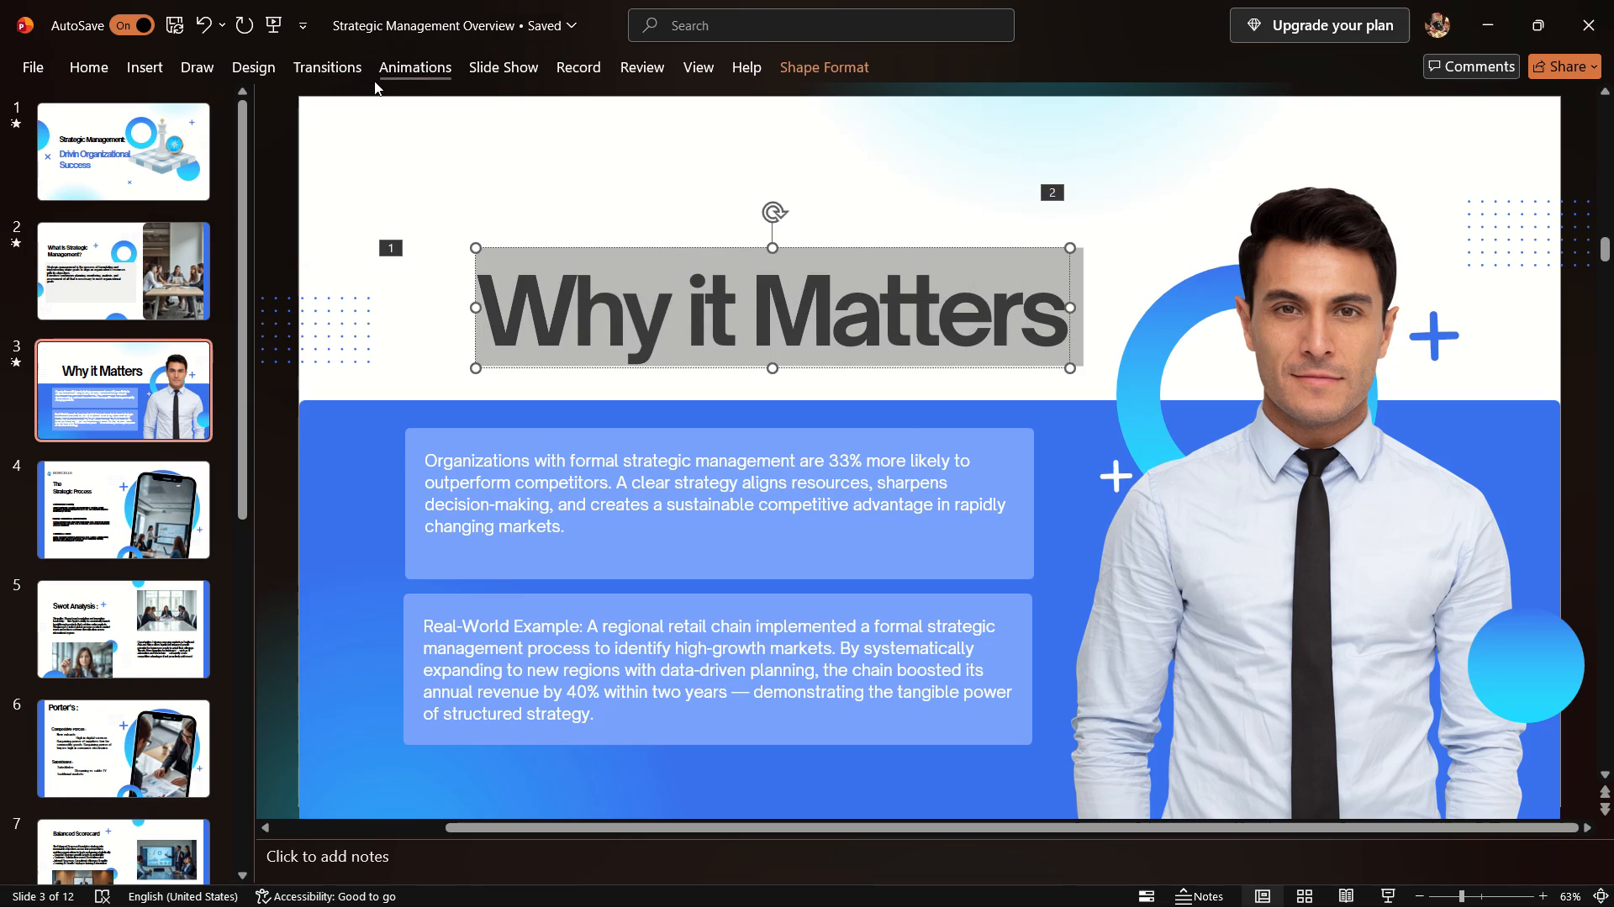
left_click(389, 74)
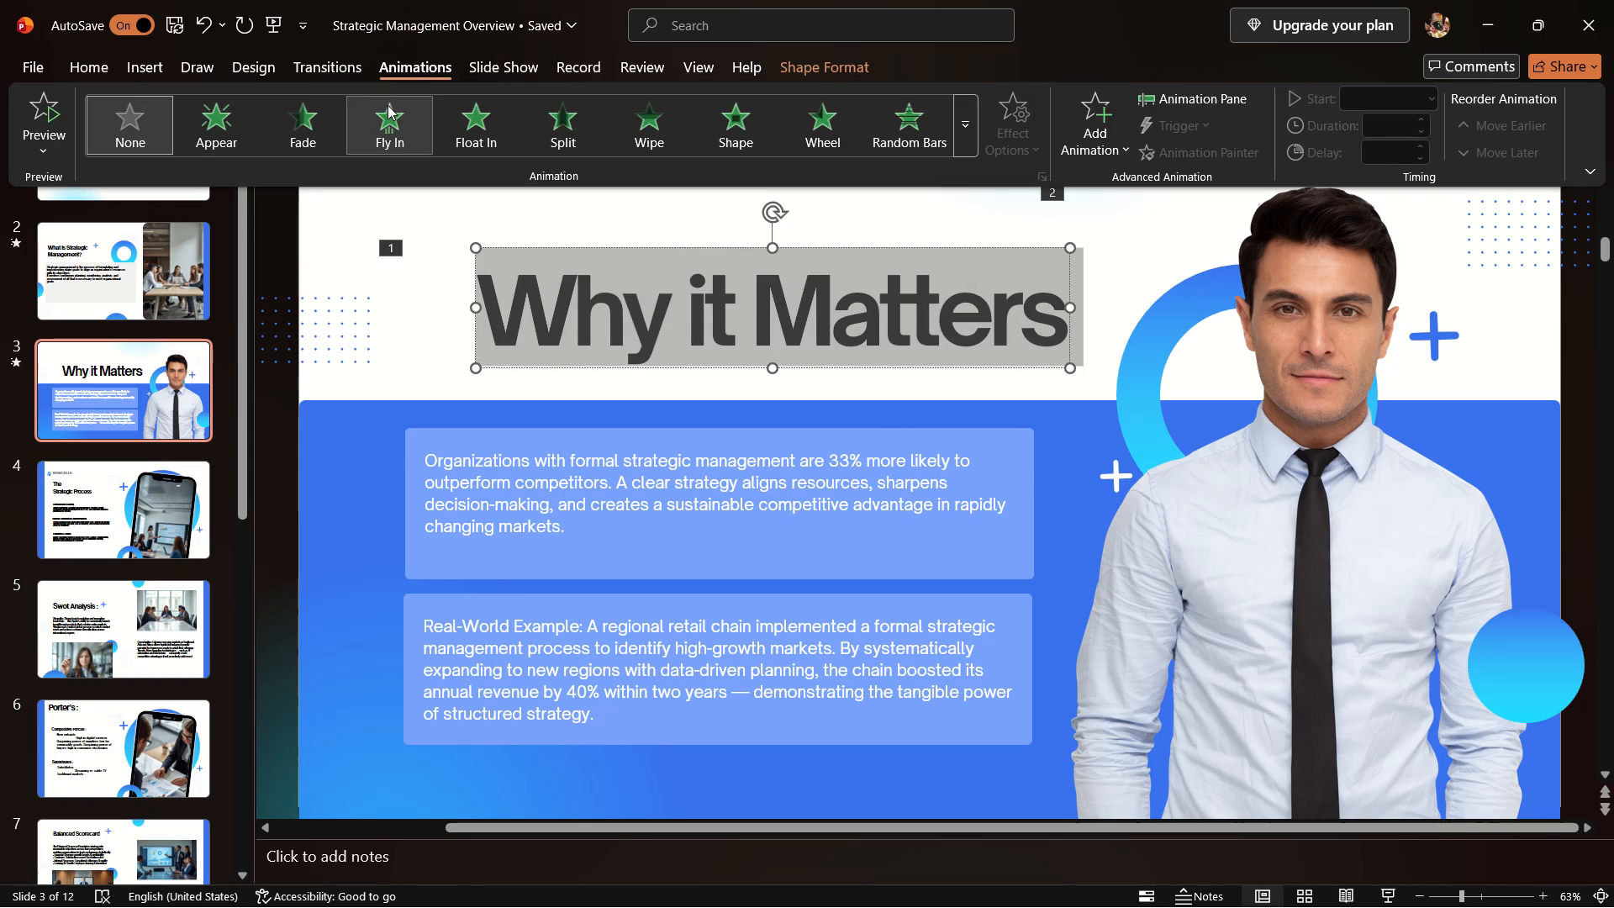
left_click(388, 105)
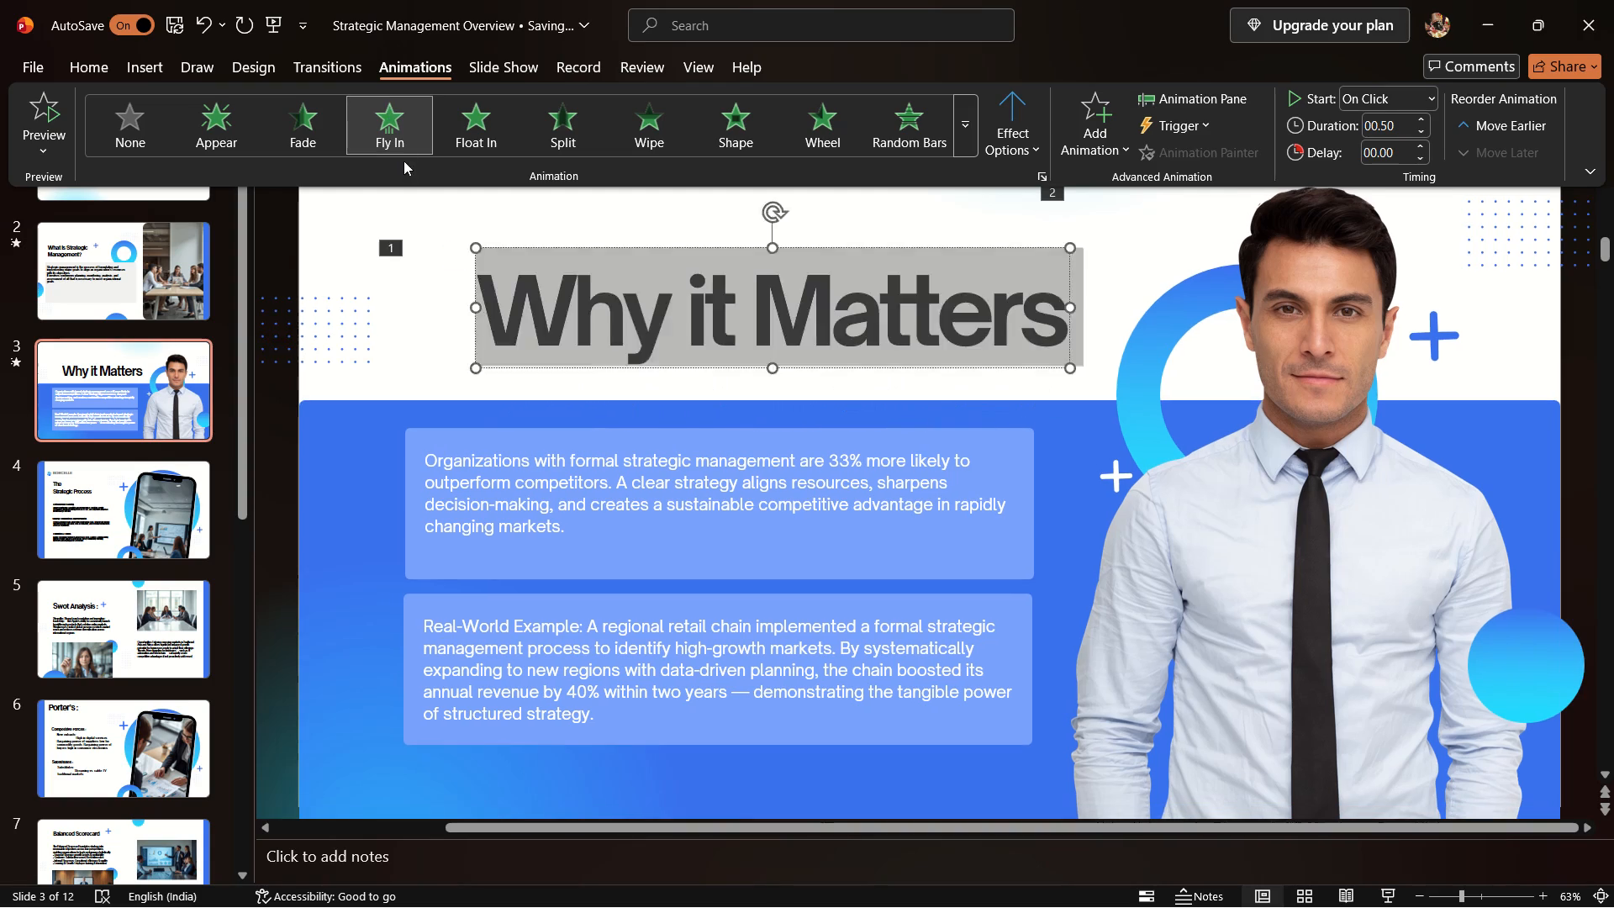
left_click(403, 142)
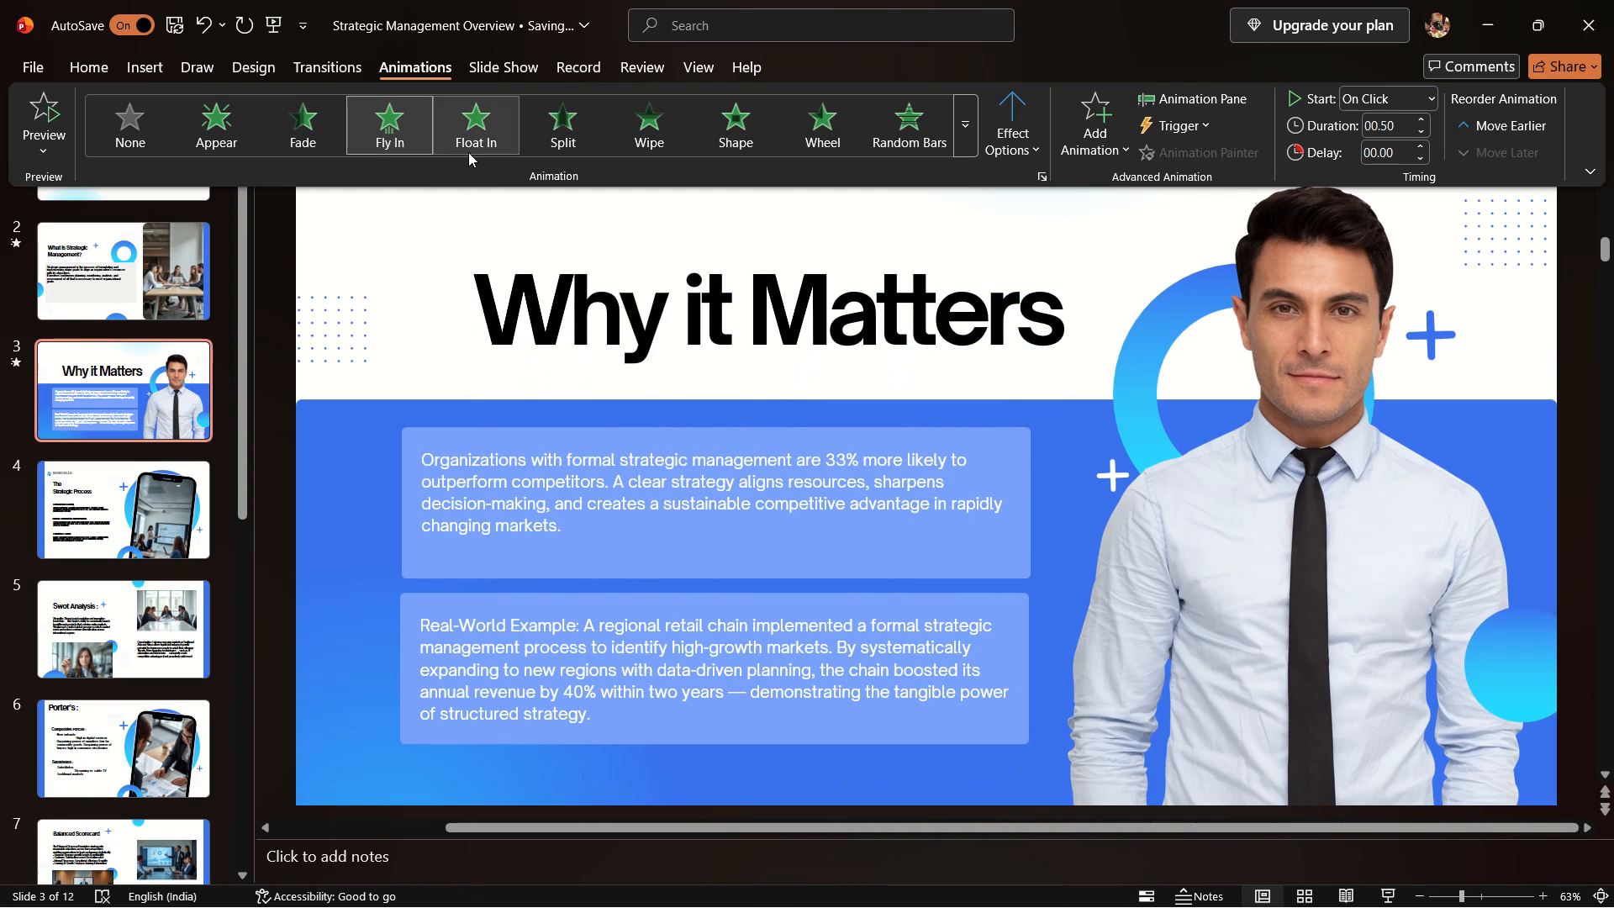
left_click(468, 152)
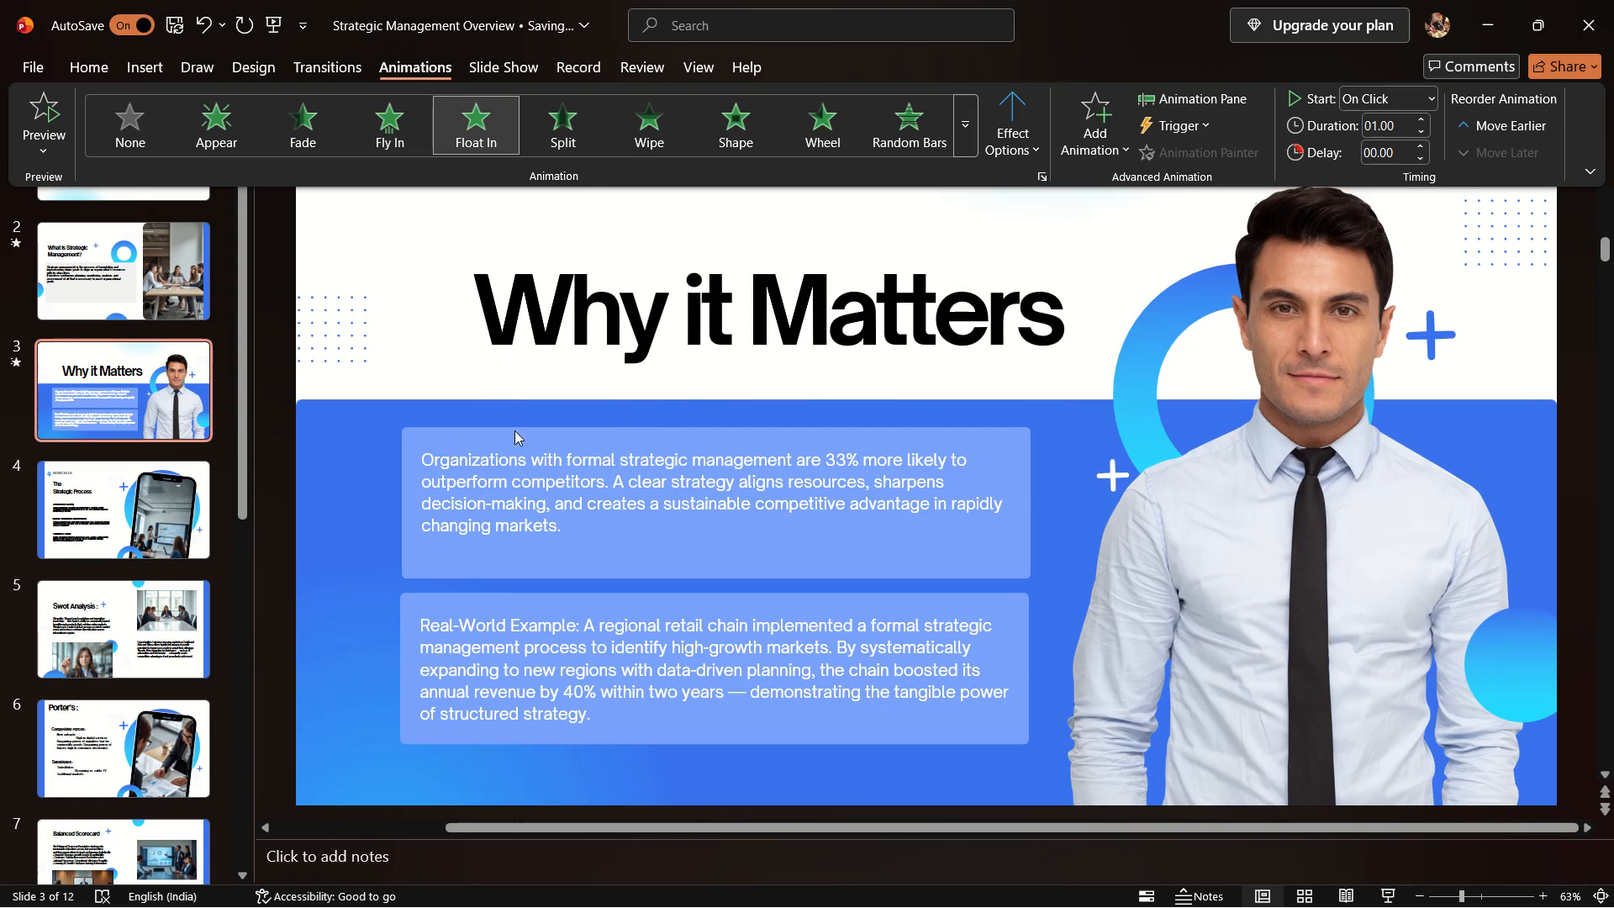
Apply the Random Bars animation to the "Organizations with formal strategic management" paragraph on slide 3.
left_click(514, 439)
left_click(559, 526)
left_click_drag(559, 526, 444, 452)
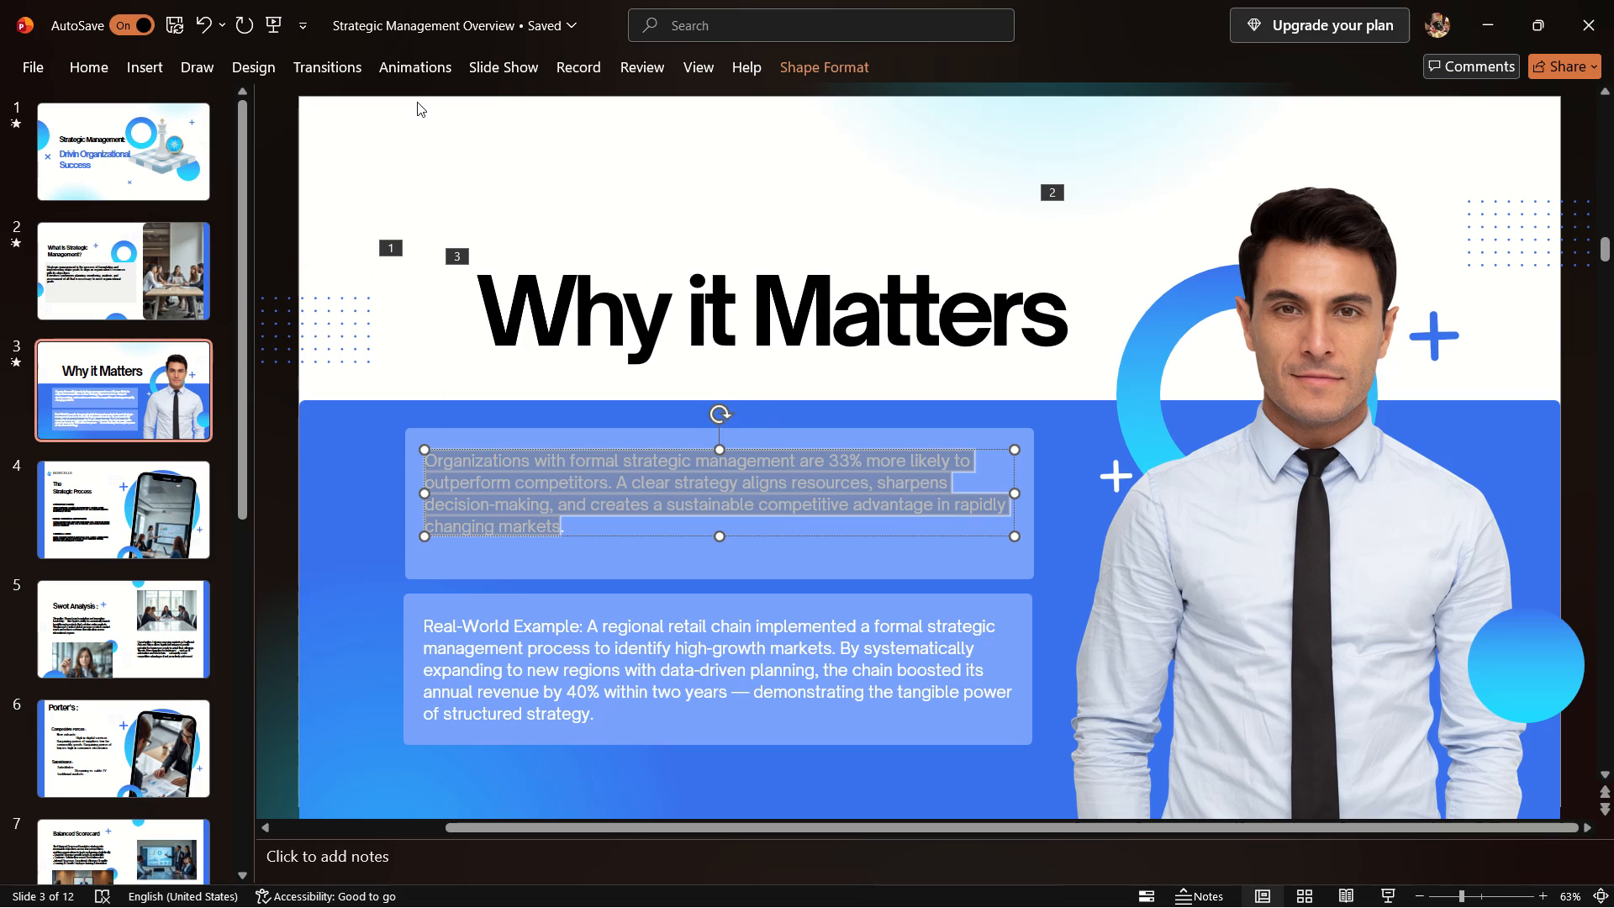
left_click(430, 73)
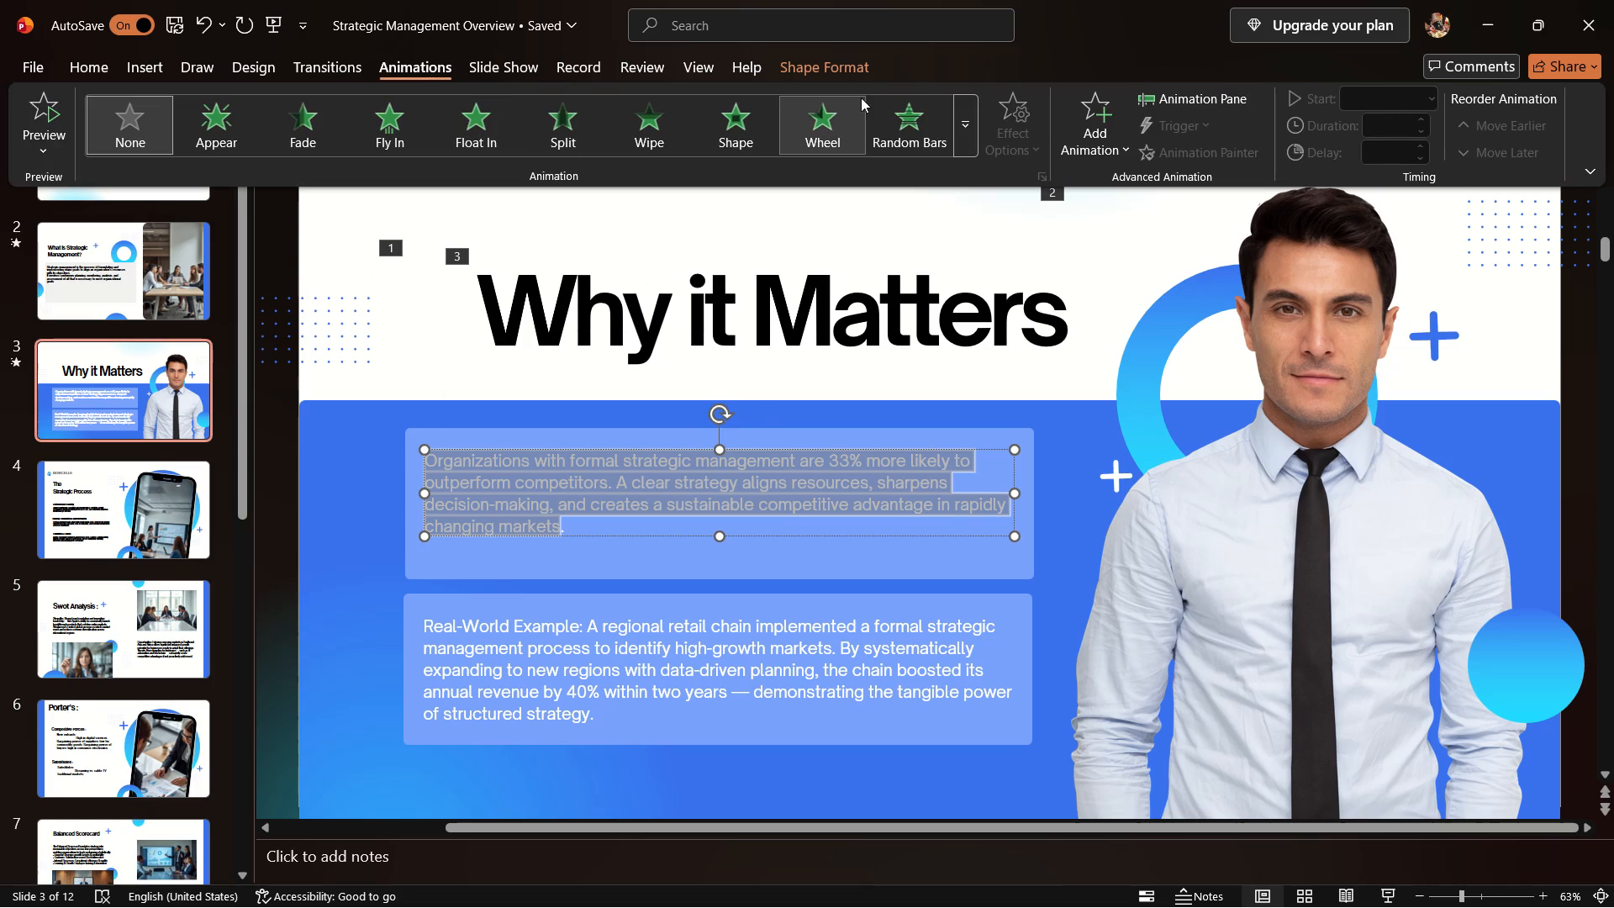
left_click(913, 118)
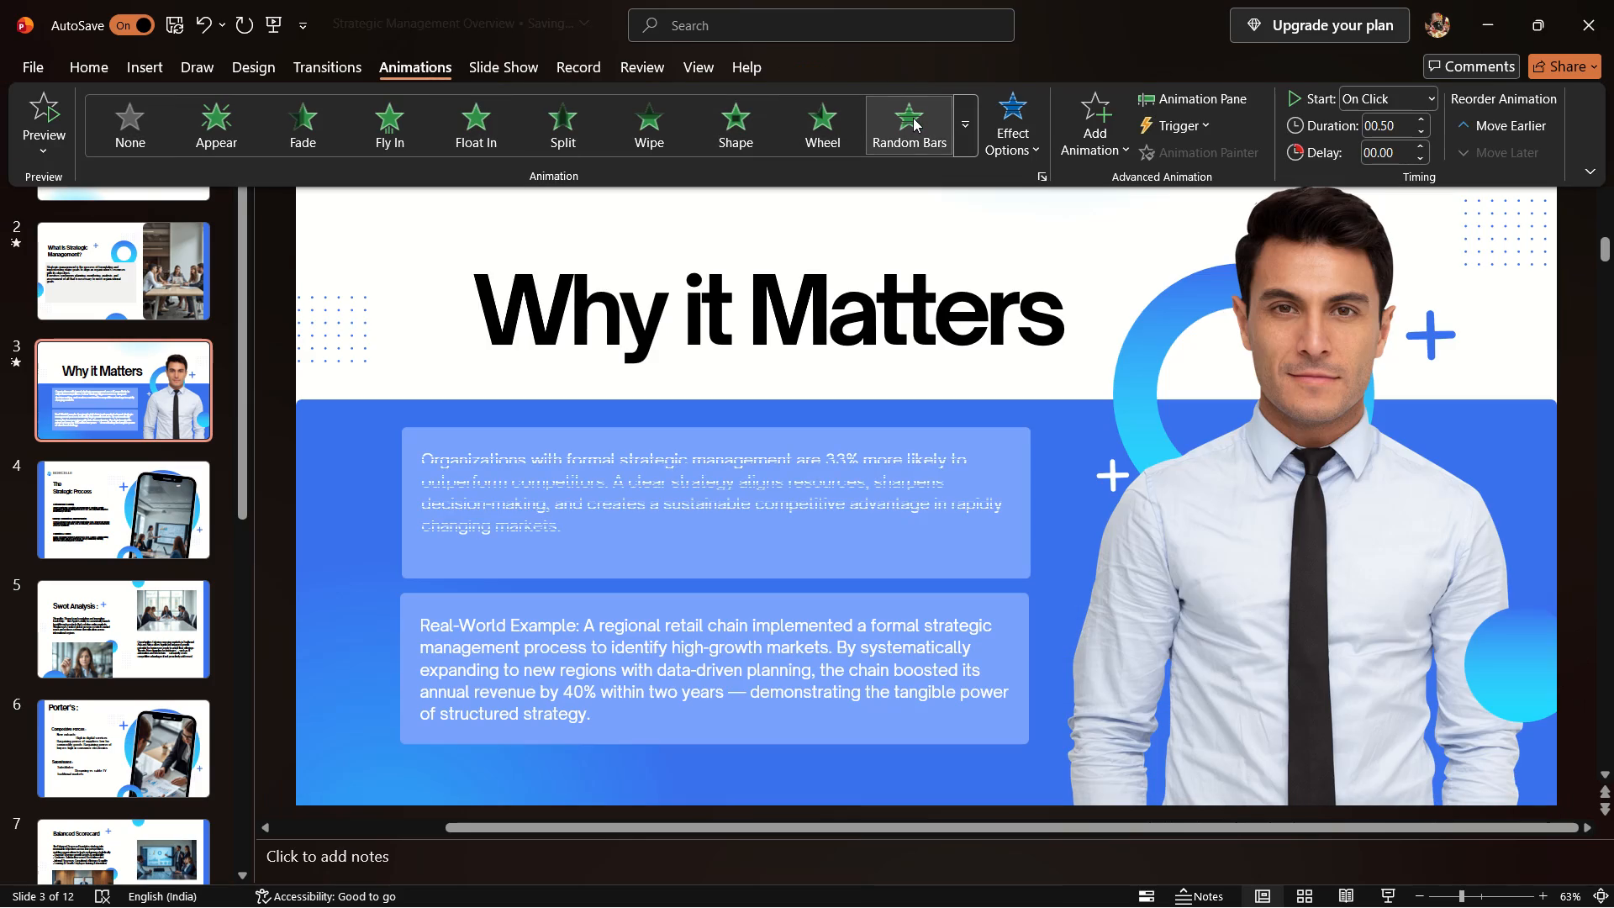
Apply the Random Bars animation to the "Real-World Example" paragraph on slide 3.
left_click(732, 615)
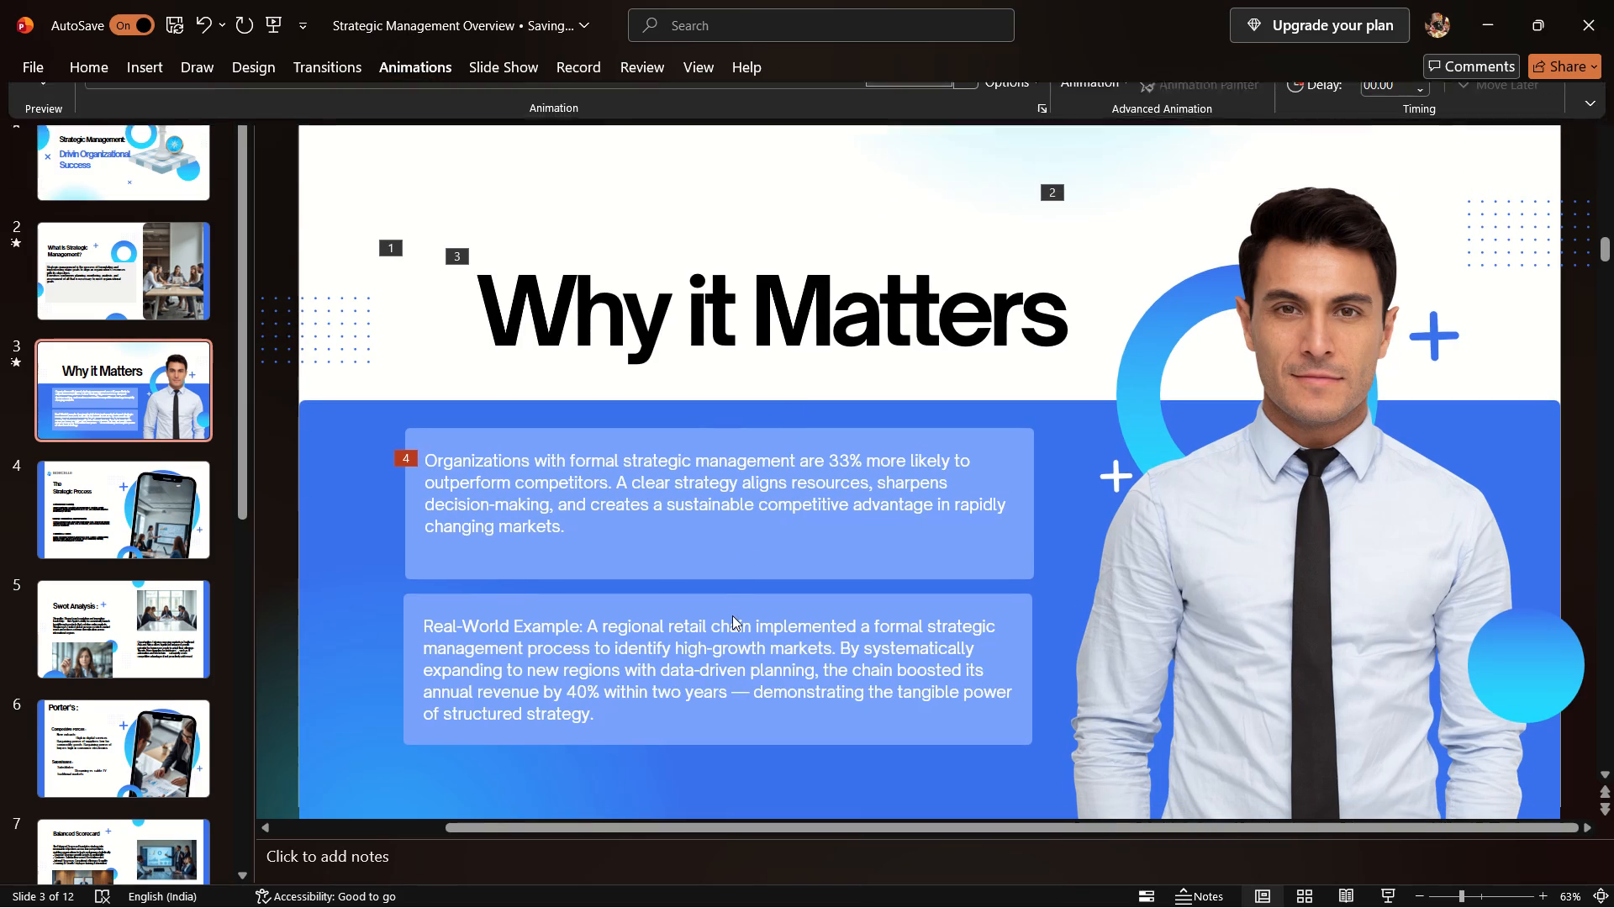
left_click(703, 659)
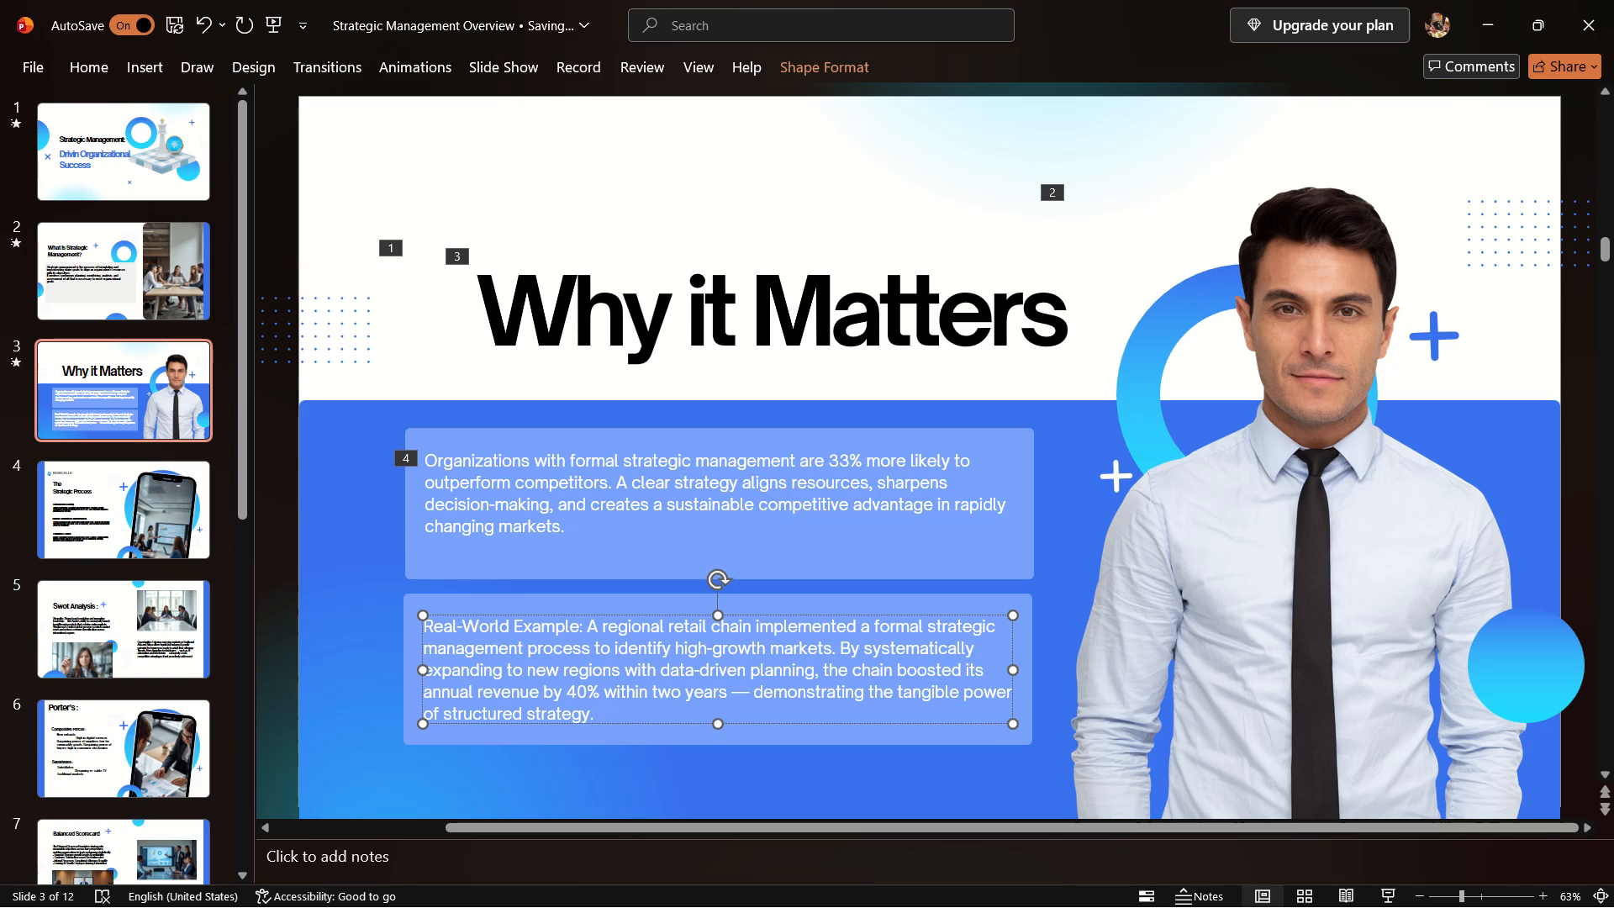
left_click_drag(599, 706, 440, 615)
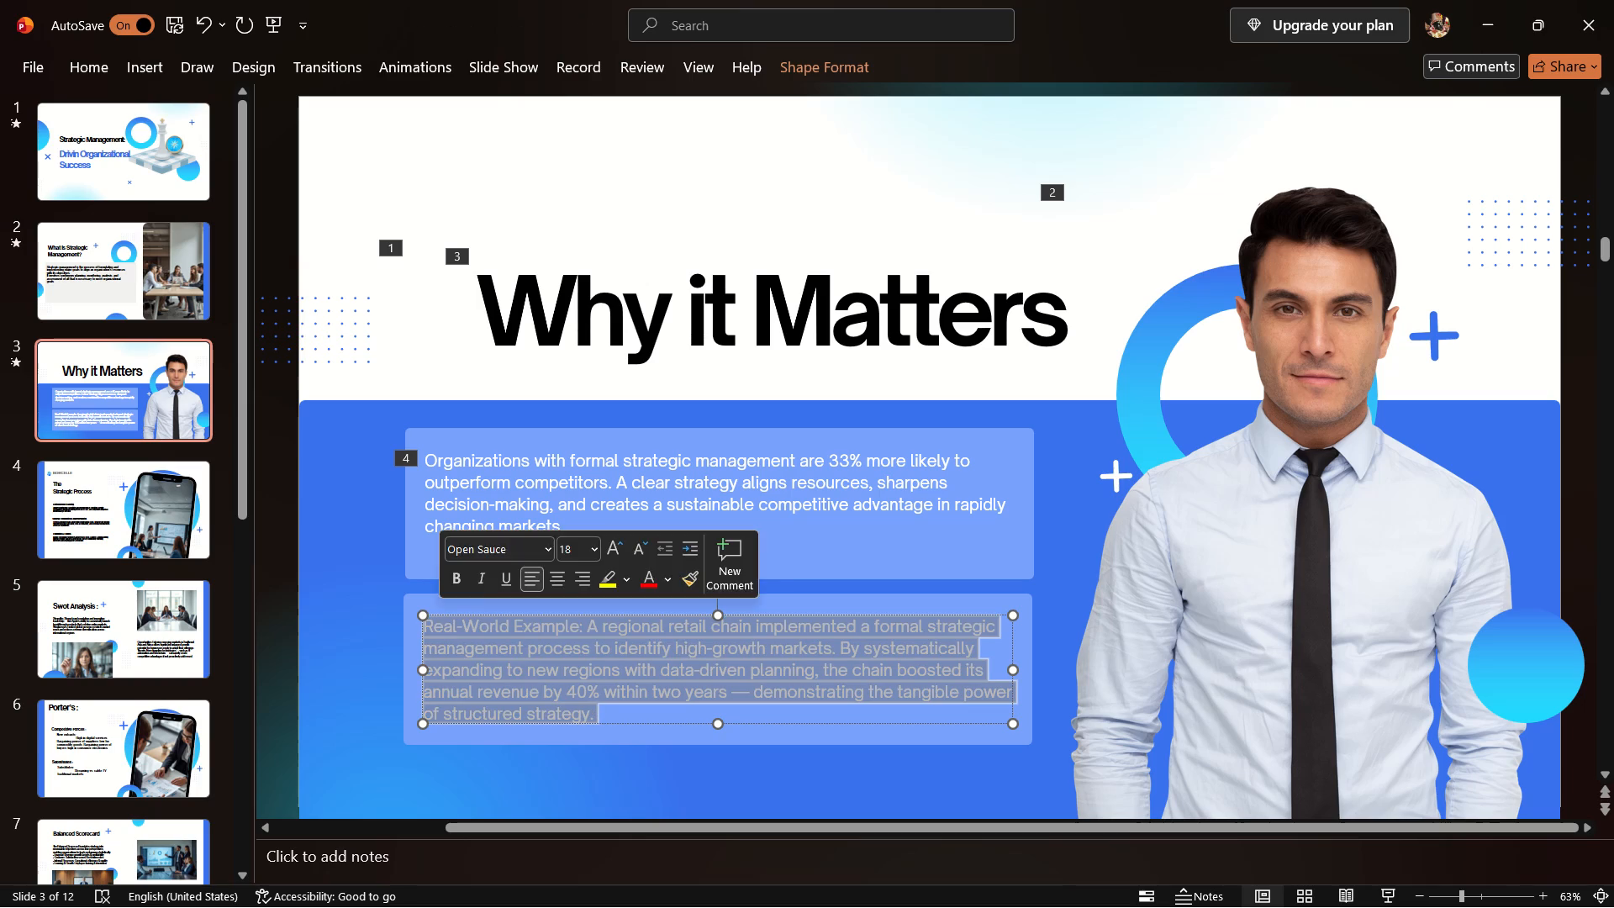
left_click(448, 51)
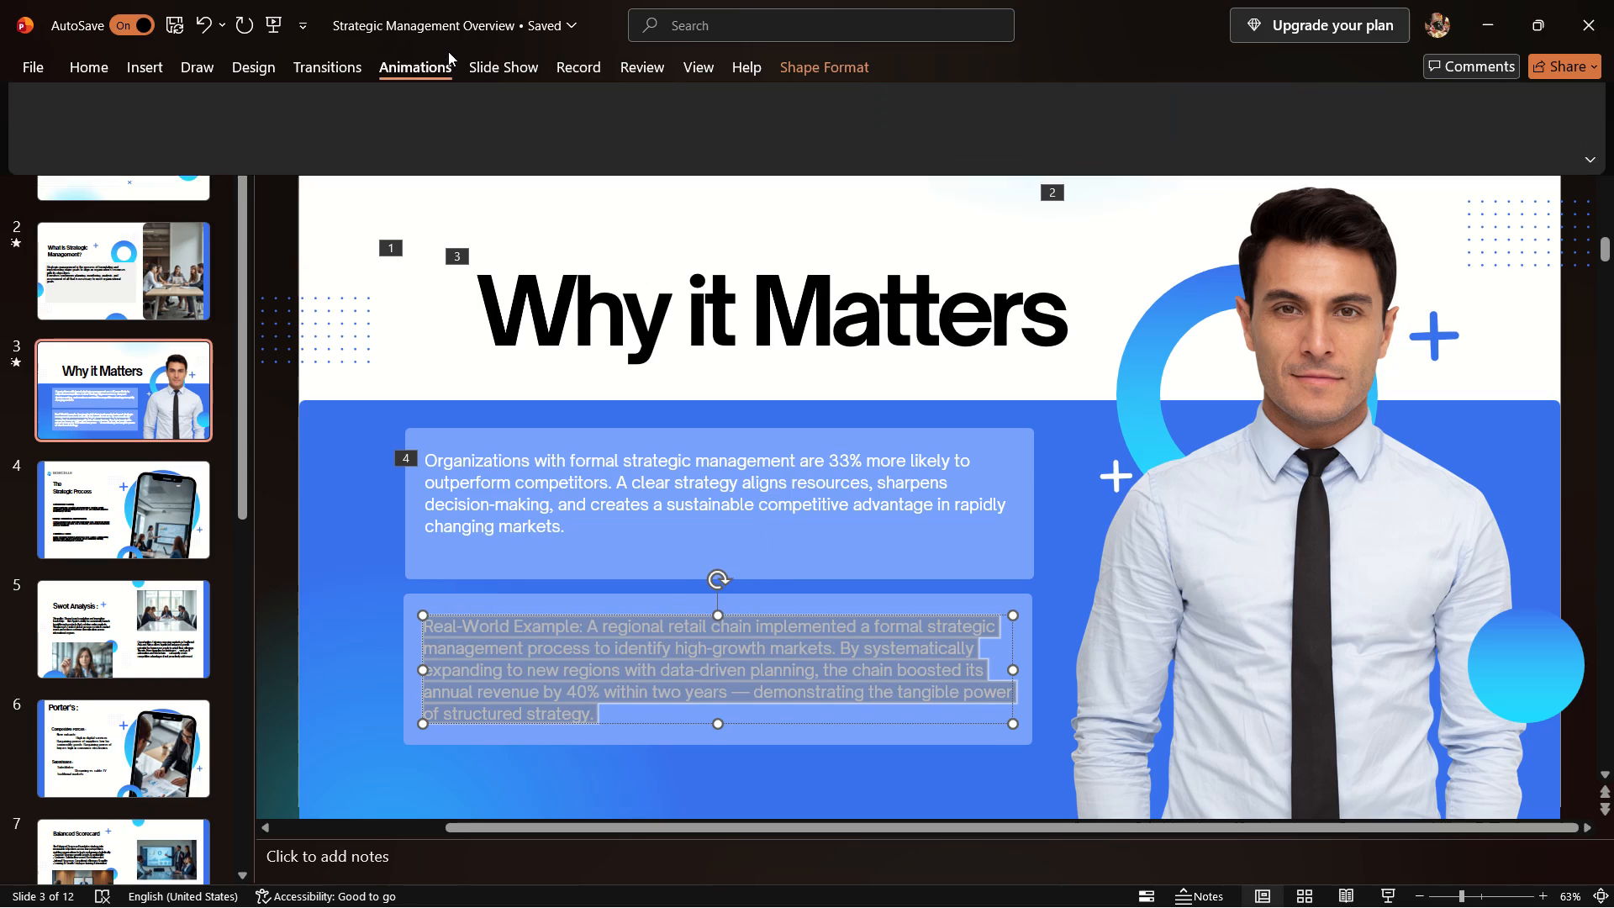
left_click(898, 129)
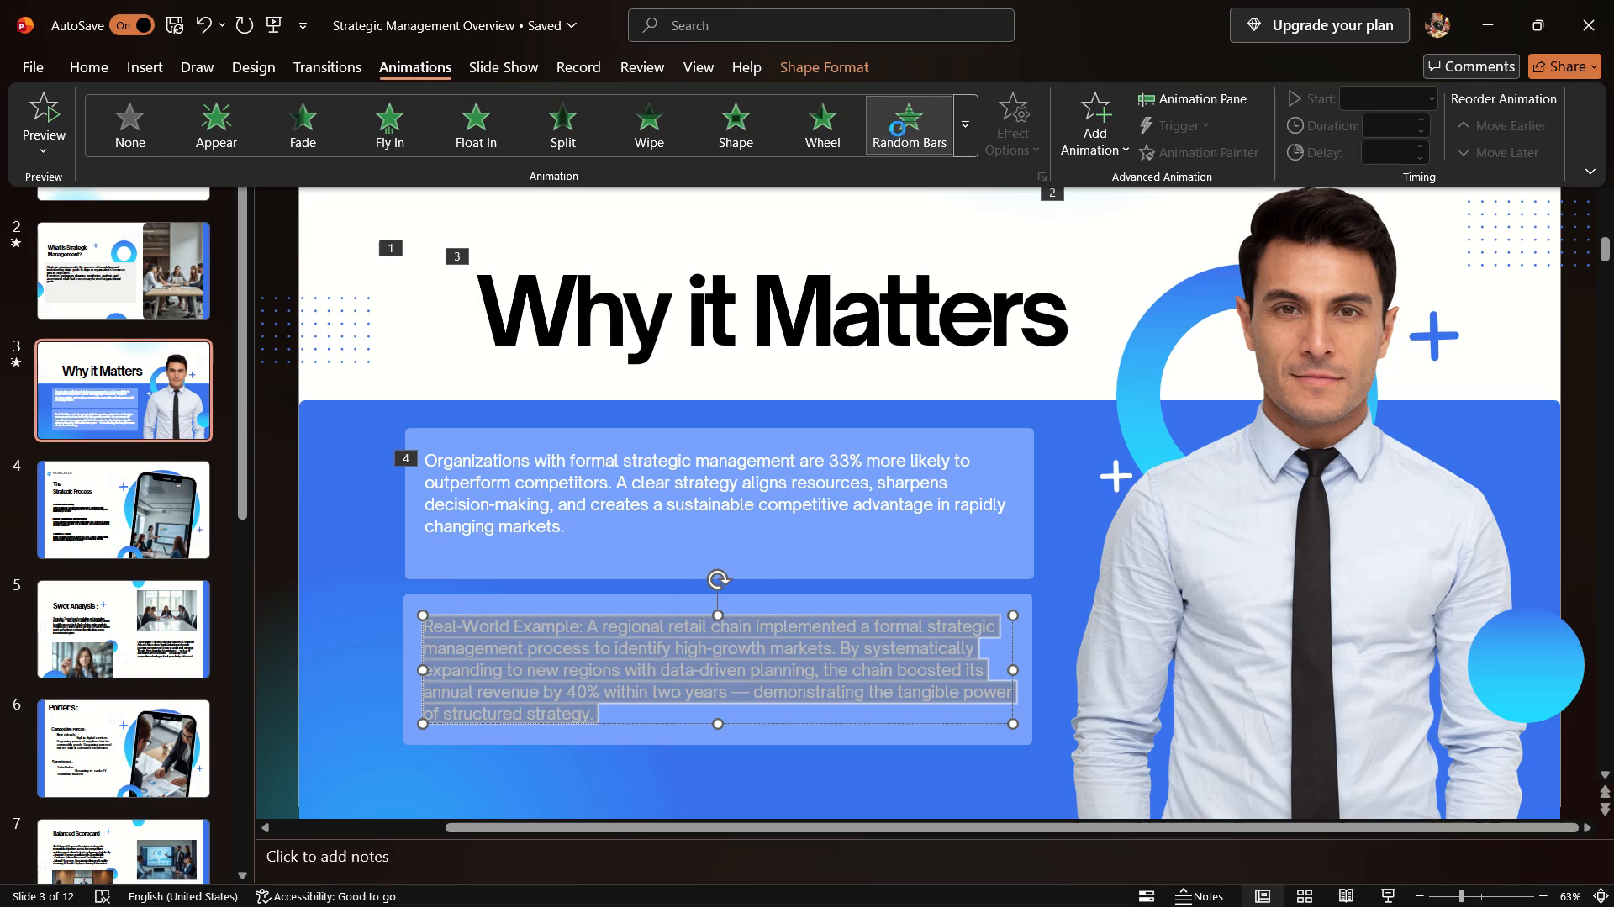
left_click(898, 129)
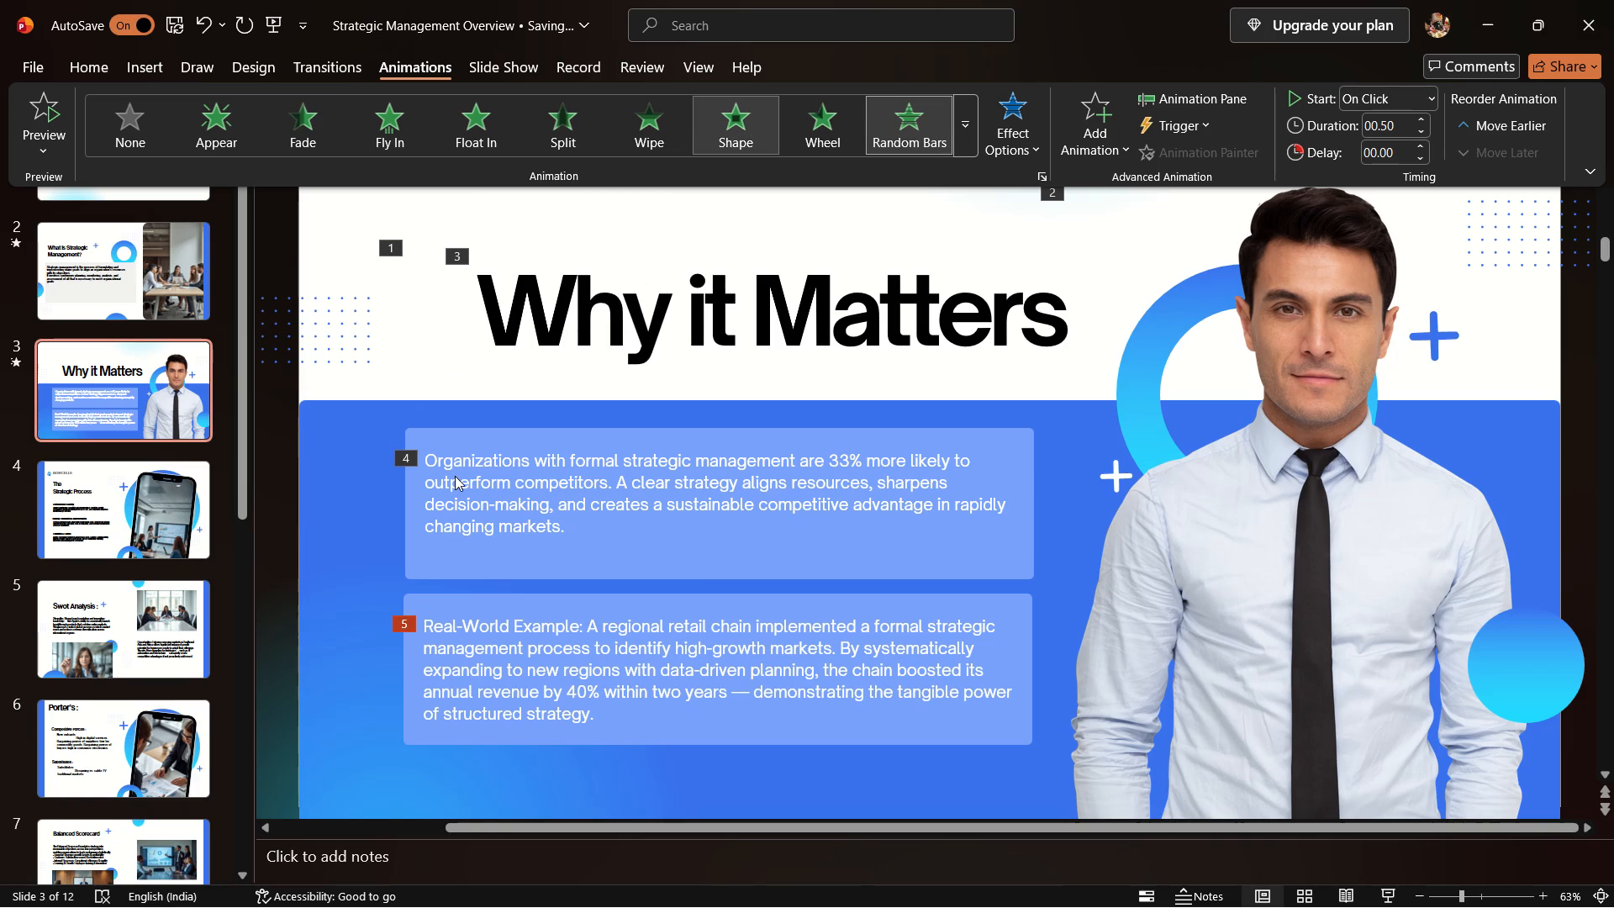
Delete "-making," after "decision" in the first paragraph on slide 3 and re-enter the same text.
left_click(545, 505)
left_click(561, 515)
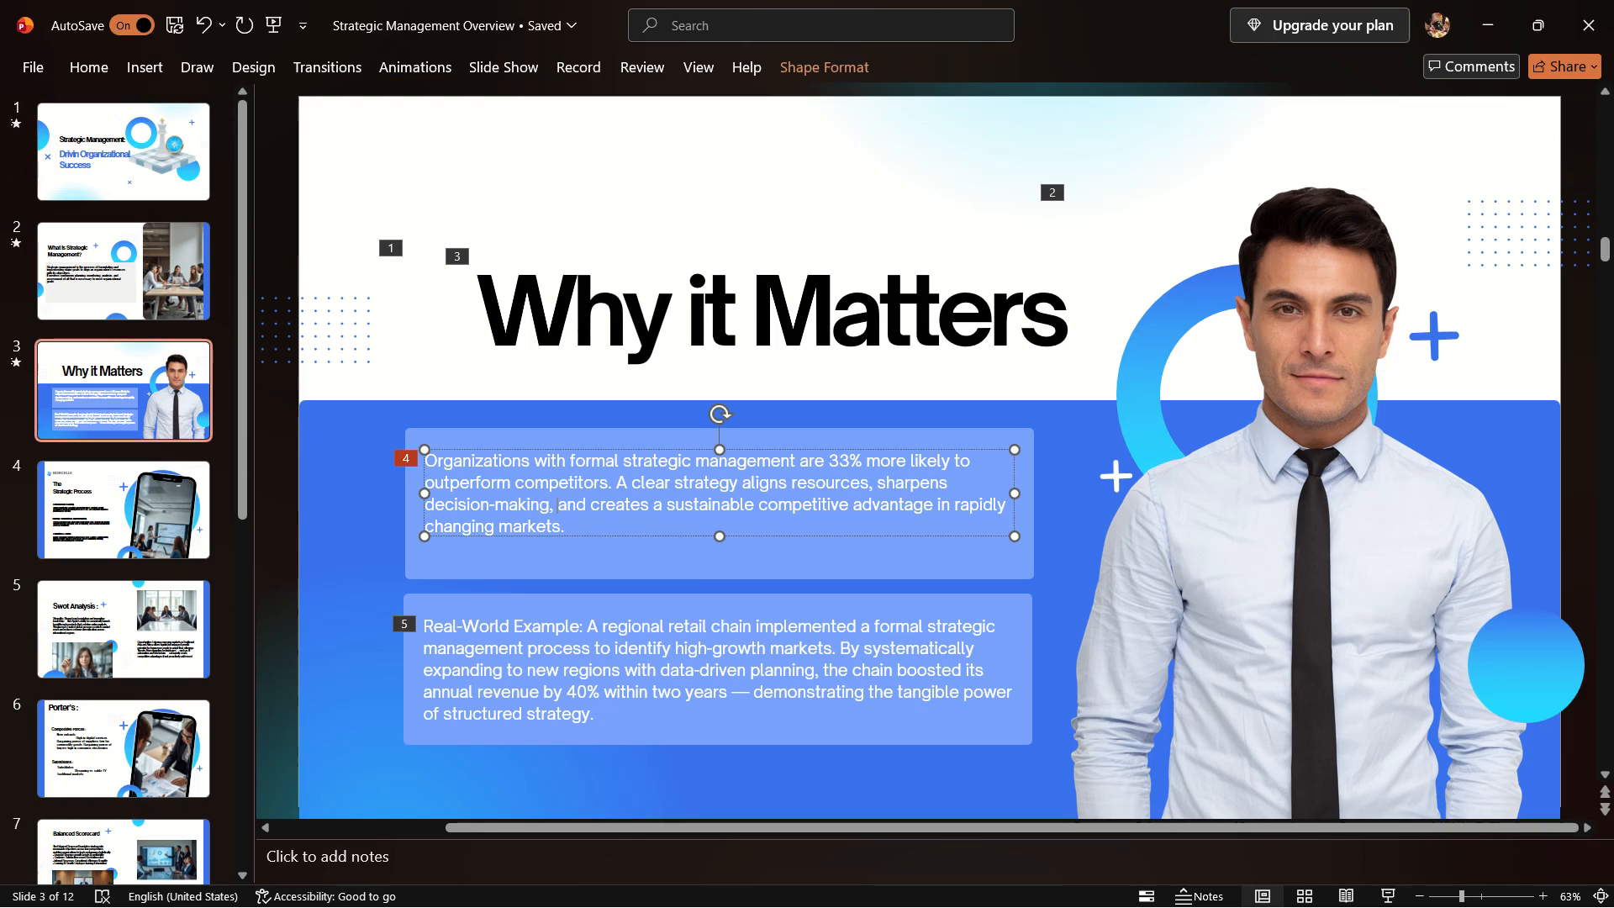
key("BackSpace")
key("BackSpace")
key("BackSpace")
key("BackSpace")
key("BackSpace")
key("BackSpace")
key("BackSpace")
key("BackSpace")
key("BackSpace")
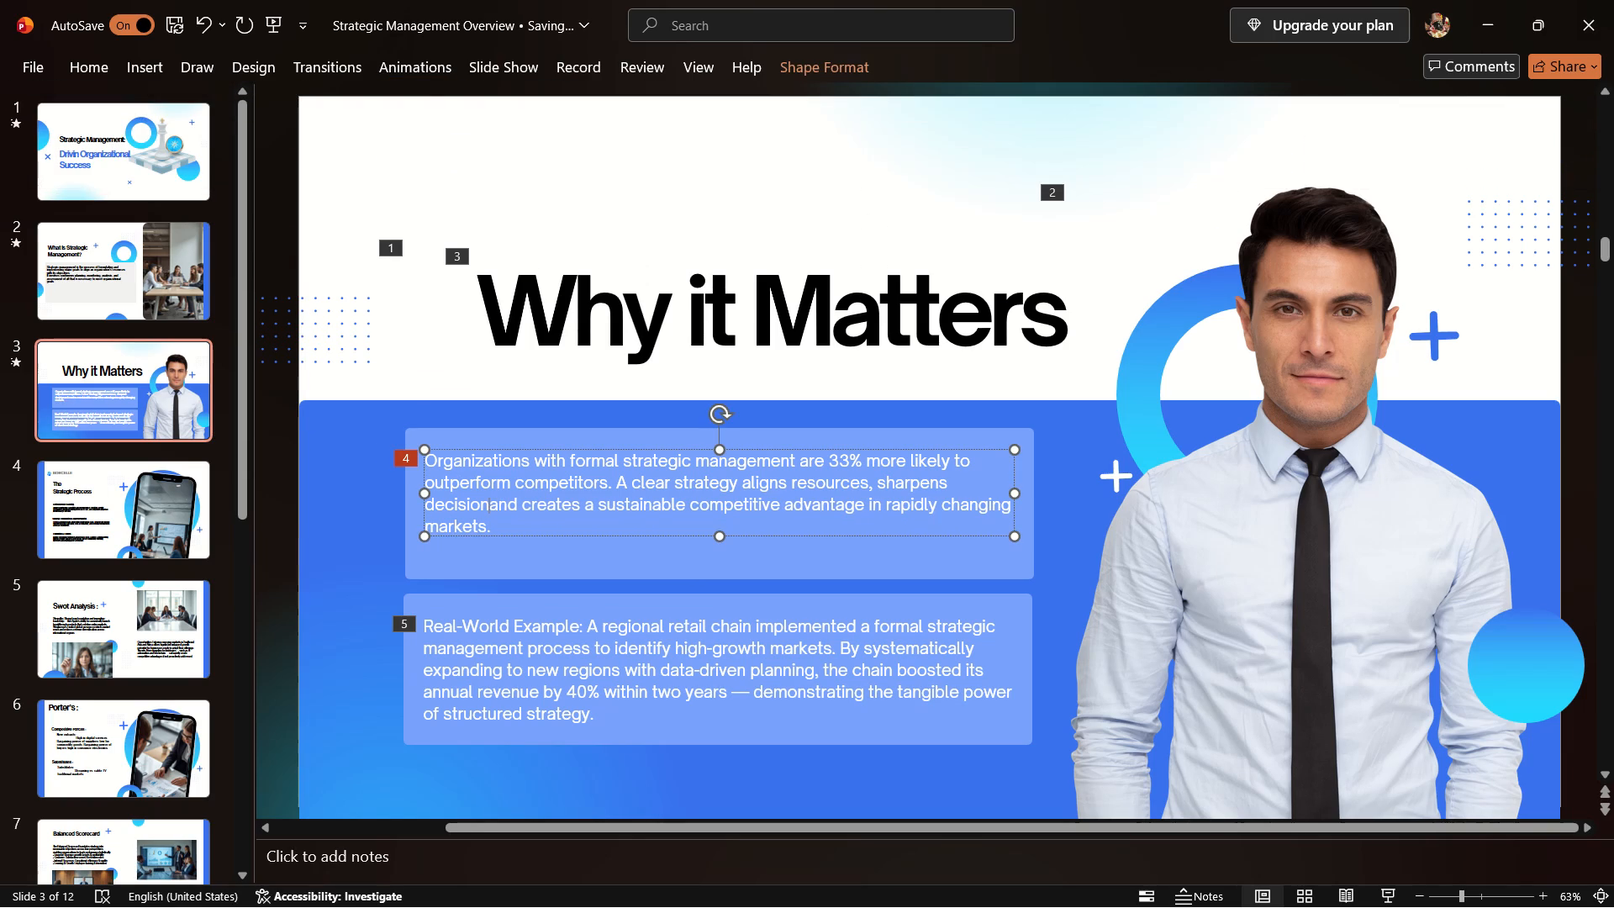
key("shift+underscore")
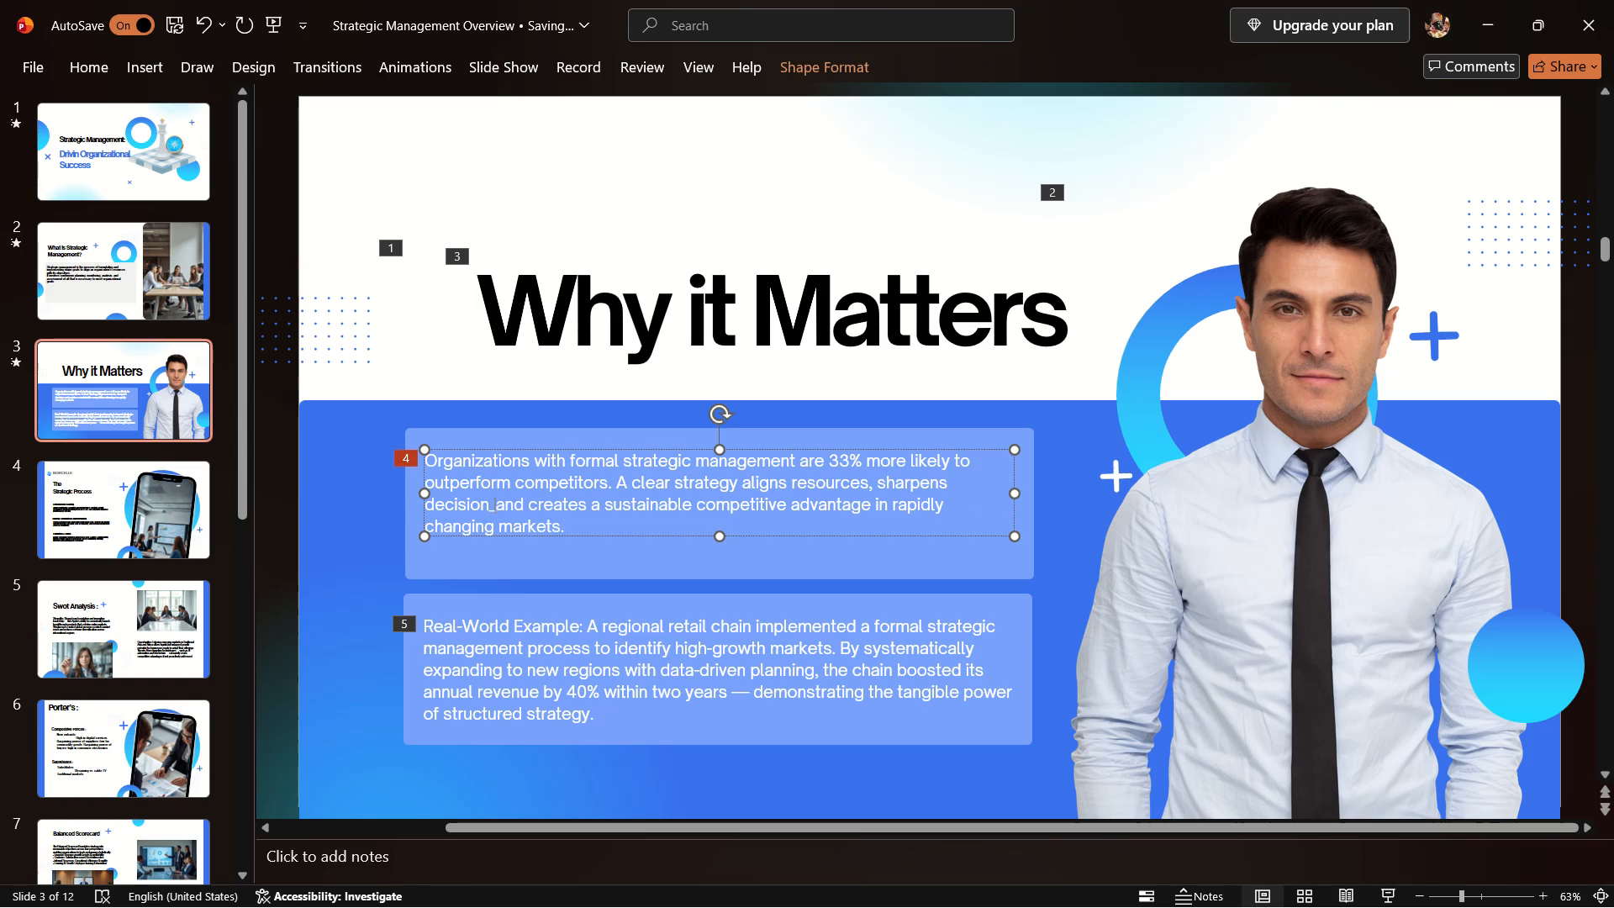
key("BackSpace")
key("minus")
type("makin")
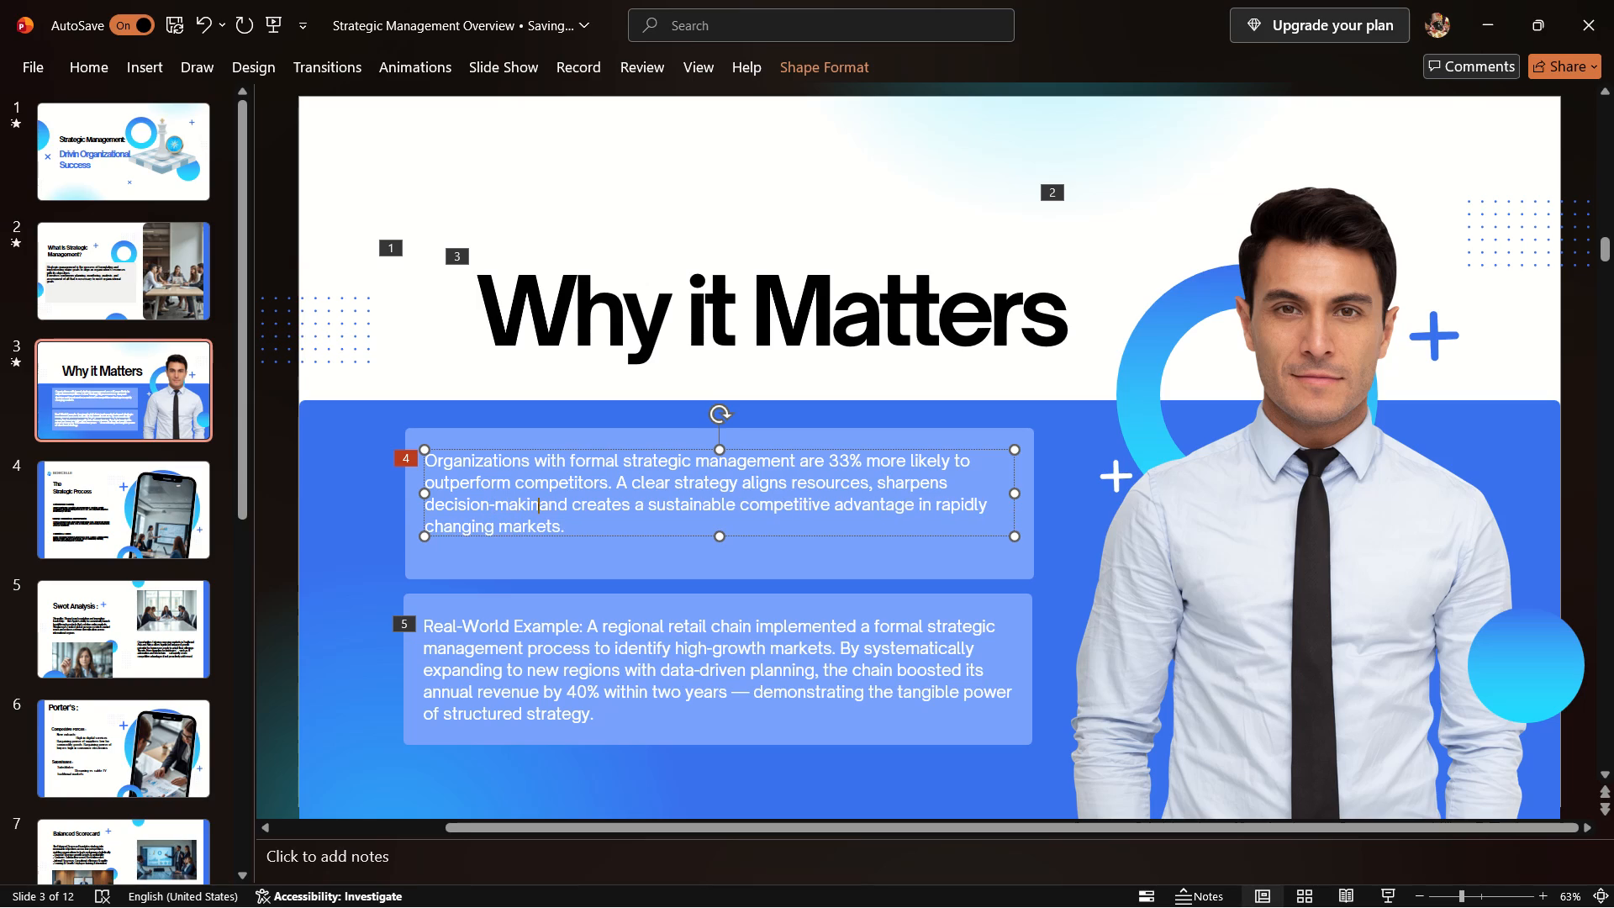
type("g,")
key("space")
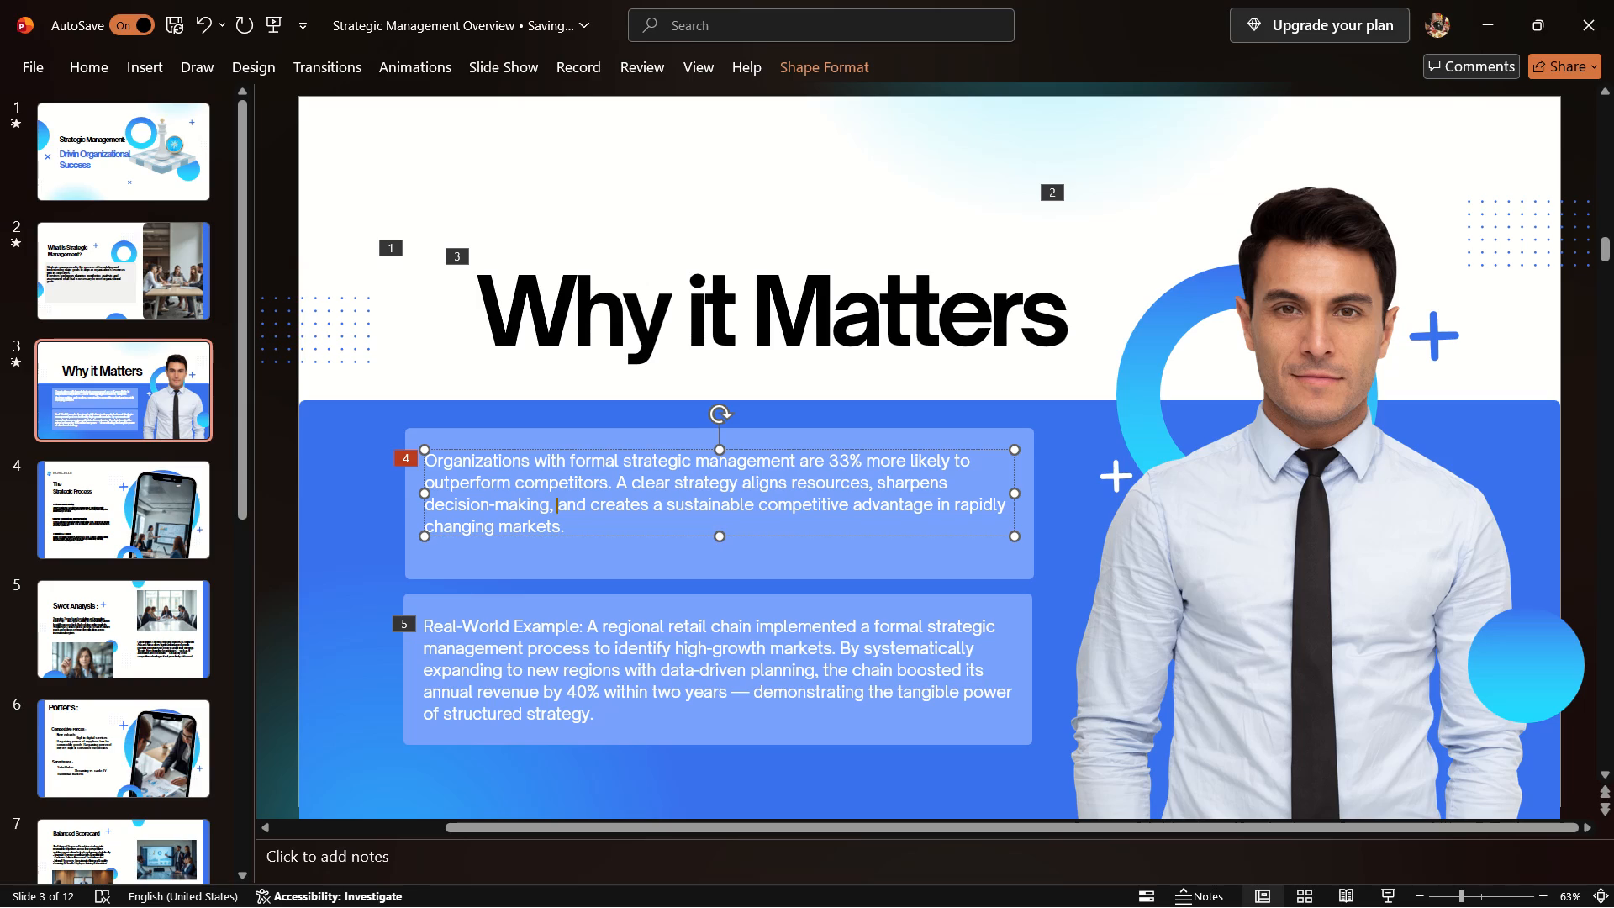
Look through slides 3 to 5 to review their content and the animations already applied.
scroll(747, 549, "down", 1)
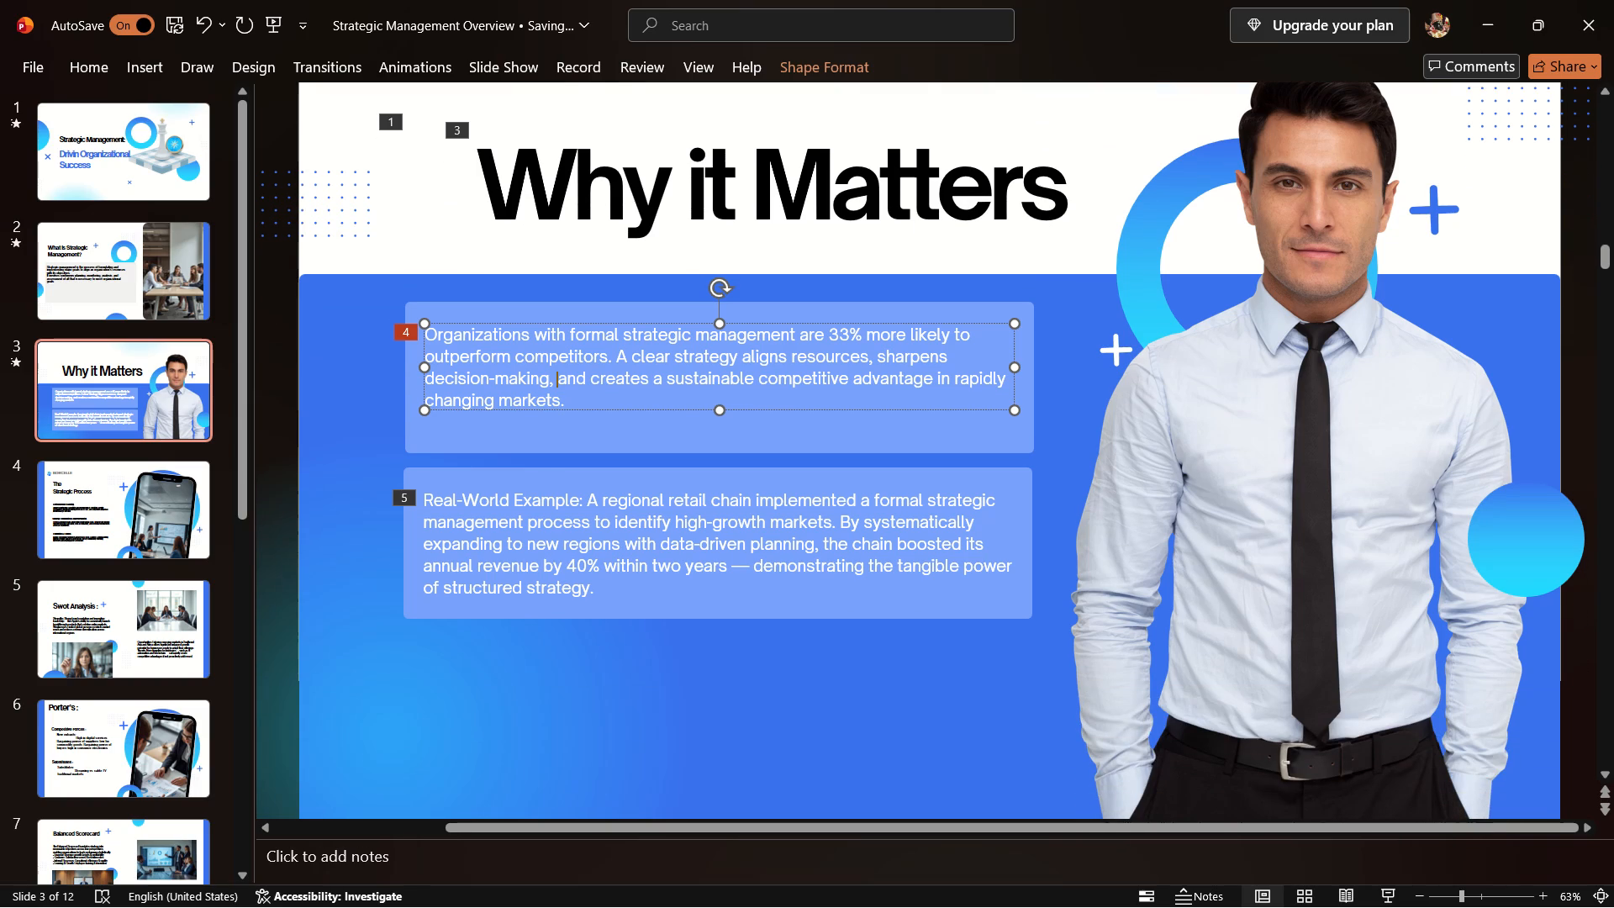
scroll(743, 549, "down", 5)
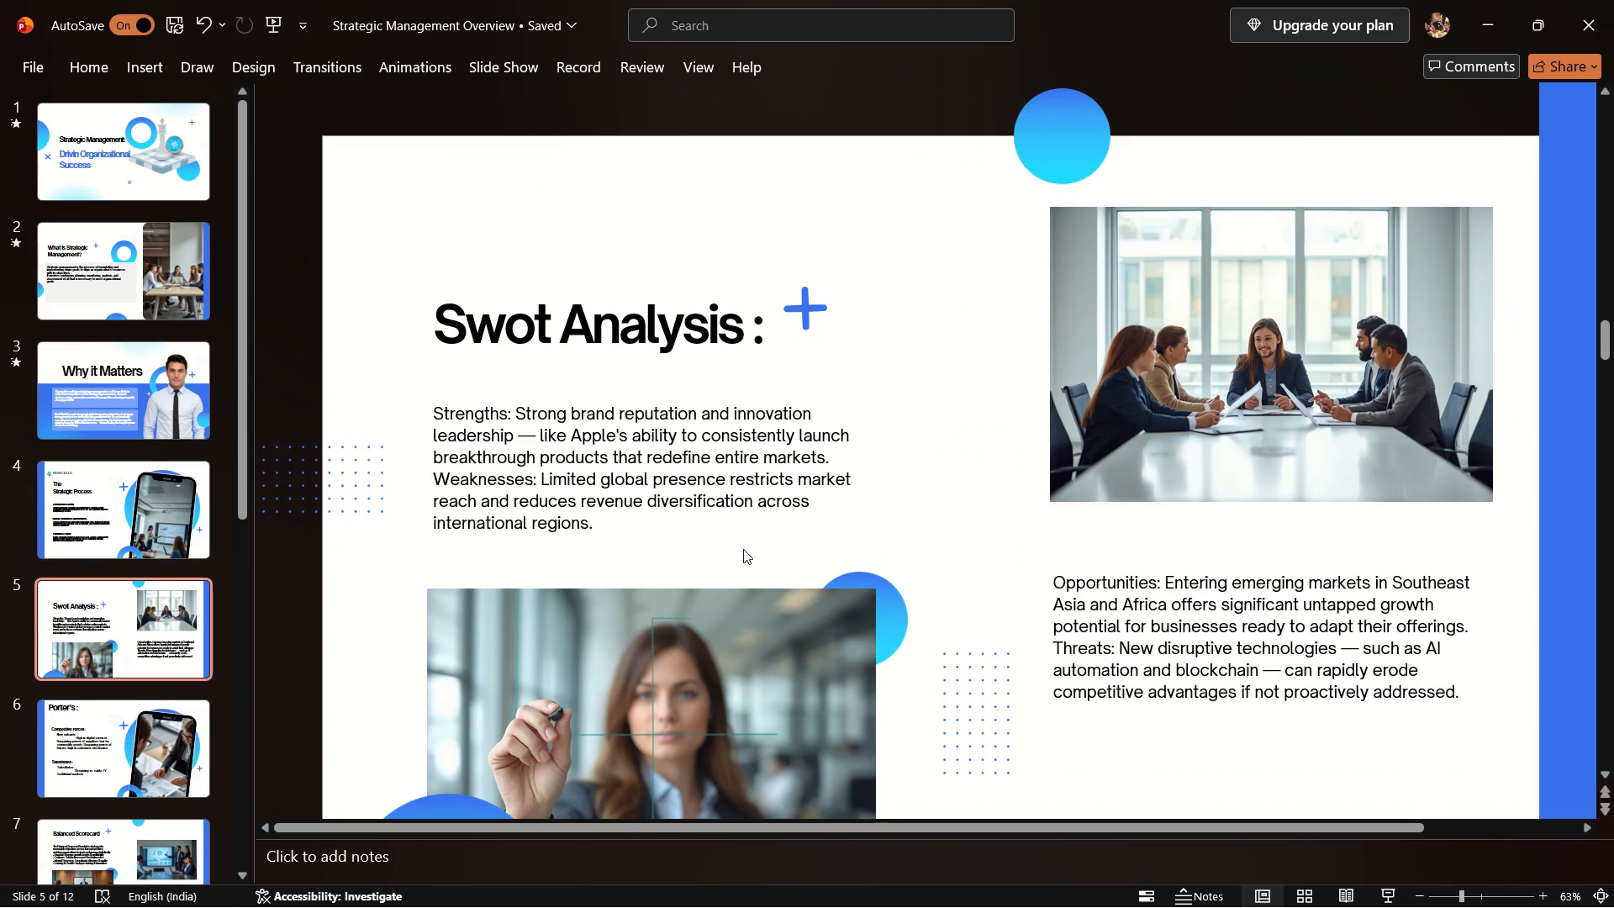
scroll(743, 549, "down", 5)
scroll(743, 549, "up", 3)
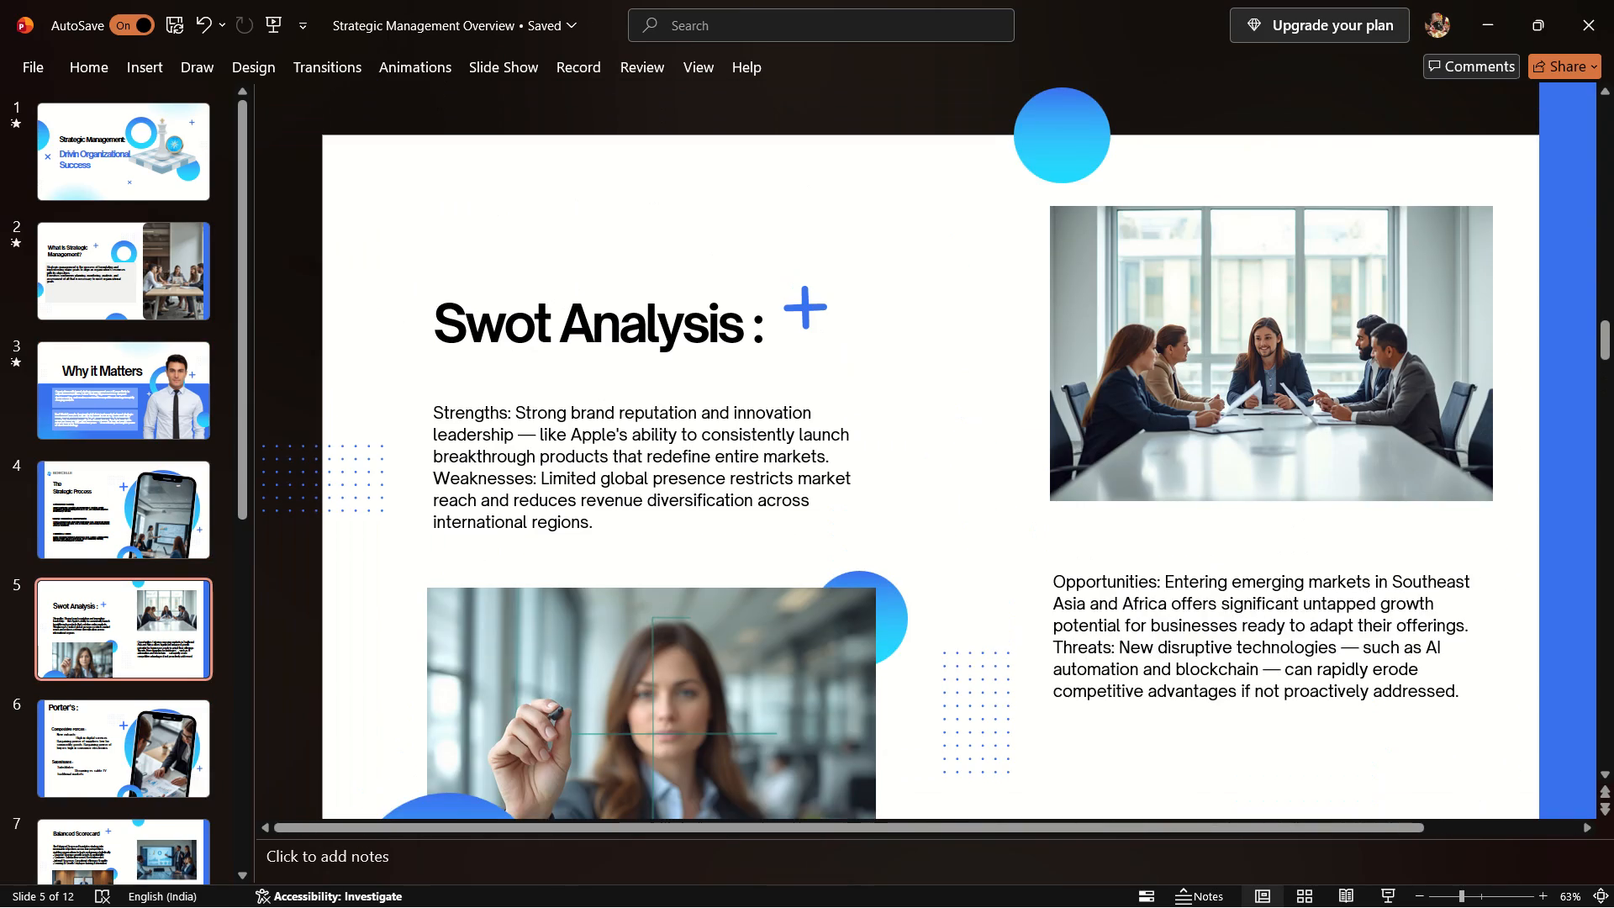
scroll(743, 549, "up", 3)
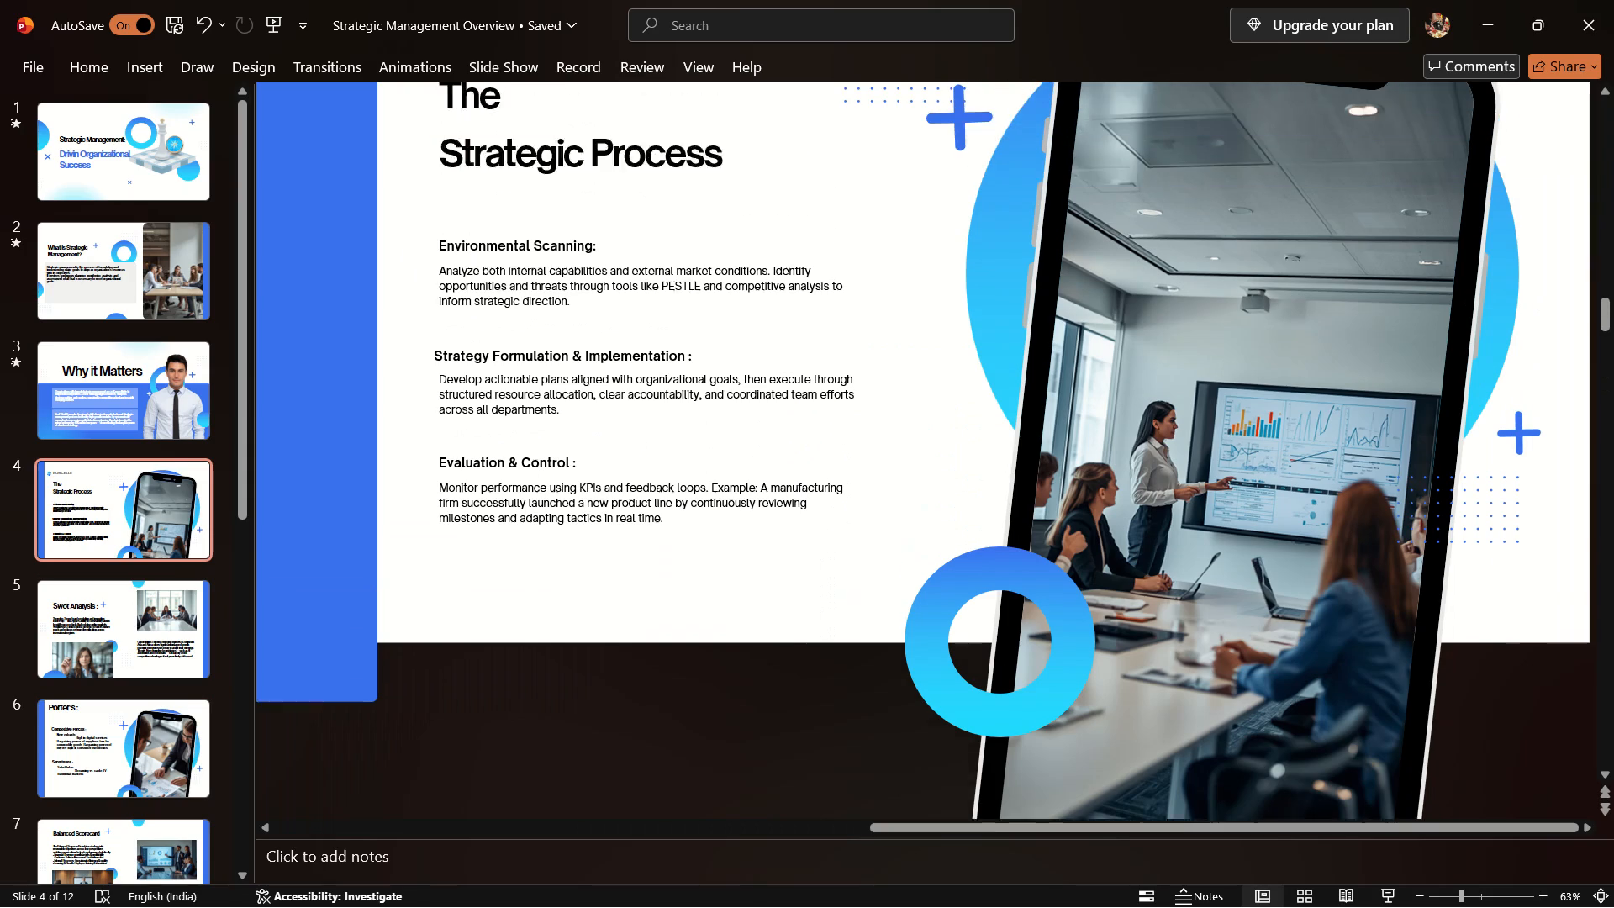
scroll(743, 549, "up", 8)
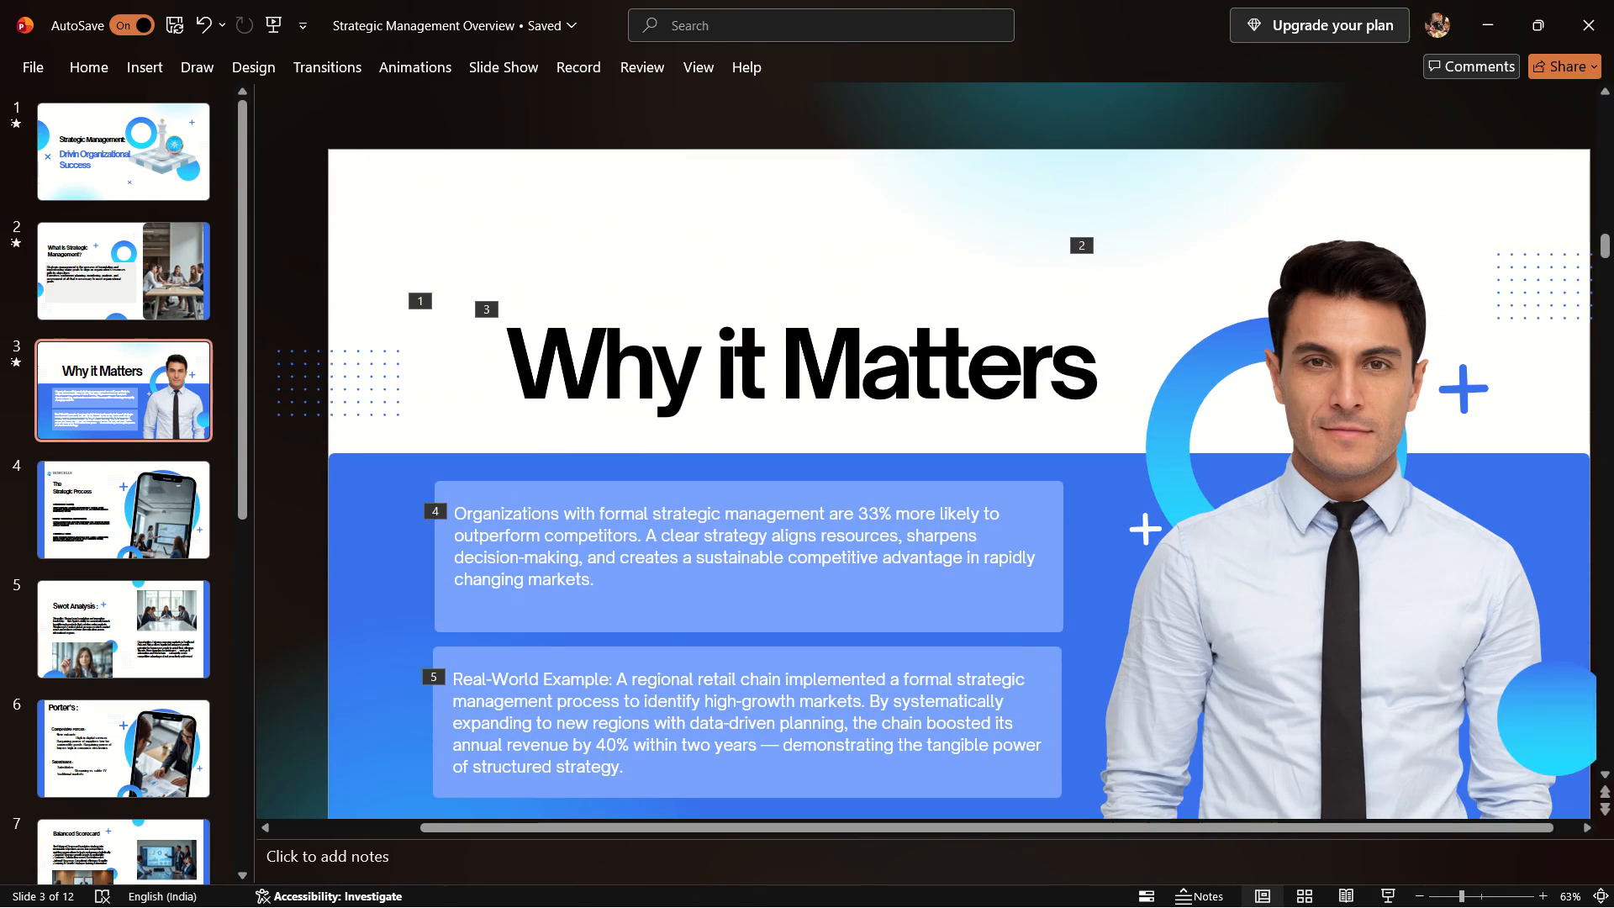
scroll(623, 473, "down", 3)
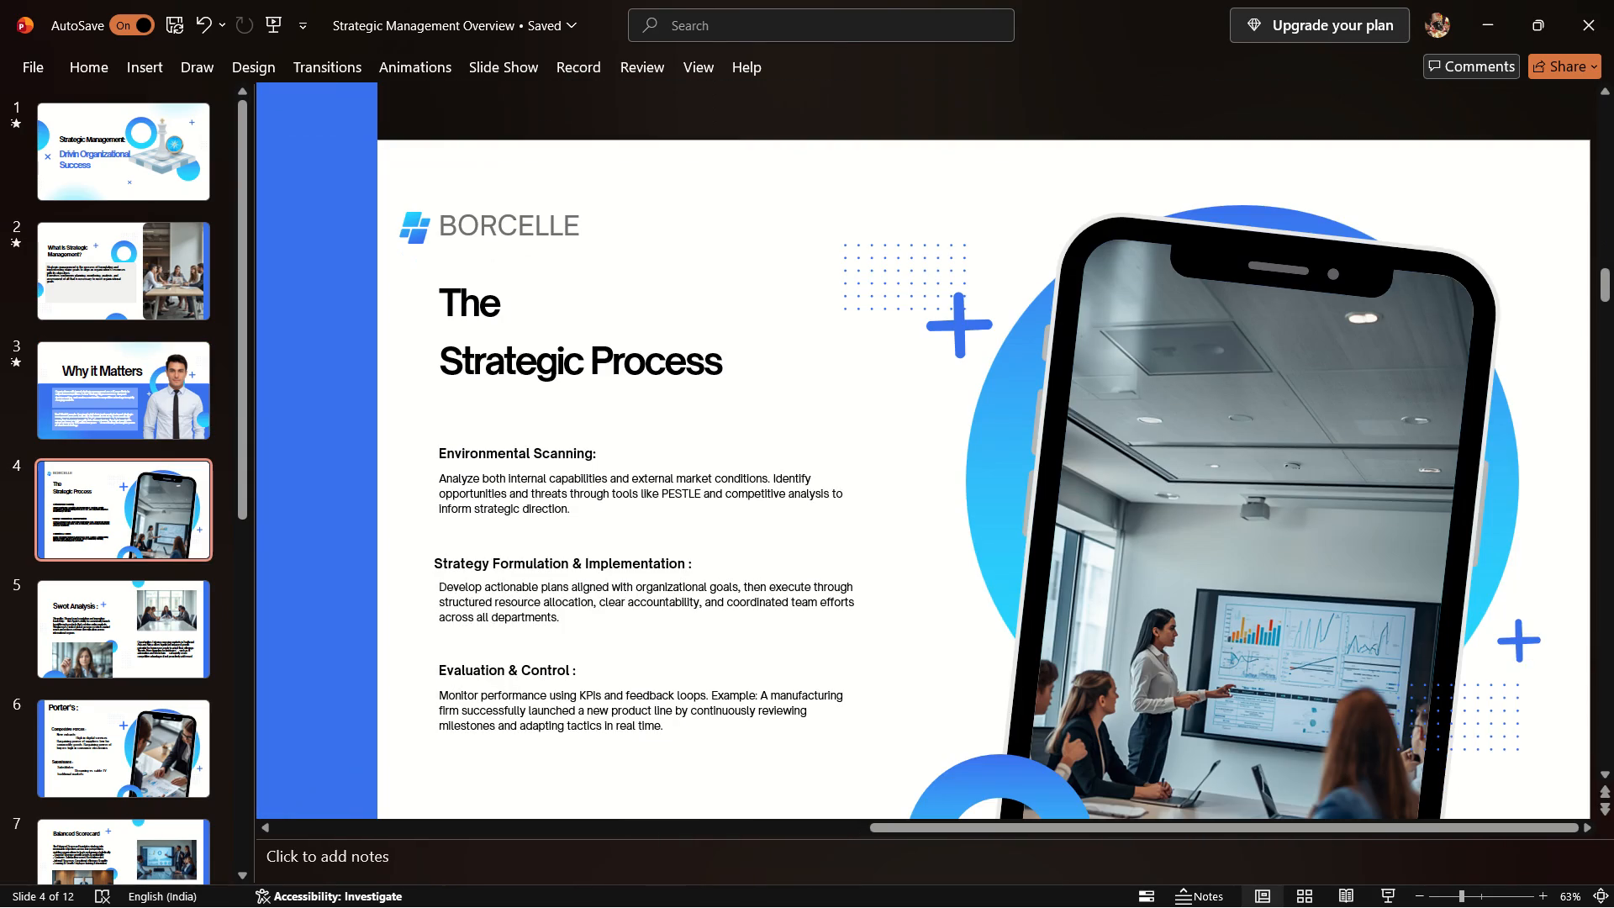
Move the word "The" in slide 4's title down and slightly to the left, away from its original line.
left_click(493, 357)
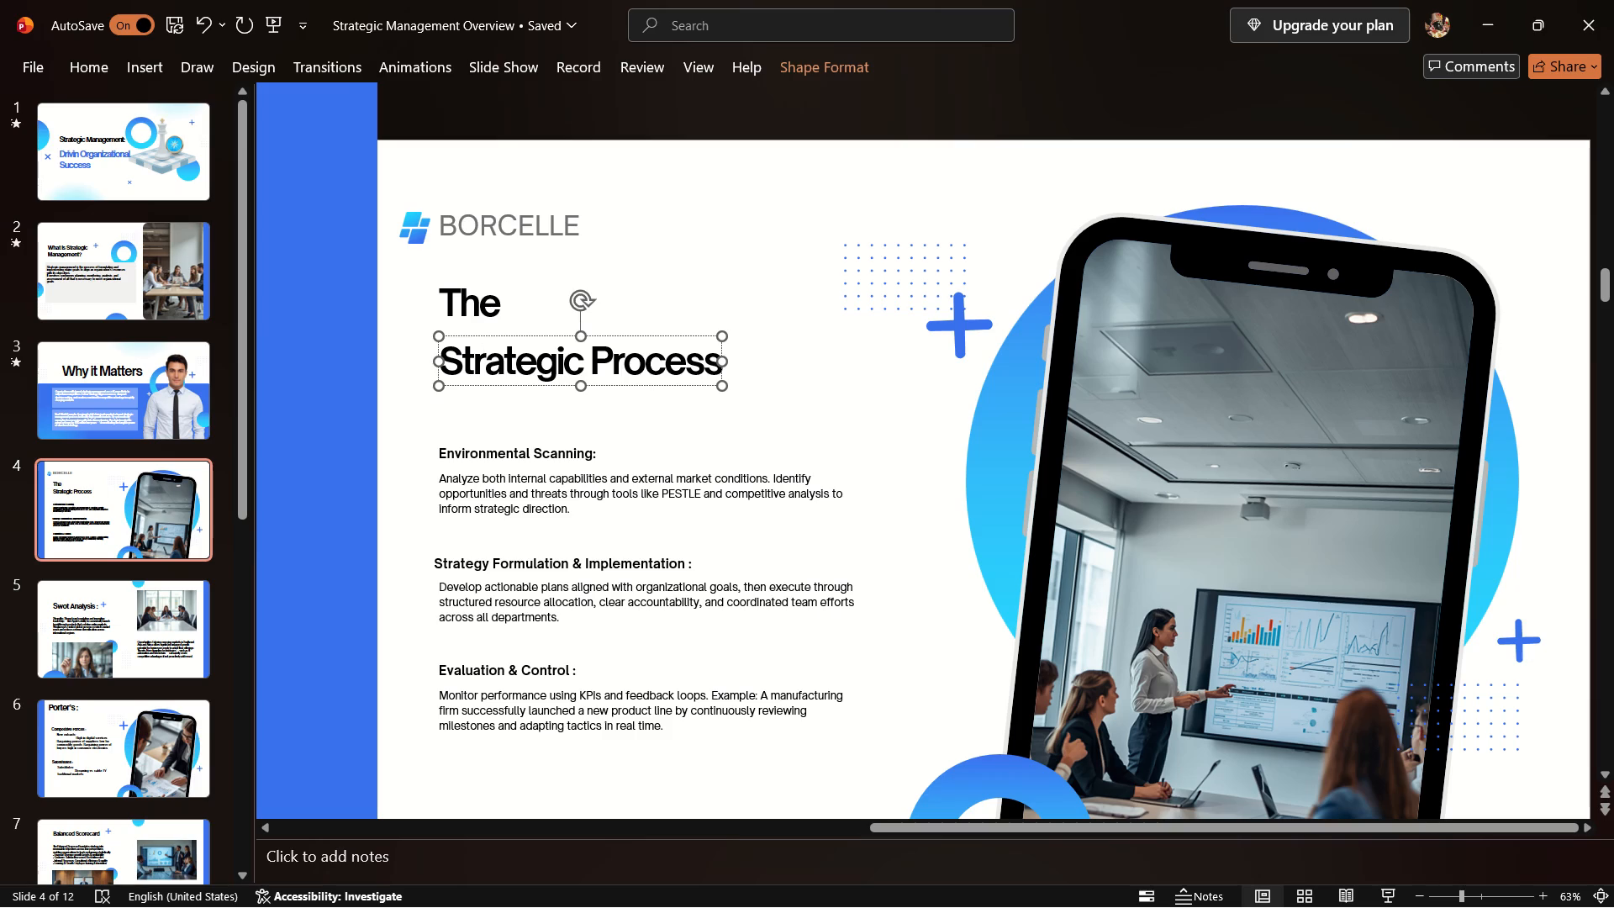
left_click_drag(572, 339, 586, 310)
left_click(667, 306)
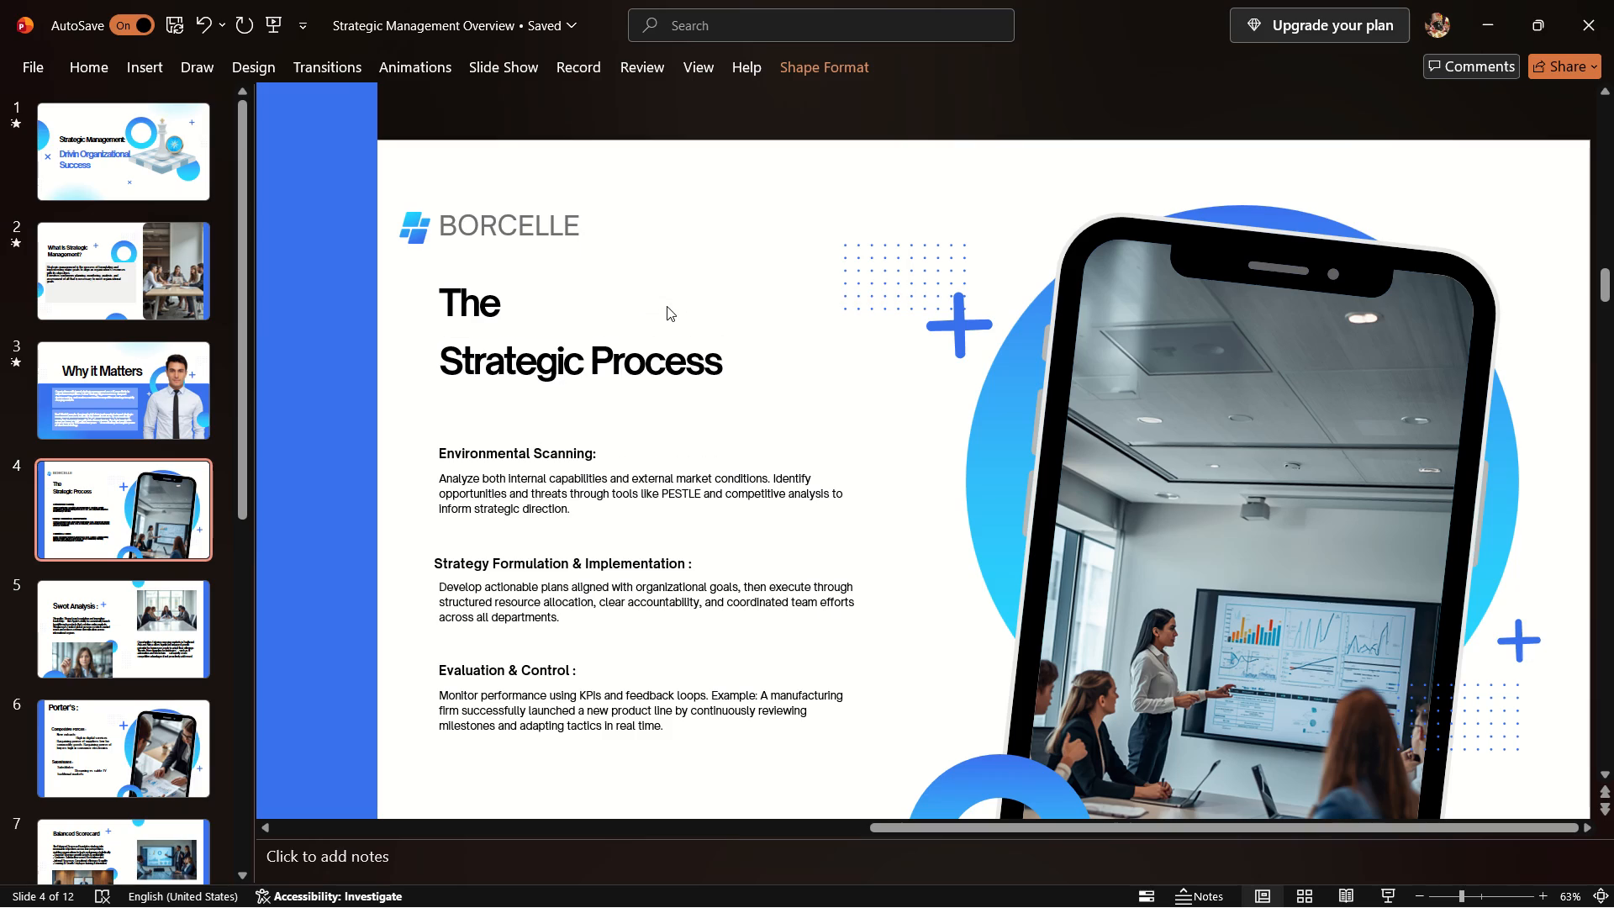
left_click(575, 331)
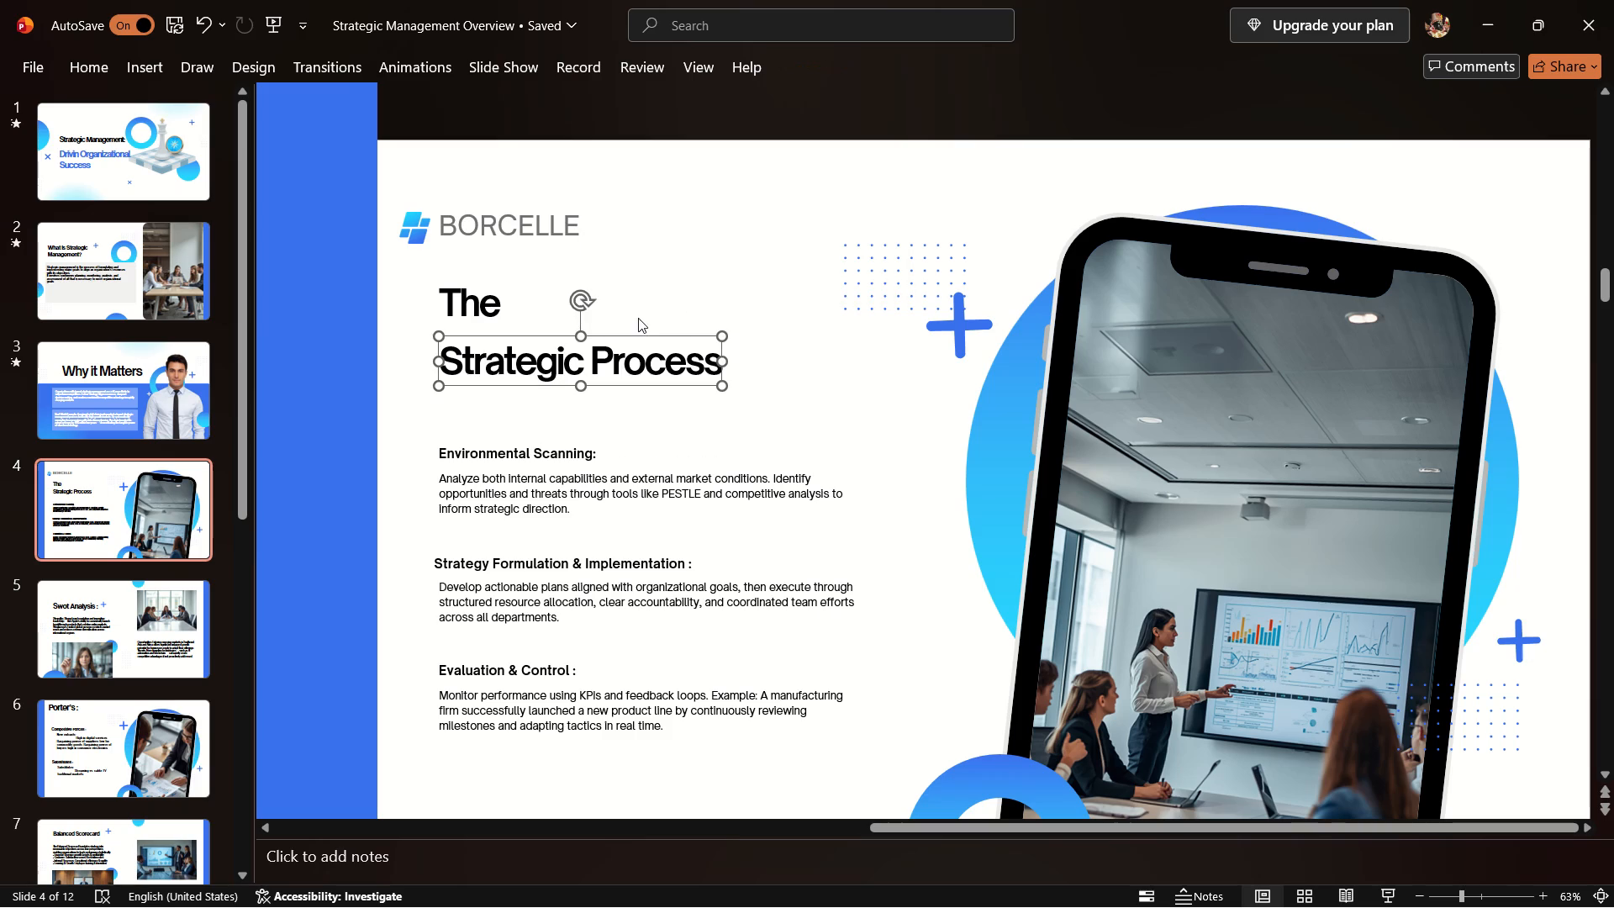
left_click(638, 318)
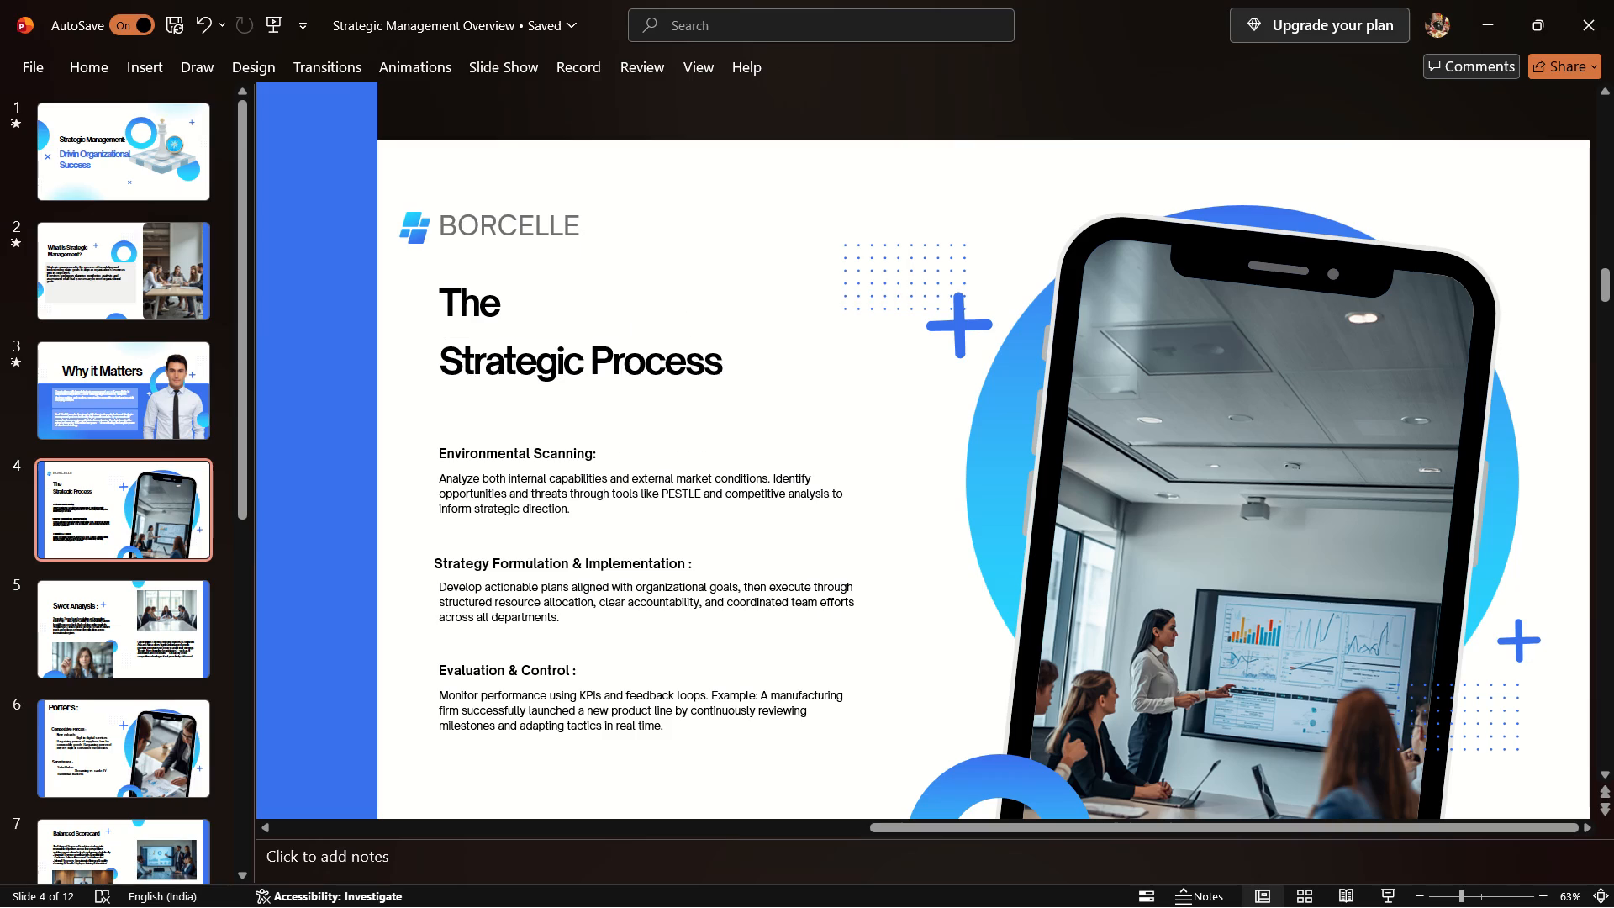
left_click(589, 347)
left_click(560, 346)
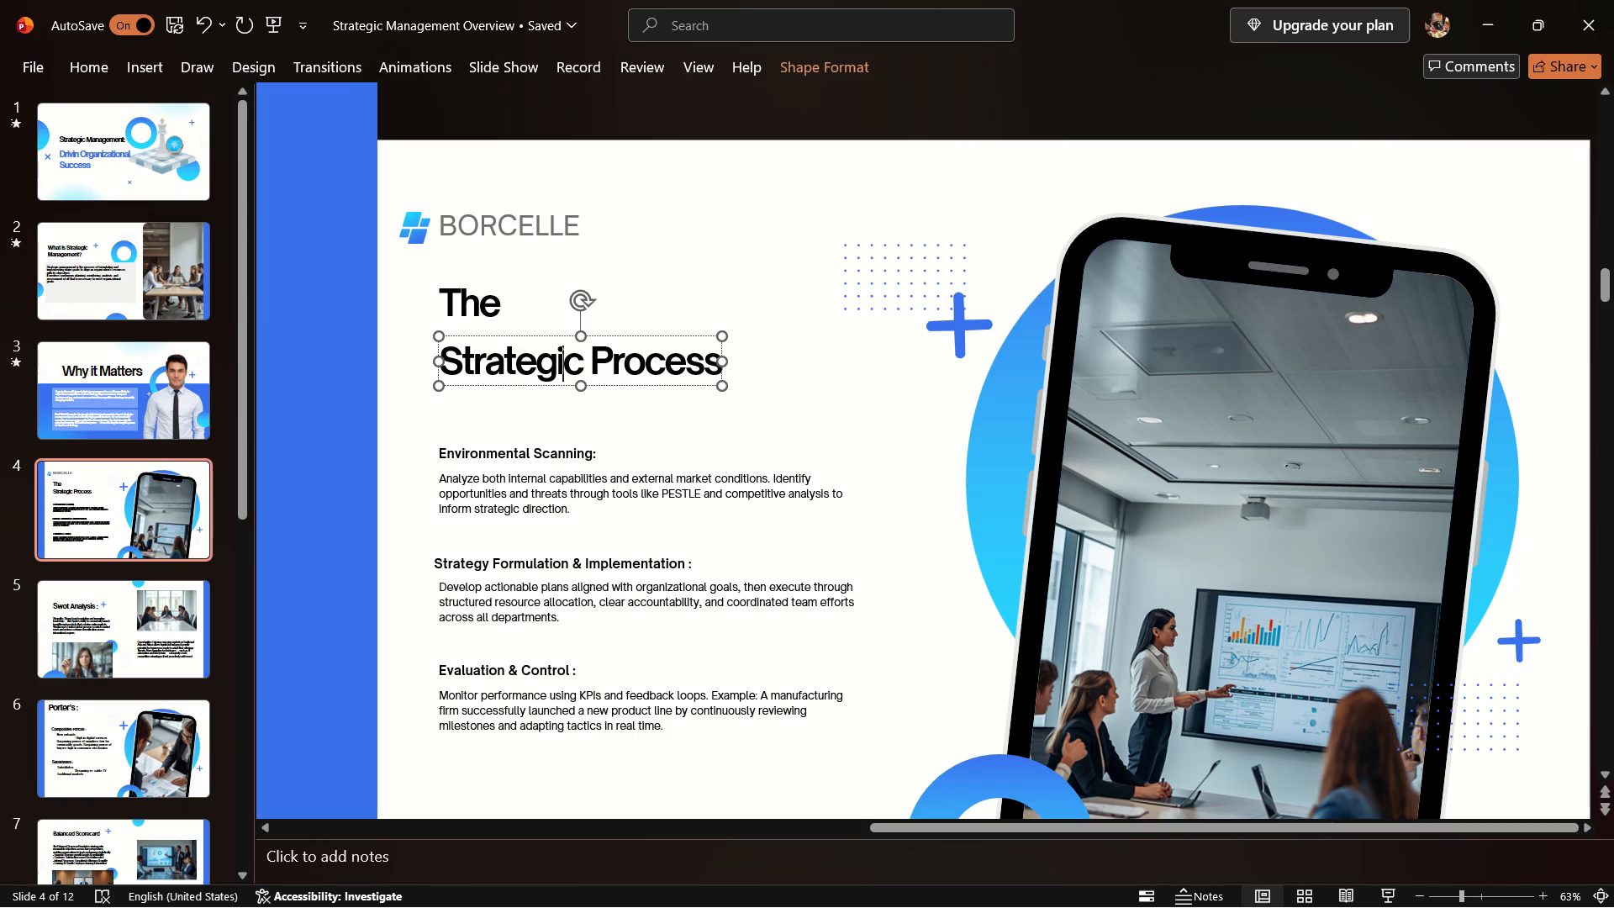
left_click_drag(567, 325, 542, 353)
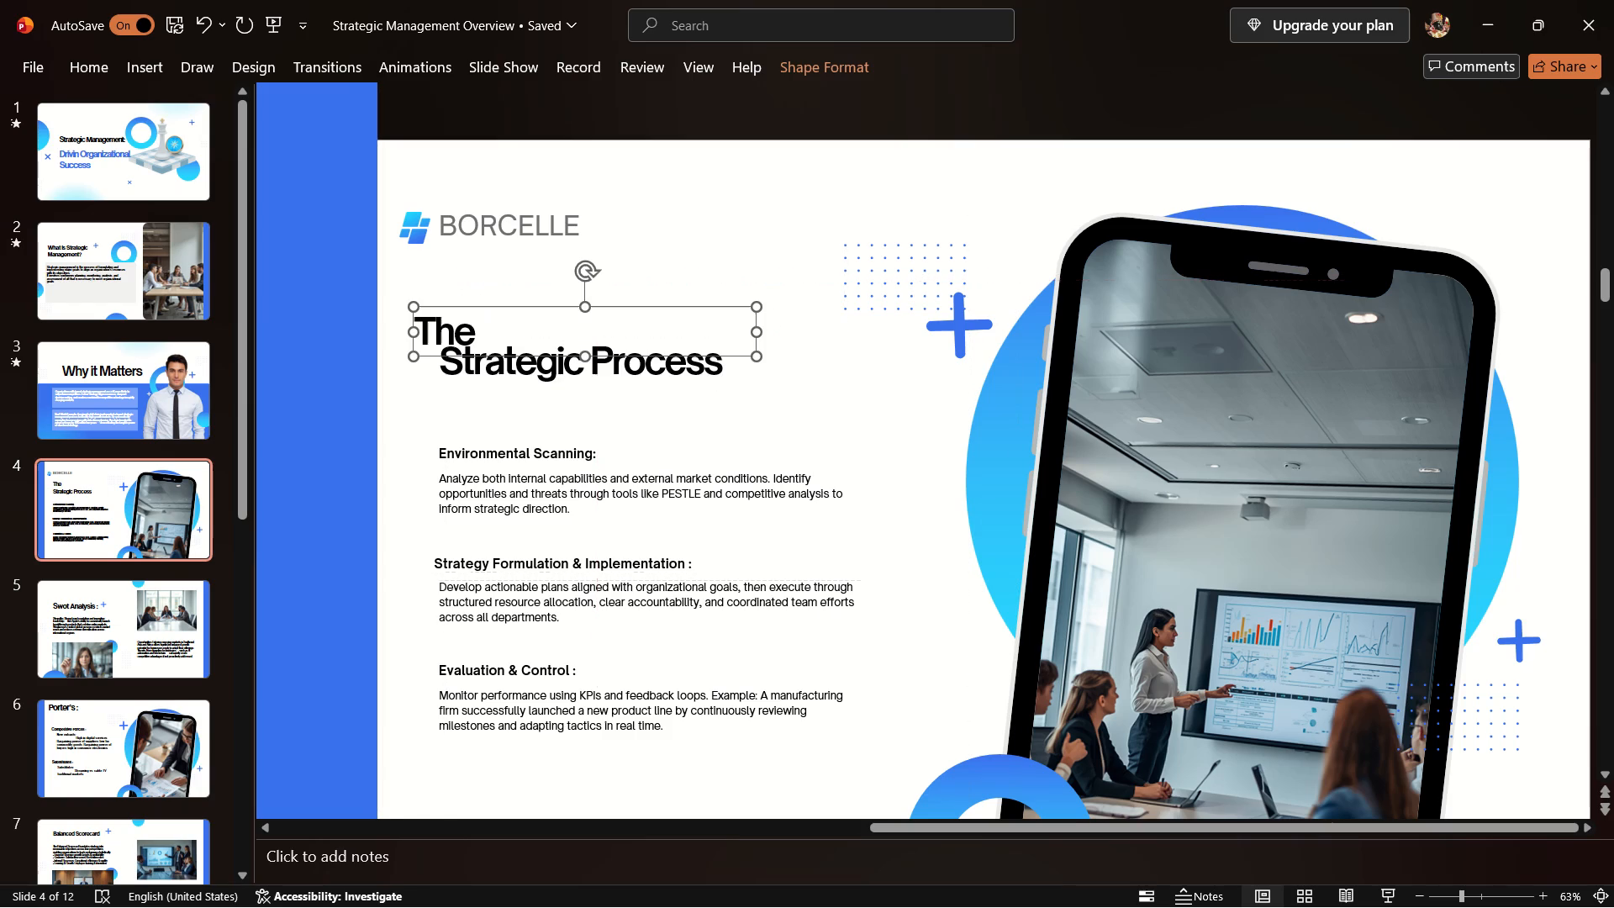
Move "Strategic Process" up beside "The" so slide 4's title reads on a single line.
left_click(569, 366)
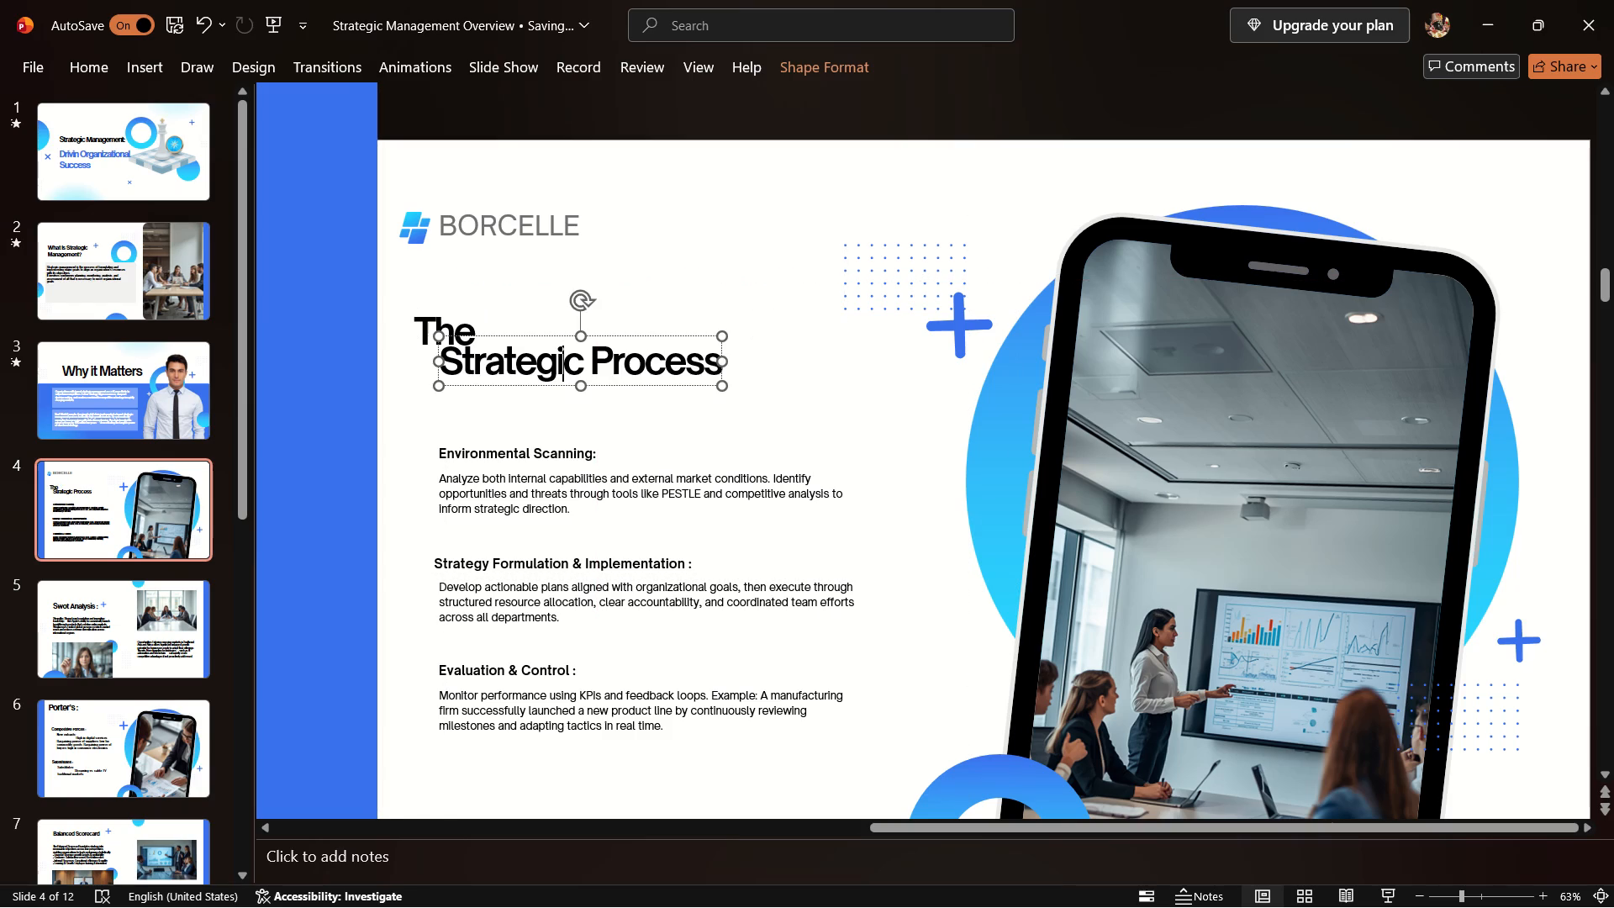
left_click_drag(588, 338, 622, 316)
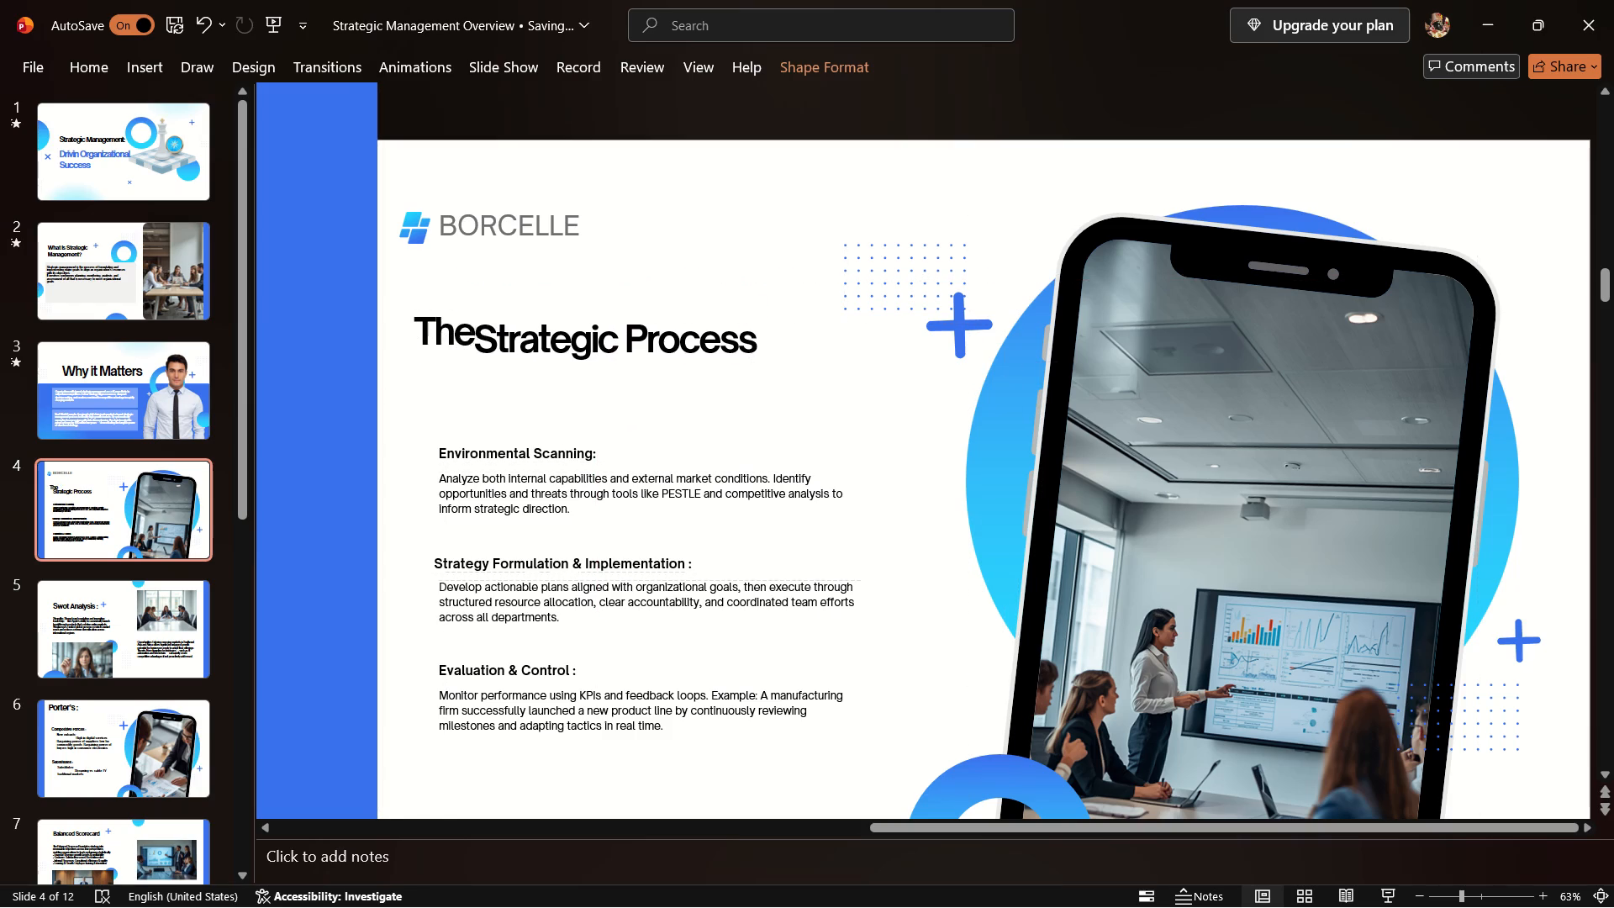
left_click_drag(622, 316, 635, 293)
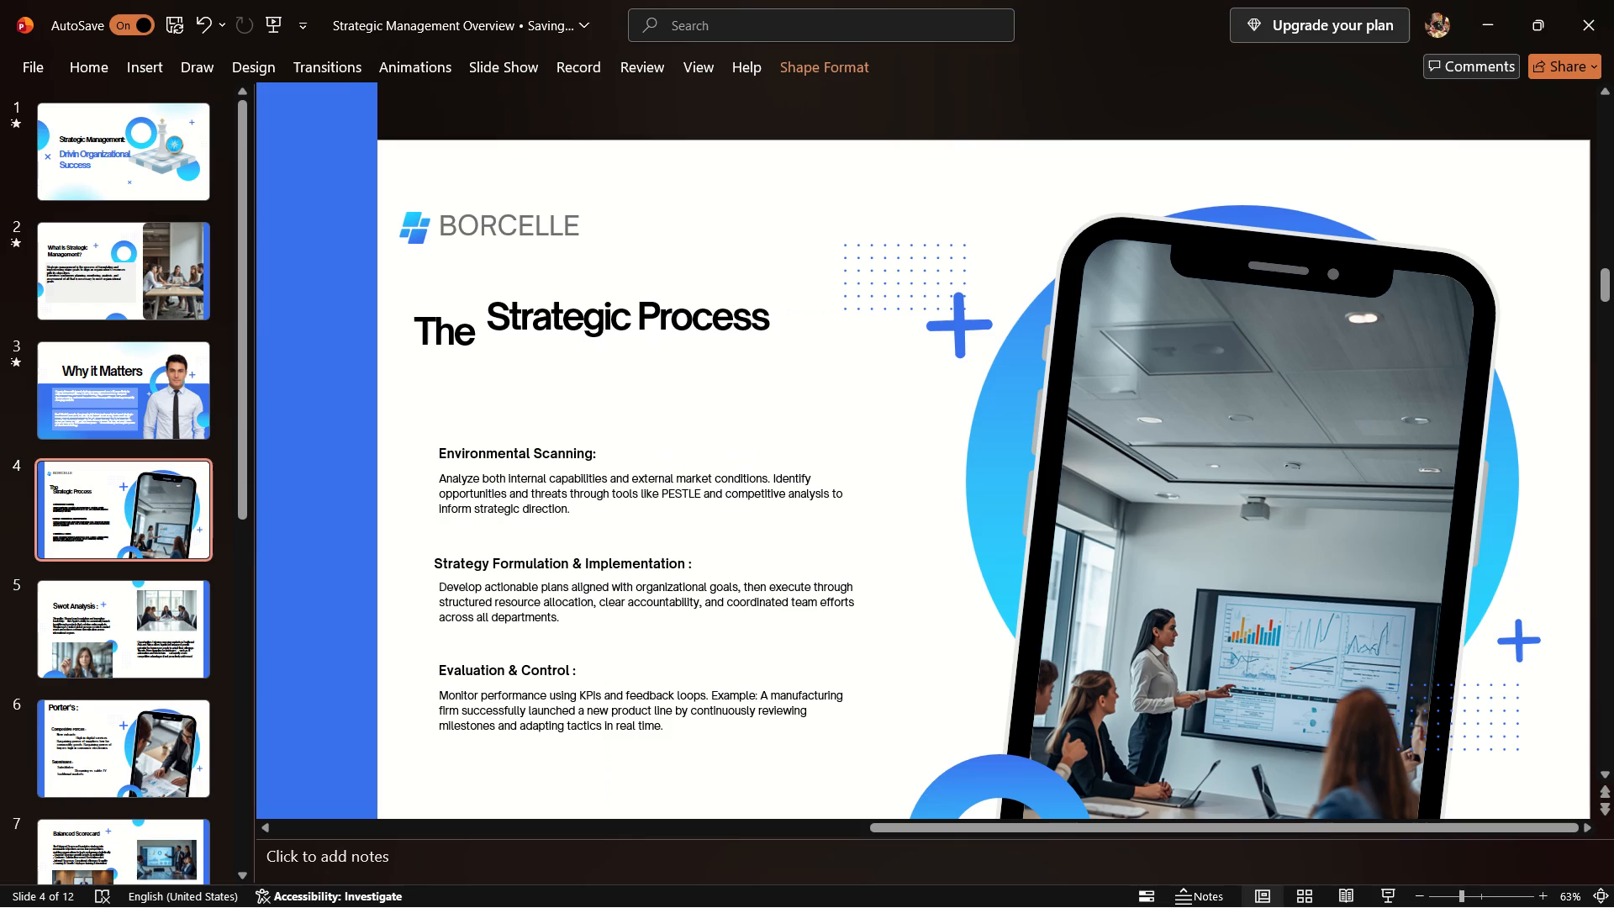
left_click_drag(635, 293, 636, 310)
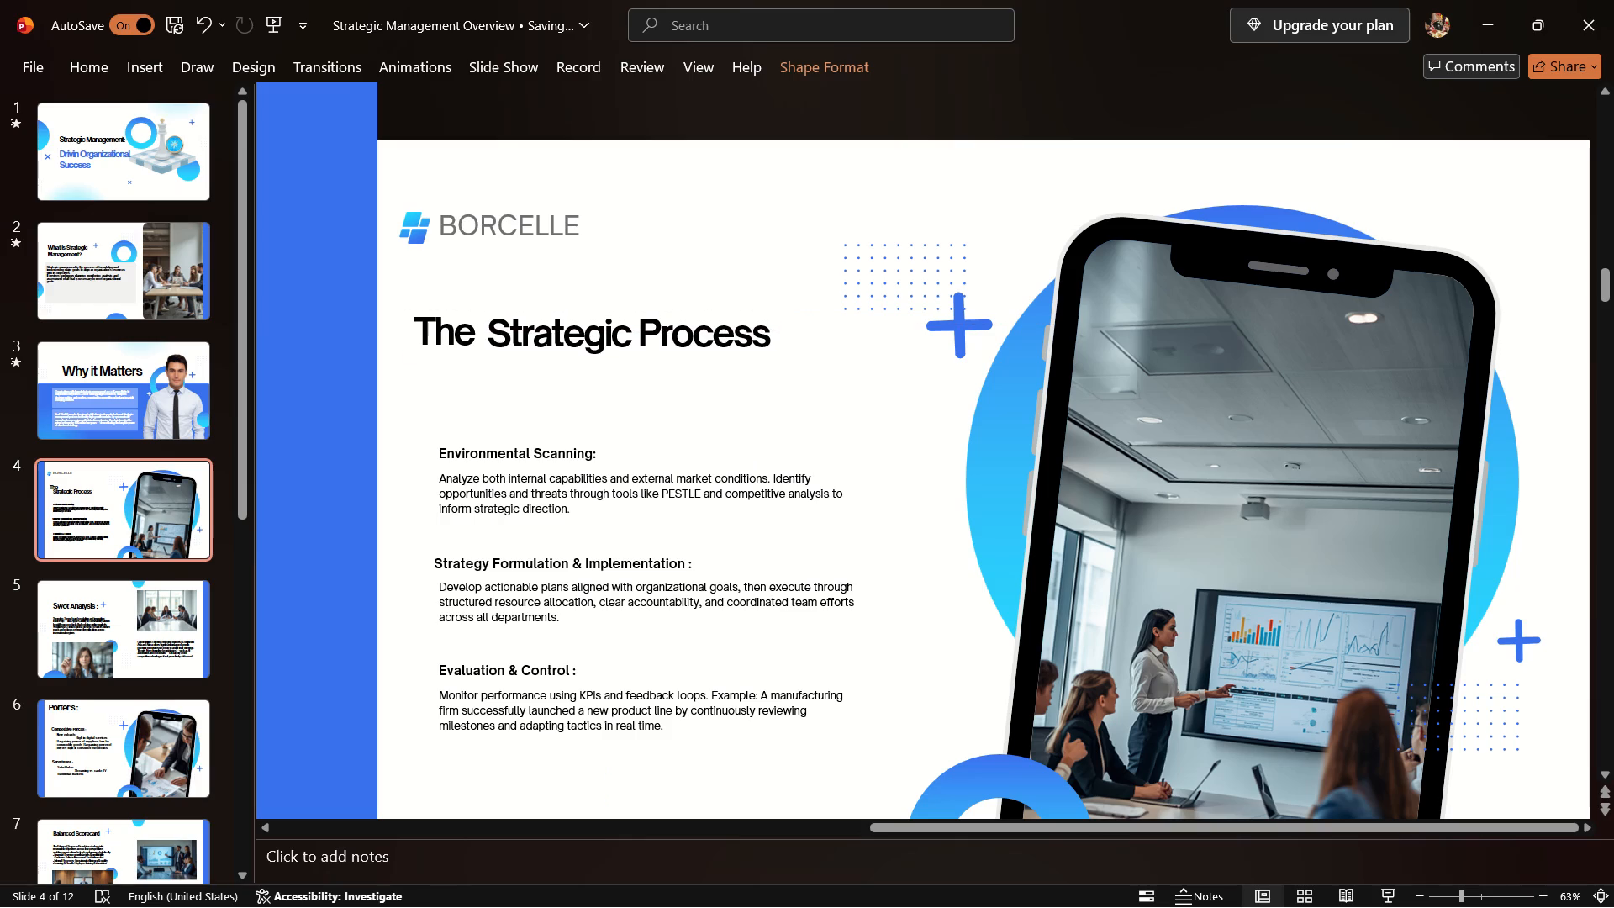
left_click_drag(636, 310, 636, 309)
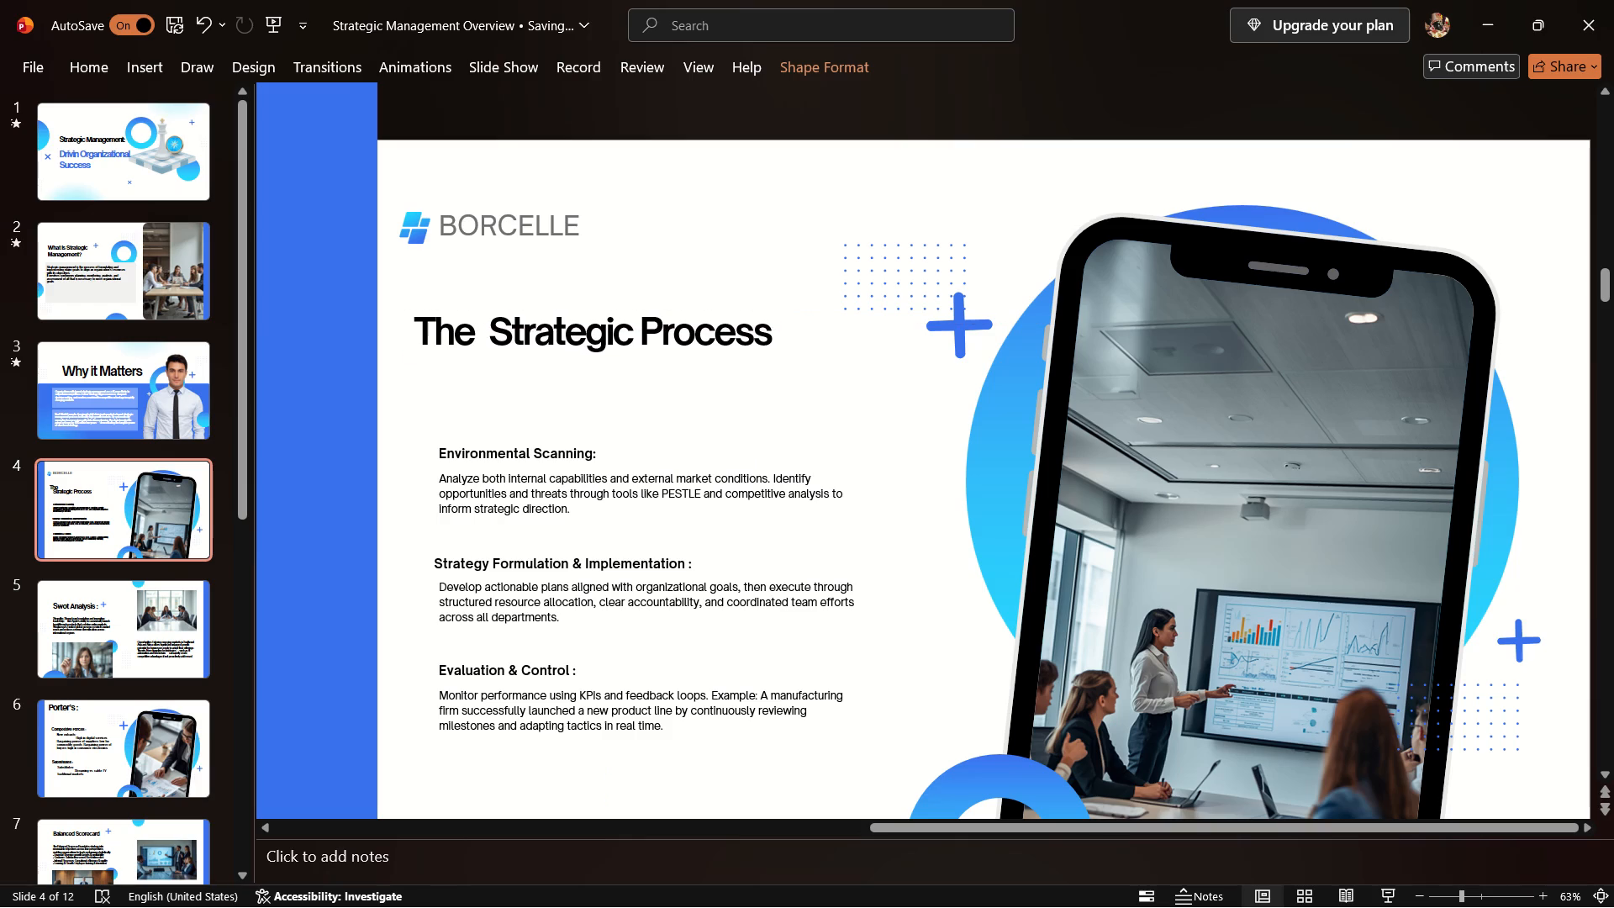
left_click_drag(636, 309, 636, 310)
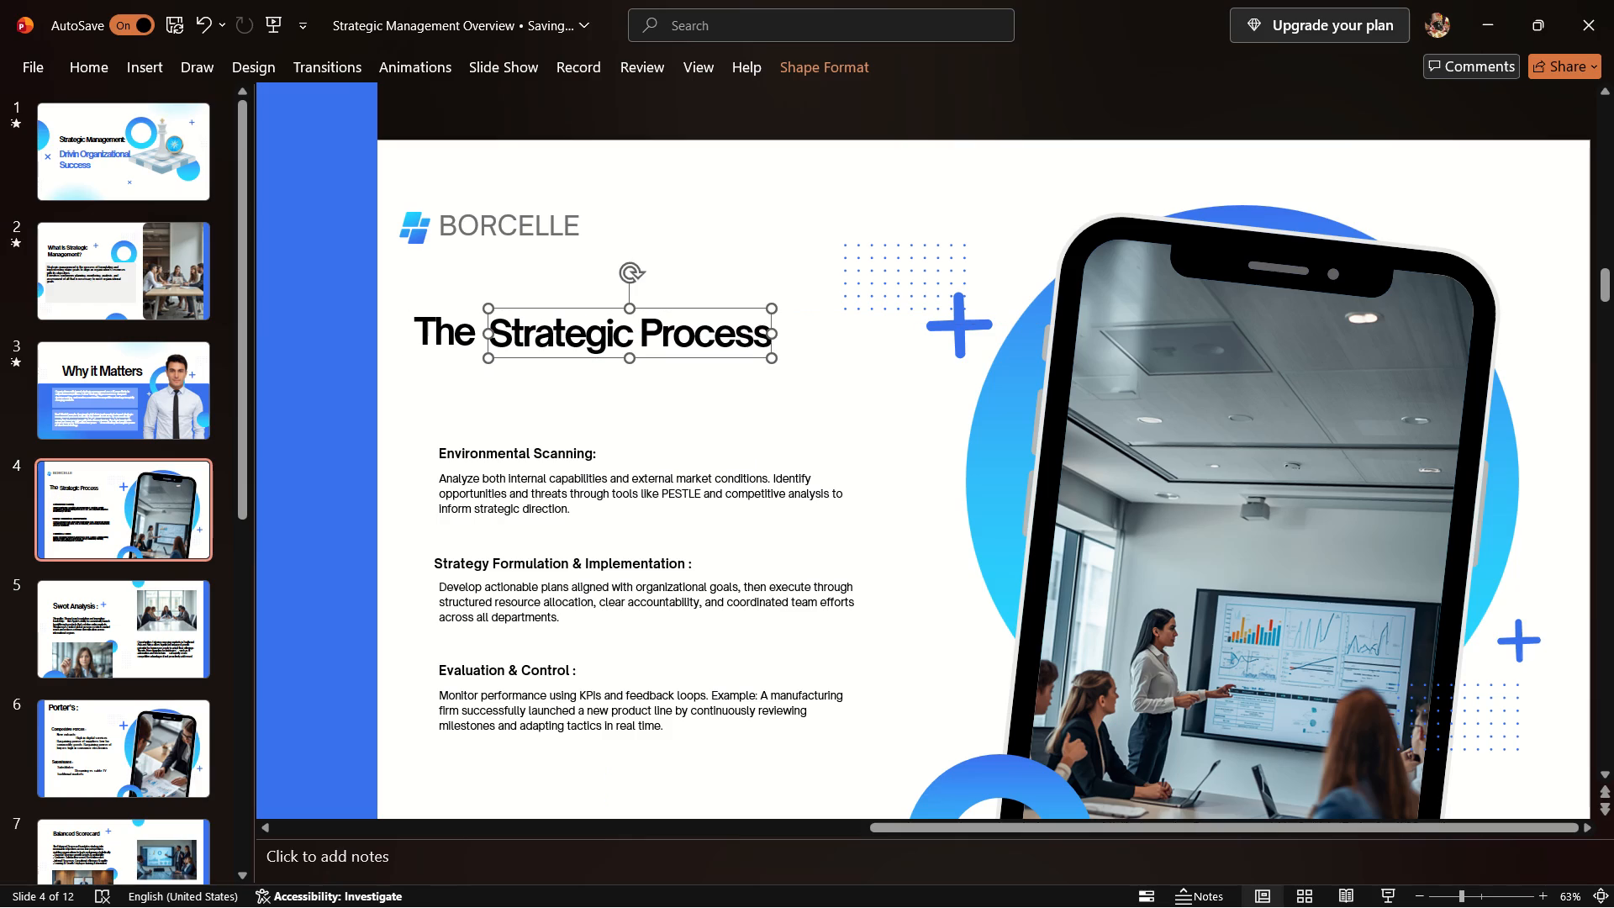
left_click(636, 310)
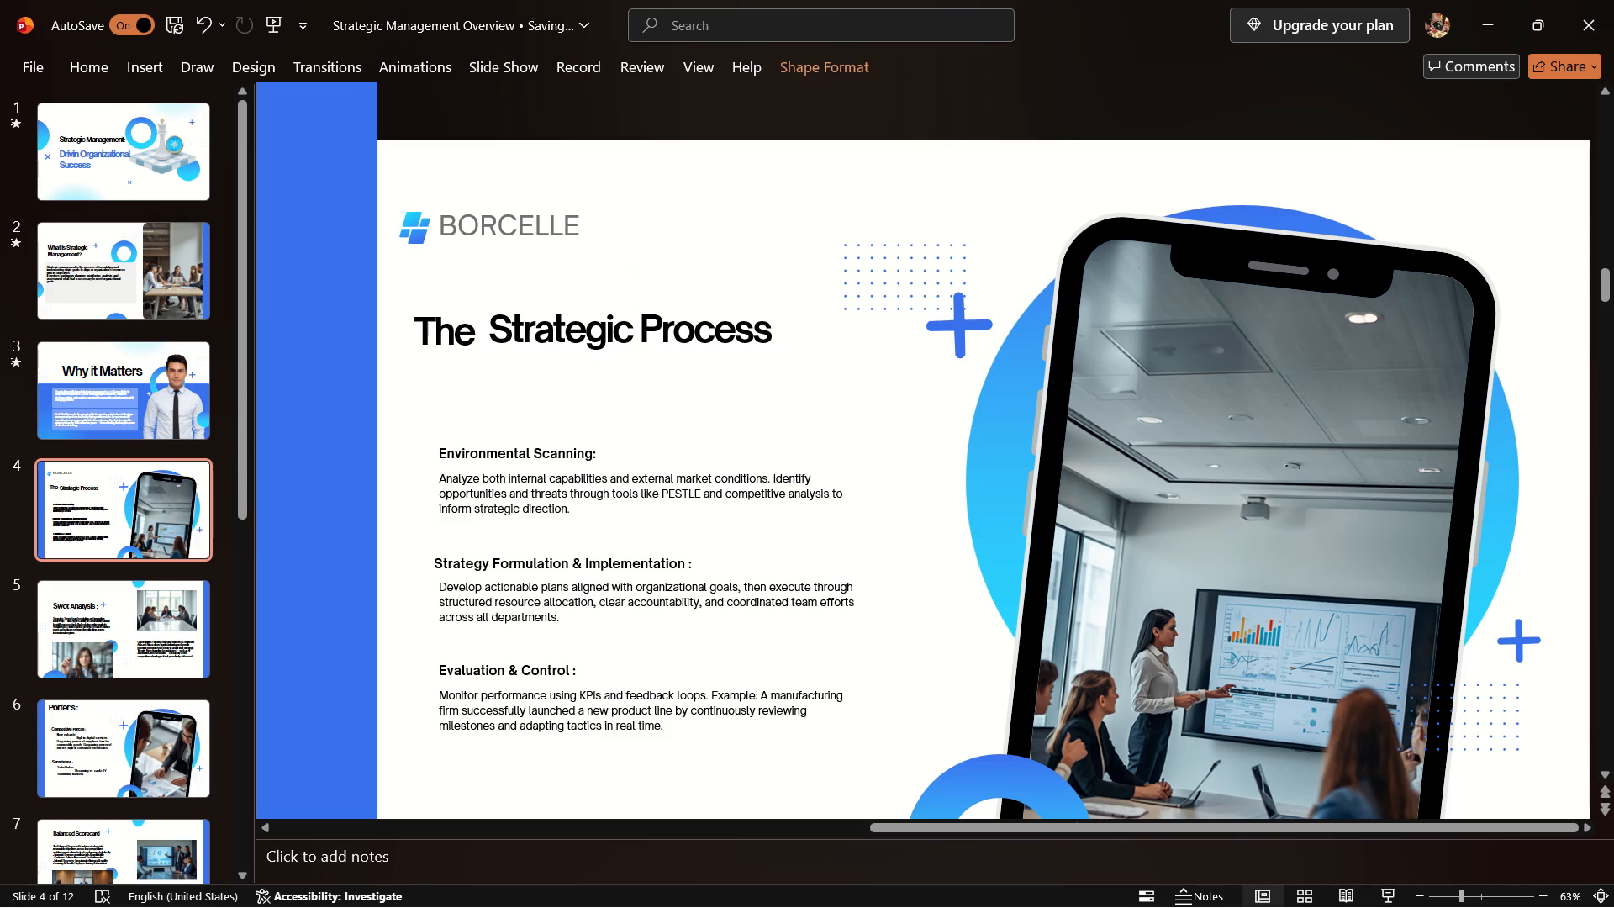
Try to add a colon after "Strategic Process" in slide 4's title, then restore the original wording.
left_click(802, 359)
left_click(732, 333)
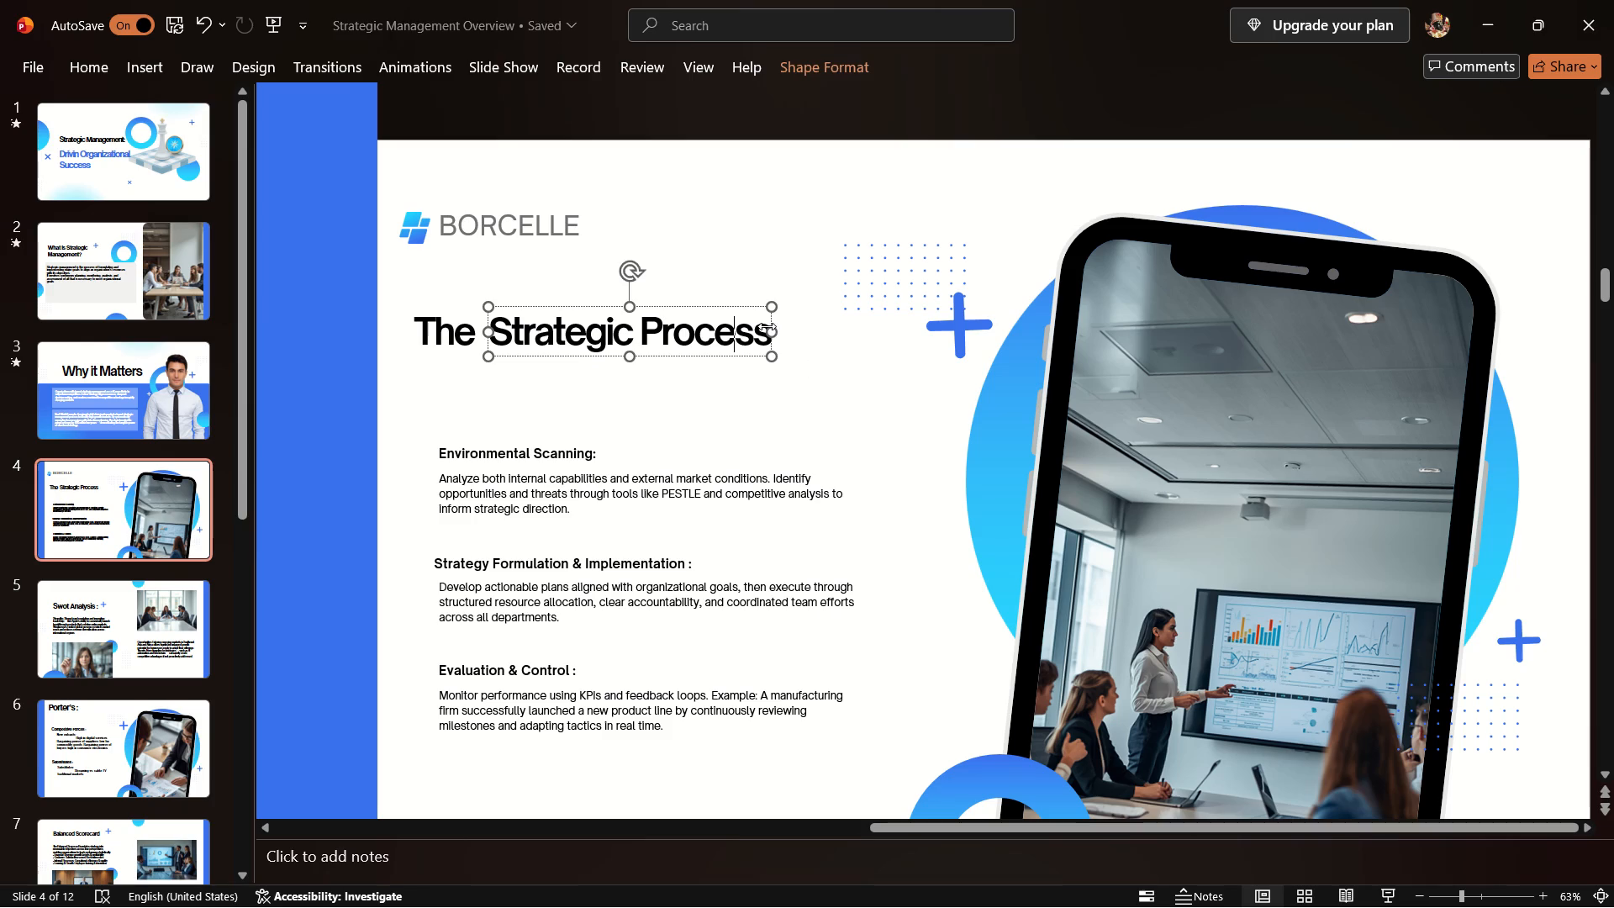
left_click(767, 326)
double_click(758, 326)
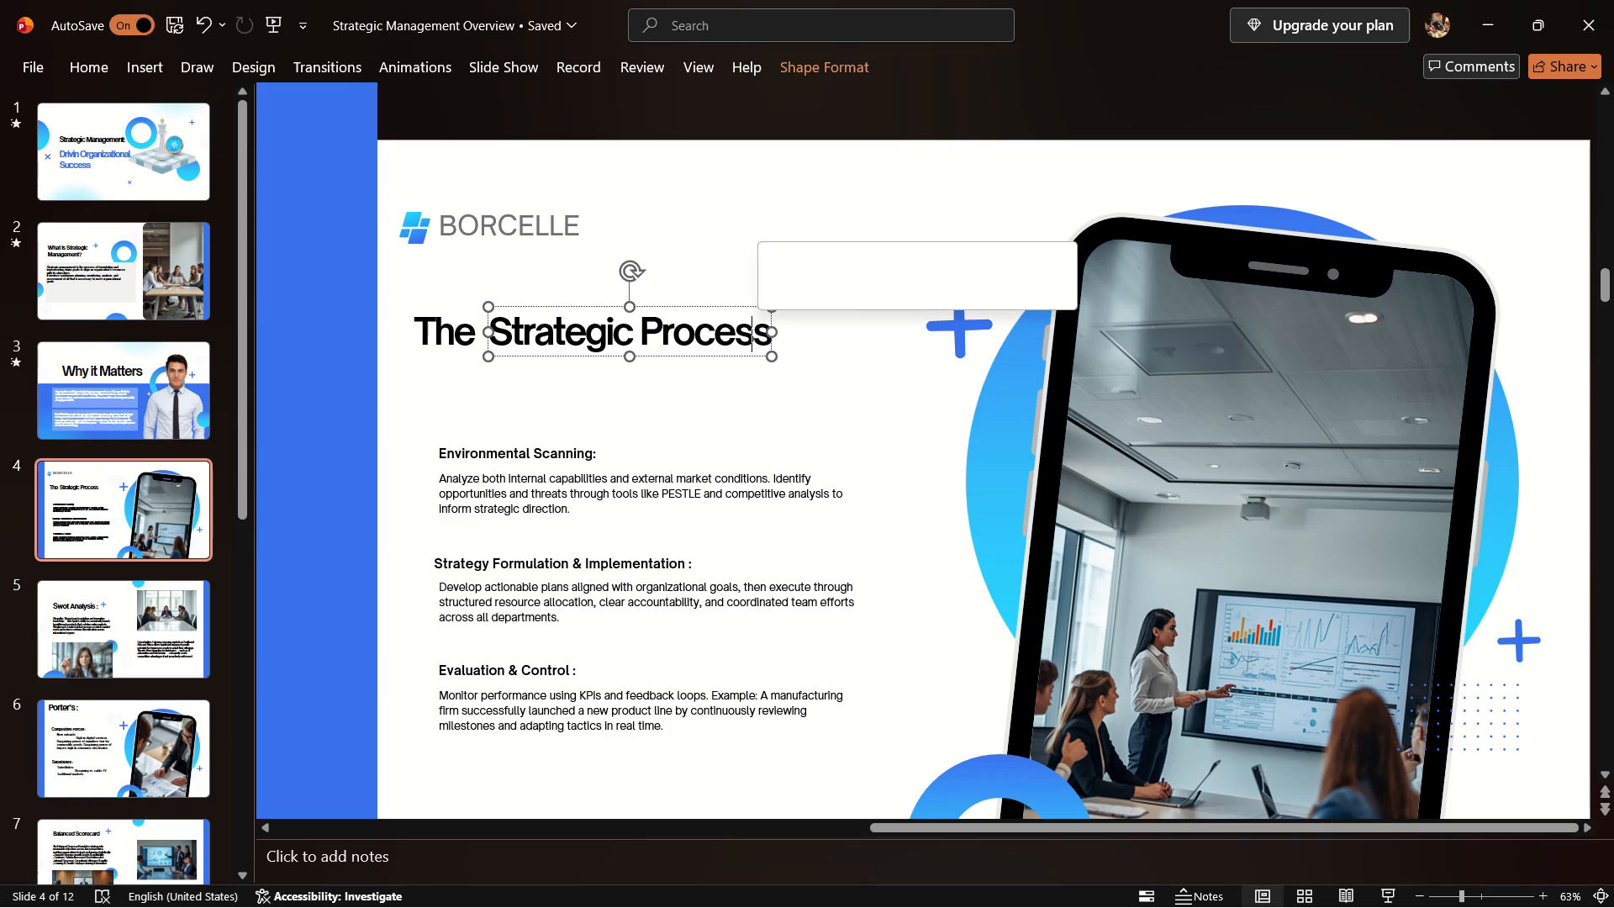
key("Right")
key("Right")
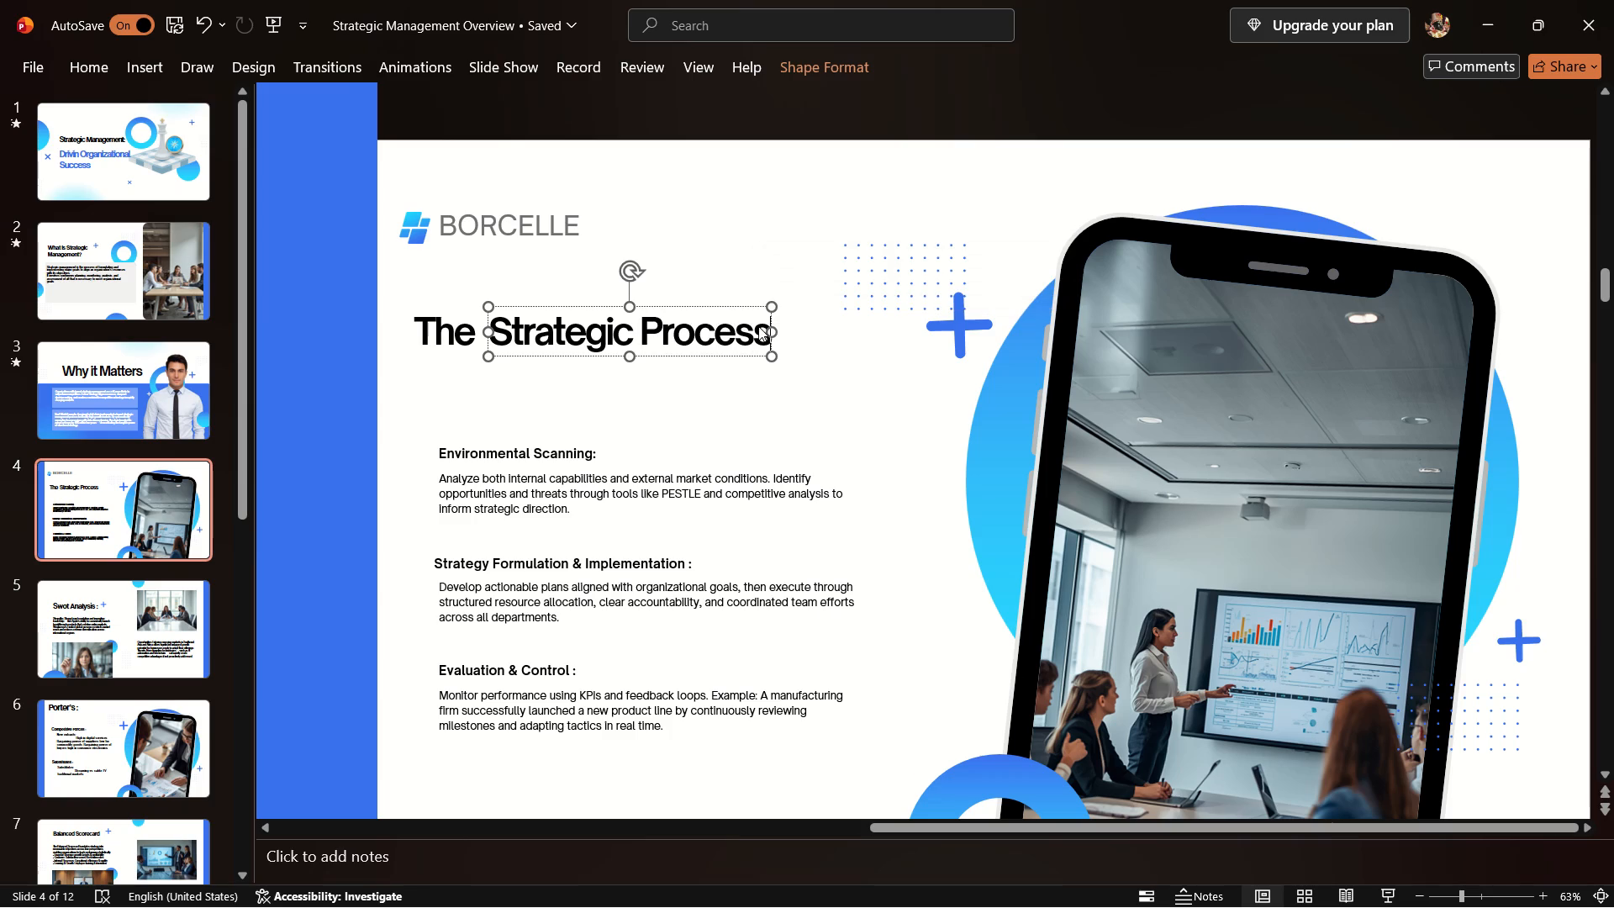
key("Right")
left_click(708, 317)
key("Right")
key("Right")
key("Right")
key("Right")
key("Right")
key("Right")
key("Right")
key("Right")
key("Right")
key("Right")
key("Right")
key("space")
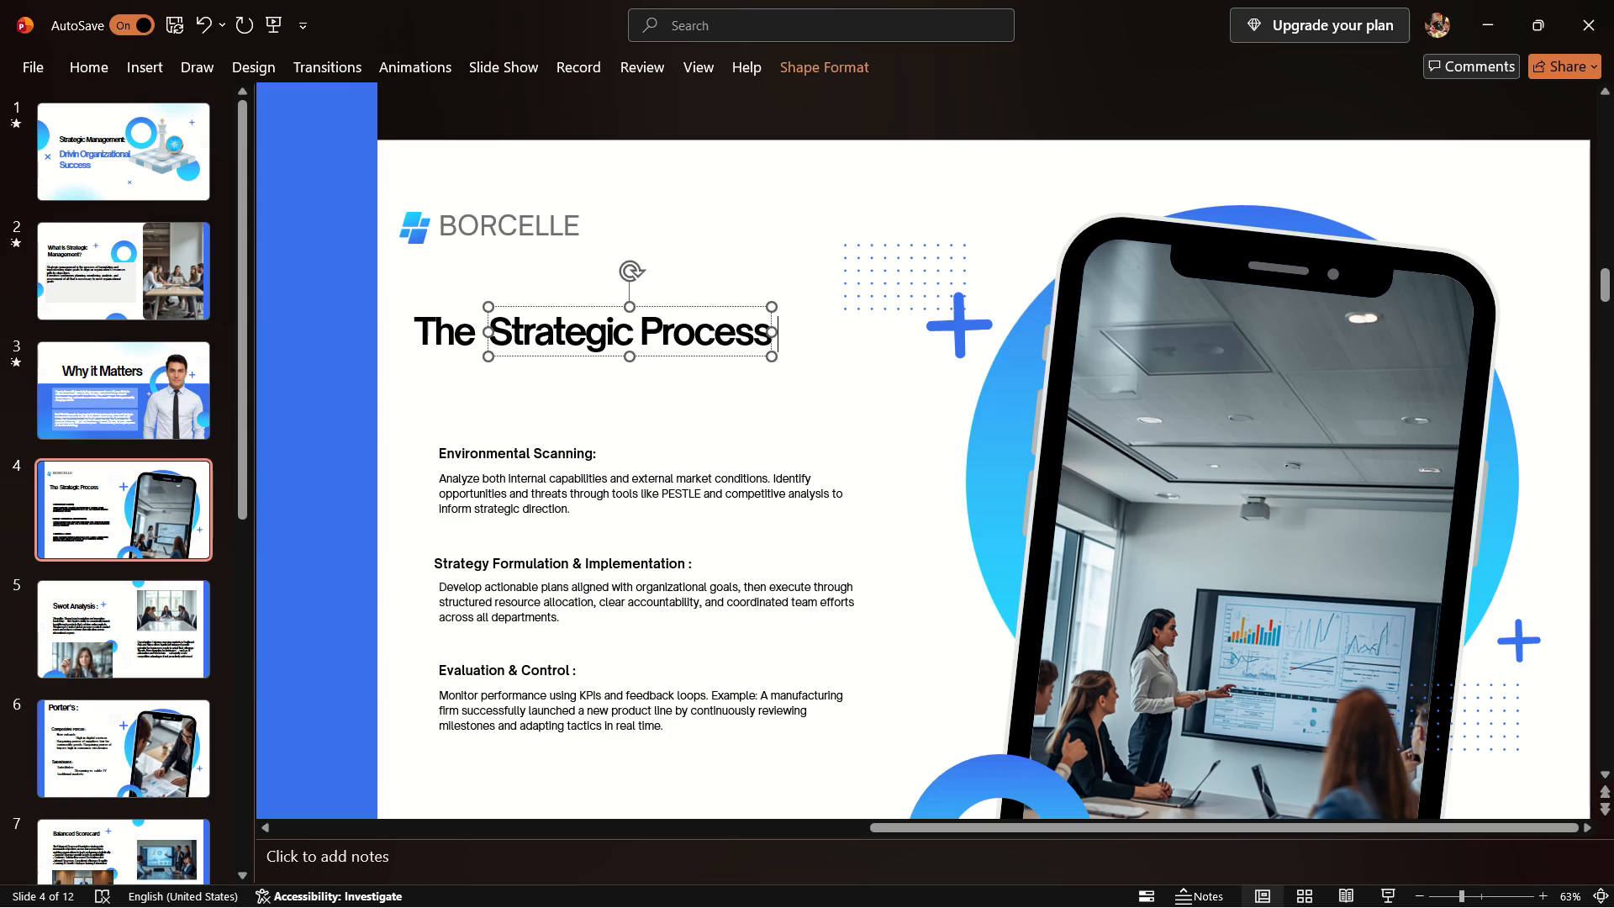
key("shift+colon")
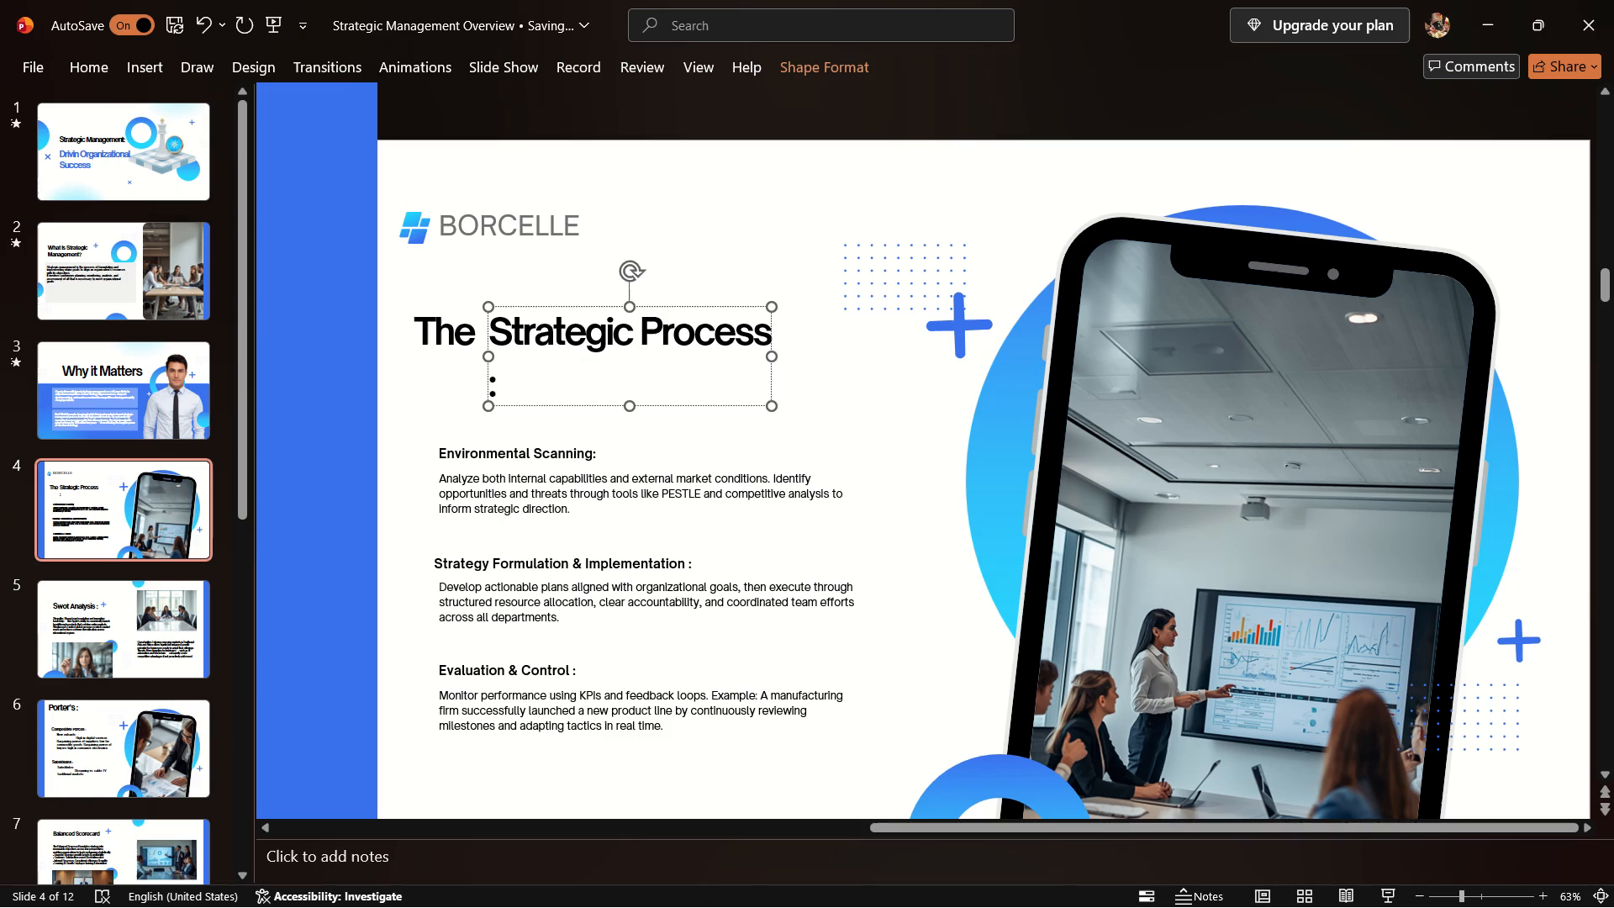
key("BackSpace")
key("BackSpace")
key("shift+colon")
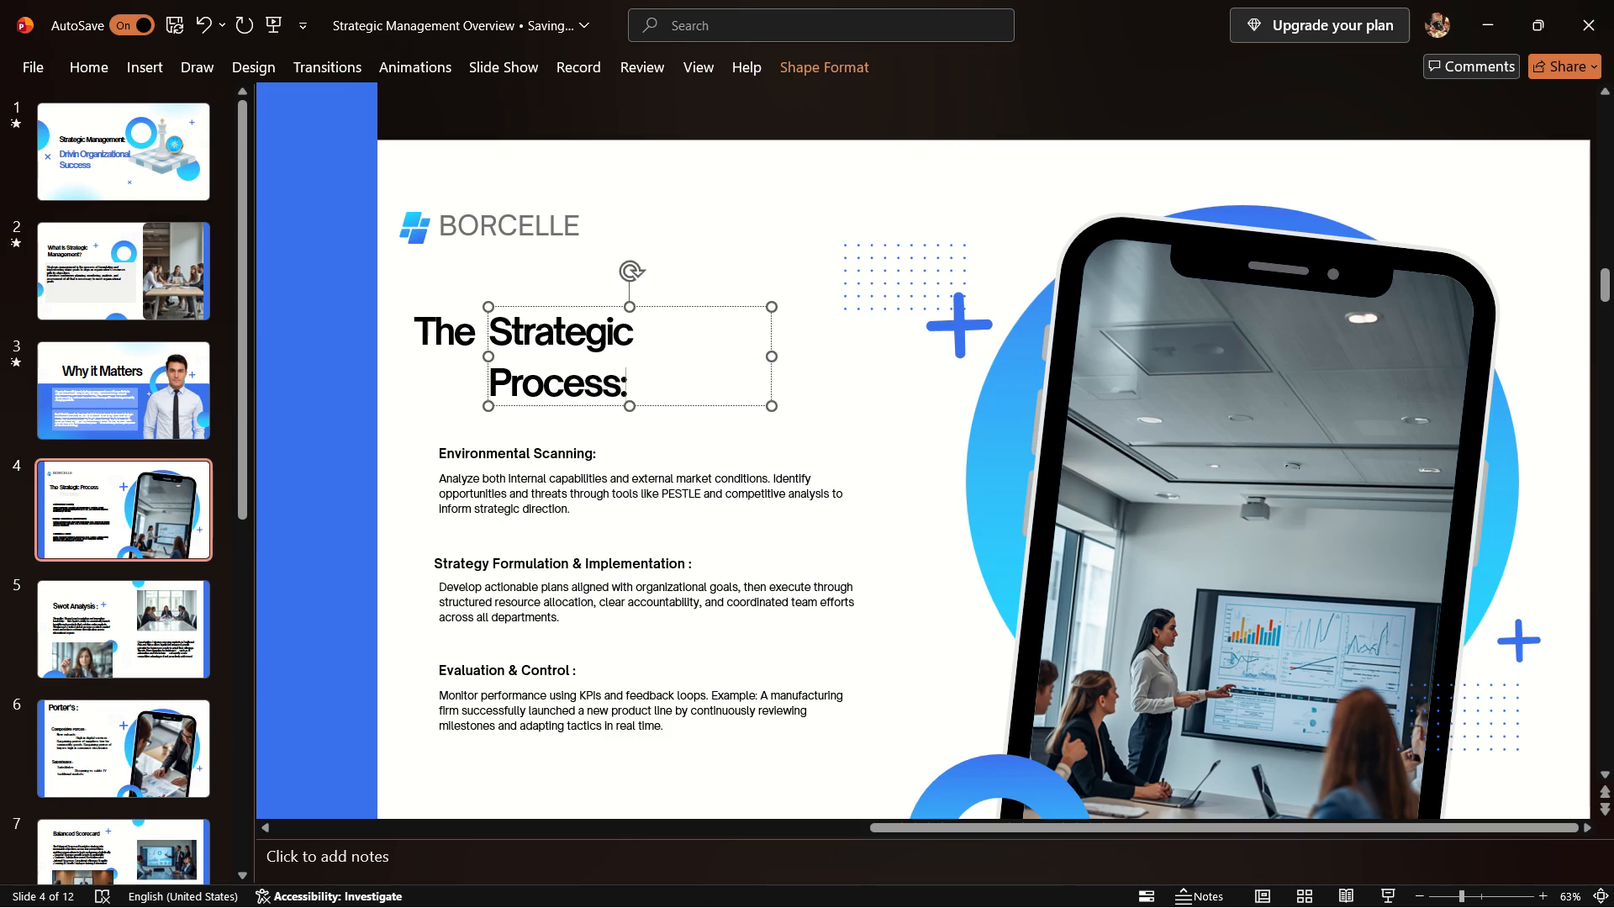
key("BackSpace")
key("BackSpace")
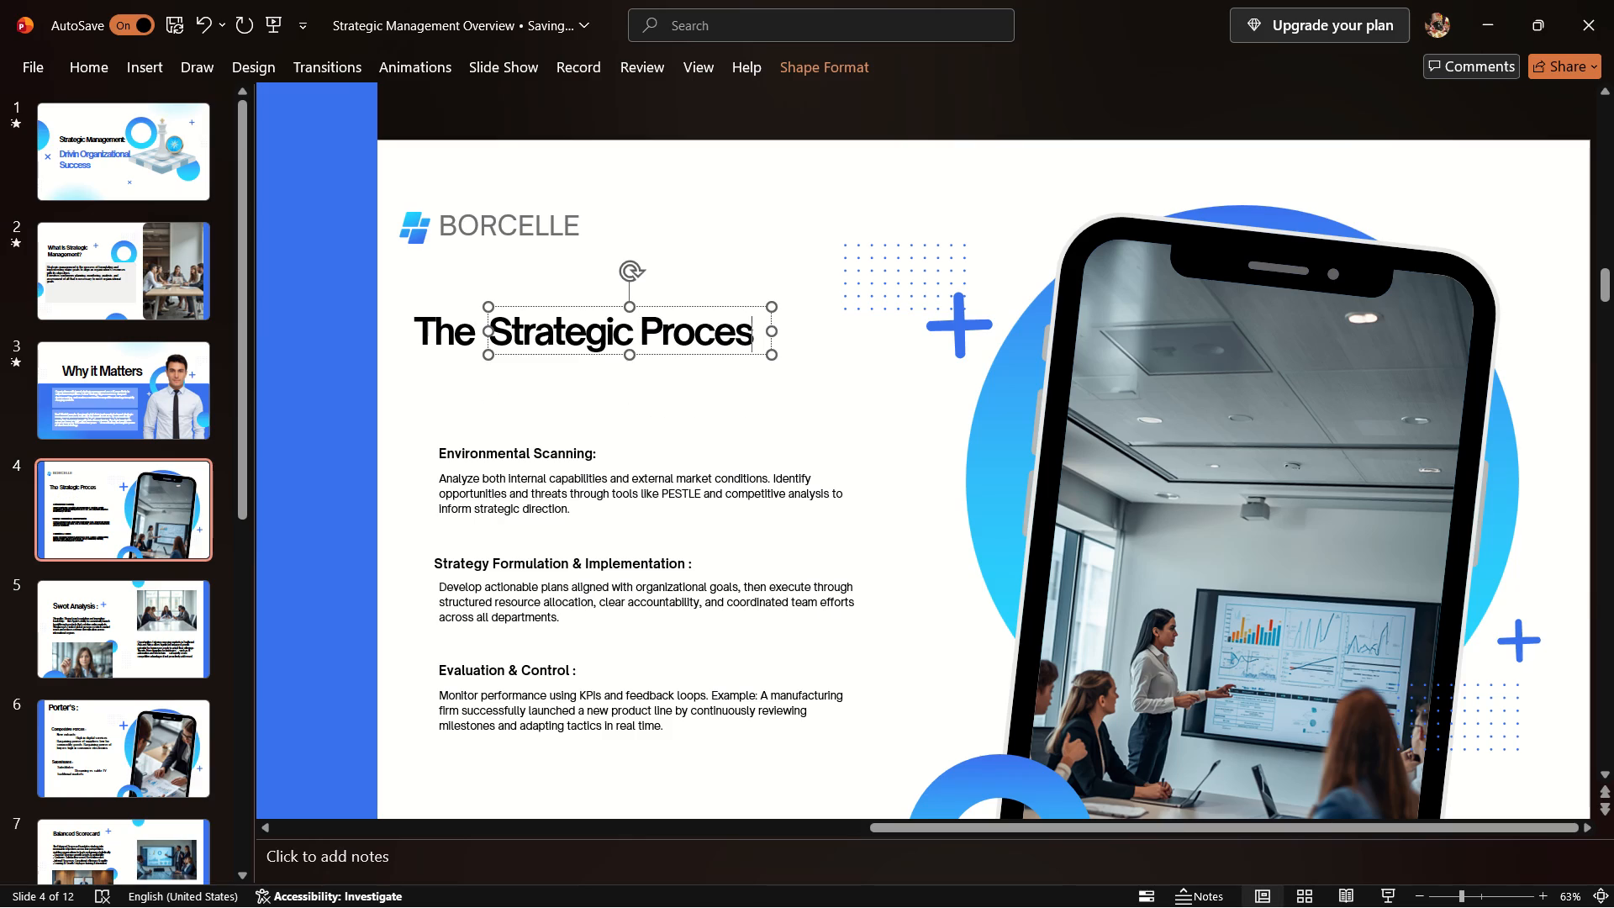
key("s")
Widen the "Strategic Process" text box slightly and add a space and a colon after "Process".
left_click_drag(772, 332, 795, 331)
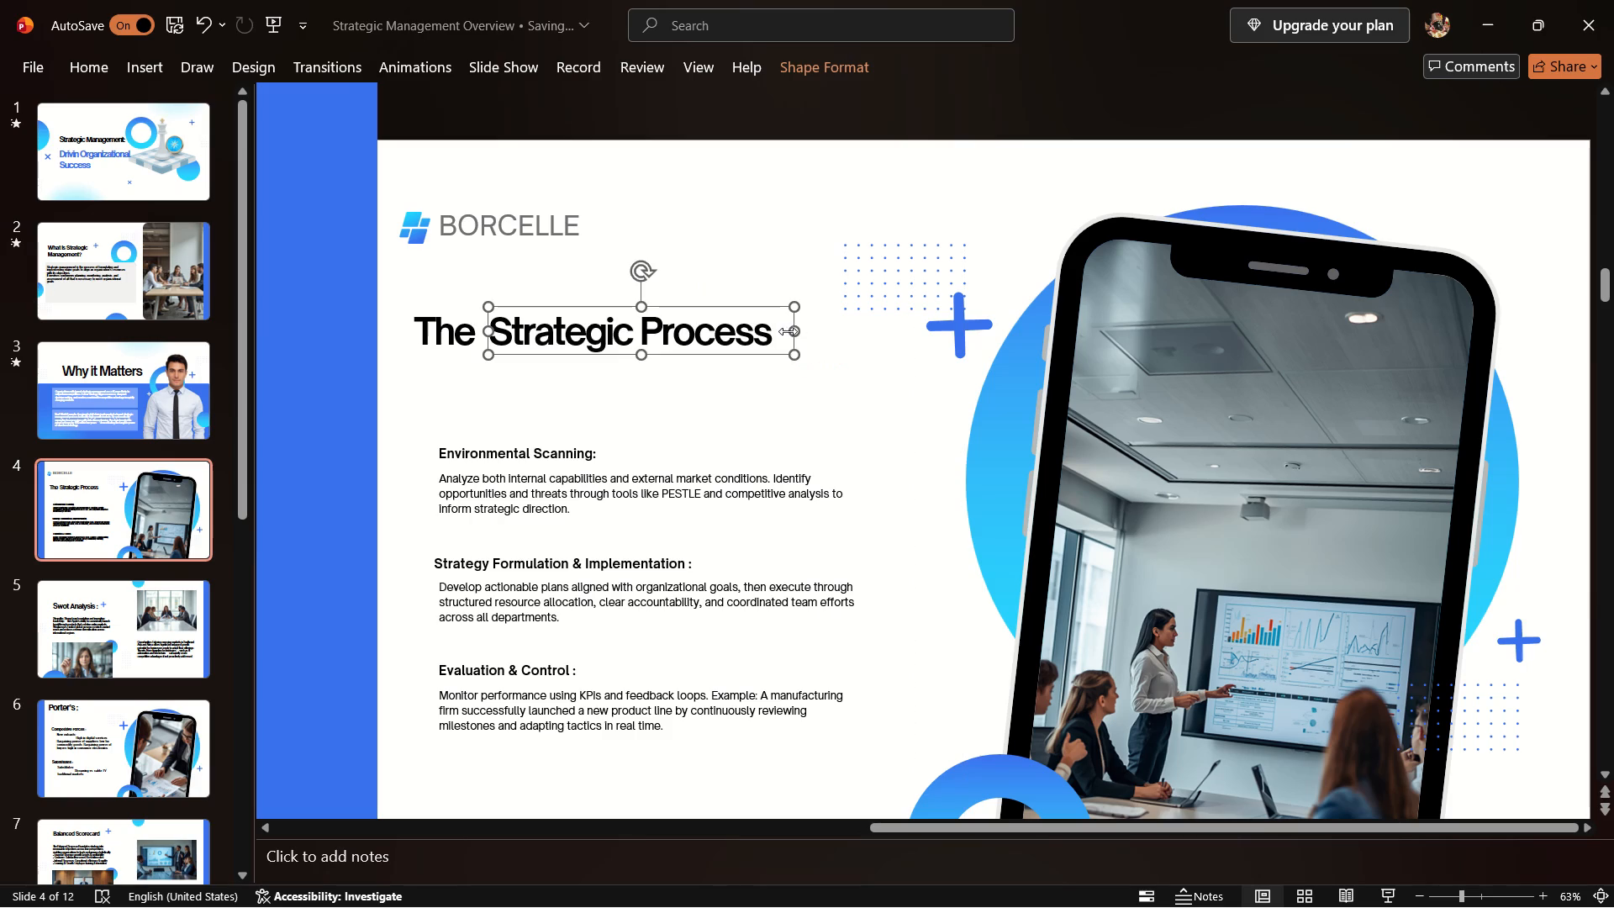
left_click(777, 333)
left_click(777, 333)
left_click(758, 331)
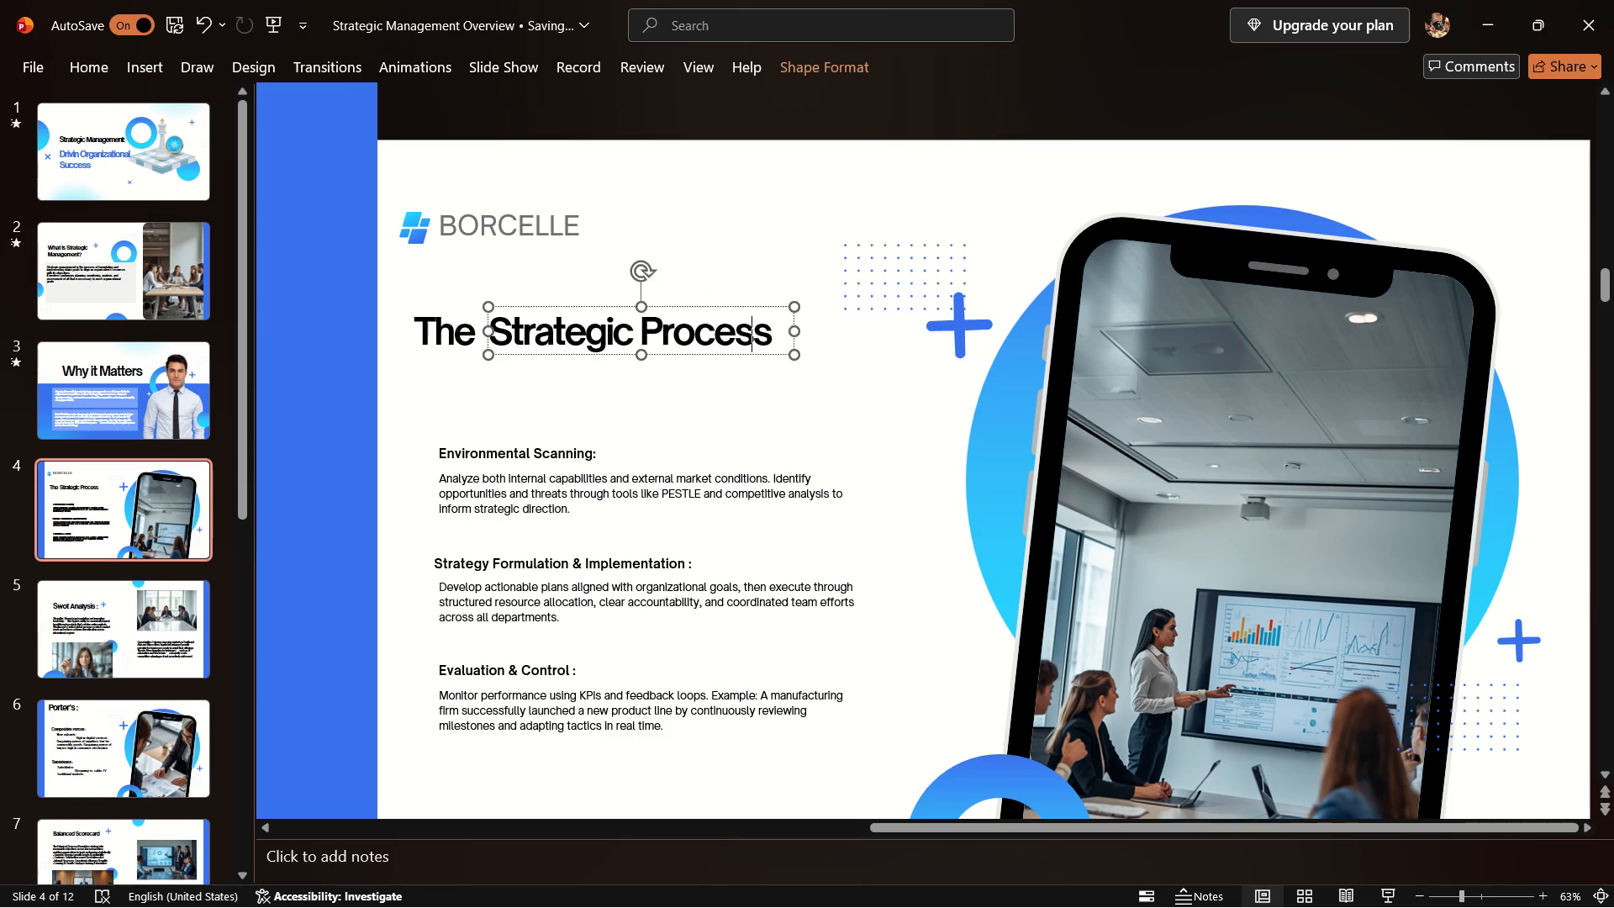
key("Right")
key("space")
key("shift+colon")
left_click(772, 388)
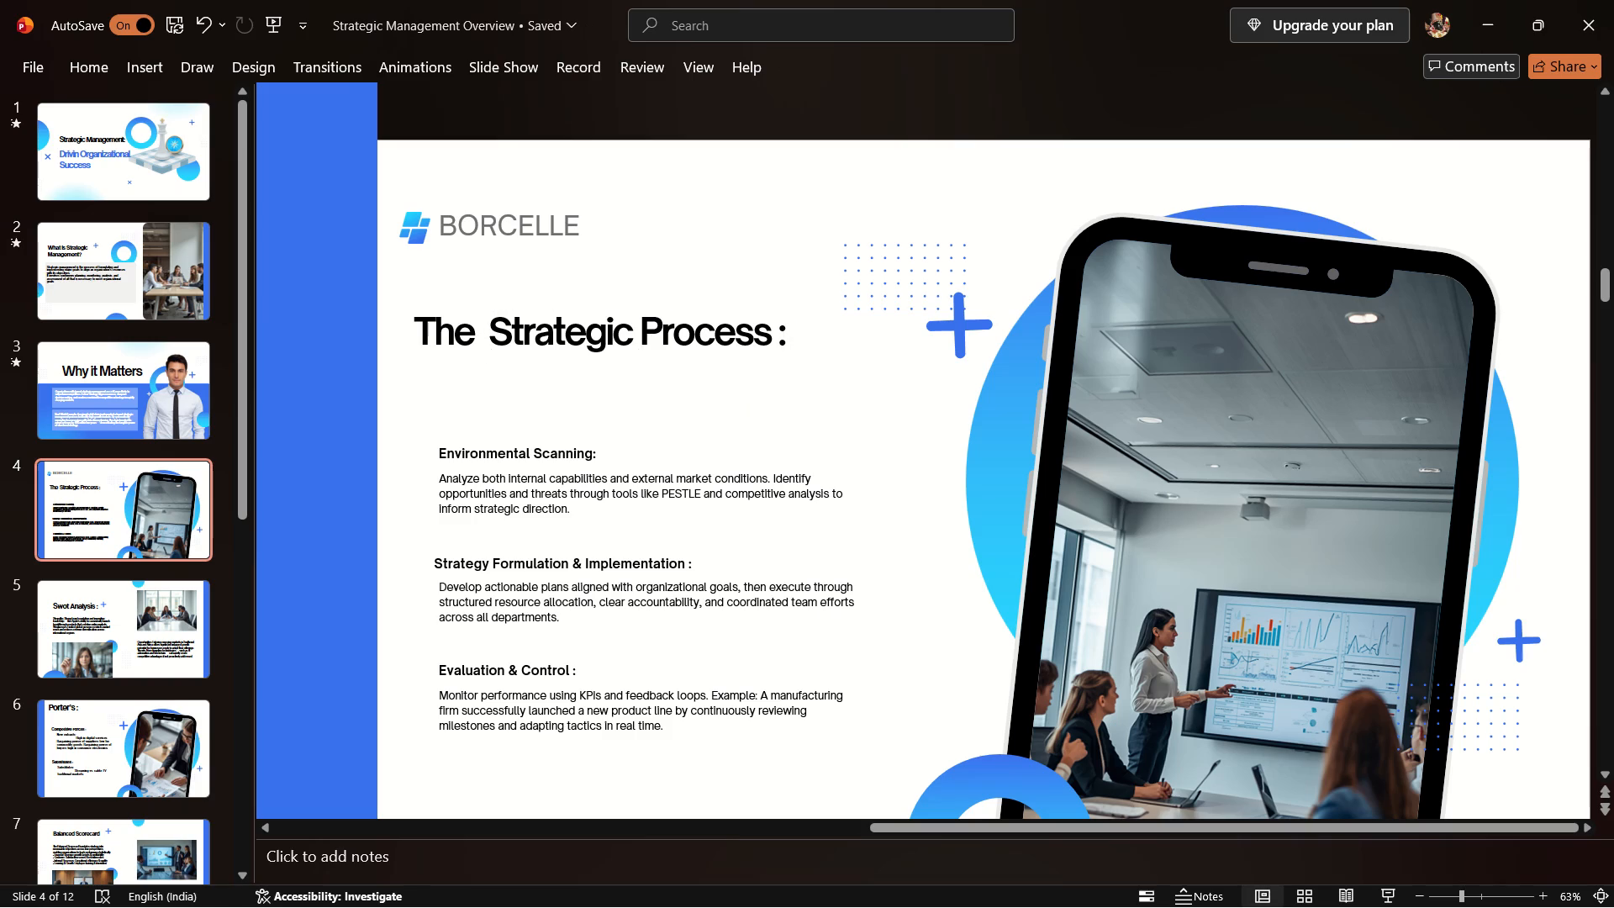
Move the "Environmental Scanning:" subheading on slide 4 up to just below the title.
left_click(610, 464)
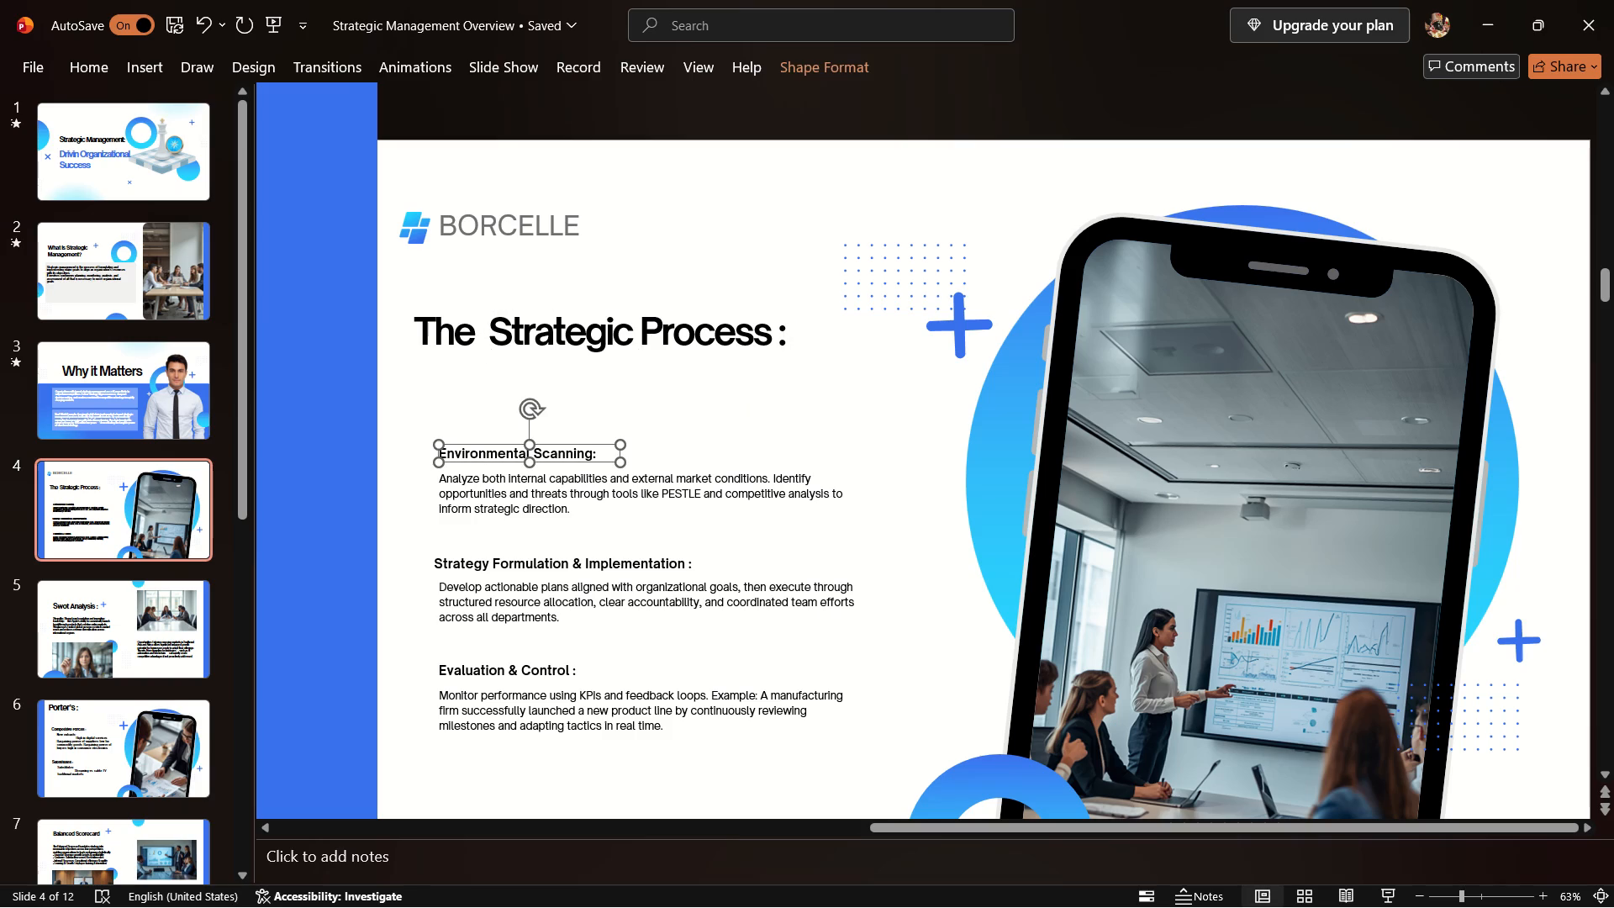
left_click_drag(538, 445, 533, 430)
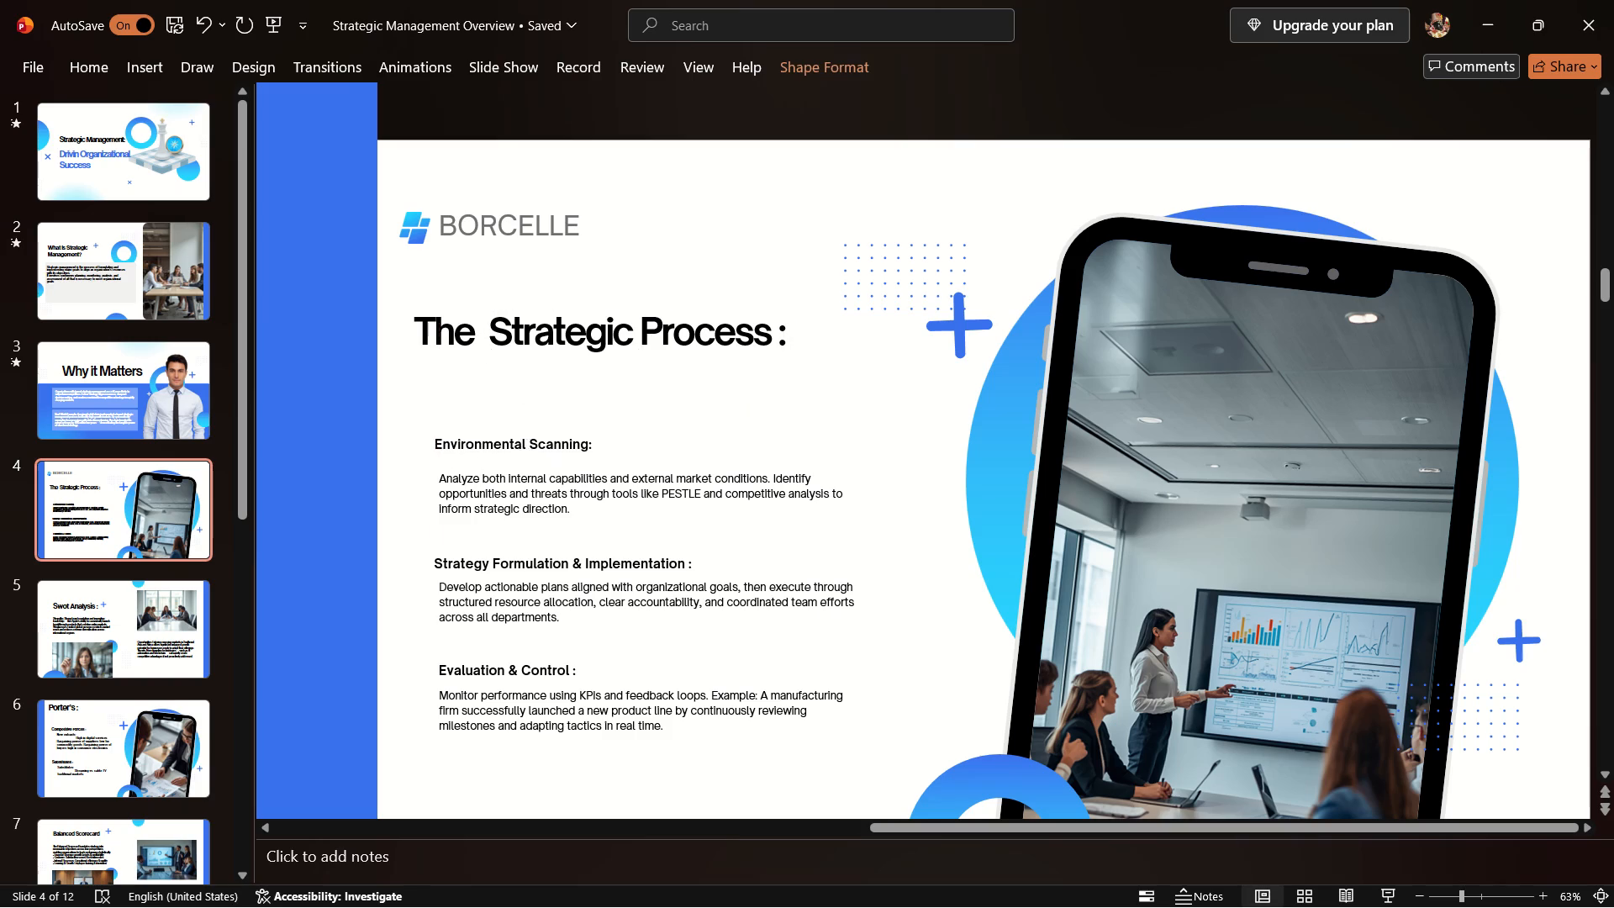
left_click_drag(533, 430, 534, 385)
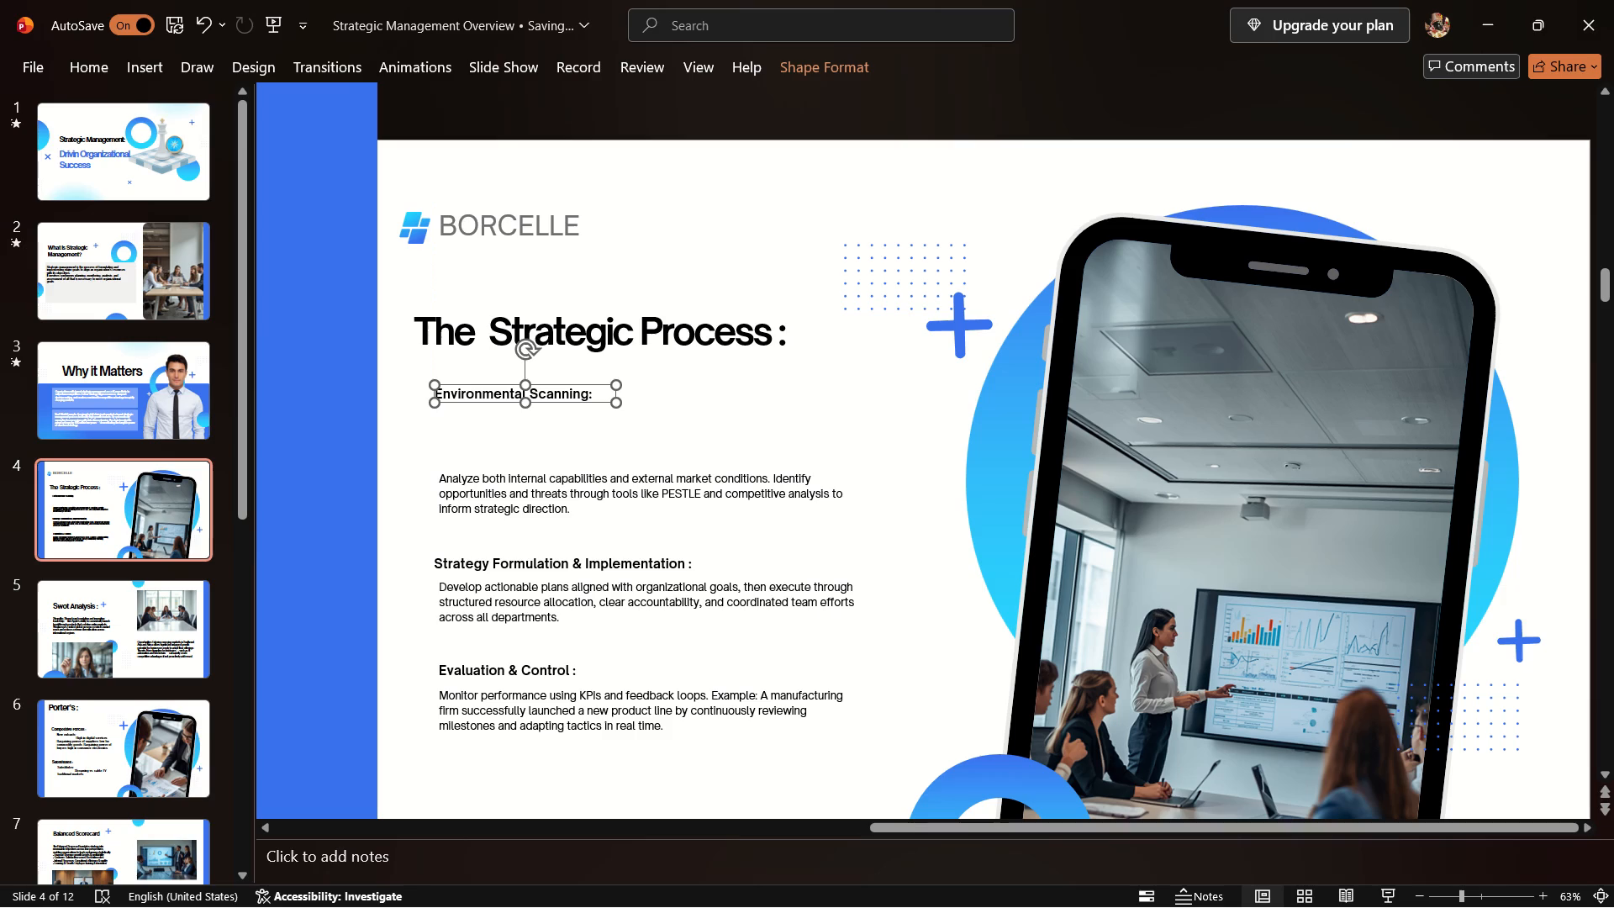
left_click(604, 389)
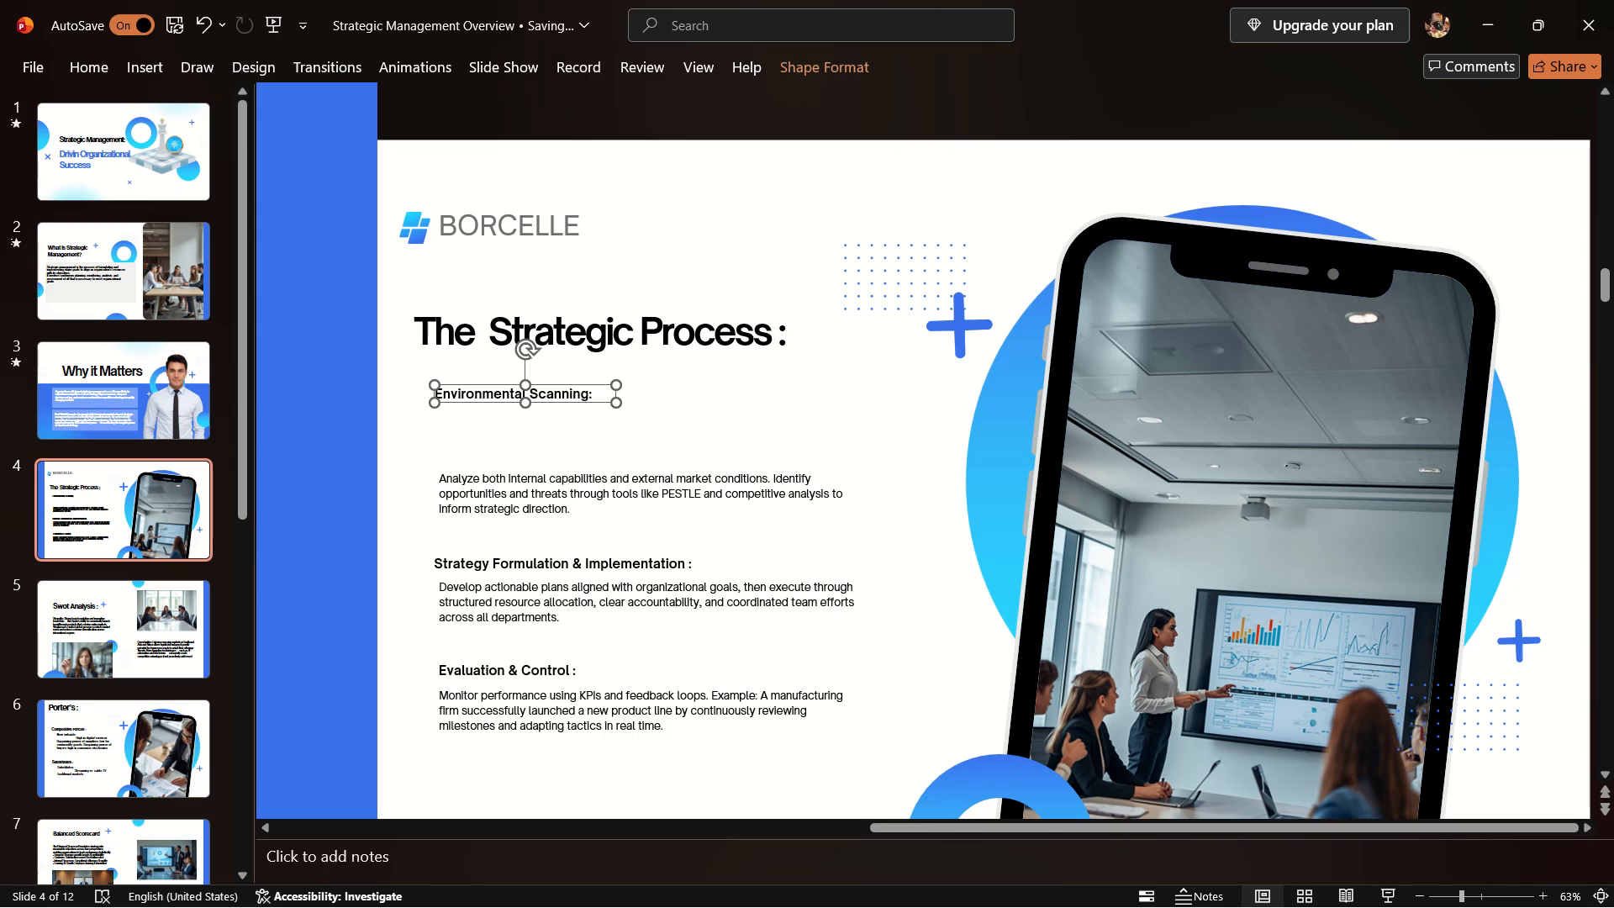
double_click(596, 391)
left_click_drag(596, 391, 590, 390)
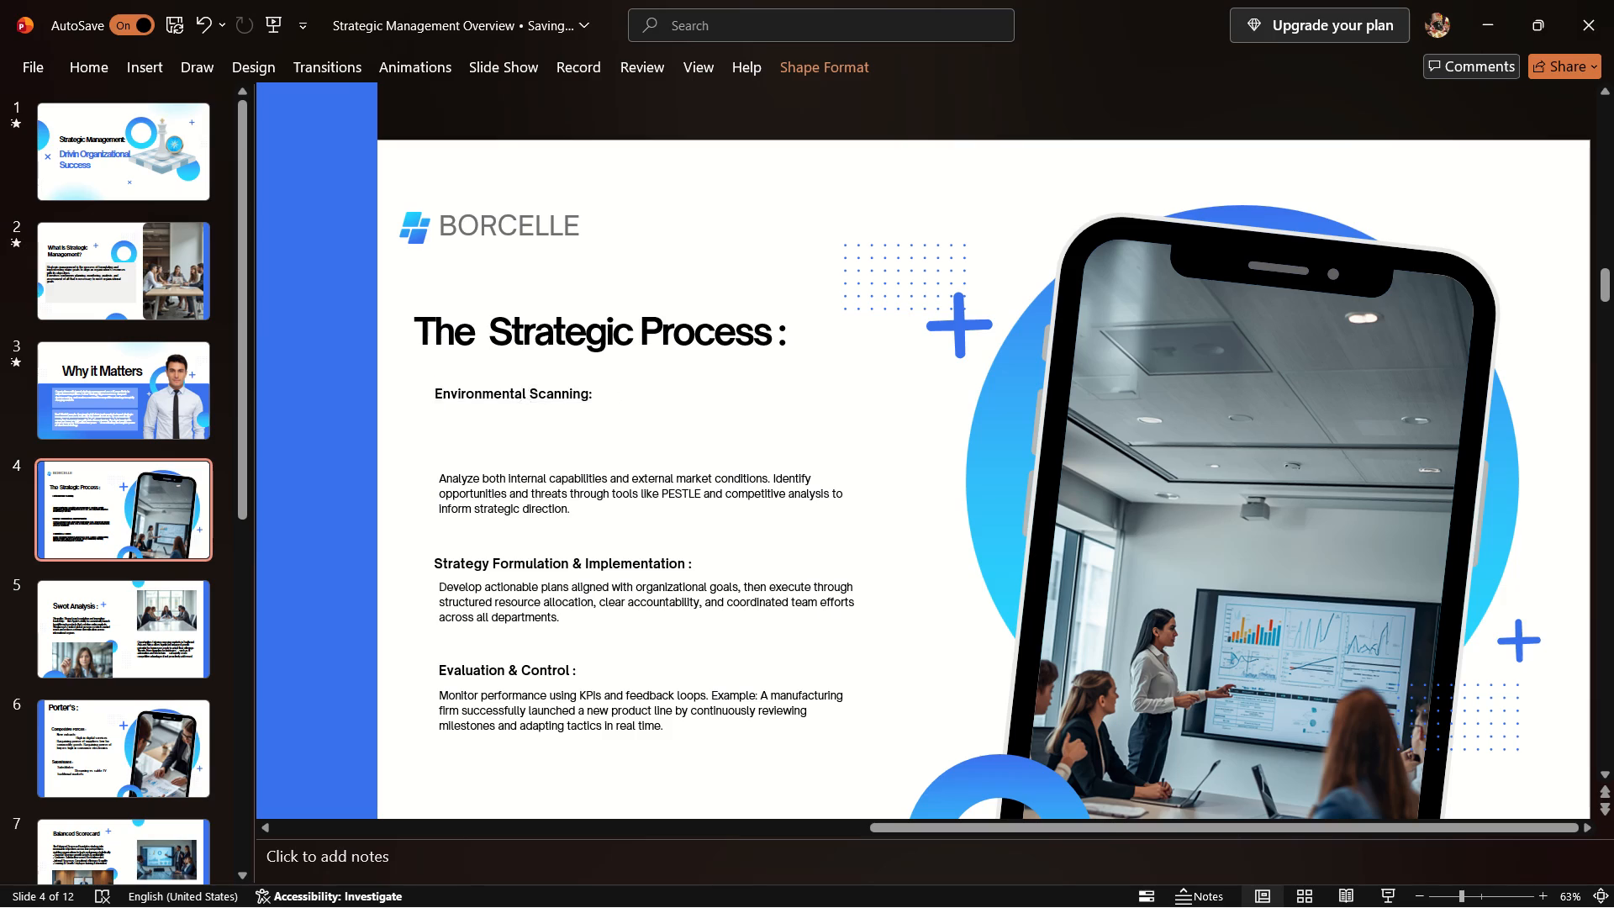
left_click_drag(590, 390, 608, 395)
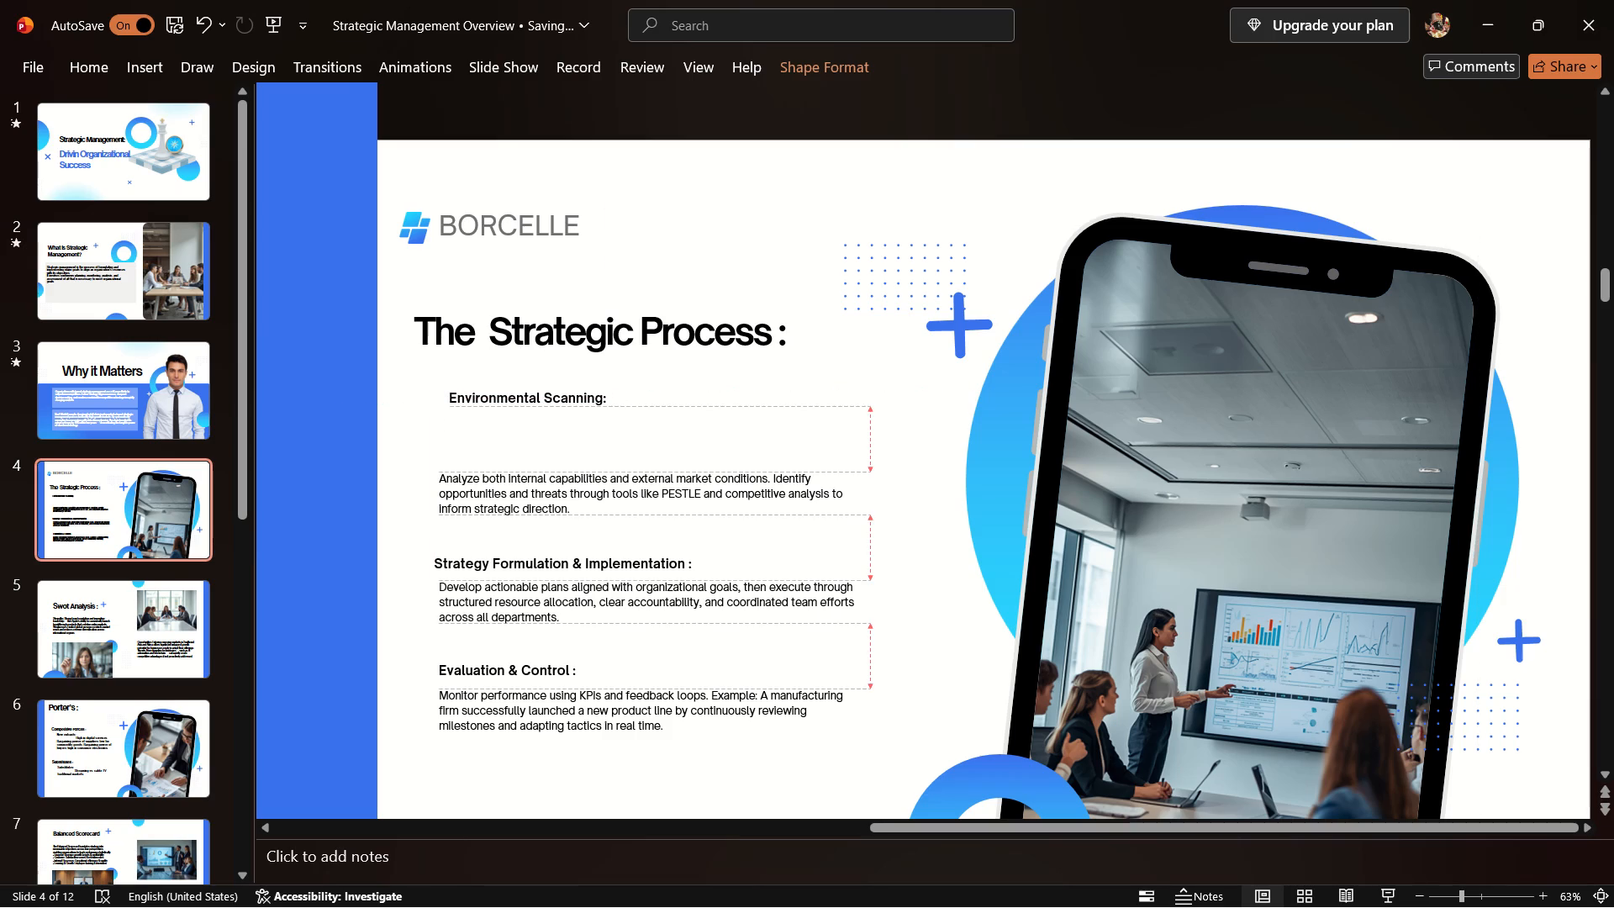
left_click_drag(608, 395, 606, 398)
left_click(606, 398)
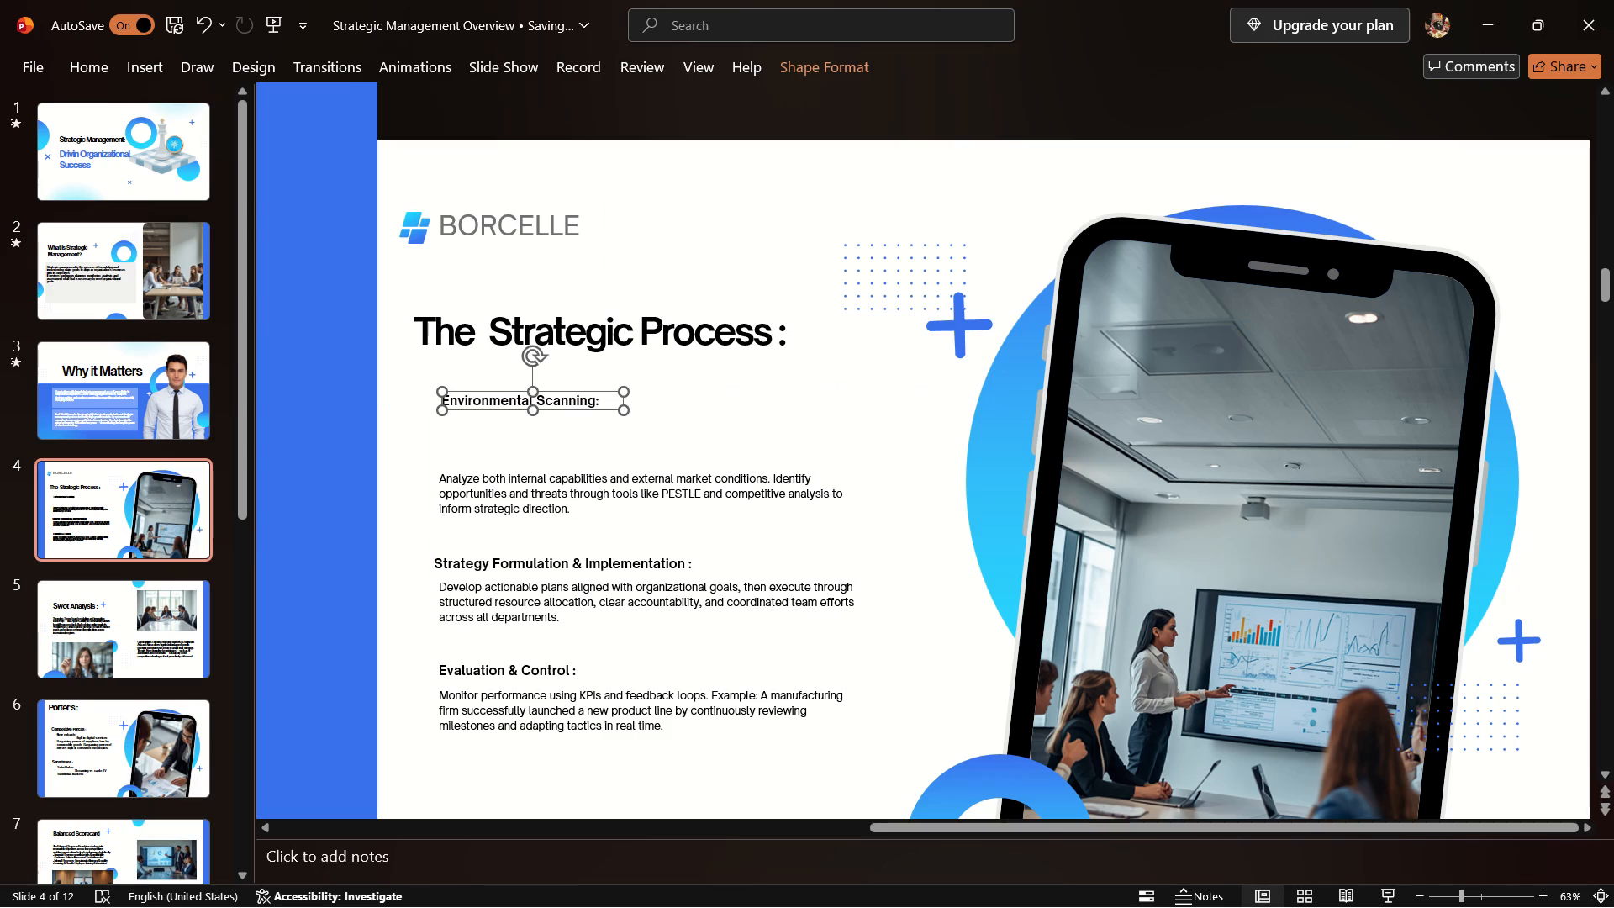
left_click(793, 422)
left_click(549, 398)
Set the font size of the "Environmental Scanning:" subheading on slide 4 to 18.
left_click(686, 459)
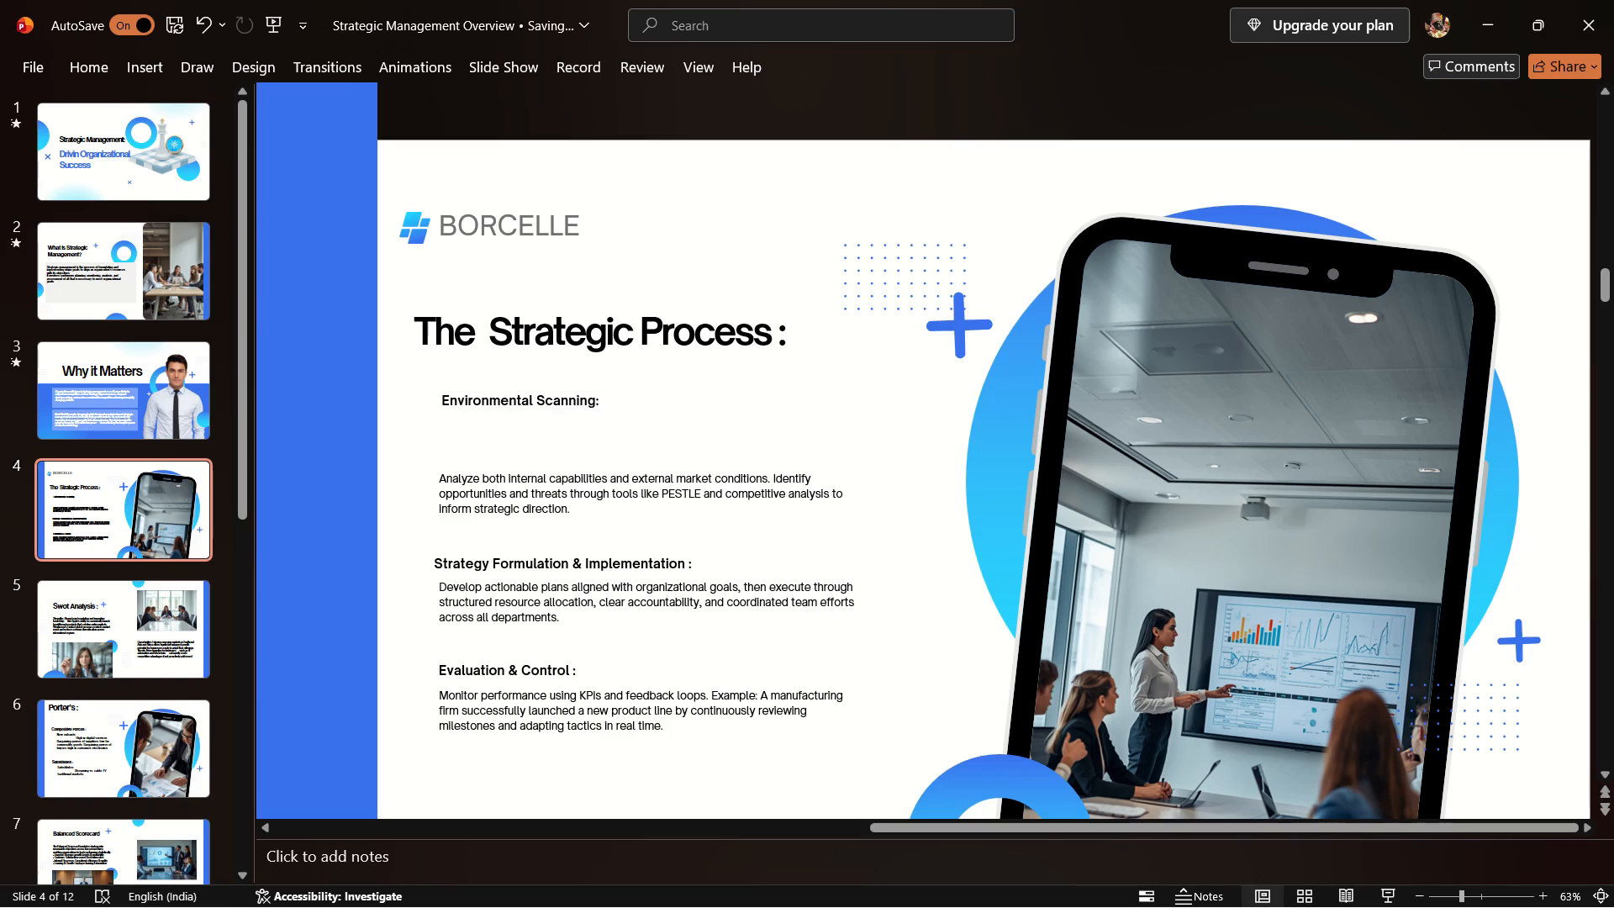
left_click_drag(598, 399, 454, 395)
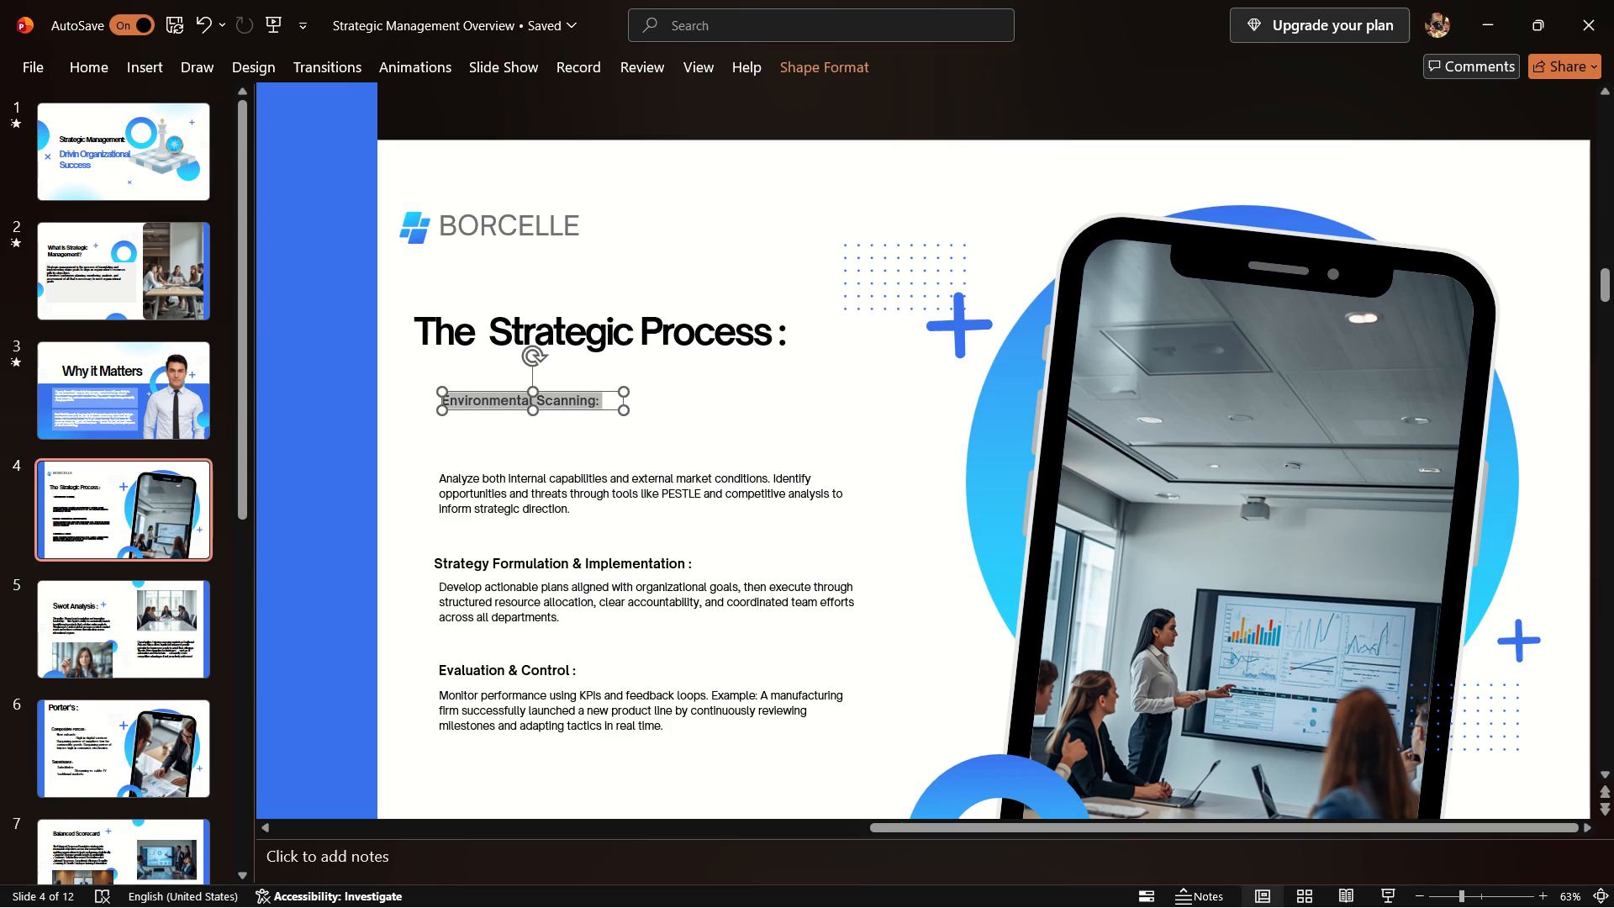
left_click_drag(454, 395, 440, 397)
left_click(53, 57)
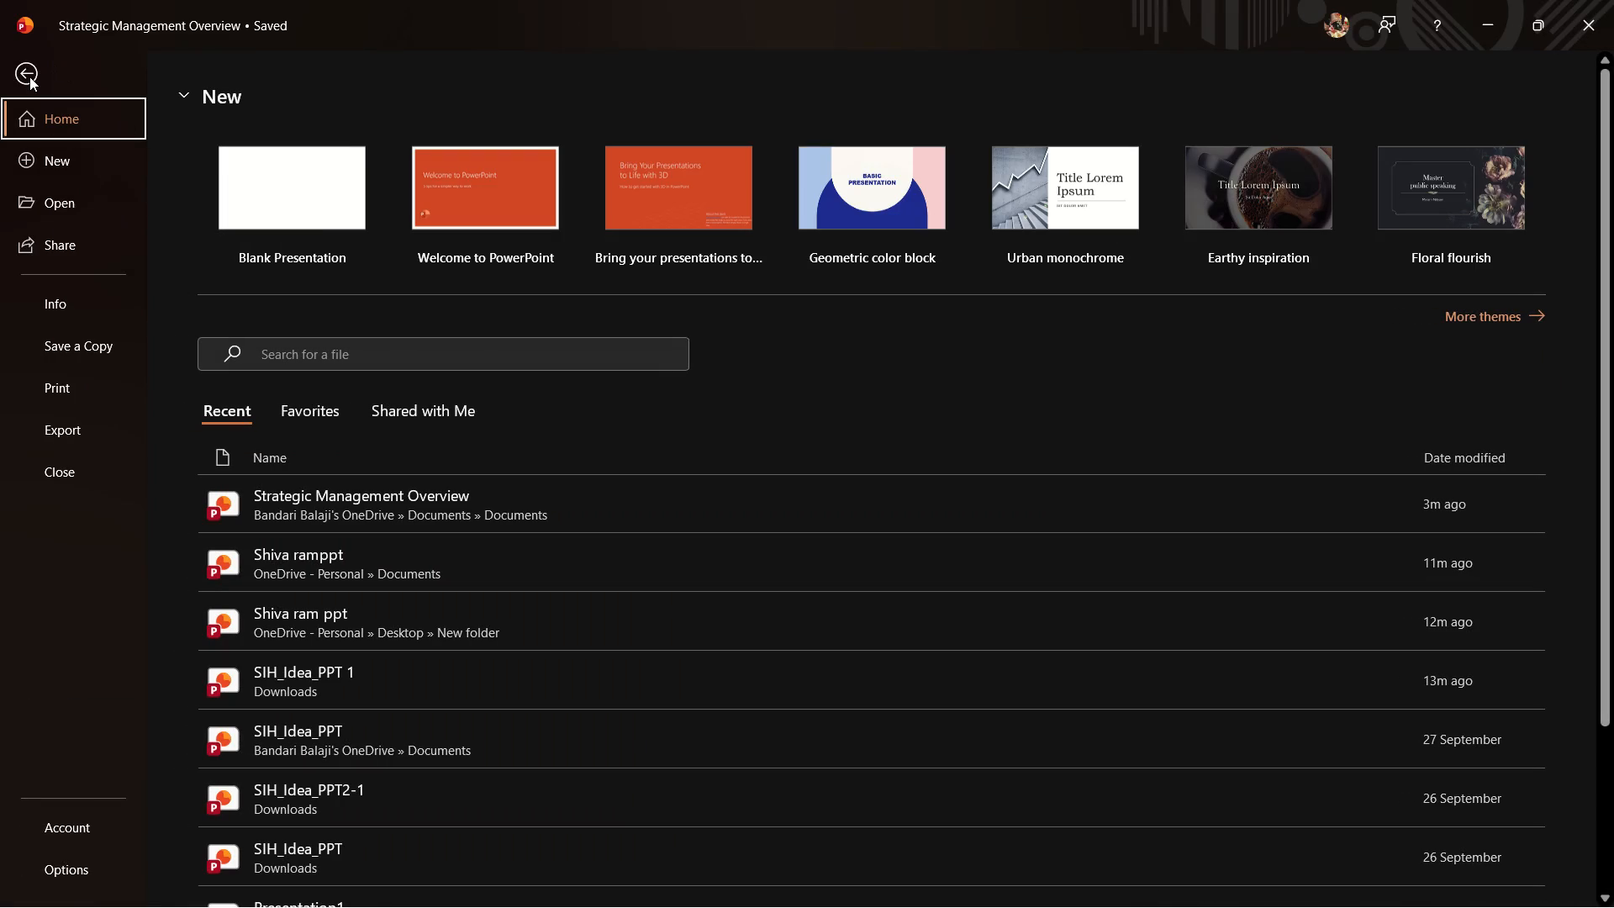
left_click(29, 77)
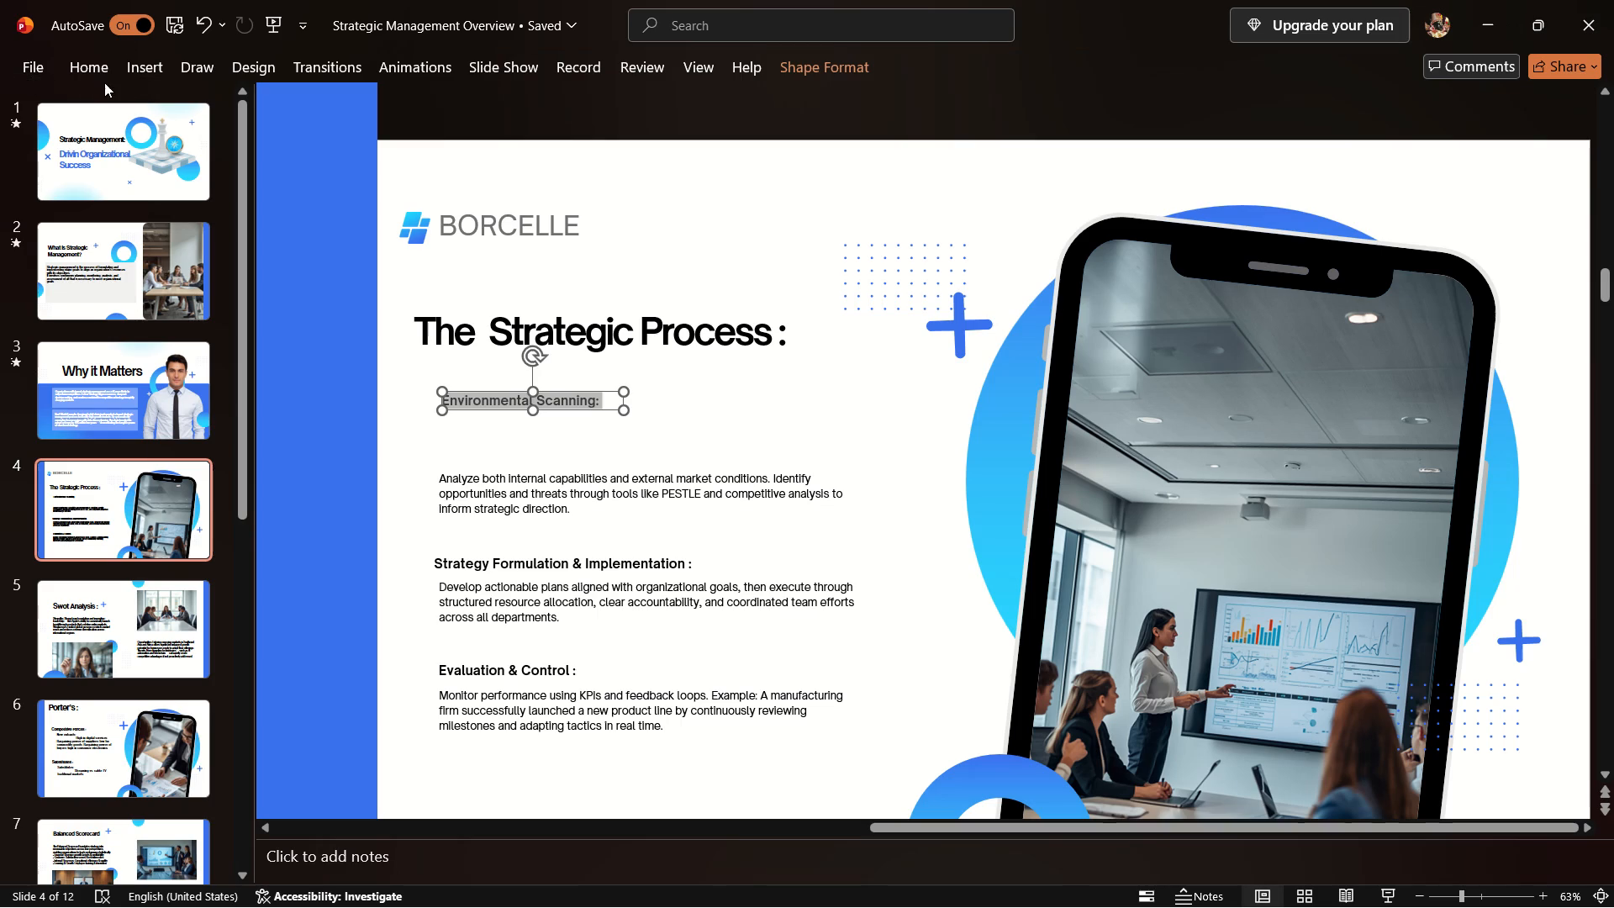
left_click(95, 73)
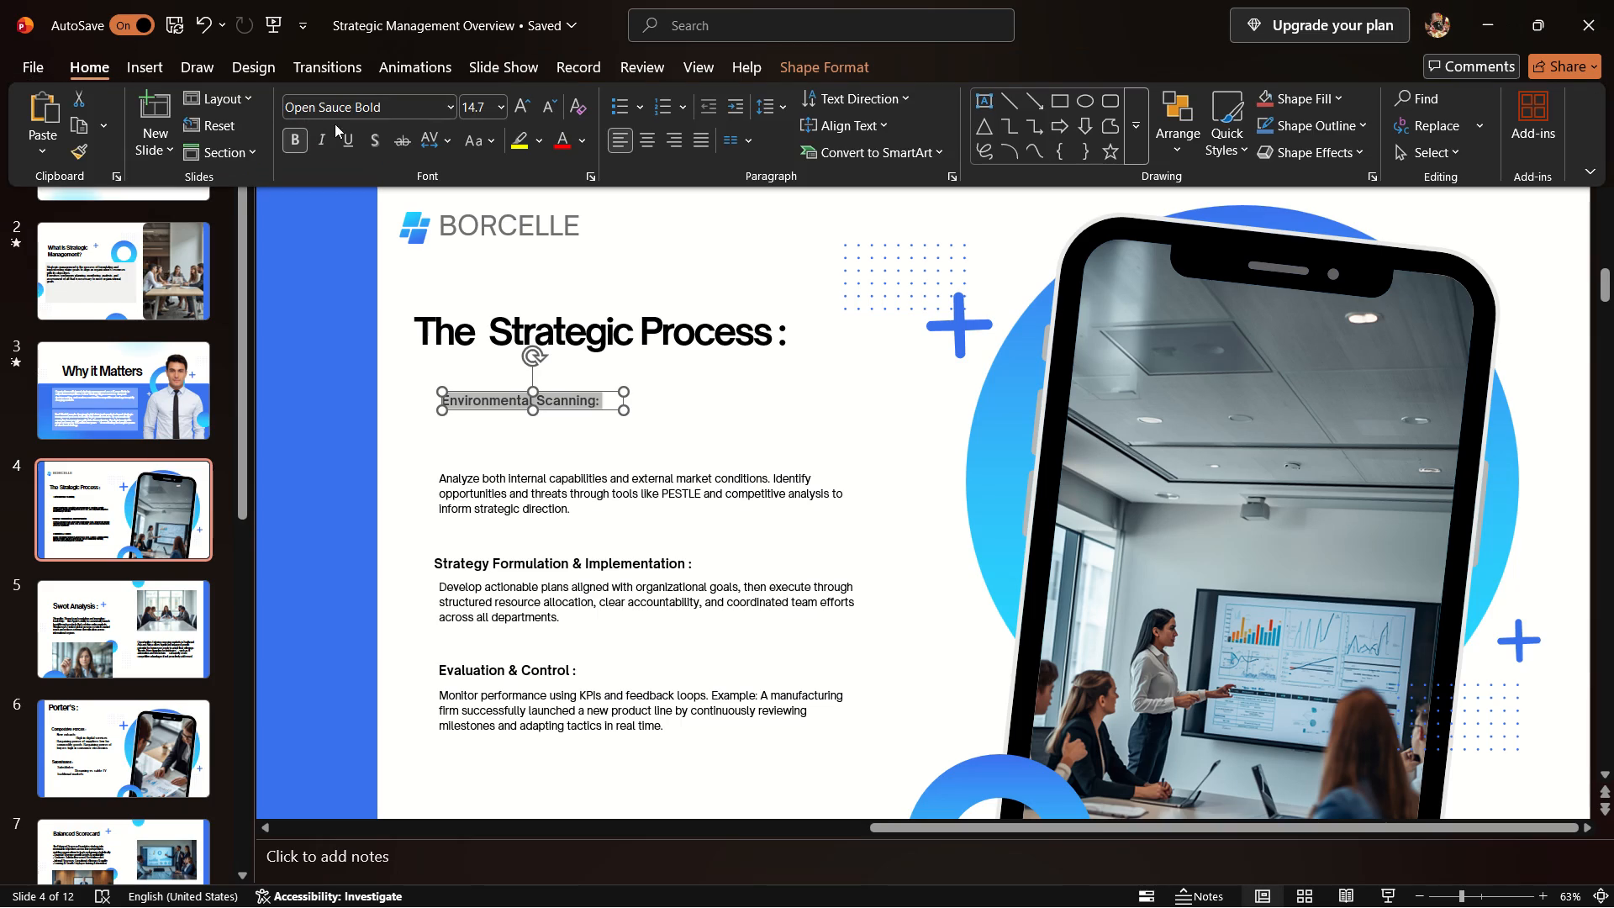
left_click(494, 107)
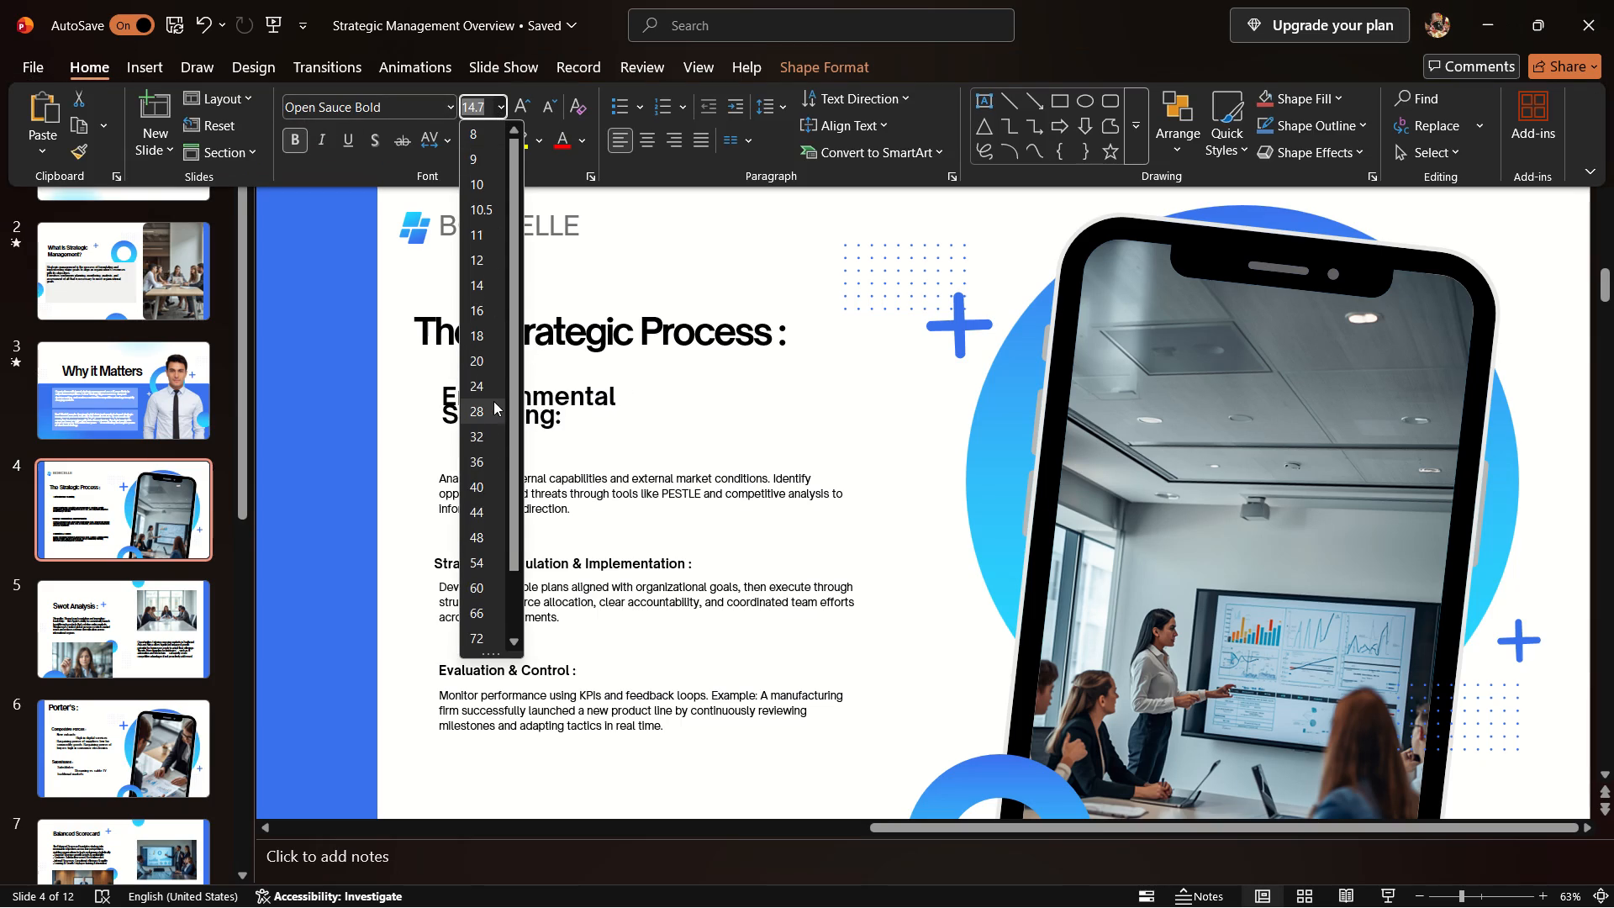
left_click(490, 338)
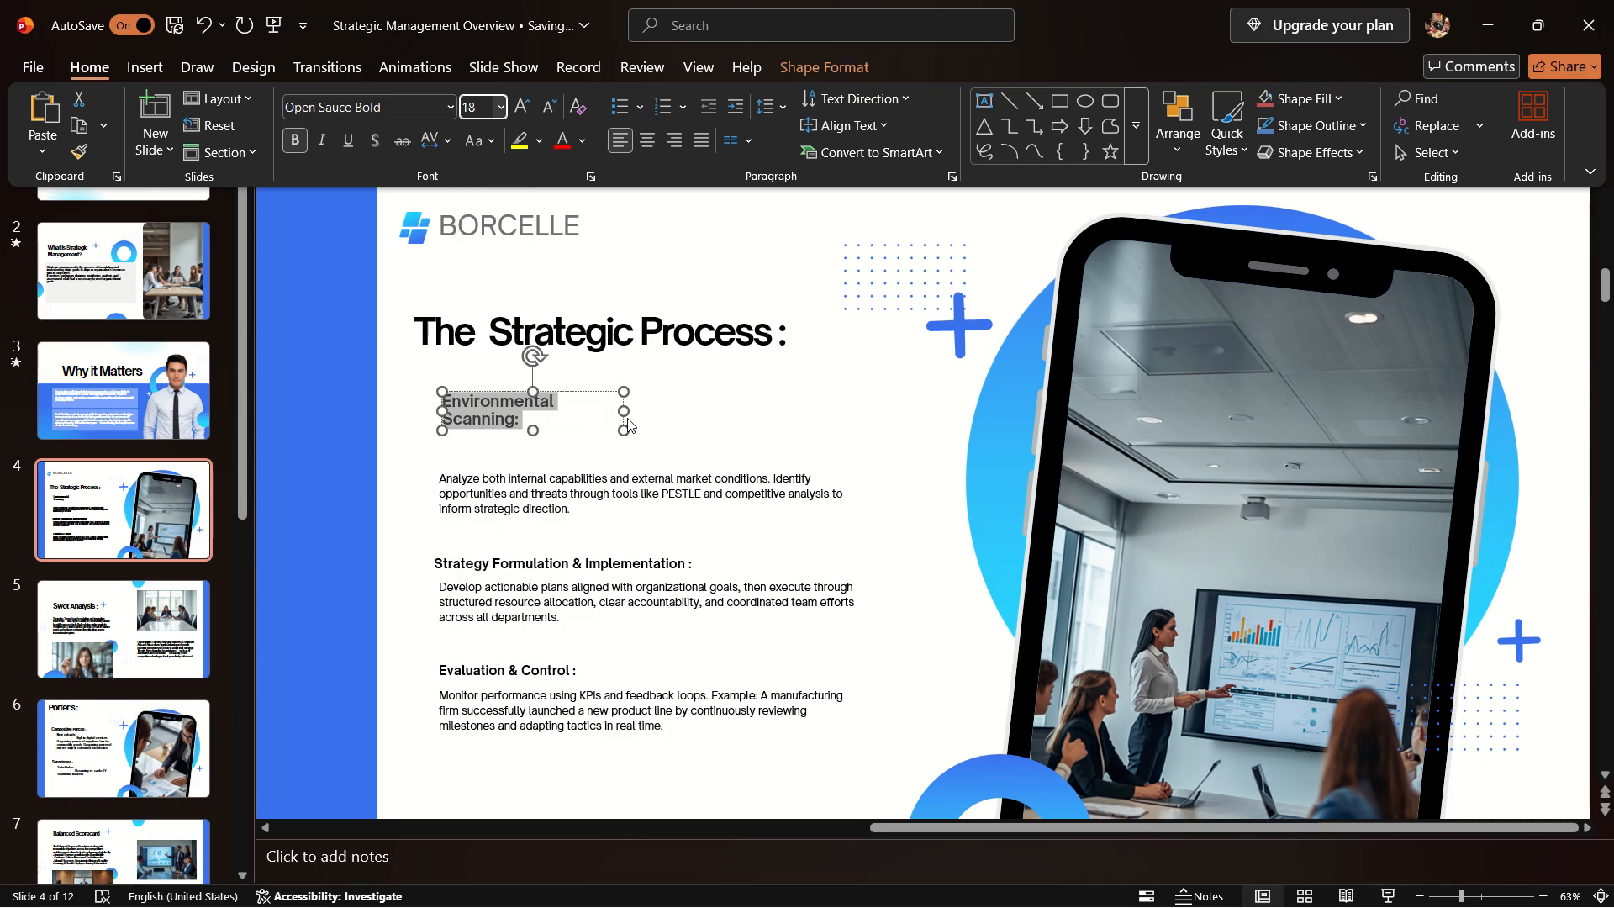
Widen the "Environmental Scanning:" text box so the subheading fits on a single line.
double_click(621, 409)
left_click(621, 409)
left_click_drag(621, 409, 680, 406)
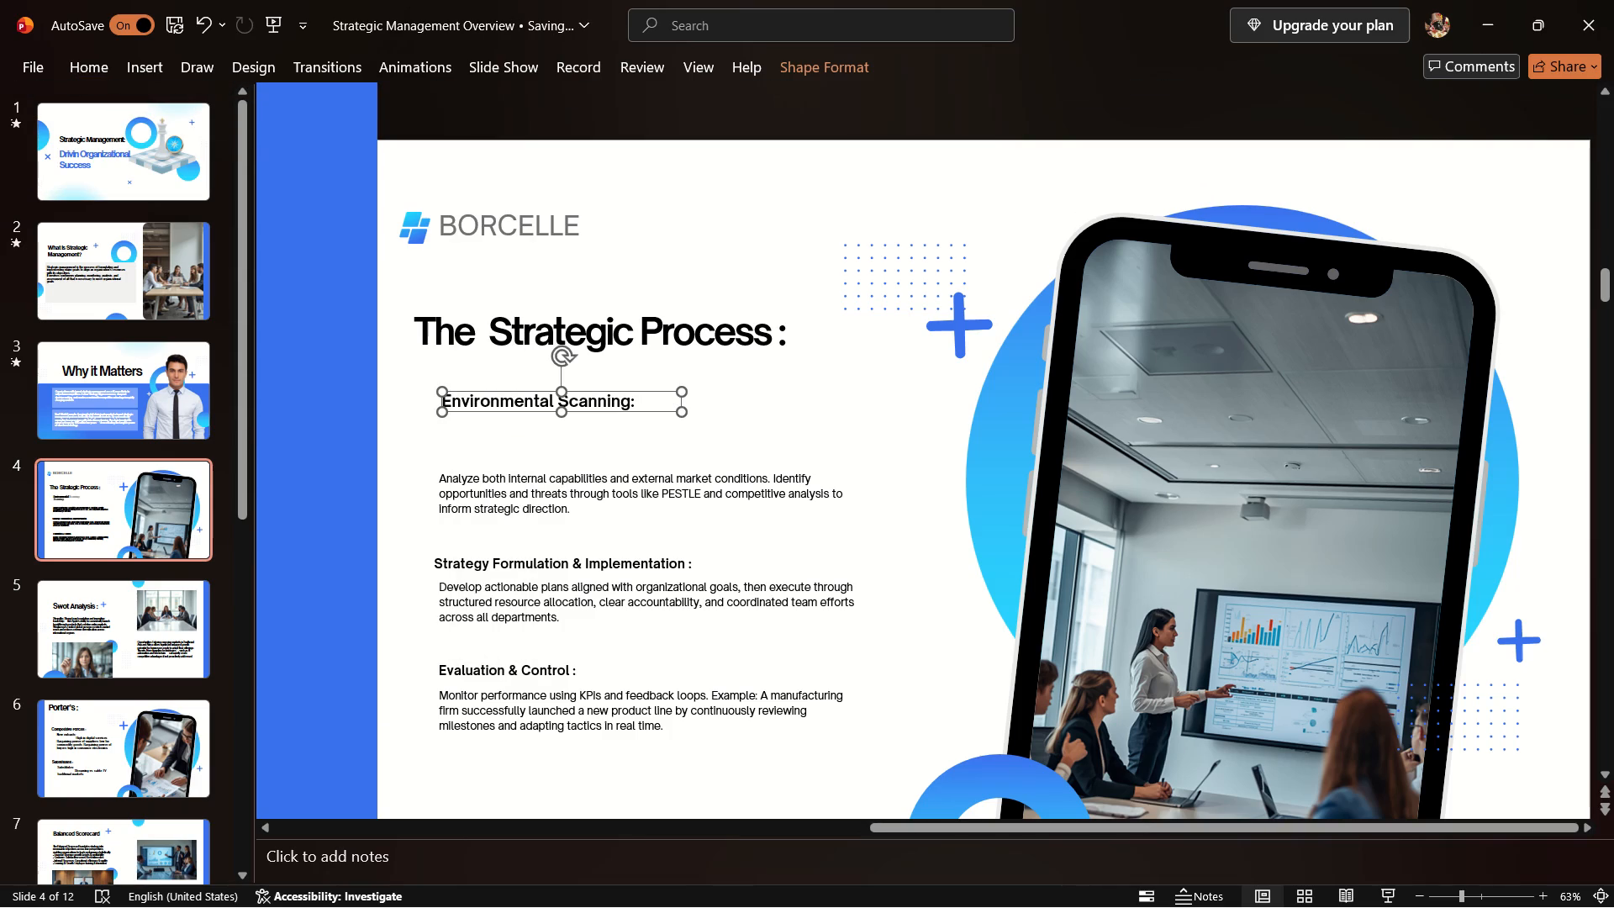
double_click(497, 397)
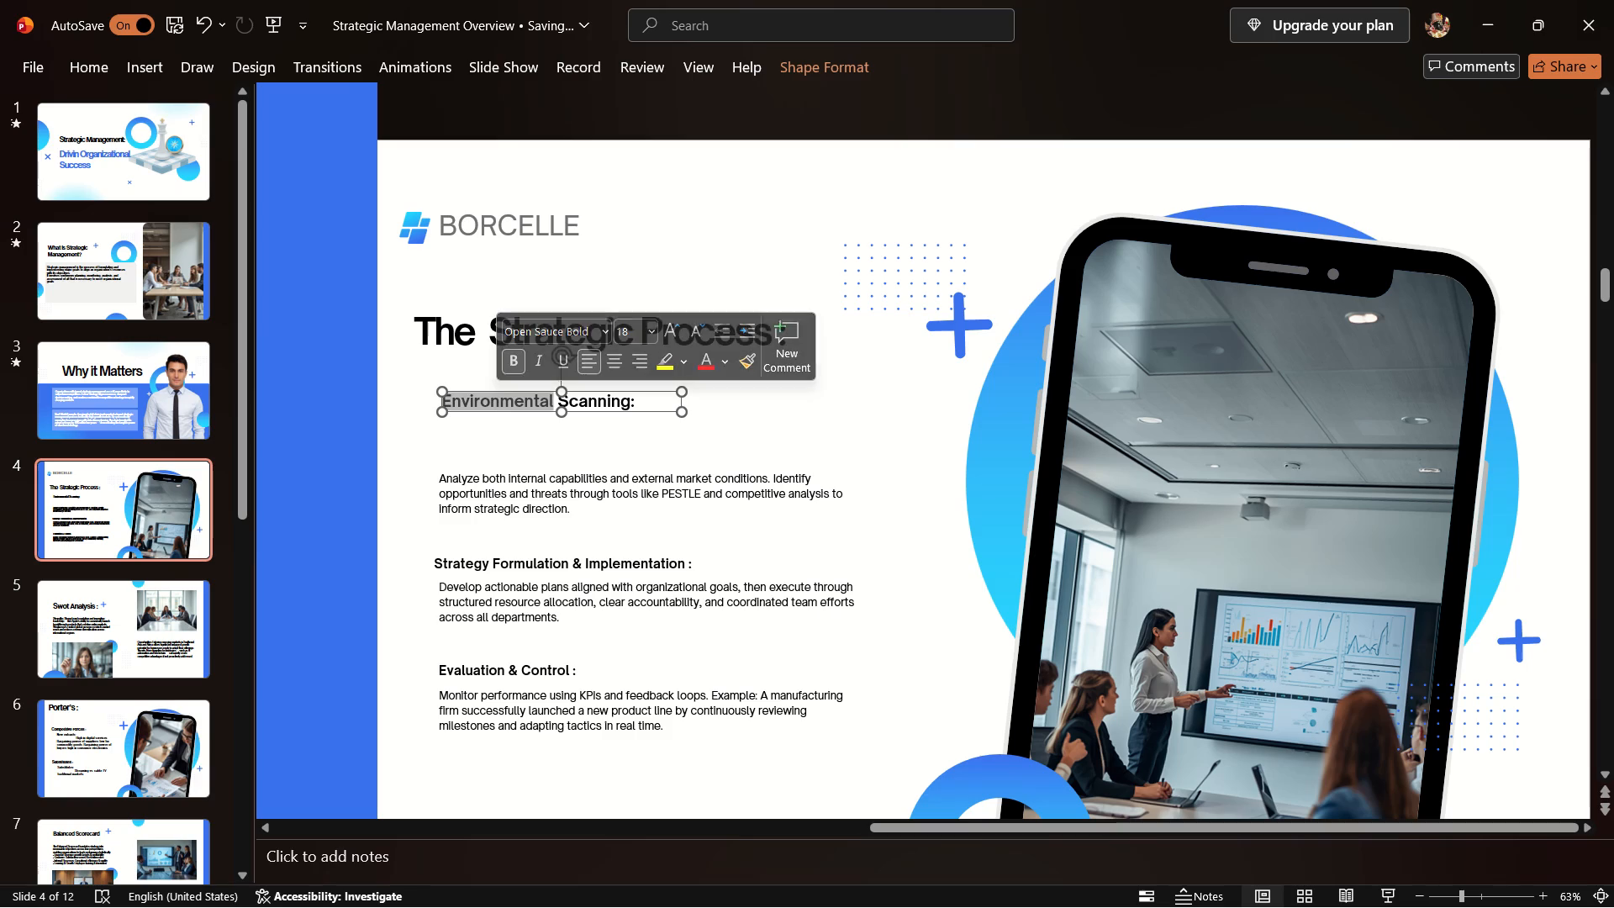
left_click(643, 483)
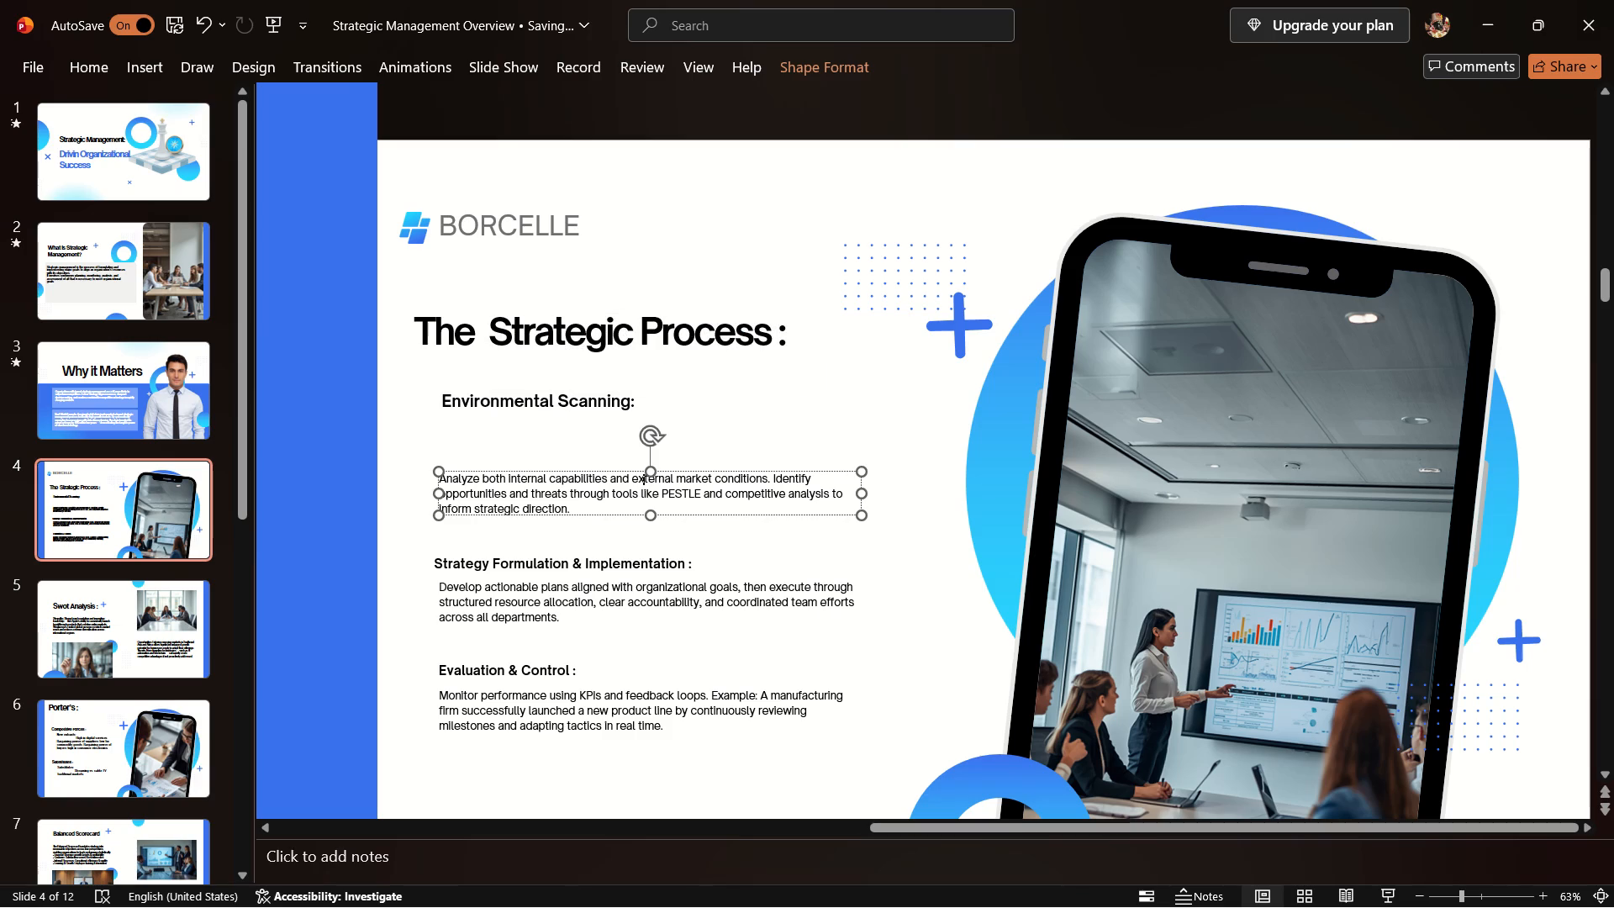
Move the "Environmental Scanning:" subheading down, closer to the paragraph that begins "Analyze both internal capabilities".
left_click(736, 418)
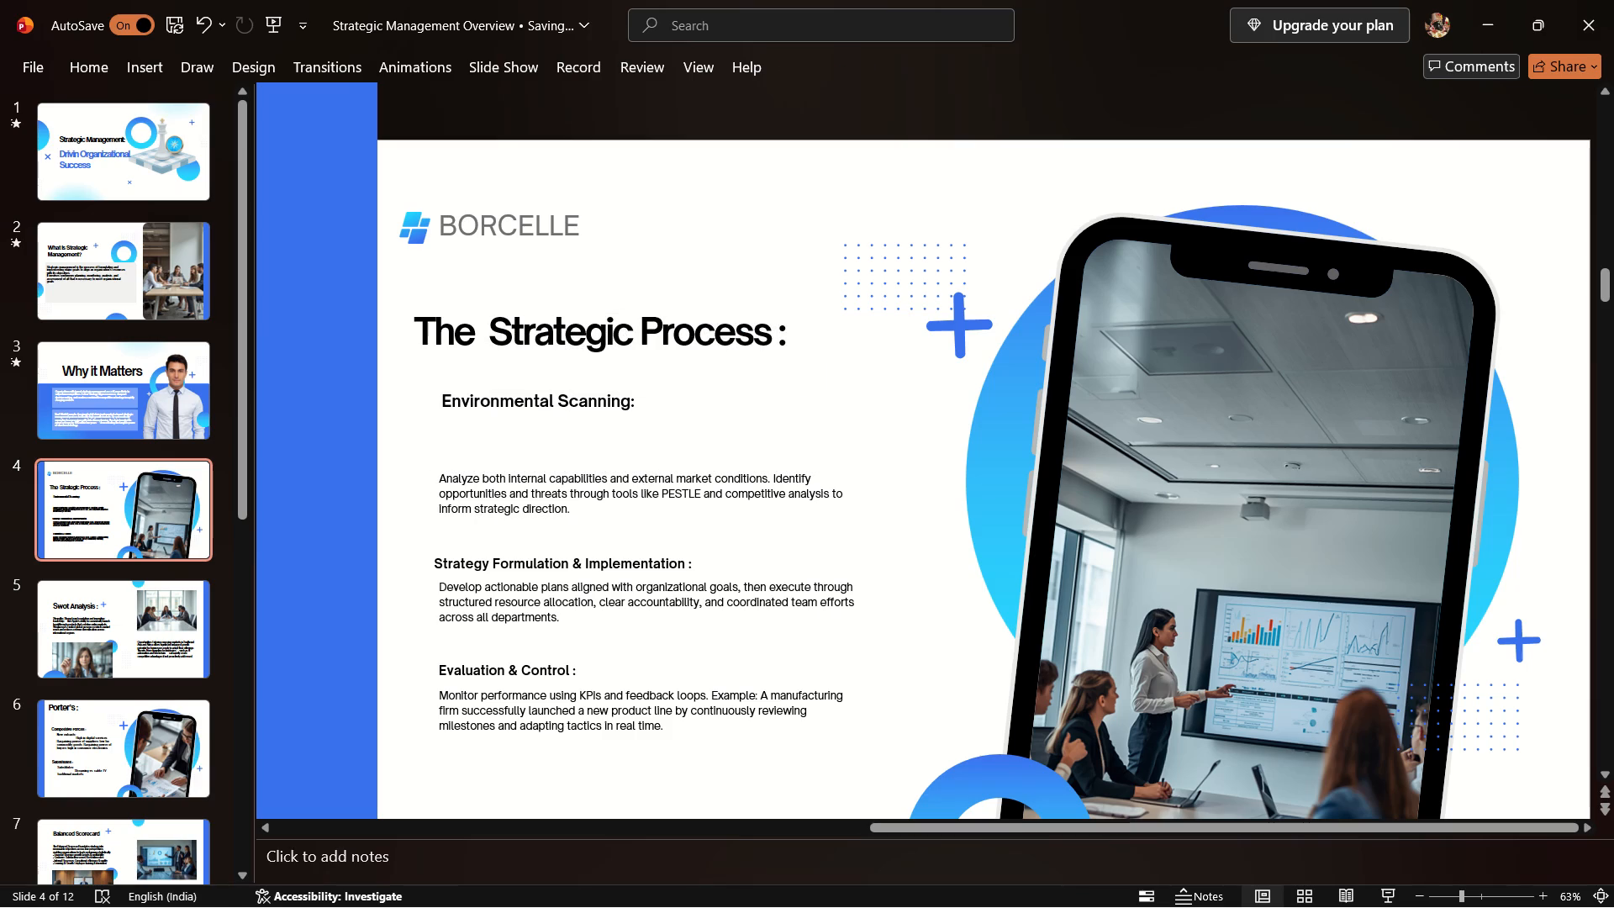
double_click(589, 383)
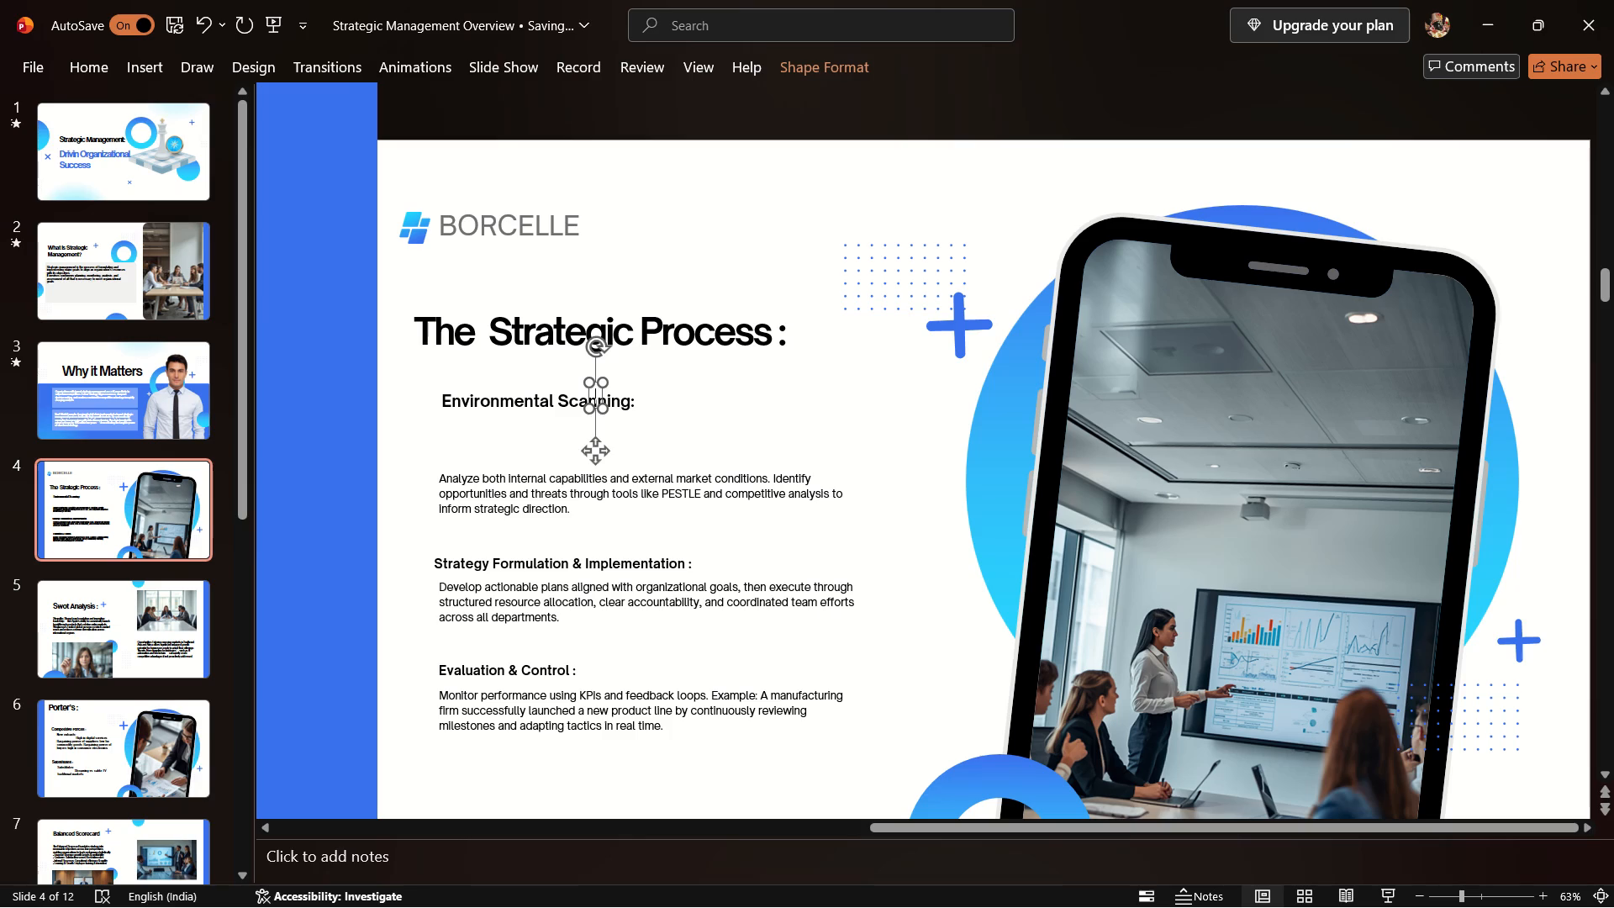
left_click(636, 398)
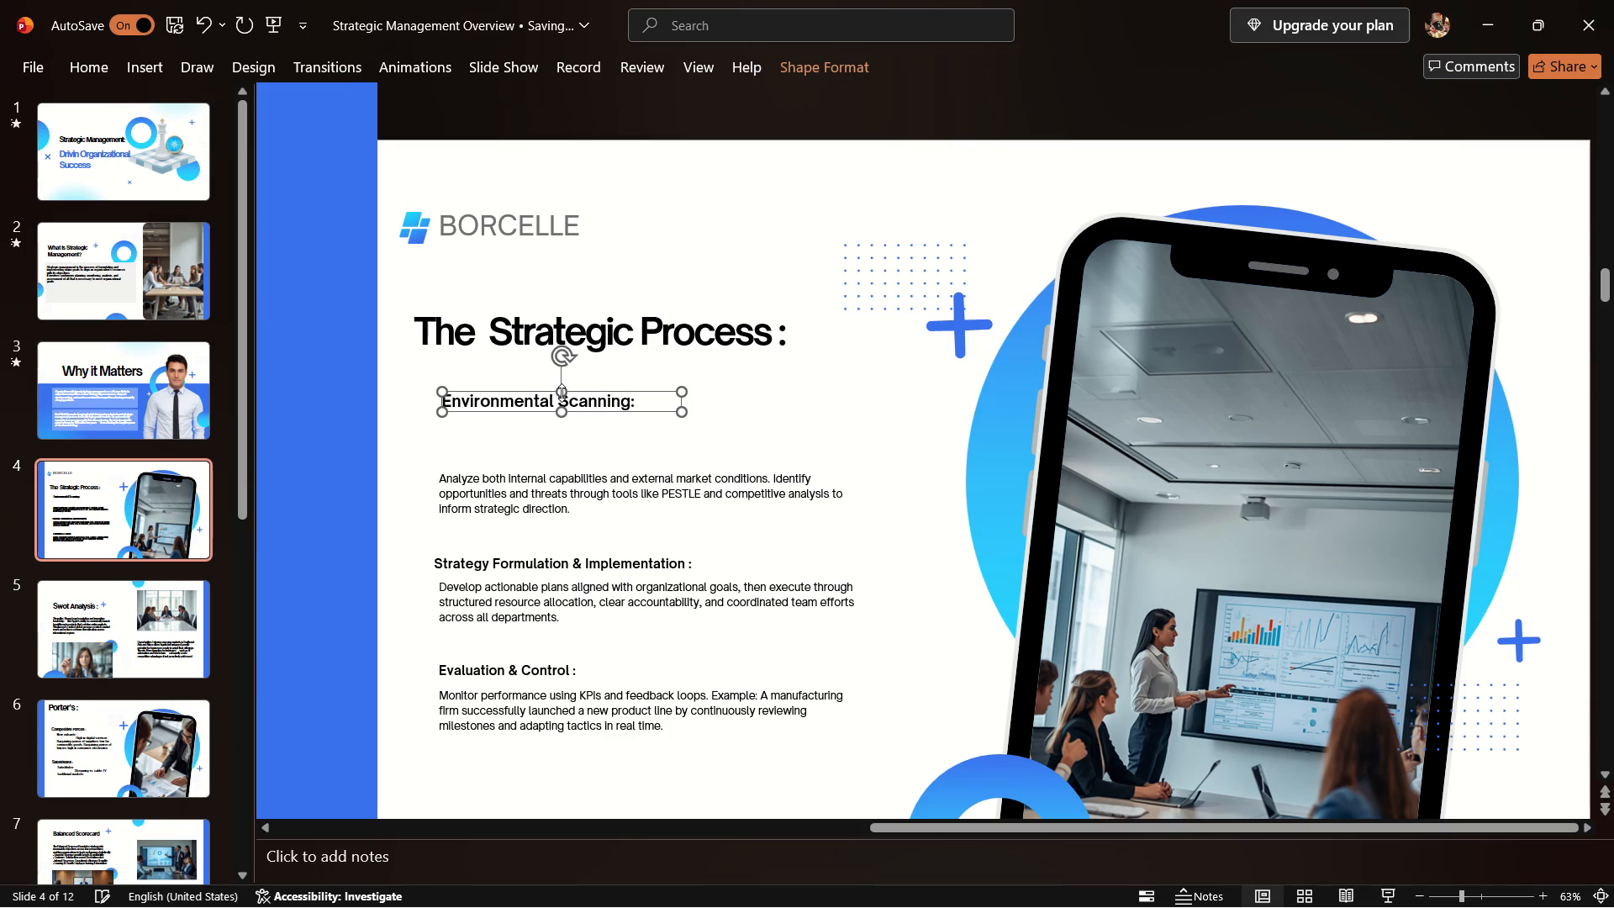
left_click_drag(562, 373, 562, 385)
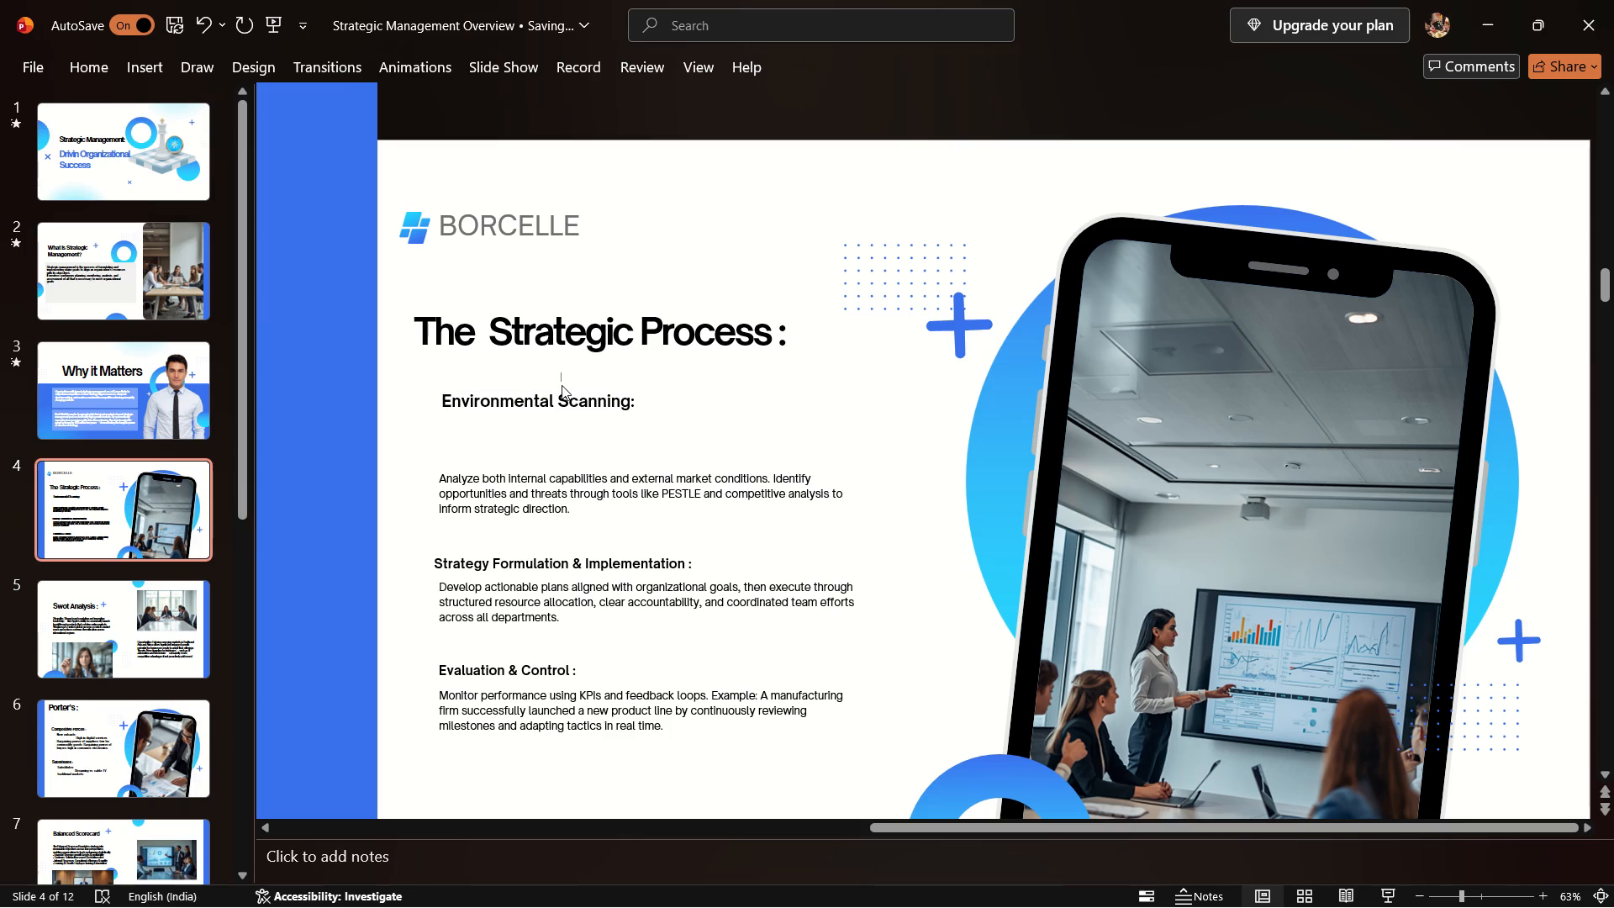
left_click_drag(562, 385, 561, 385)
left_click(497, 377)
left_click_drag(540, 385, 530, 414)
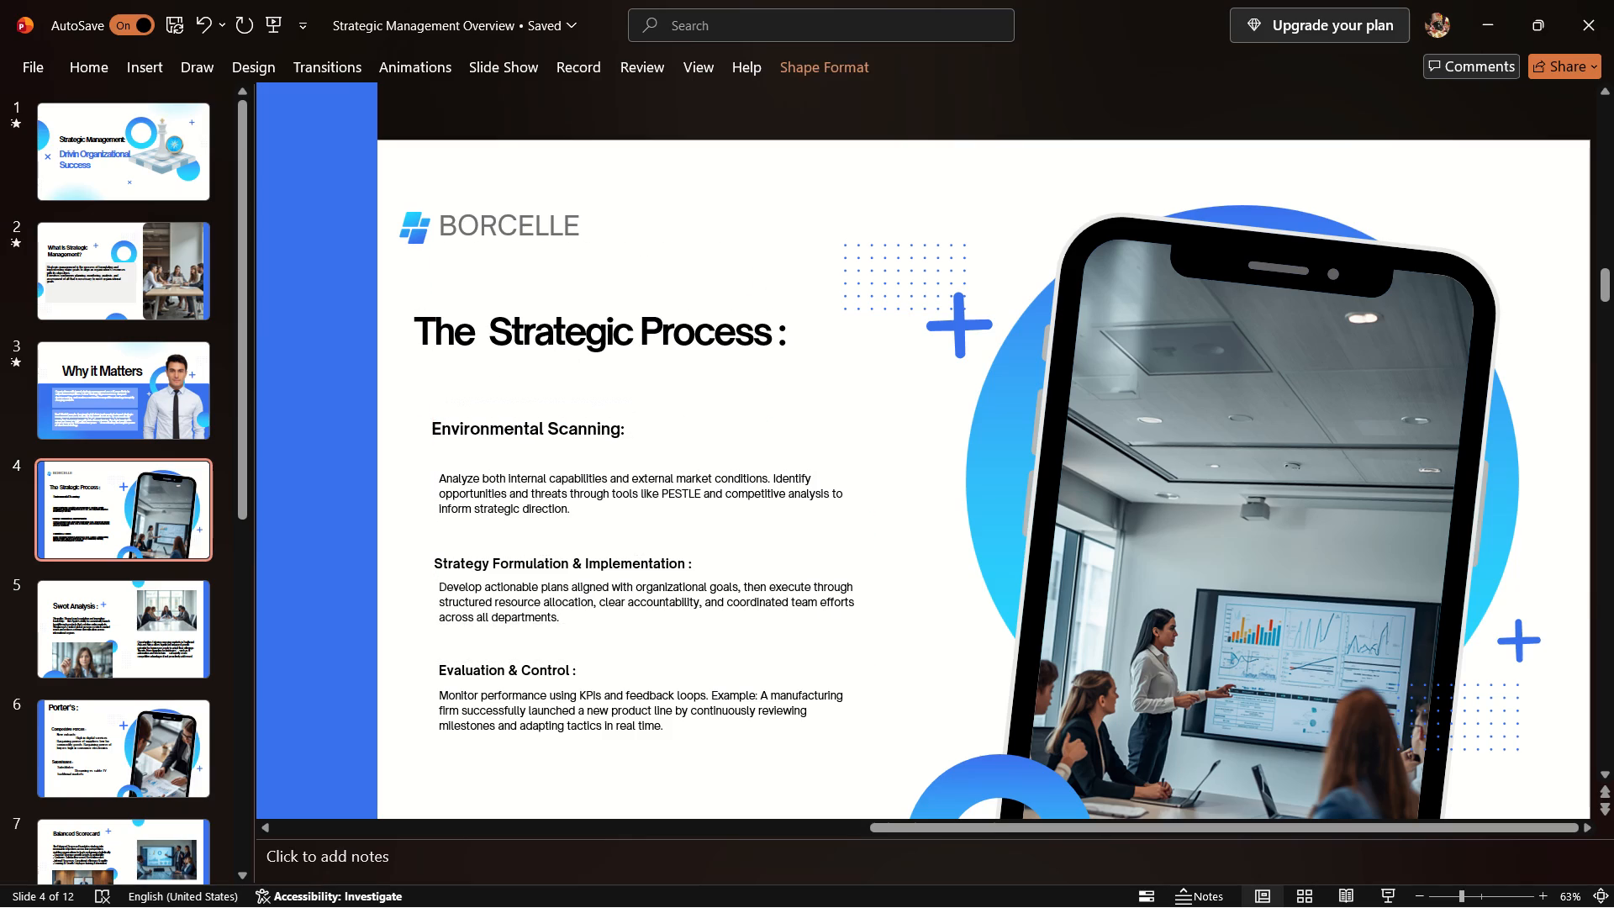
left_click_drag(530, 414, 535, 411)
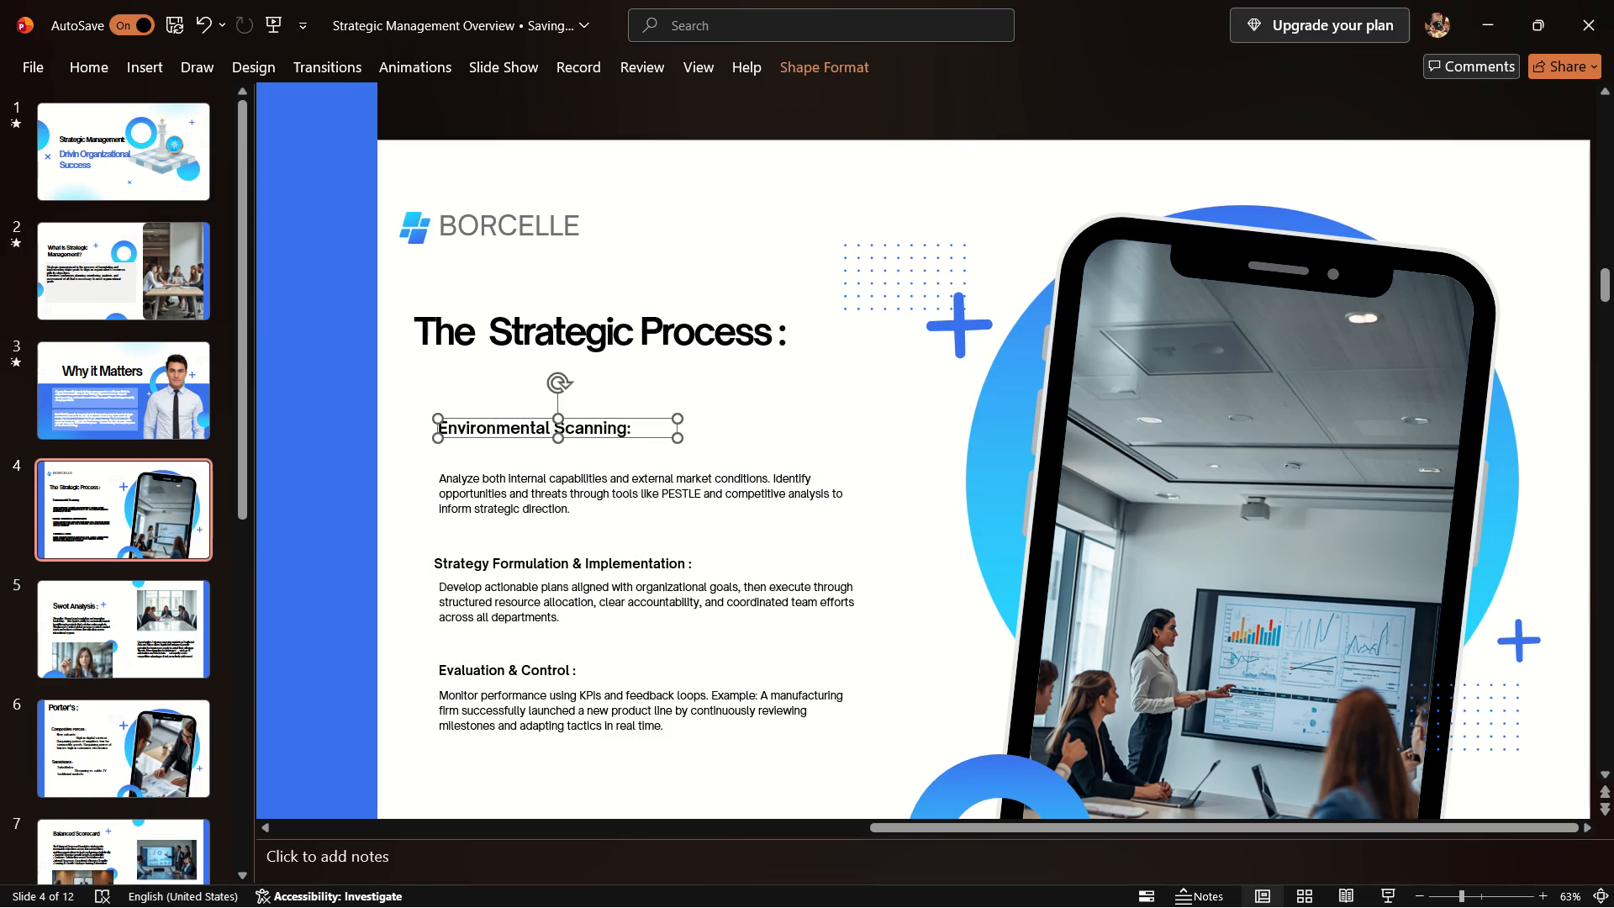
Move the "Analyze both internal capabilities" paragraph up beneath its subheading, left-aligned with the "Strategy Formulation & Implementation" subheading.
left_click_drag(514, 485, 509, 459)
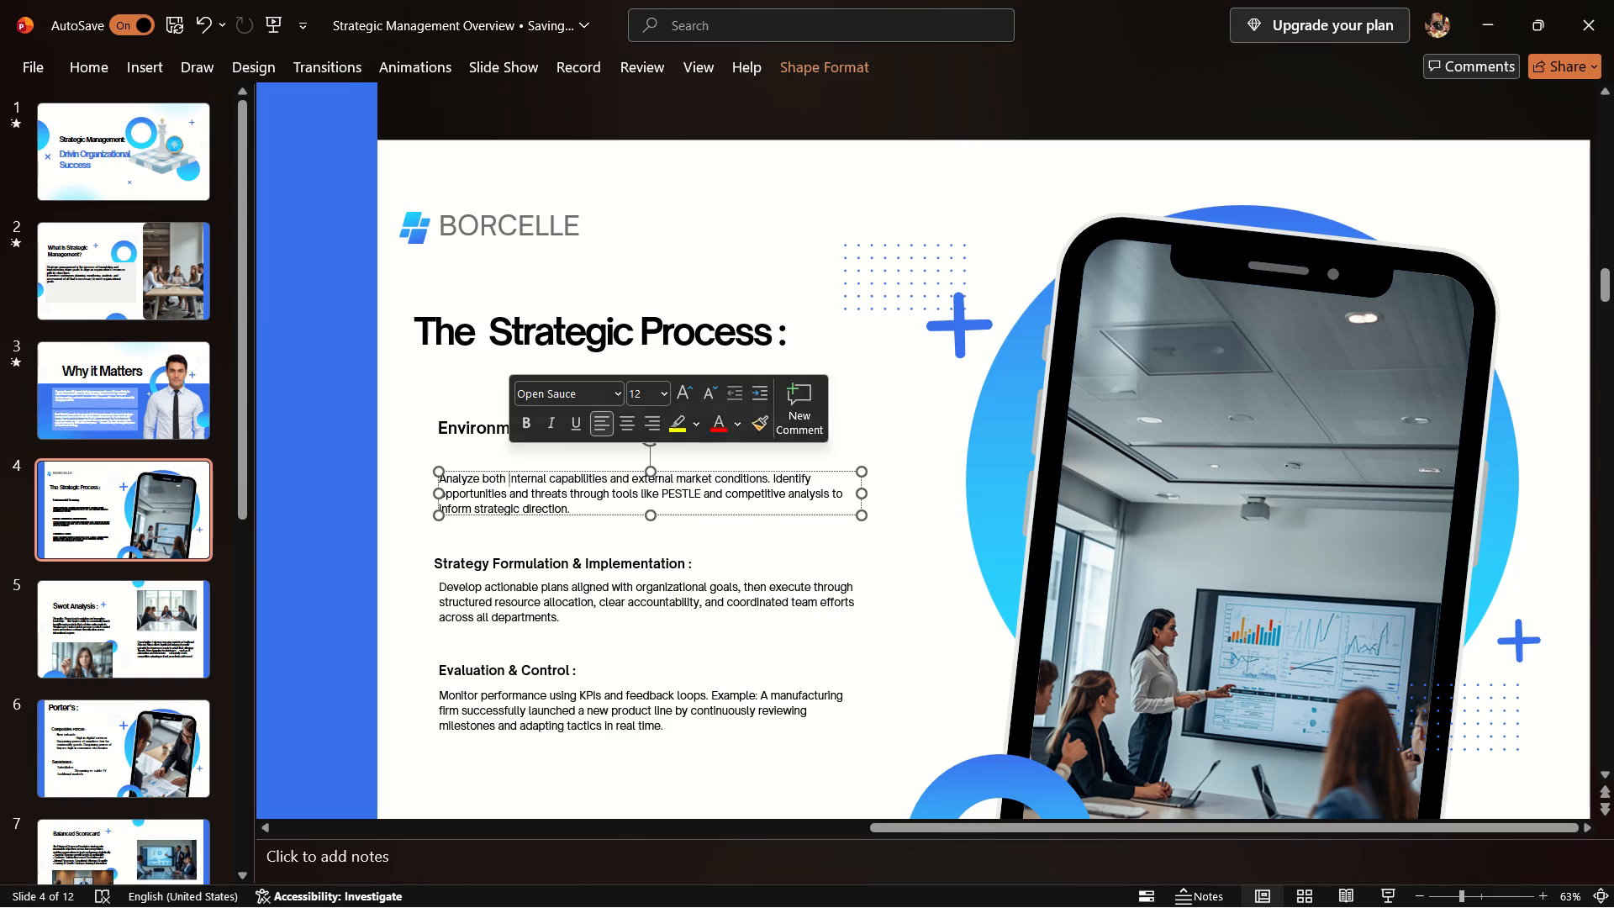
left_click(713, 496)
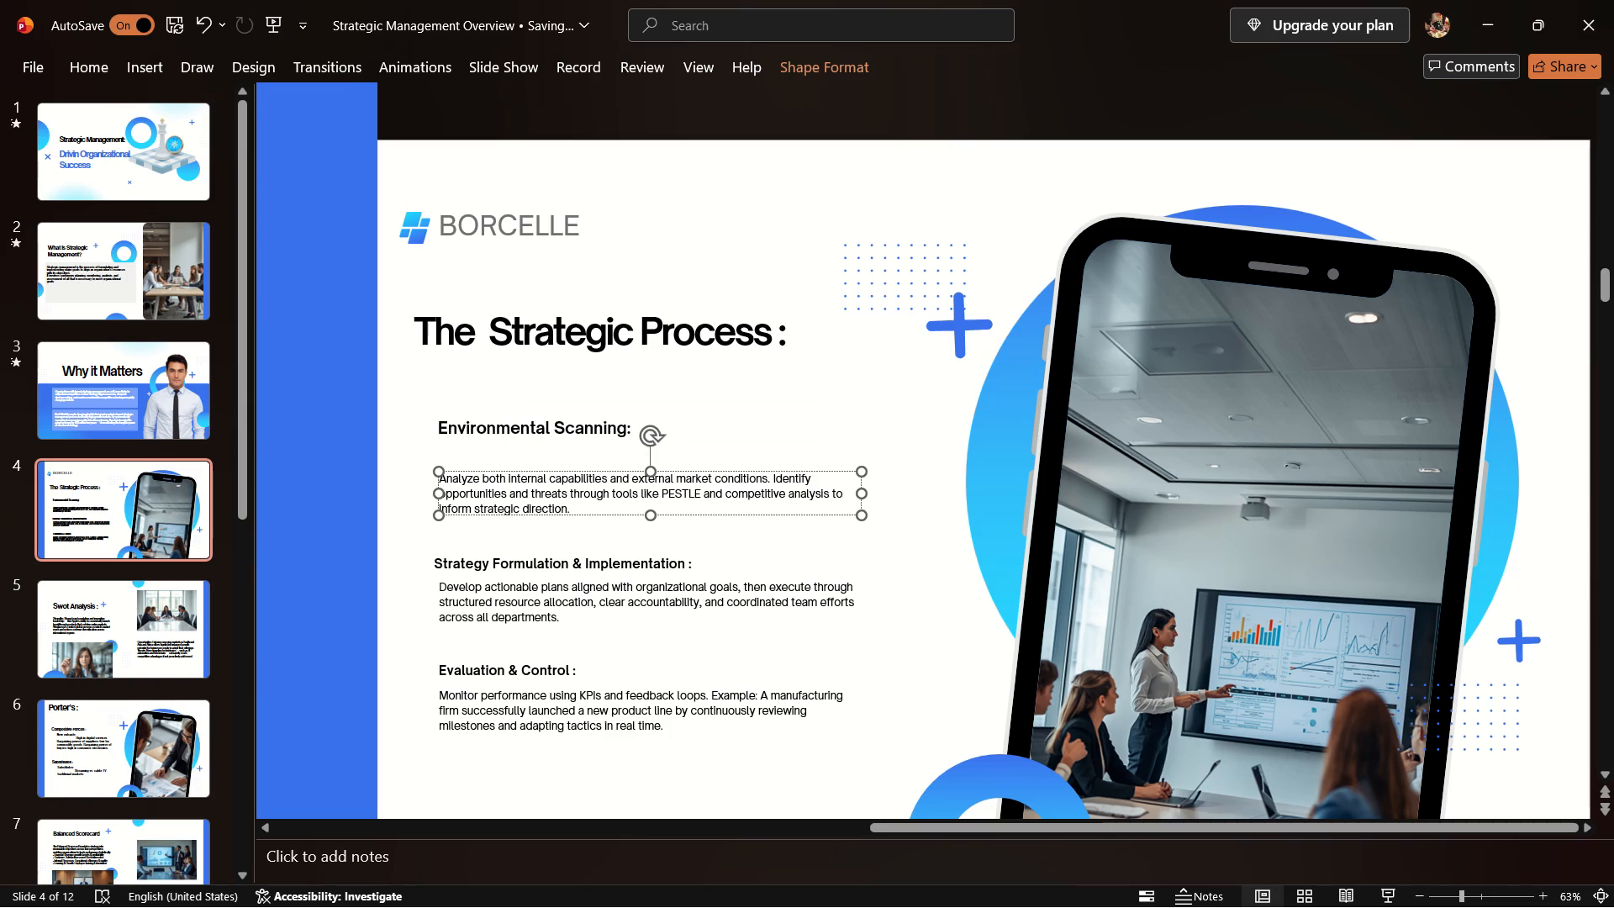
left_click_drag(665, 470, 659, 467)
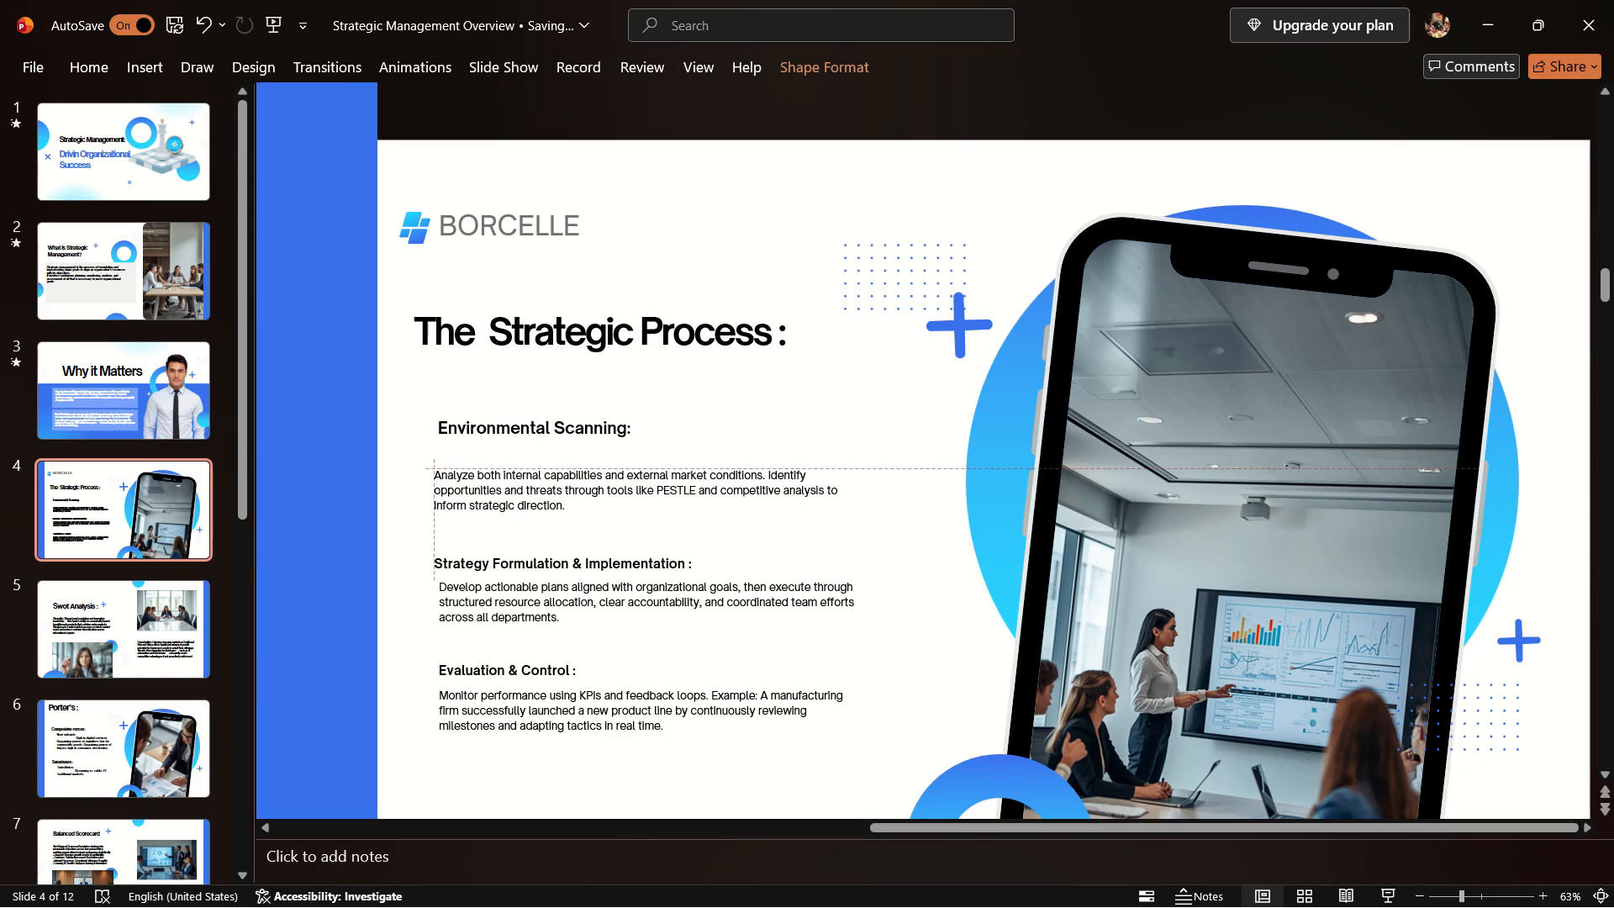
left_click_drag(659, 467, 659, 453)
Set the font size of the whole "Analyze both internal capabilities" paragraph to 14.
left_click(621, 490)
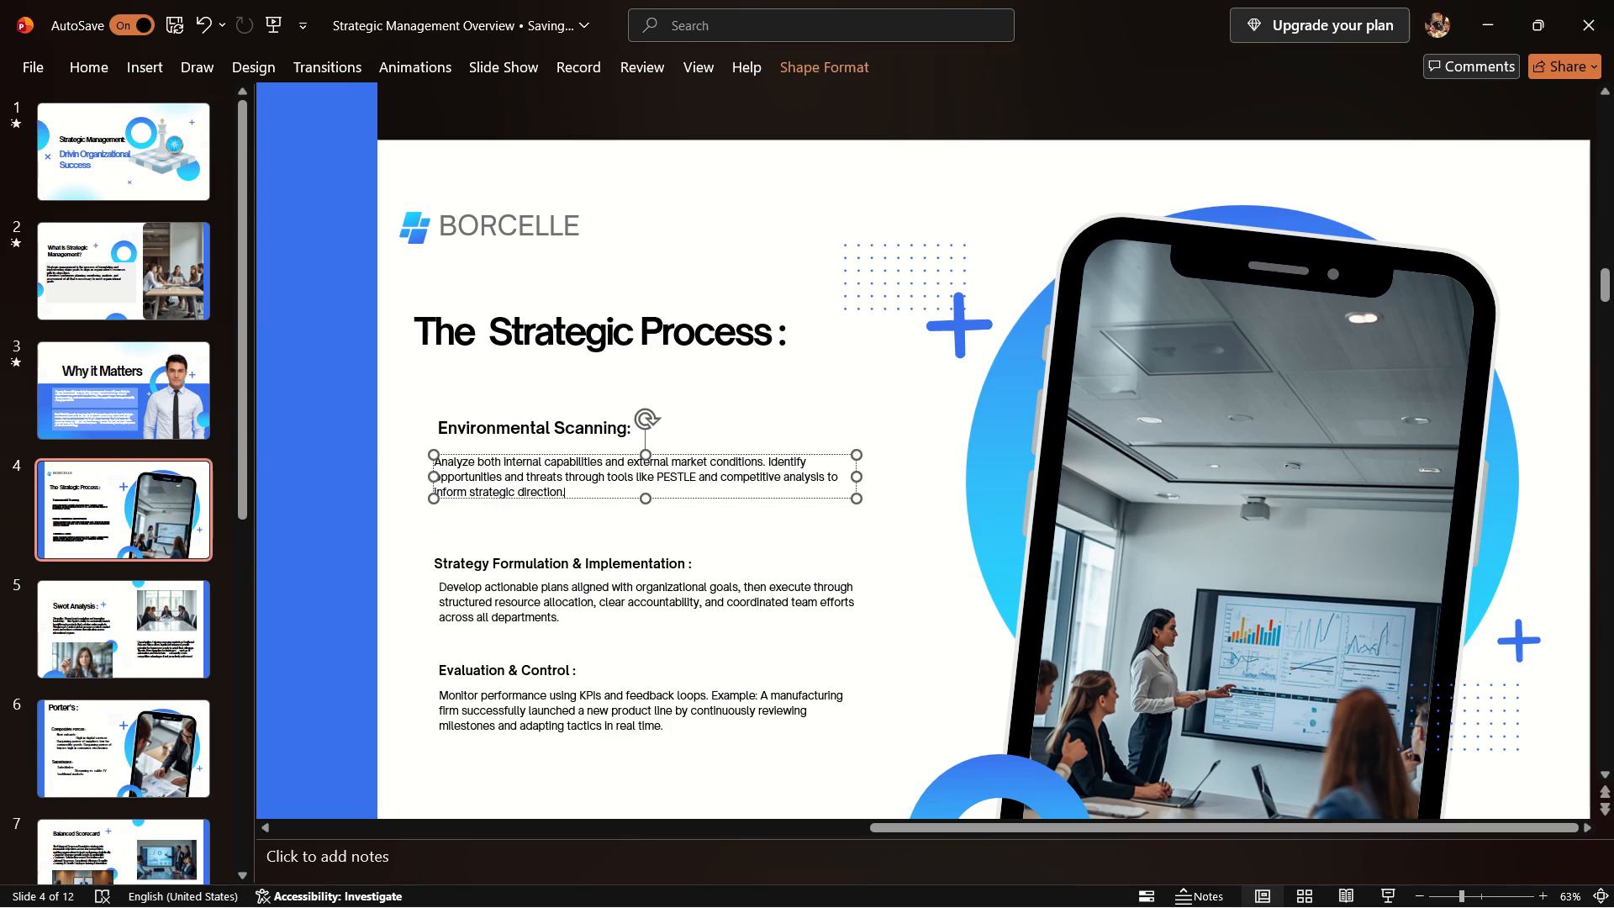
left_click_drag(621, 490, 418, 433)
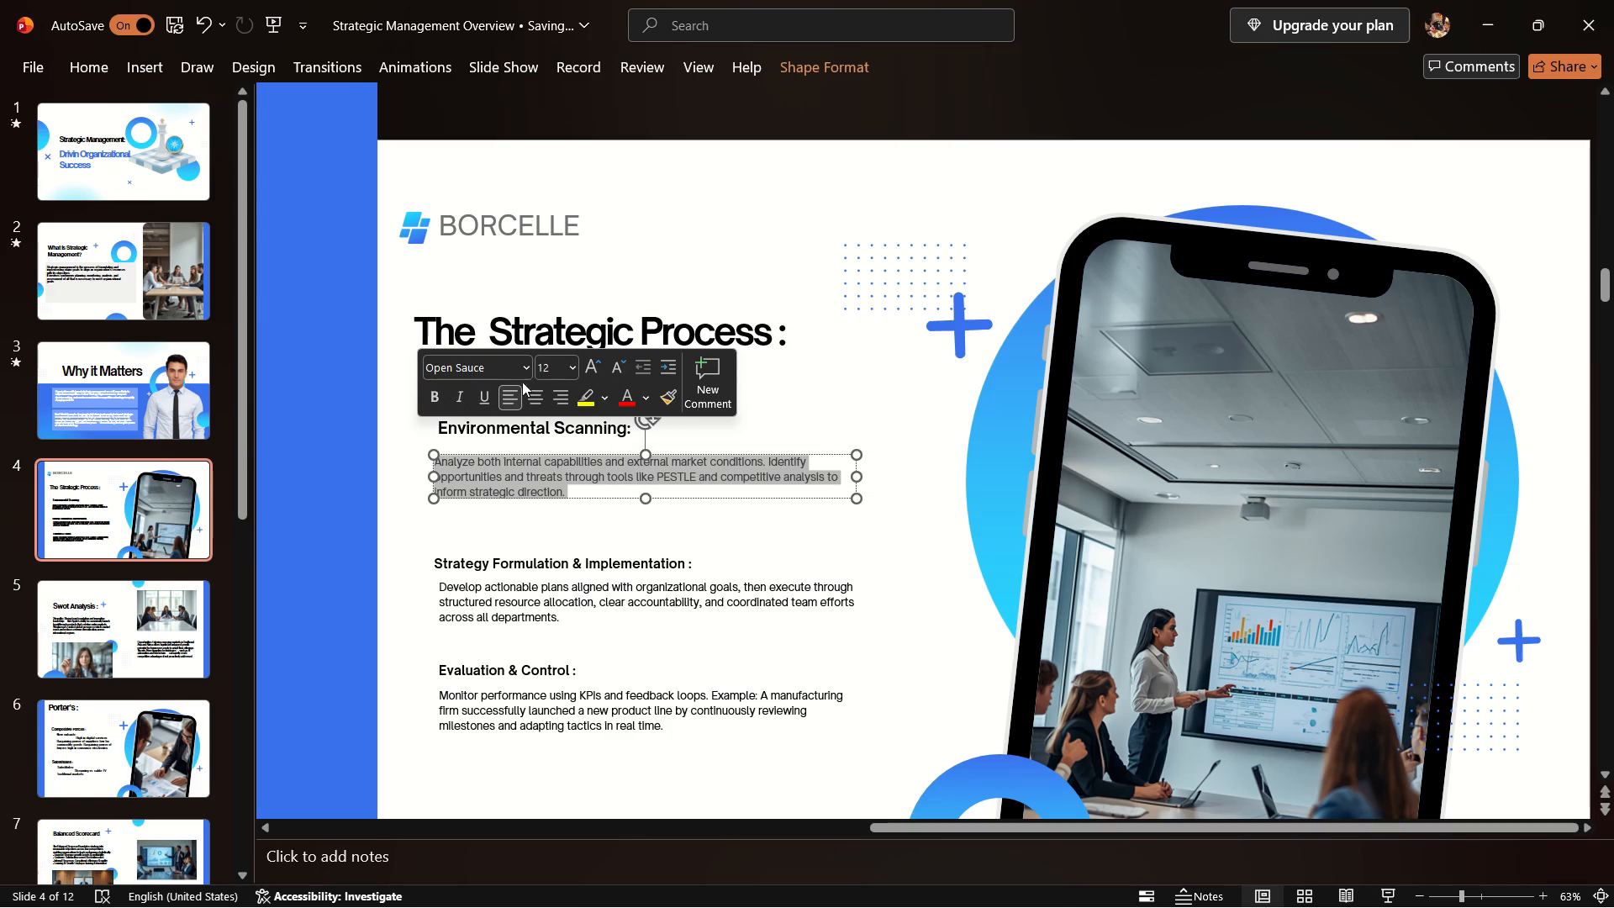
double_click(550, 370)
key("BackSpace")
key("4")
key("Return")
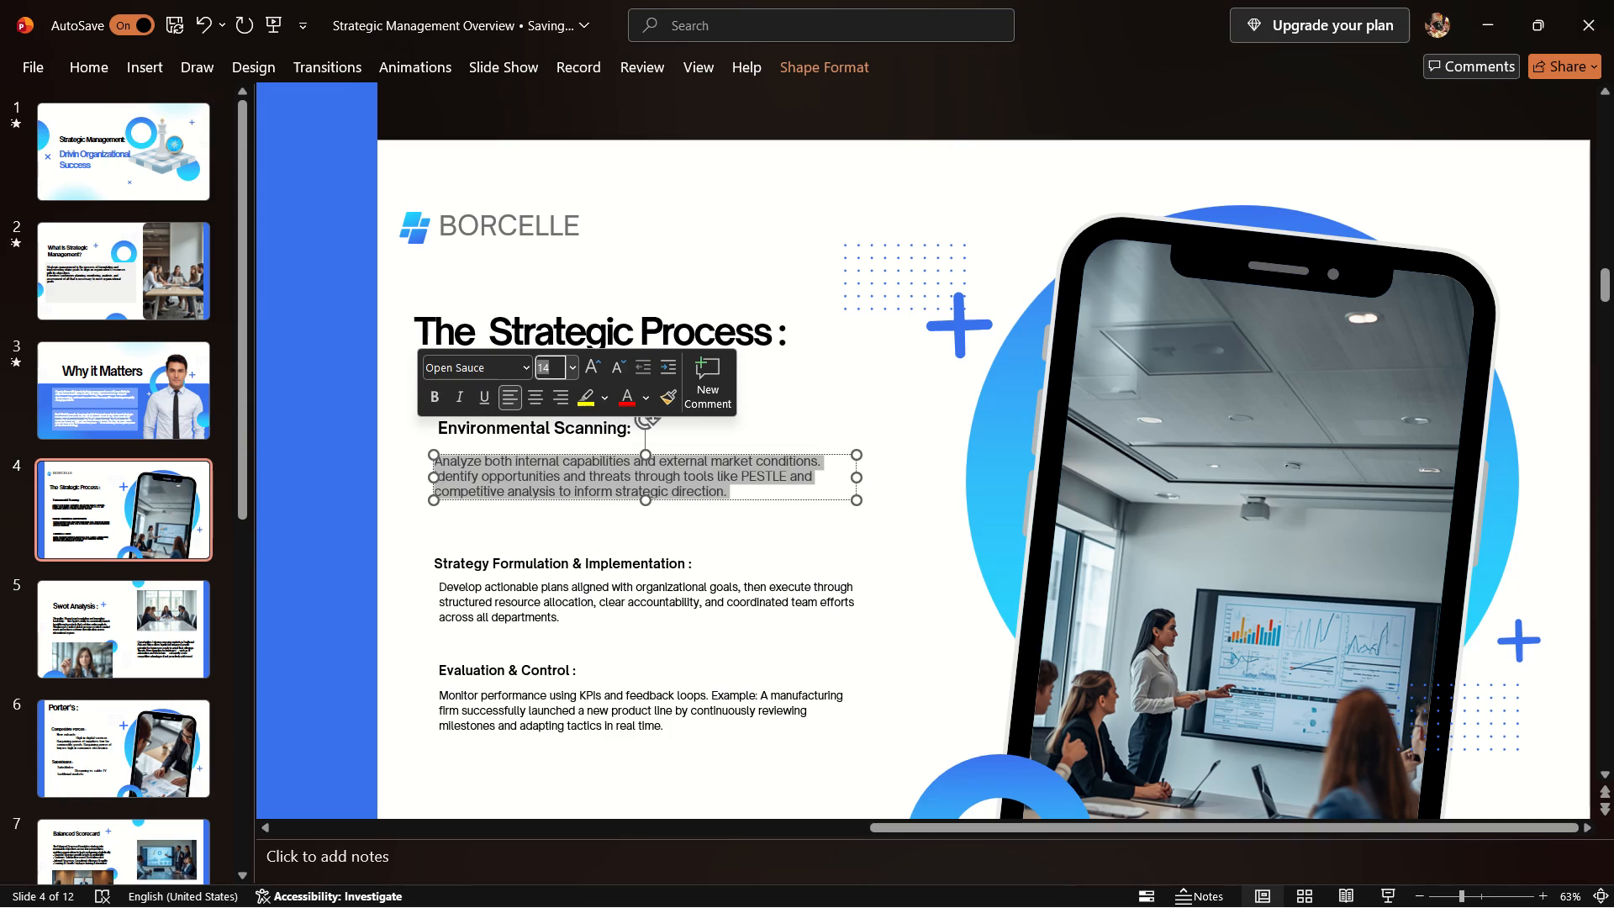
left_click(868, 379)
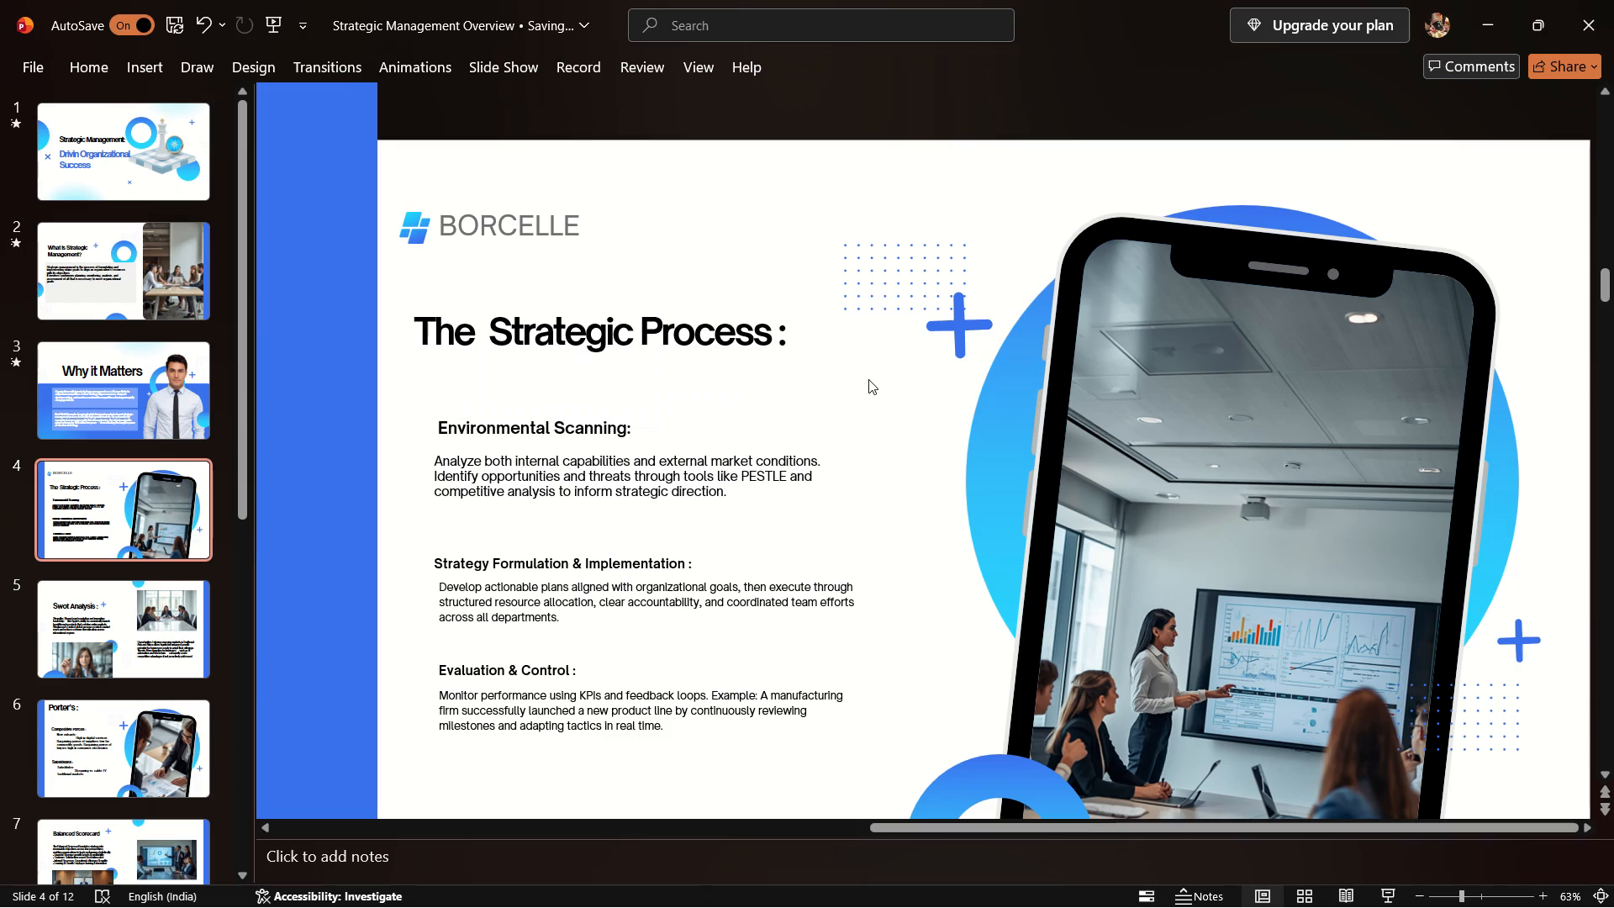
Nudge the "Environmental Scanning:" subheading slightly left to line up with the paragraph below it.
left_click(609, 422)
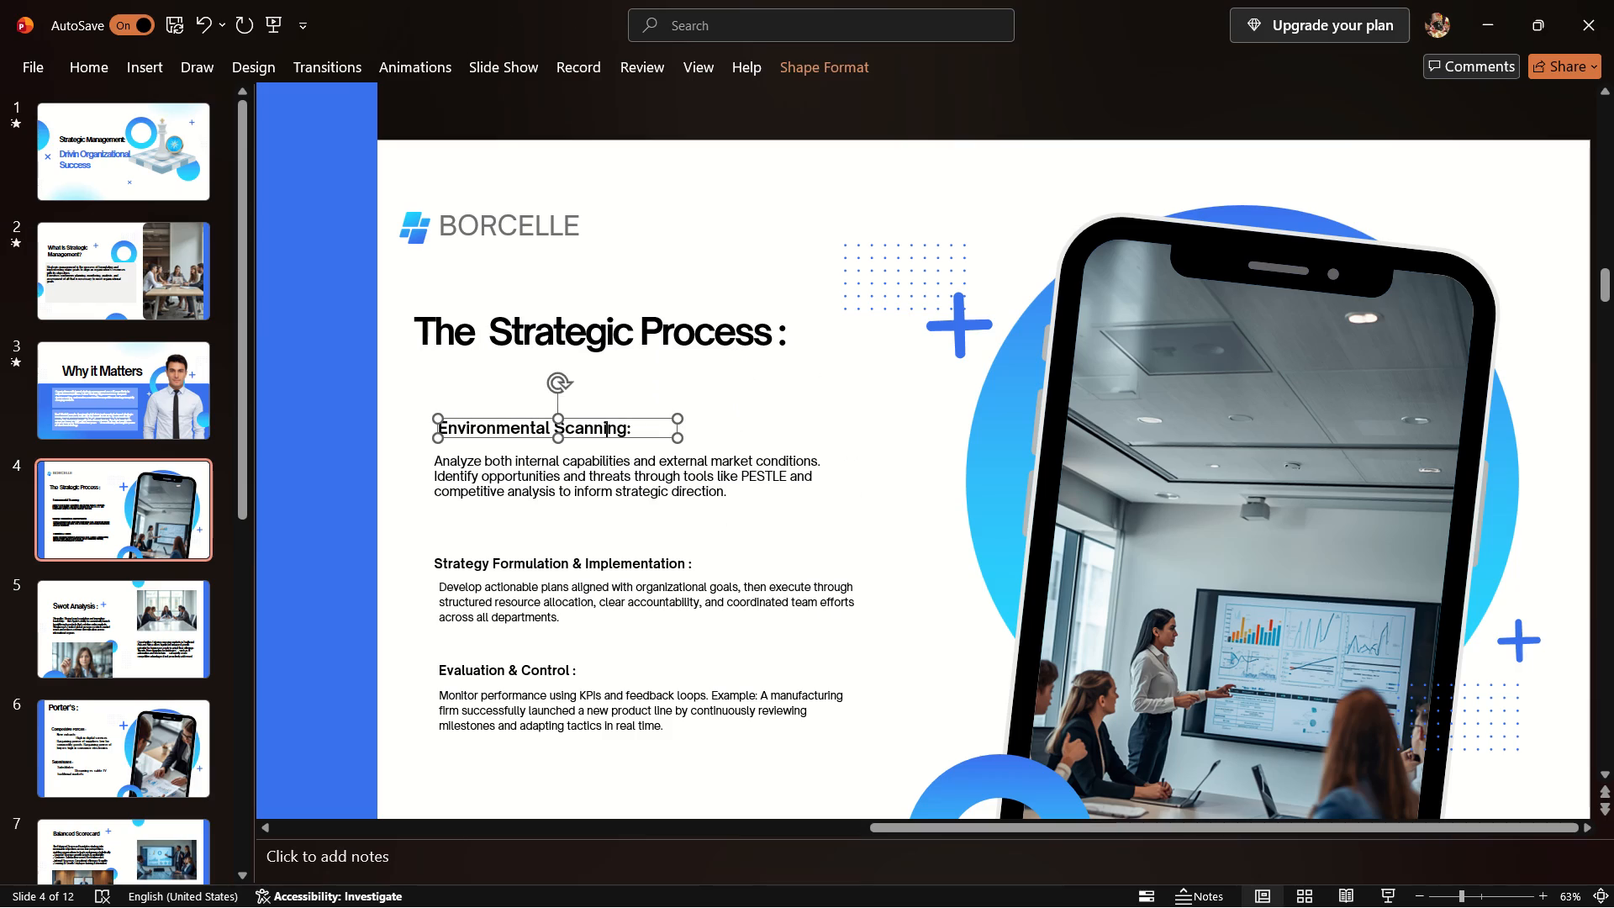
left_click(566, 415)
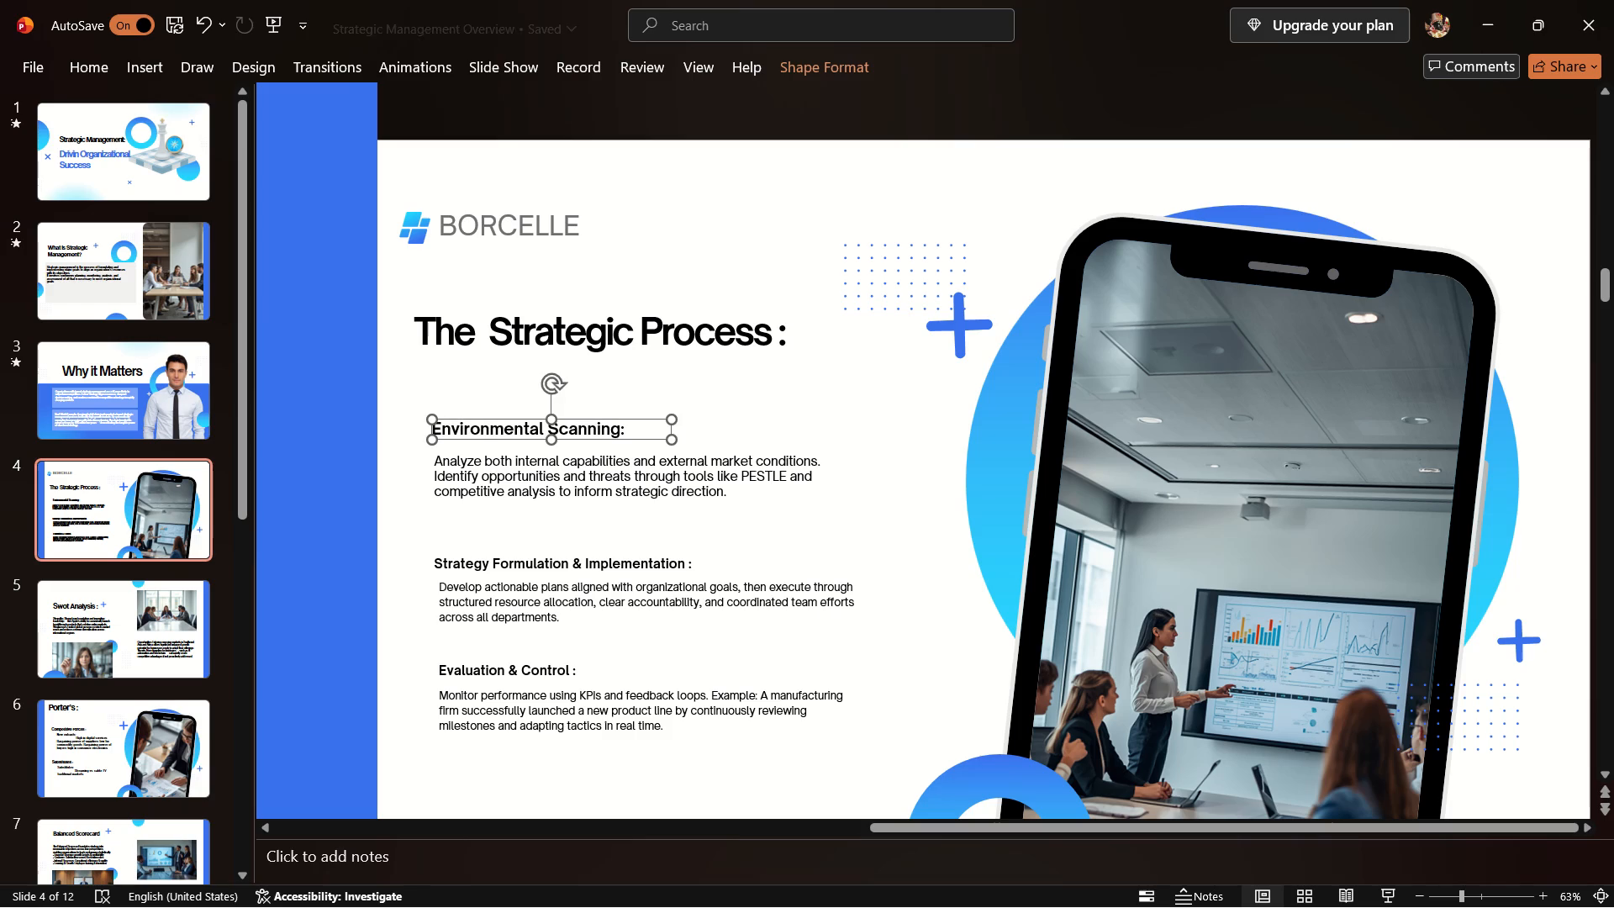
Check the font size of the "Environmental Scanning:" subheading.
double_click(628, 430)
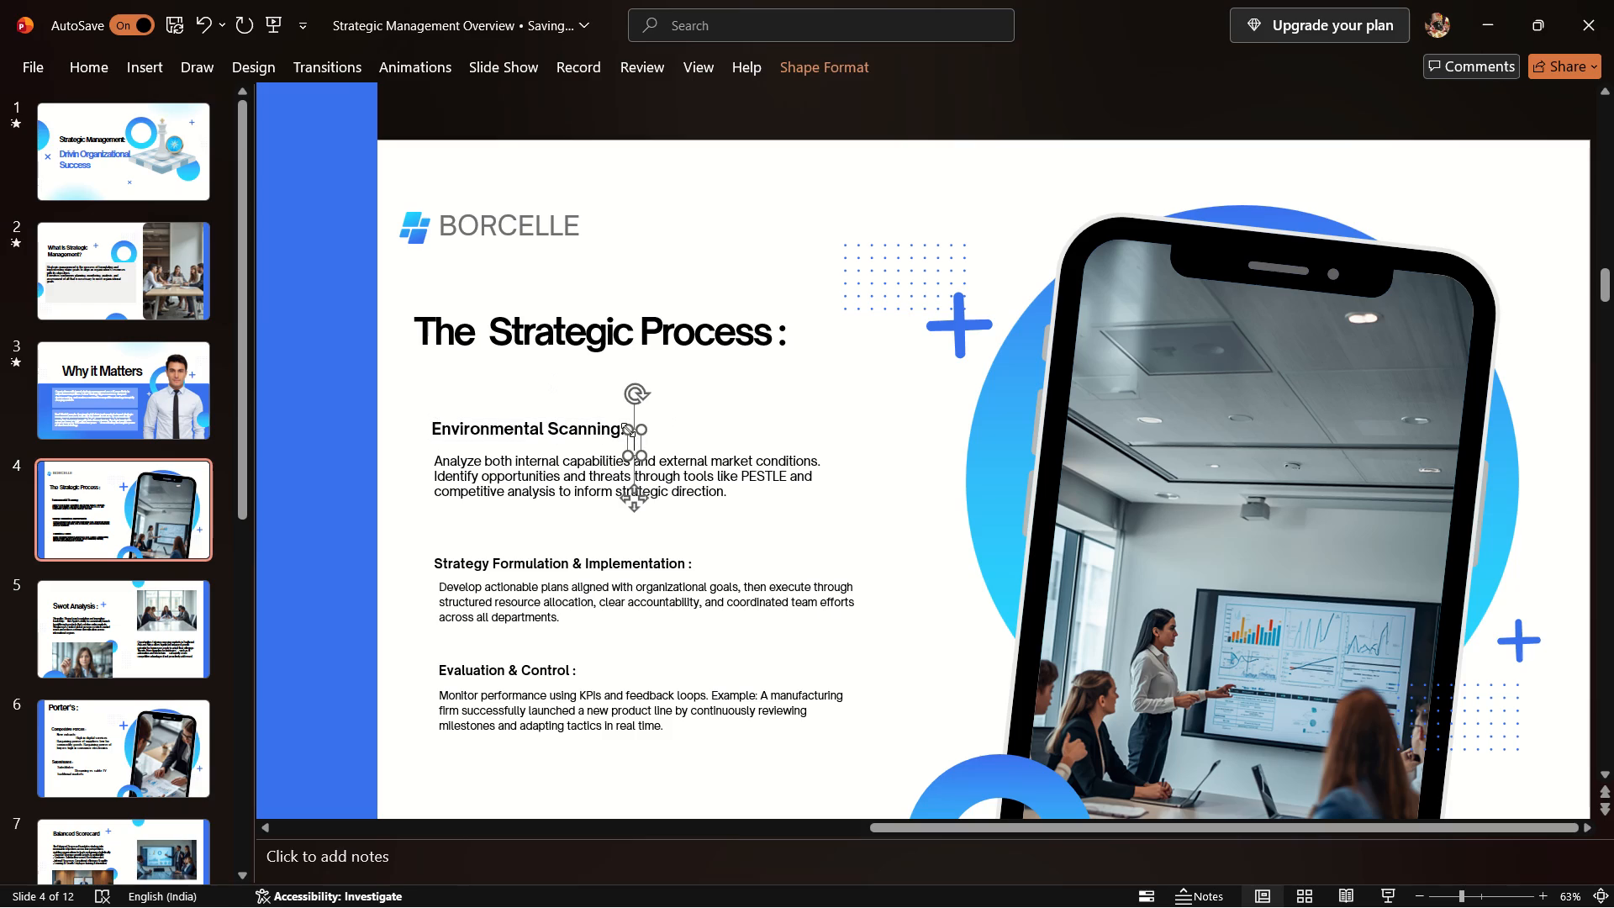
double_click(628, 430)
left_click(619, 430)
double_click(619, 430)
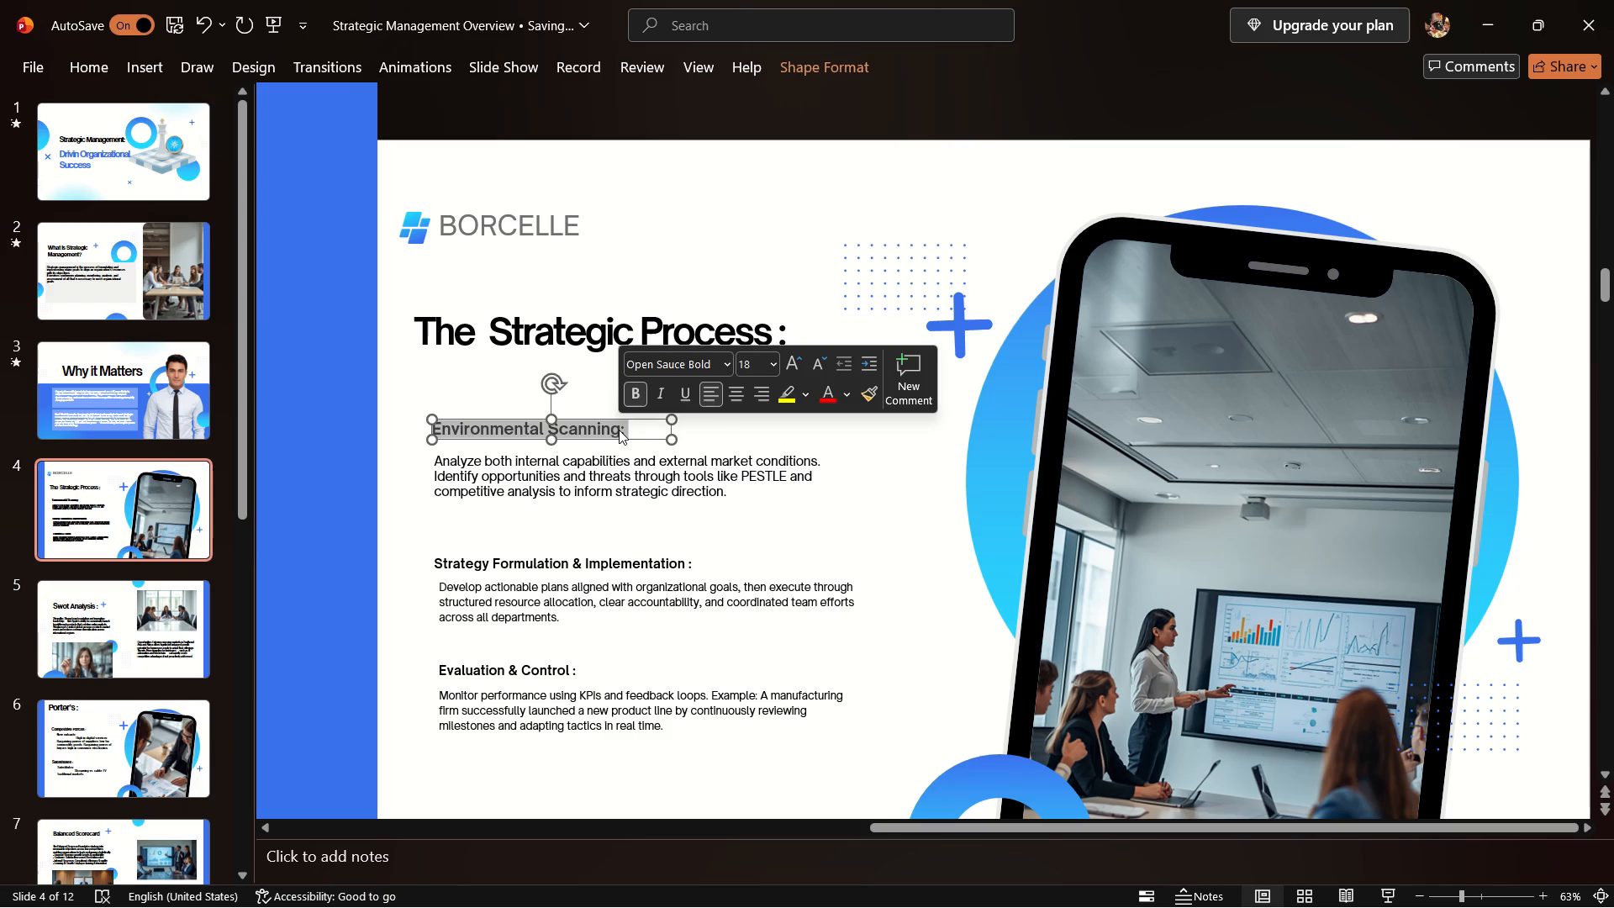
Set the font size of the whole "Strategy Formulation & Implementation :" subheading to 18.
left_click(675, 572)
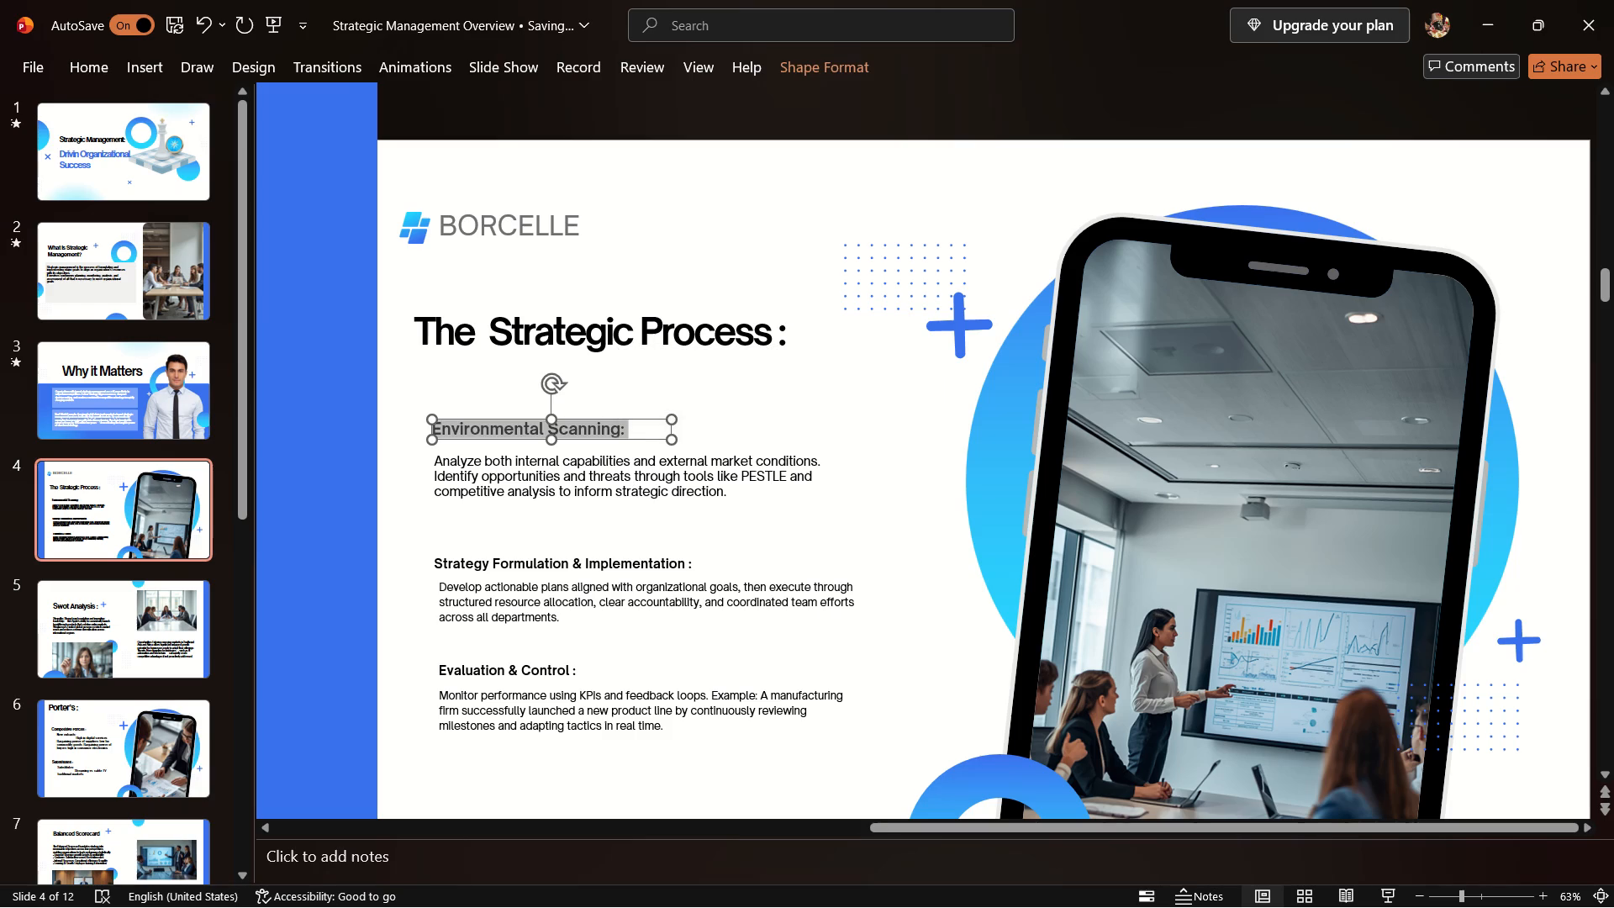
double_click(691, 554)
double_click(683, 562)
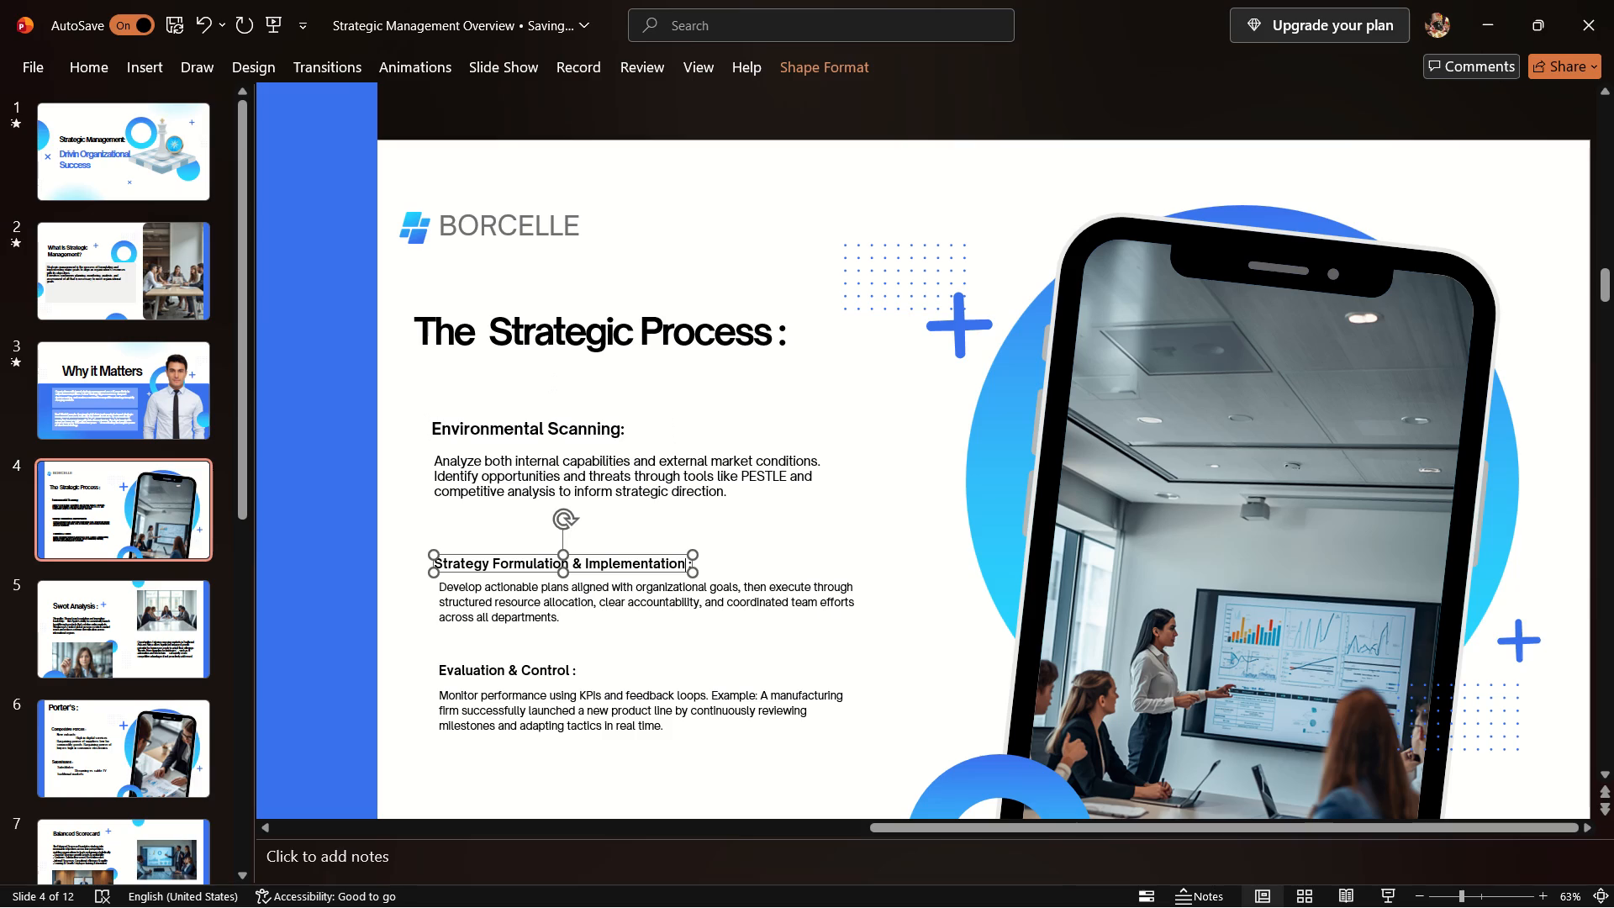
double_click(683, 562)
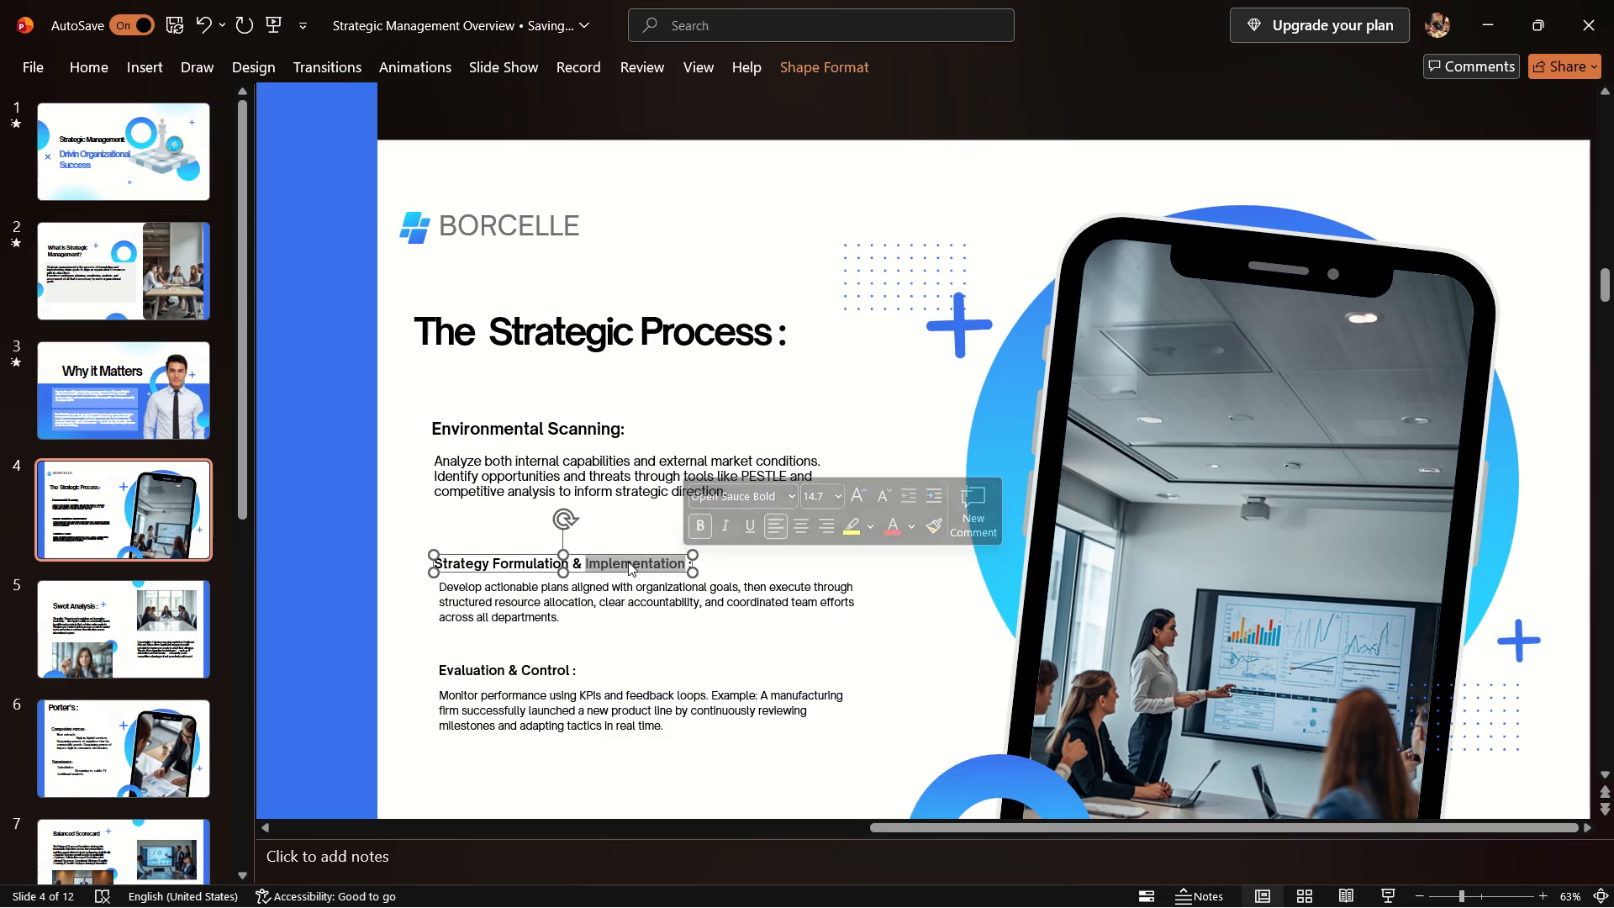
left_click(684, 567)
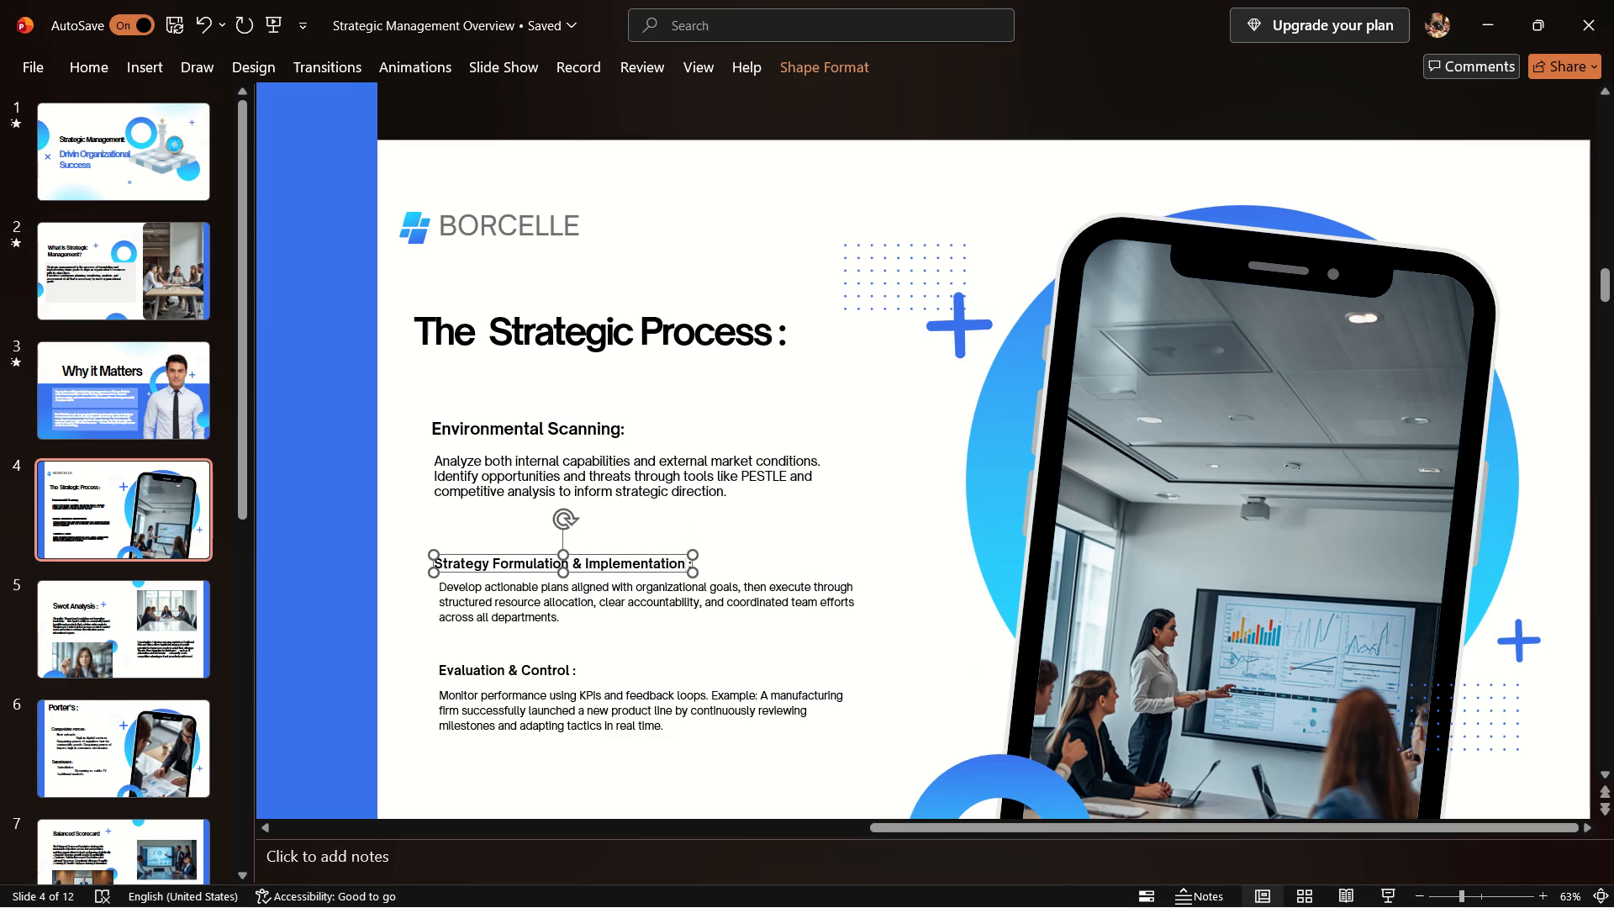
left_click_drag(683, 563, 491, 567)
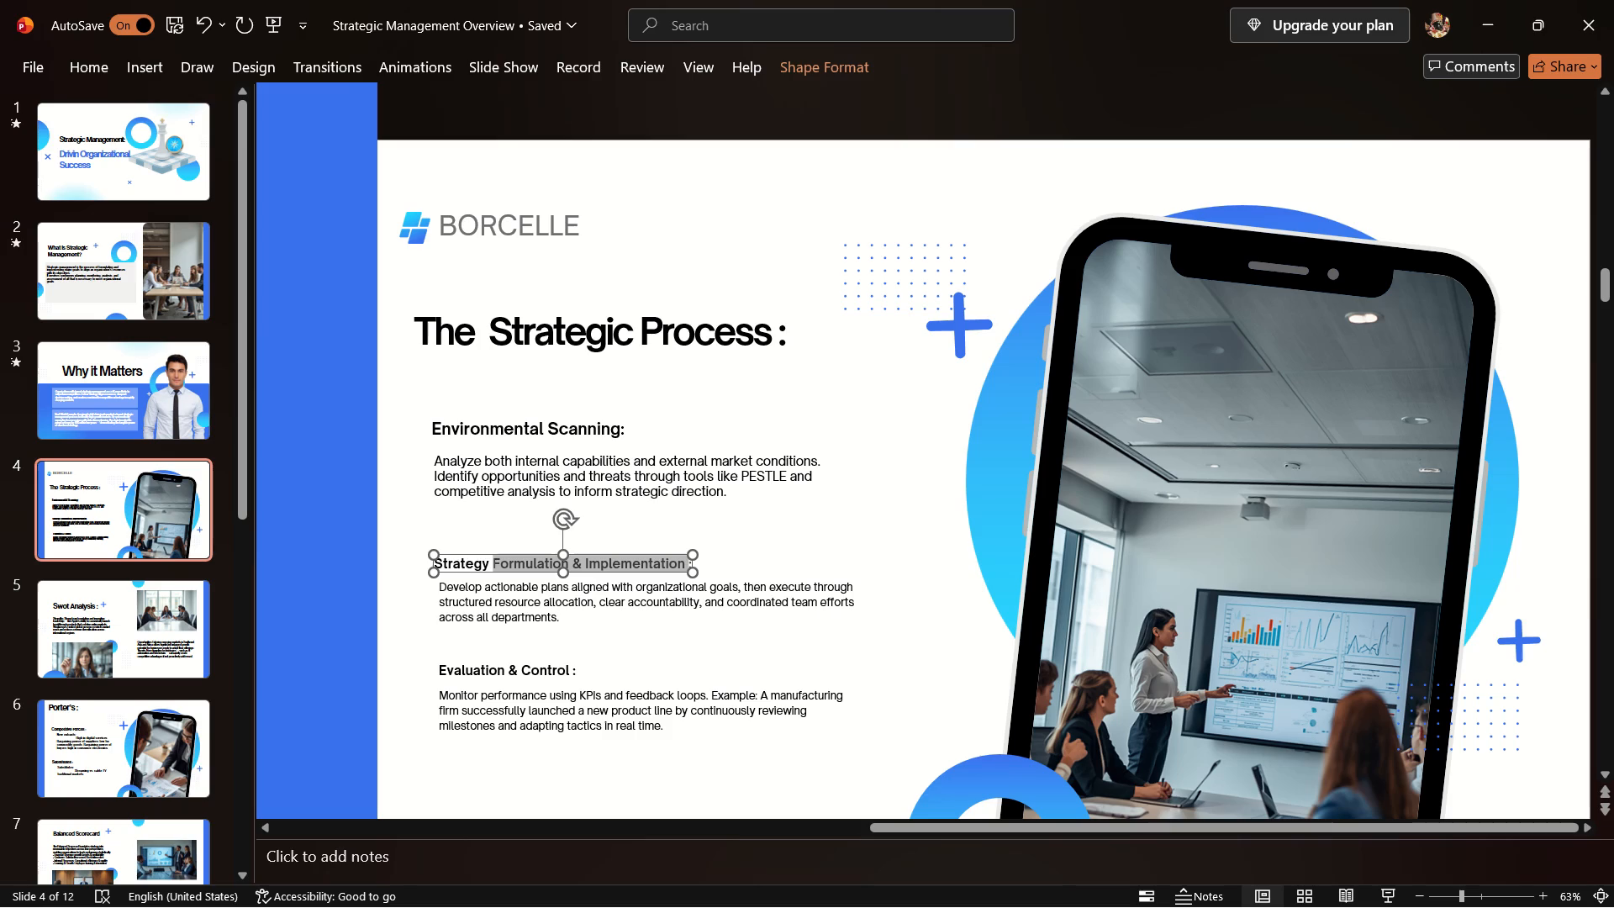
left_click_drag(491, 567, 450, 567)
double_click(596, 504)
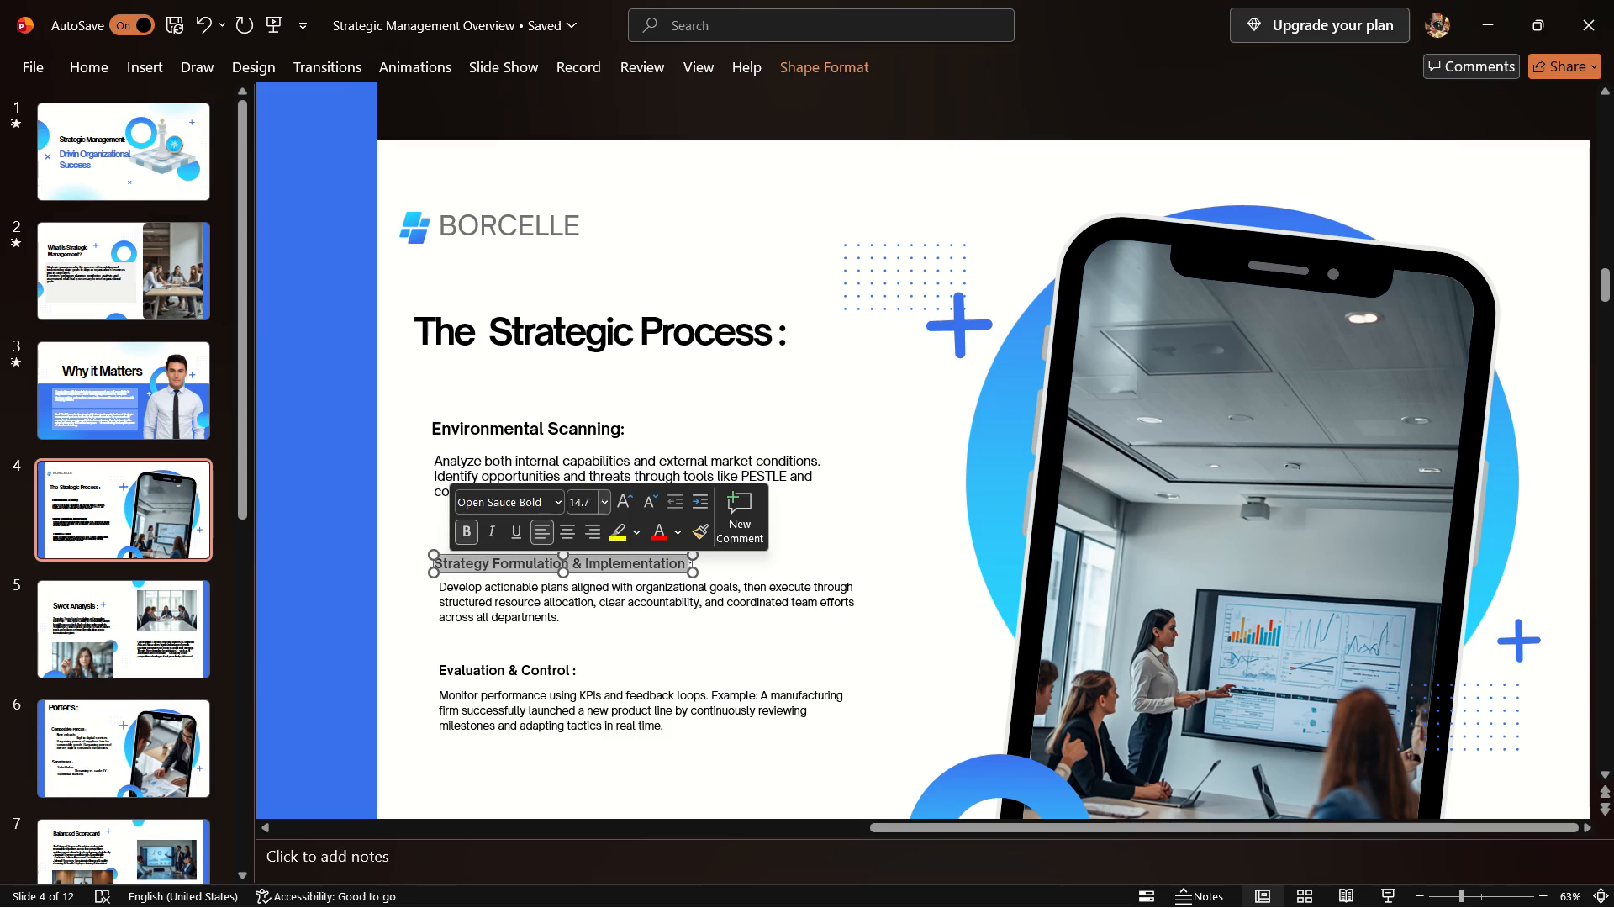
key("BackSpace")
key("BackSpace")
key("BackSpace")
key("8")
key("Return")
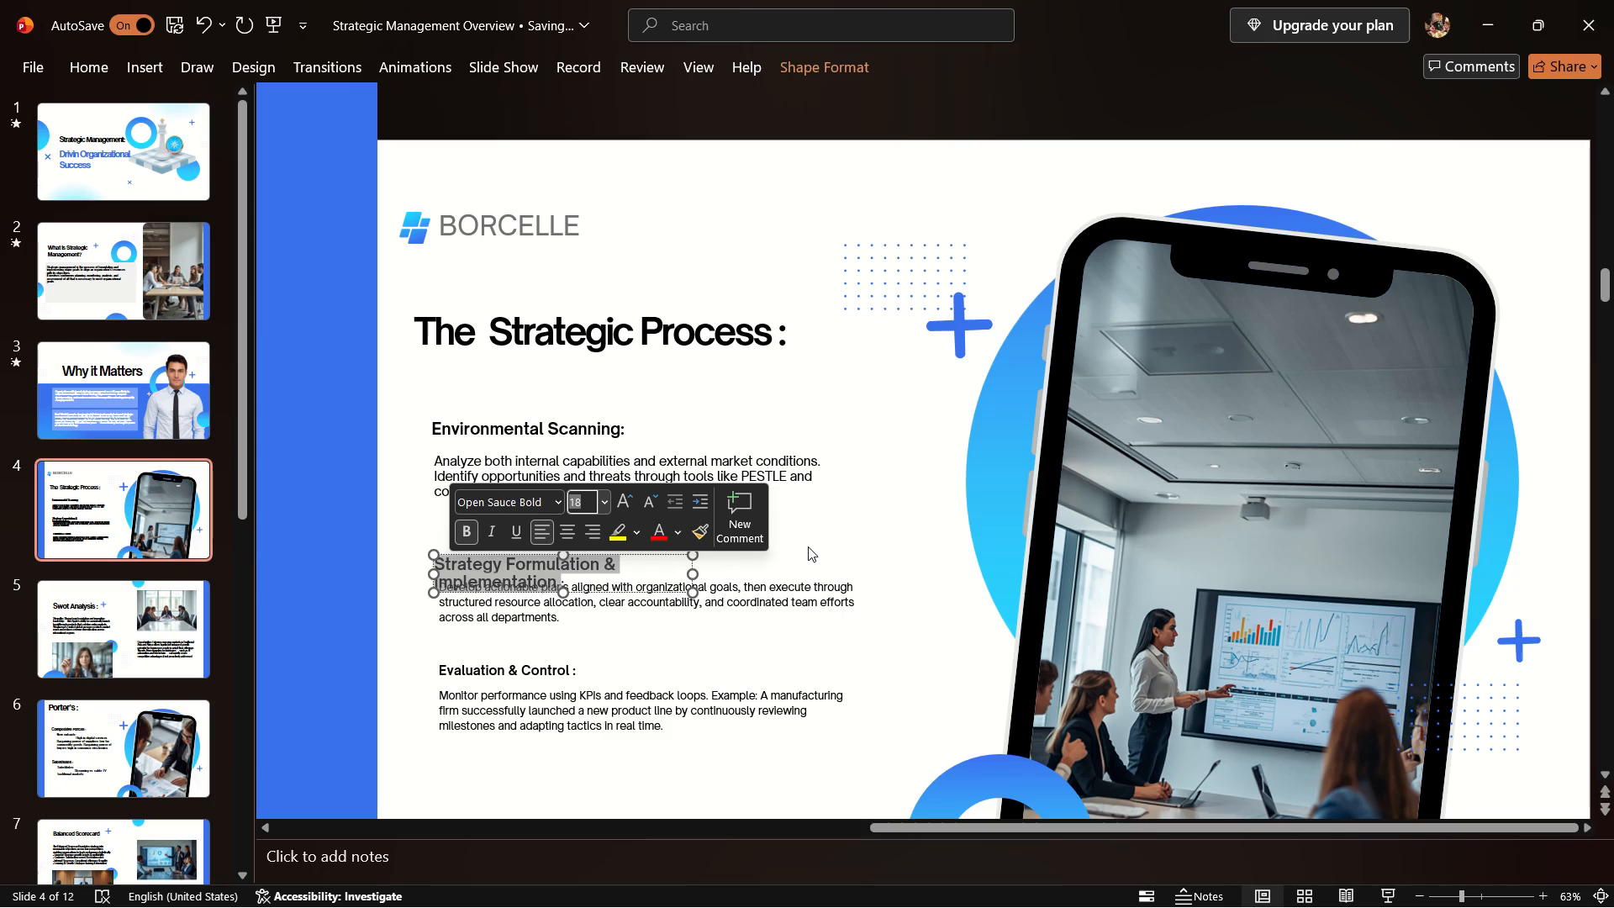
key("Escape")
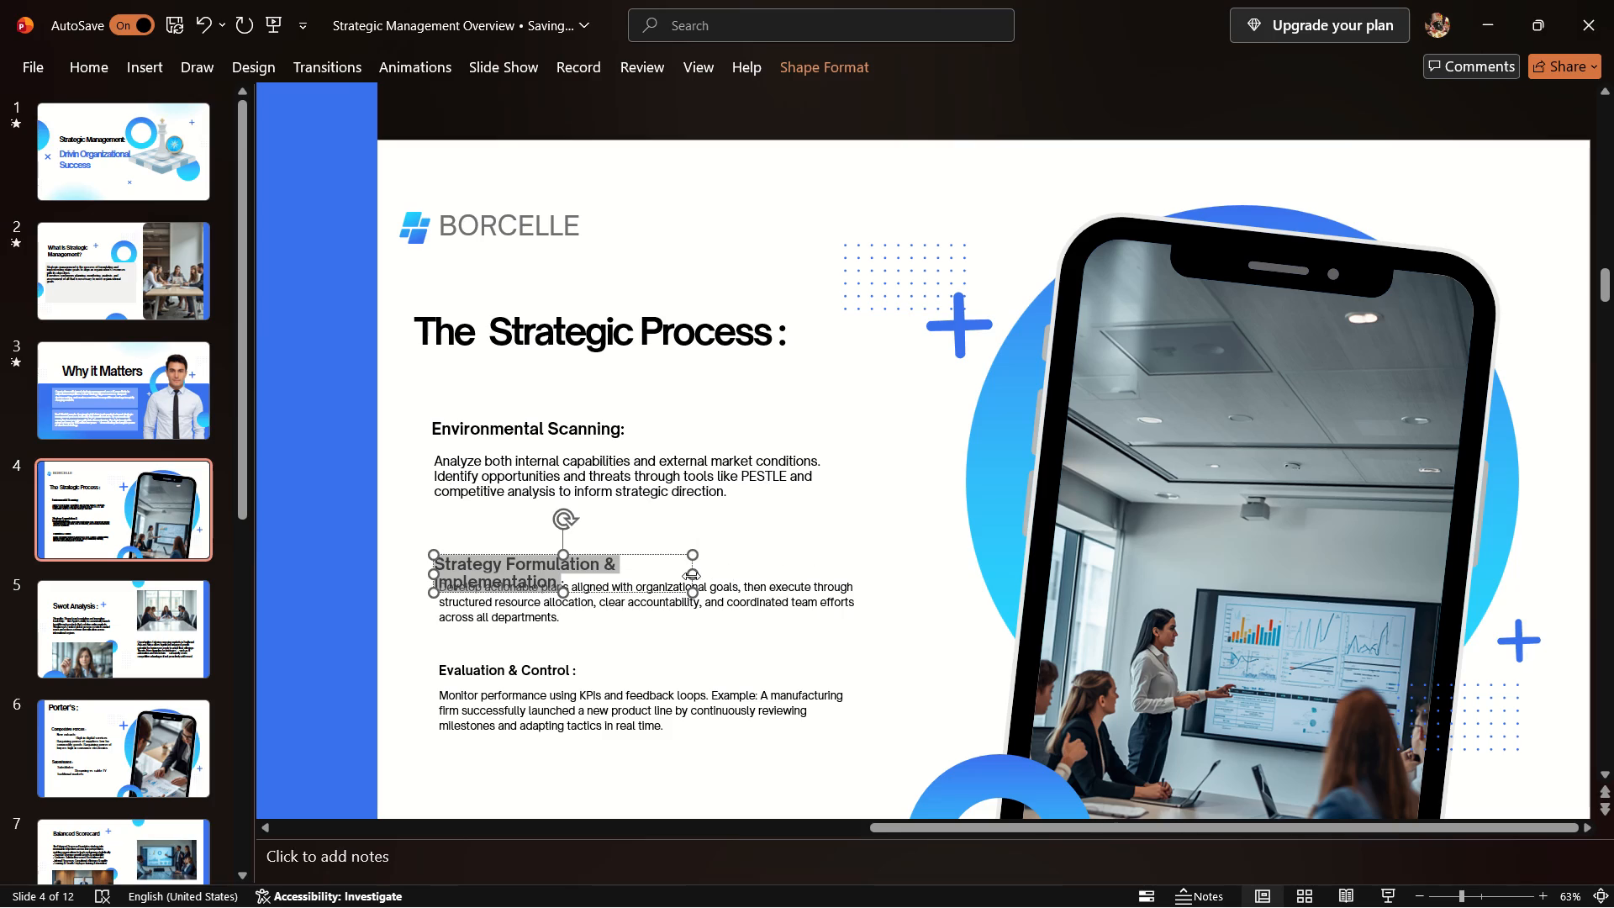
key("Escape")
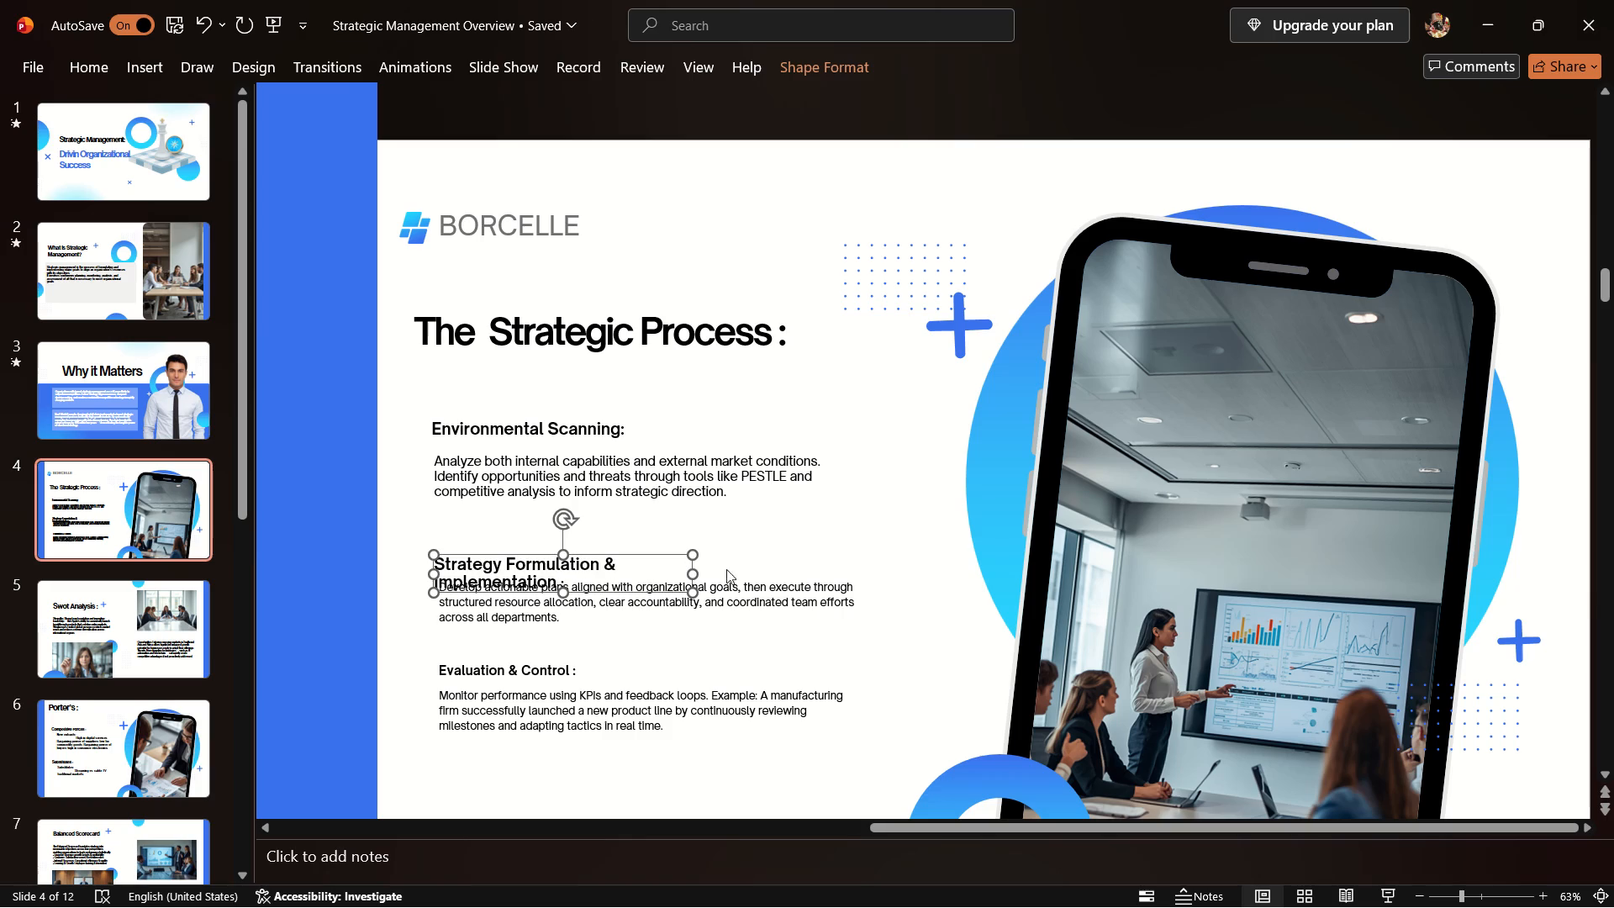
key("Escape")
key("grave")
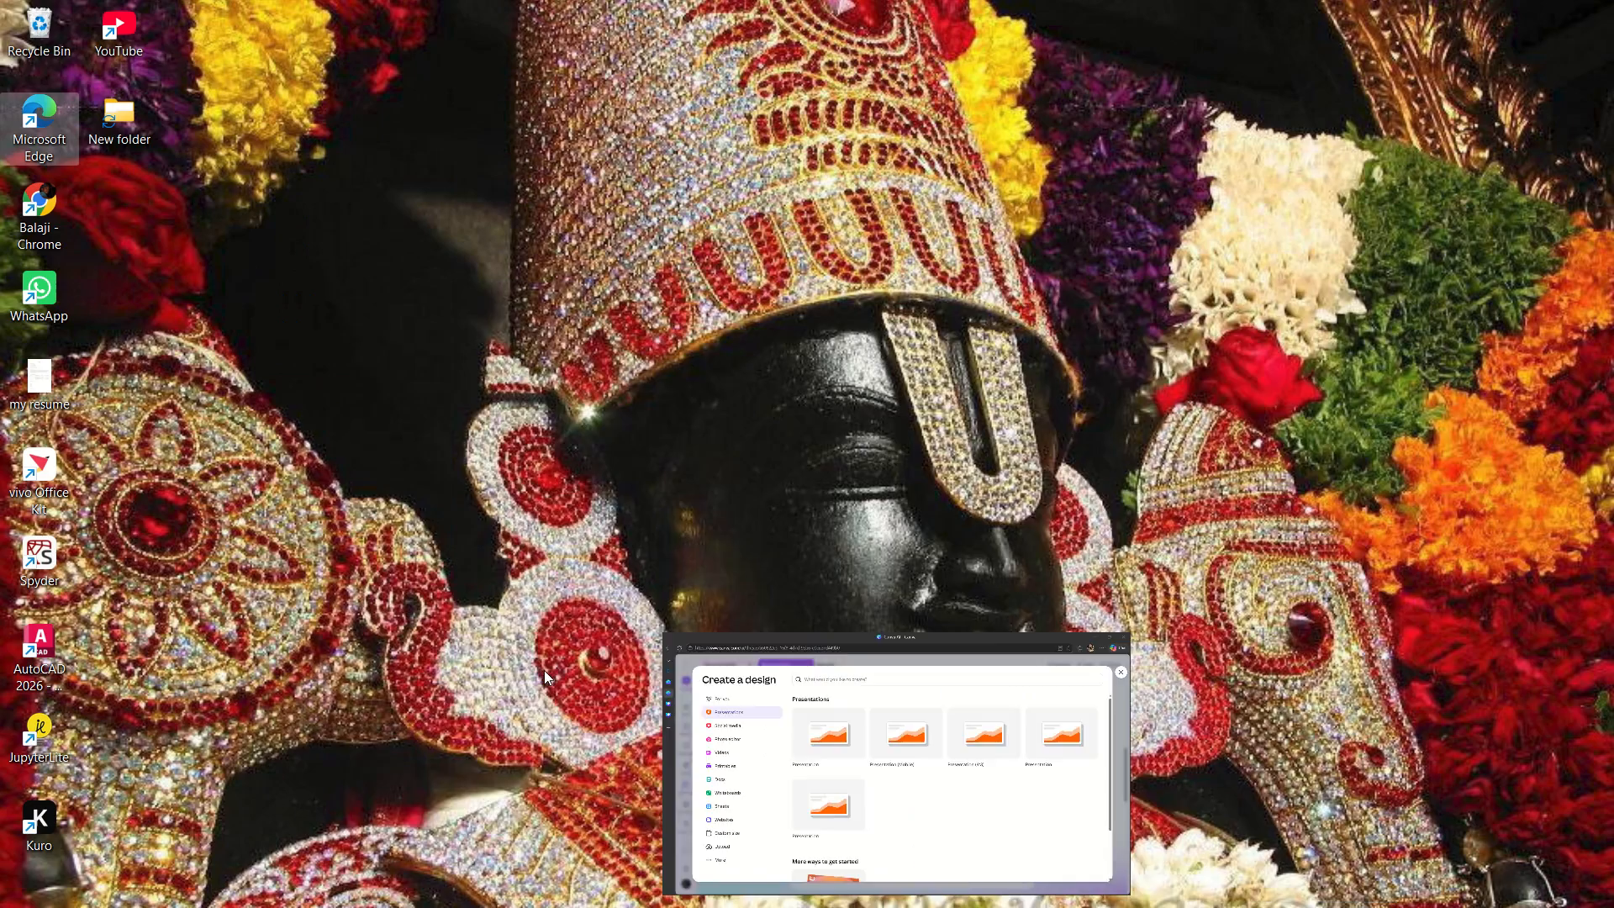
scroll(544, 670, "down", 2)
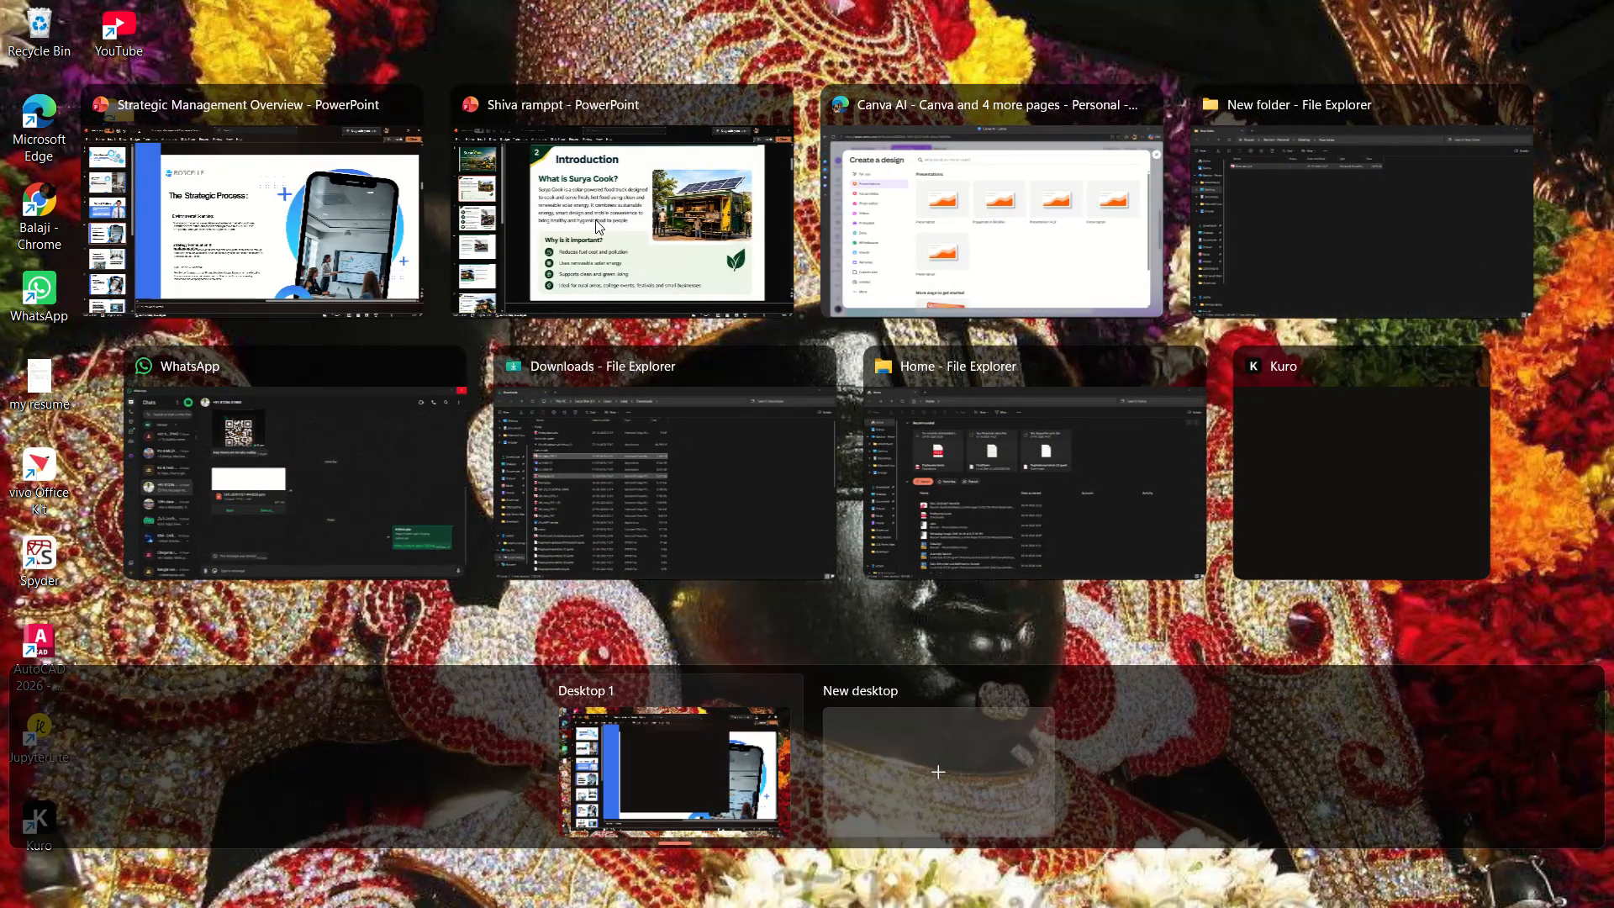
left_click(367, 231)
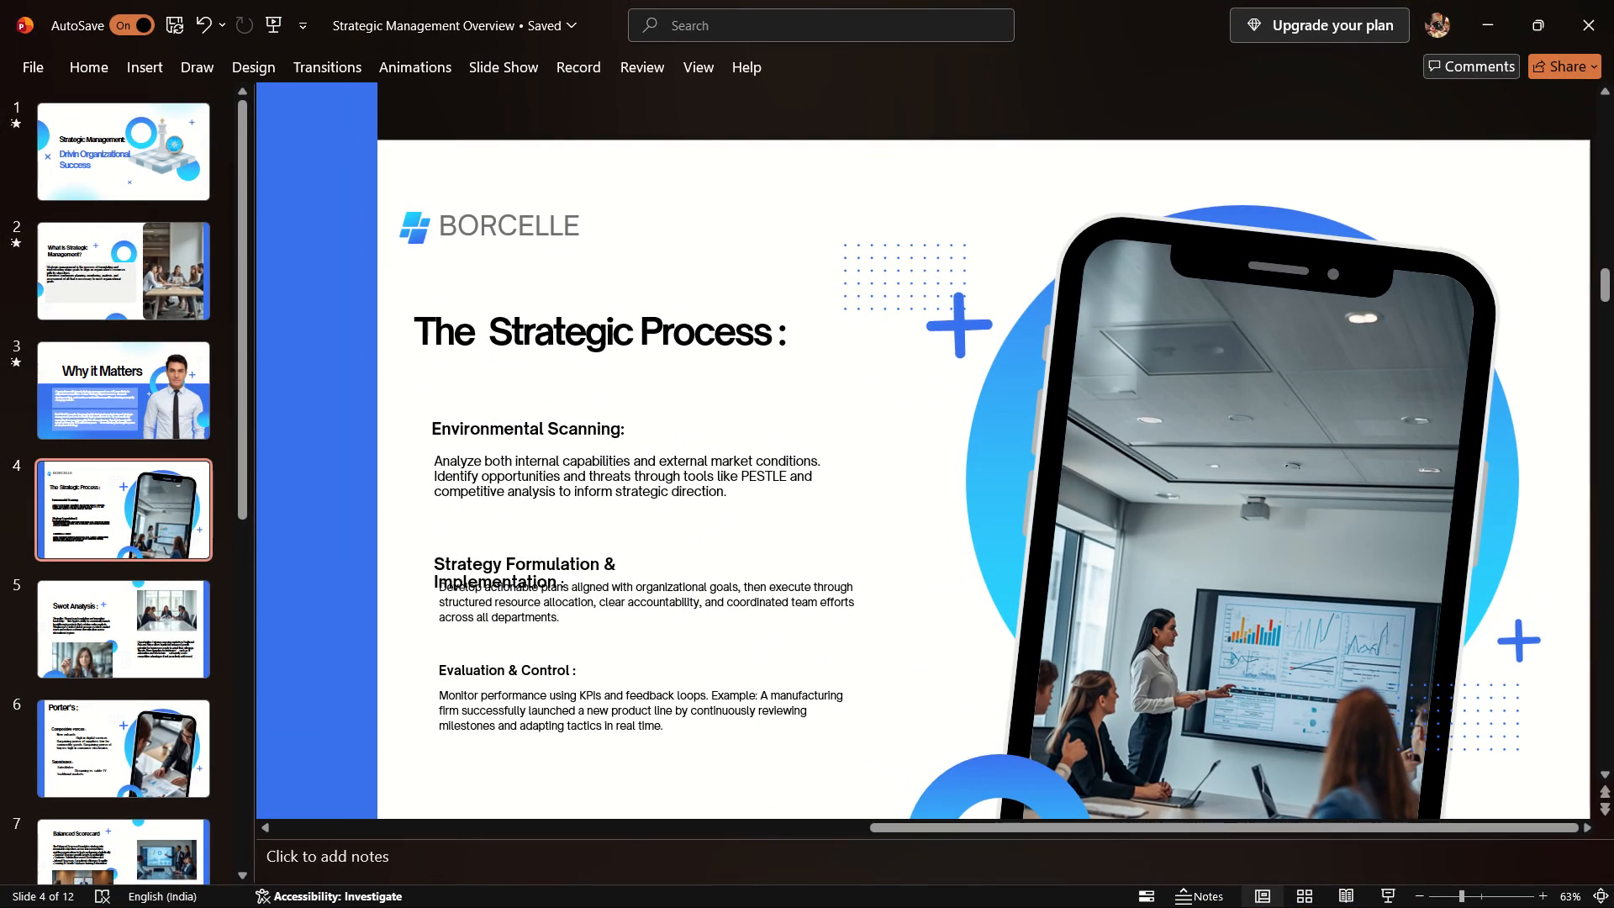
Widen the "Strategy Formulation & Implementation :" text box to the right so the subheading fits on one line.
left_click(578, 568)
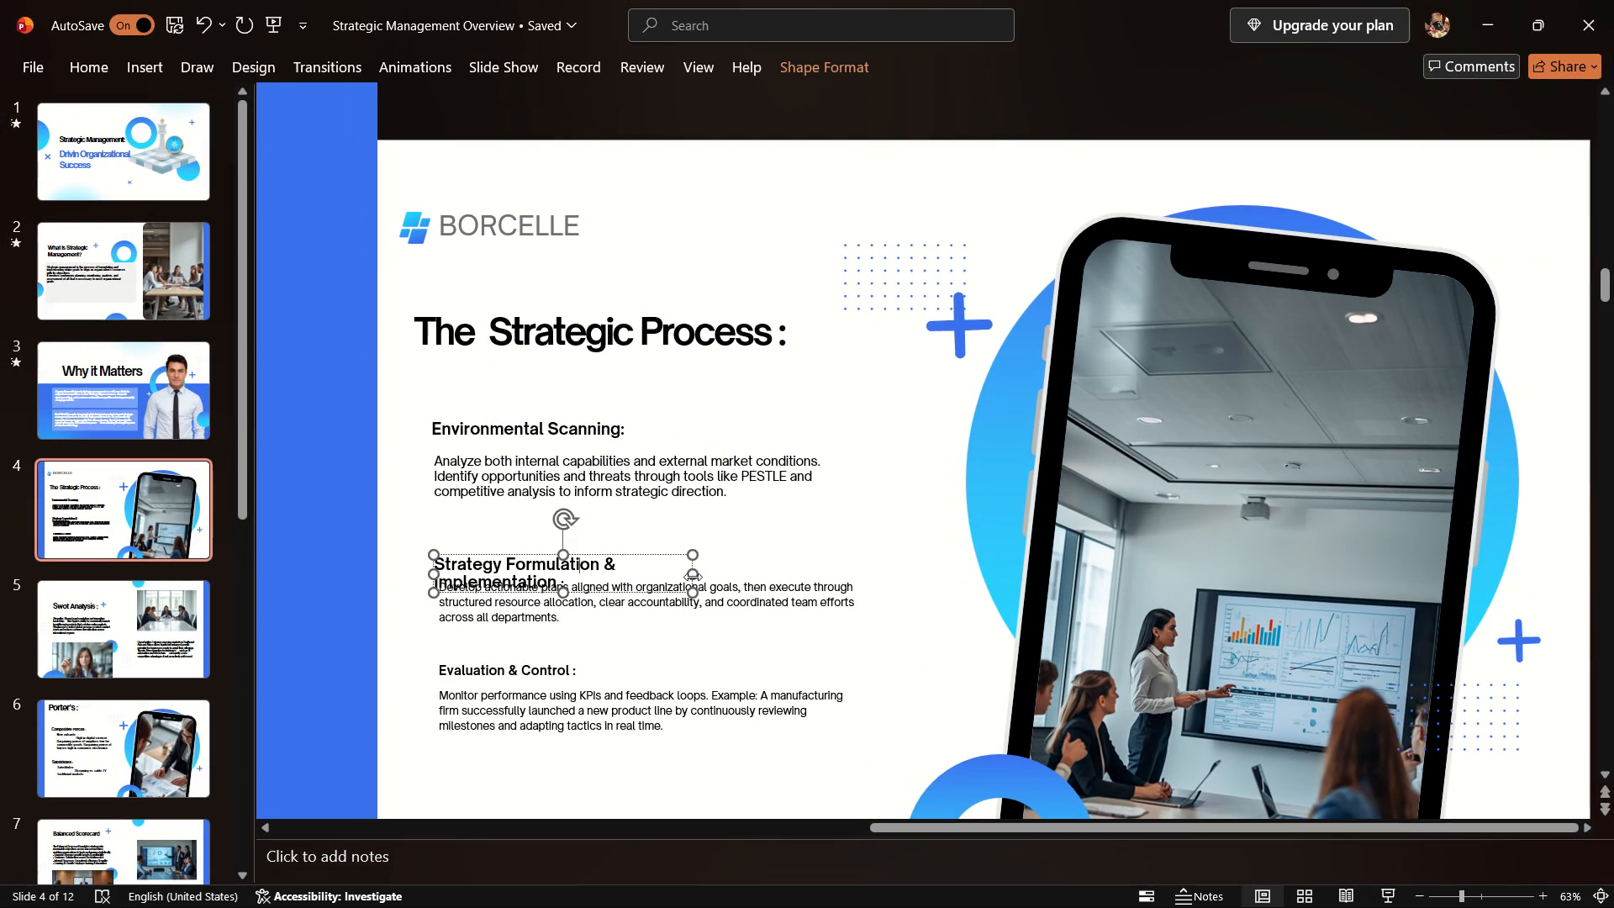
left_click_drag(691, 579, 789, 561)
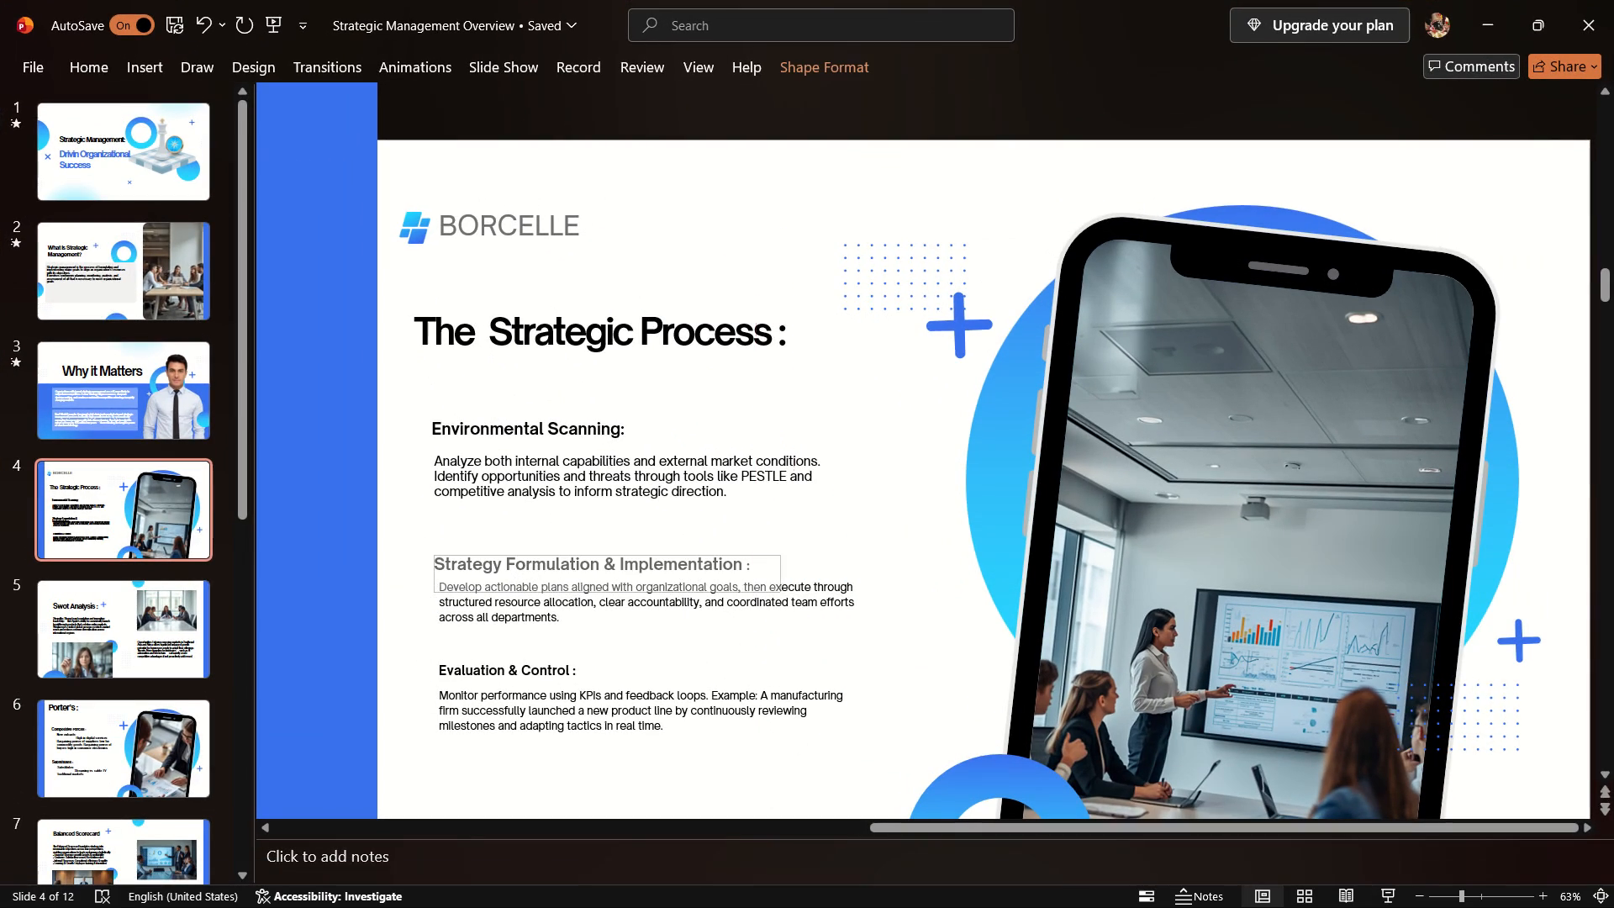
left_click_drag(789, 561, 795, 559)
Set the font size of the whole "Develop actionable plans" paragraph to 14.
left_click(855, 628)
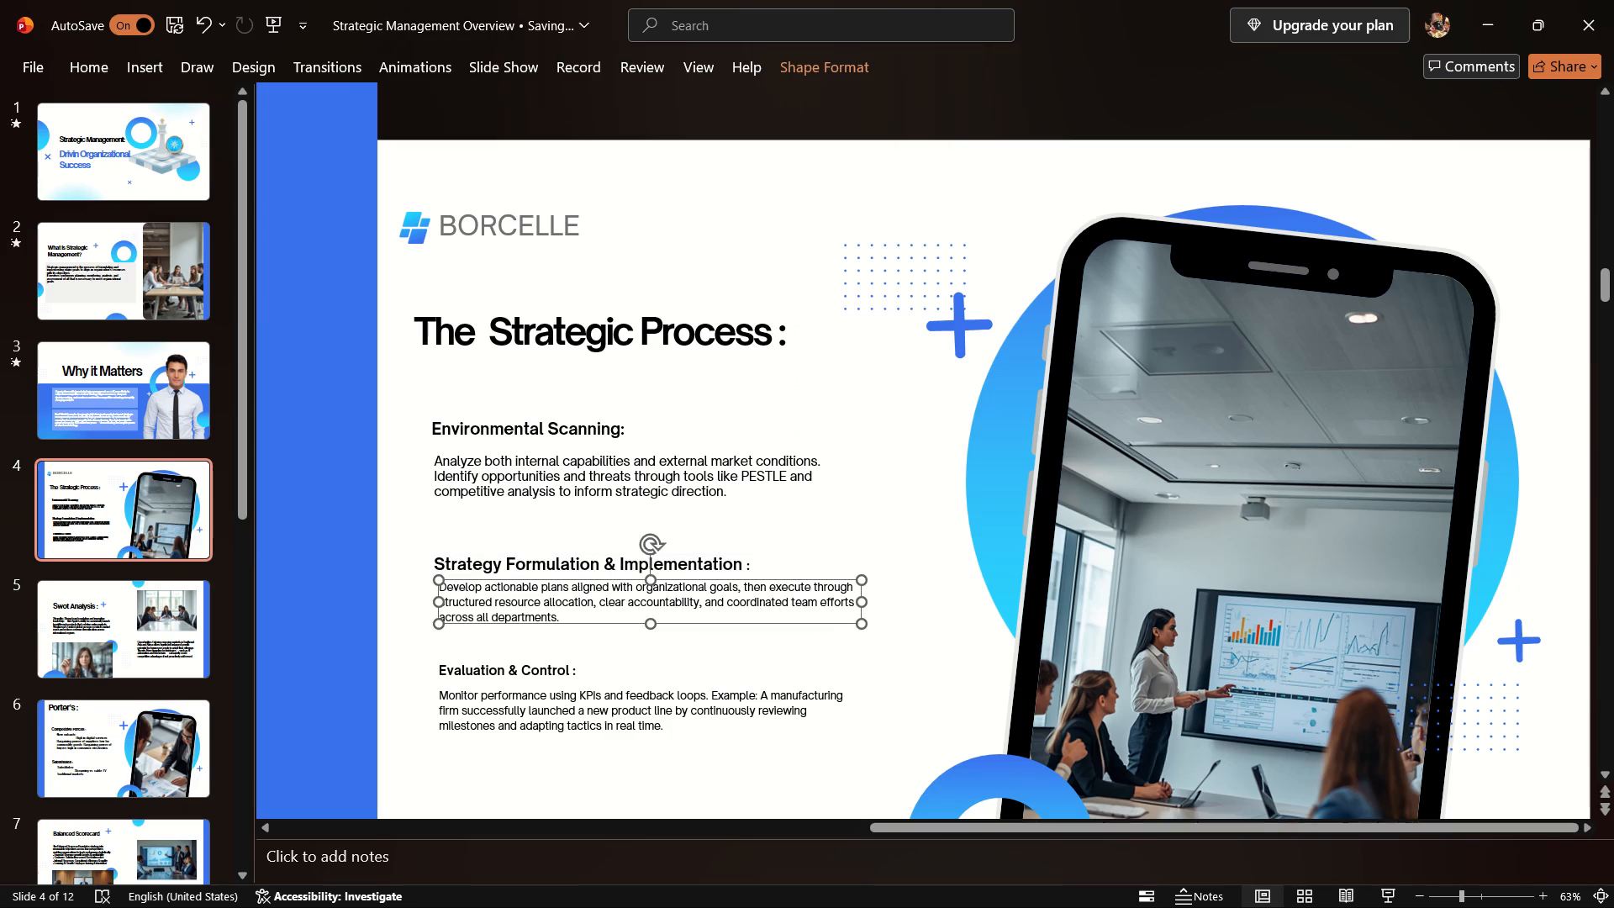
double_click(724, 613)
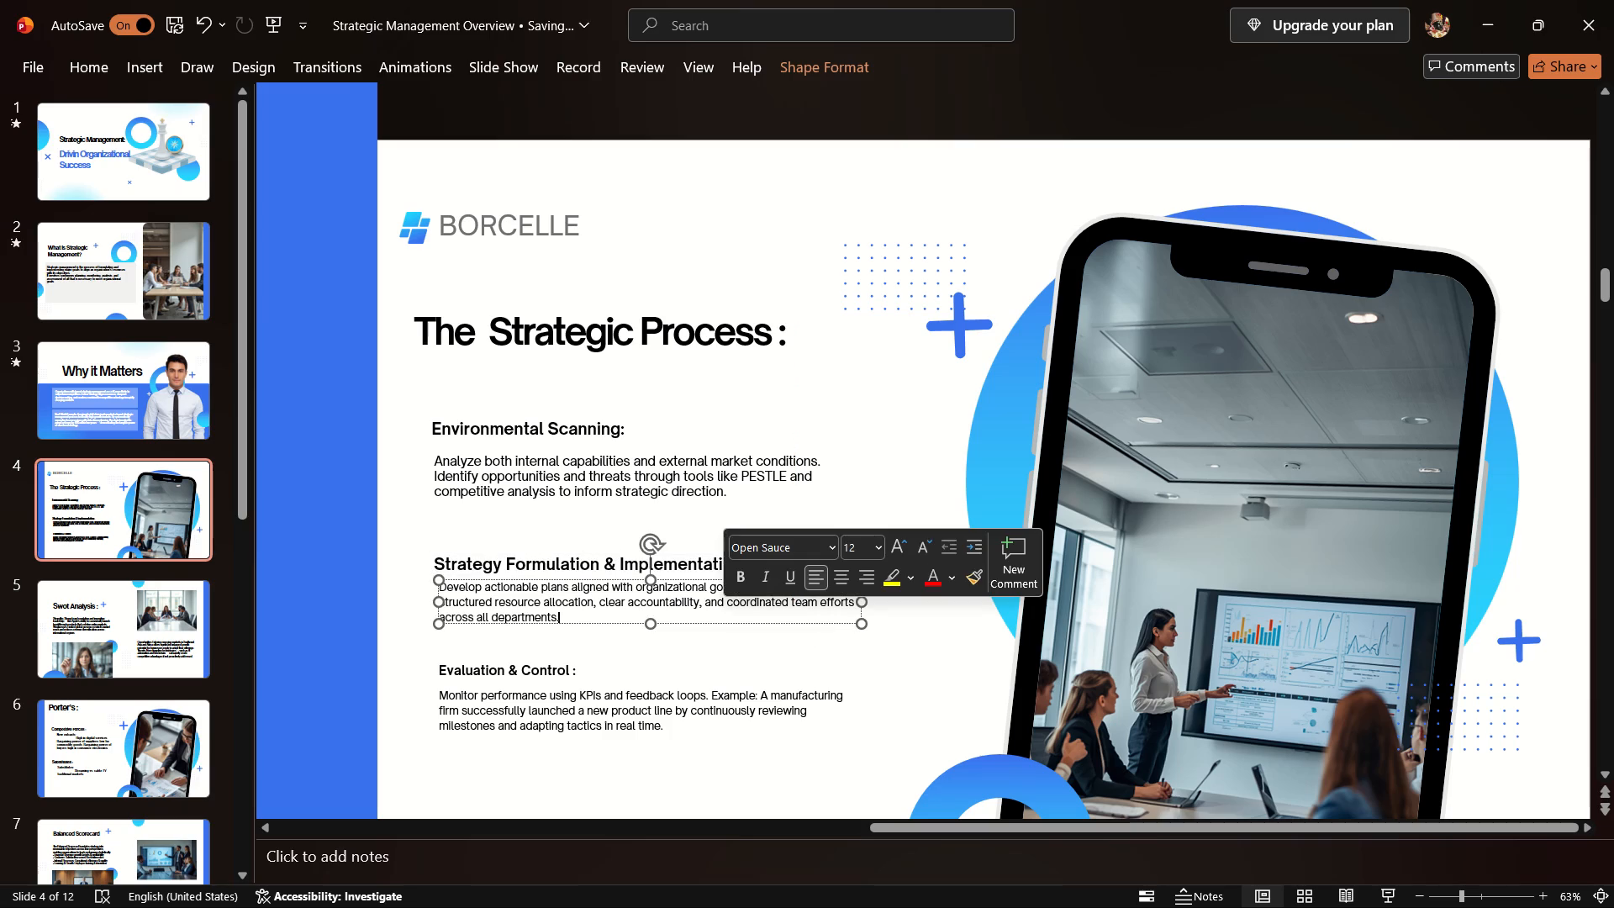
left_click_drag(553, 616, 442, 583)
left_click(581, 515)
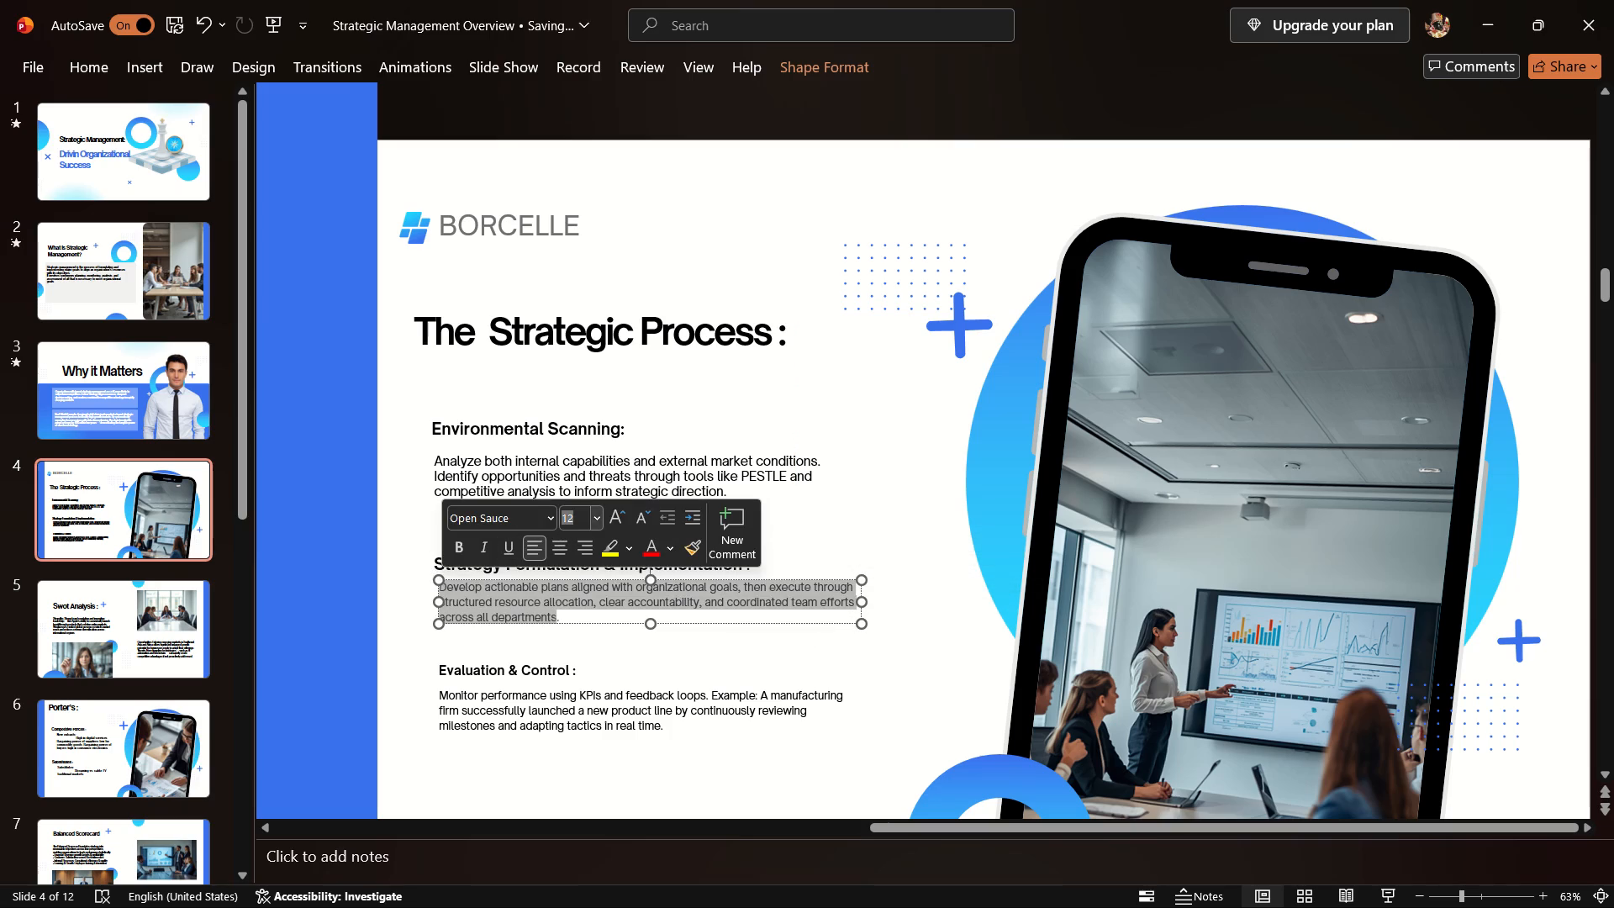
key("BackSpace")
type("14")
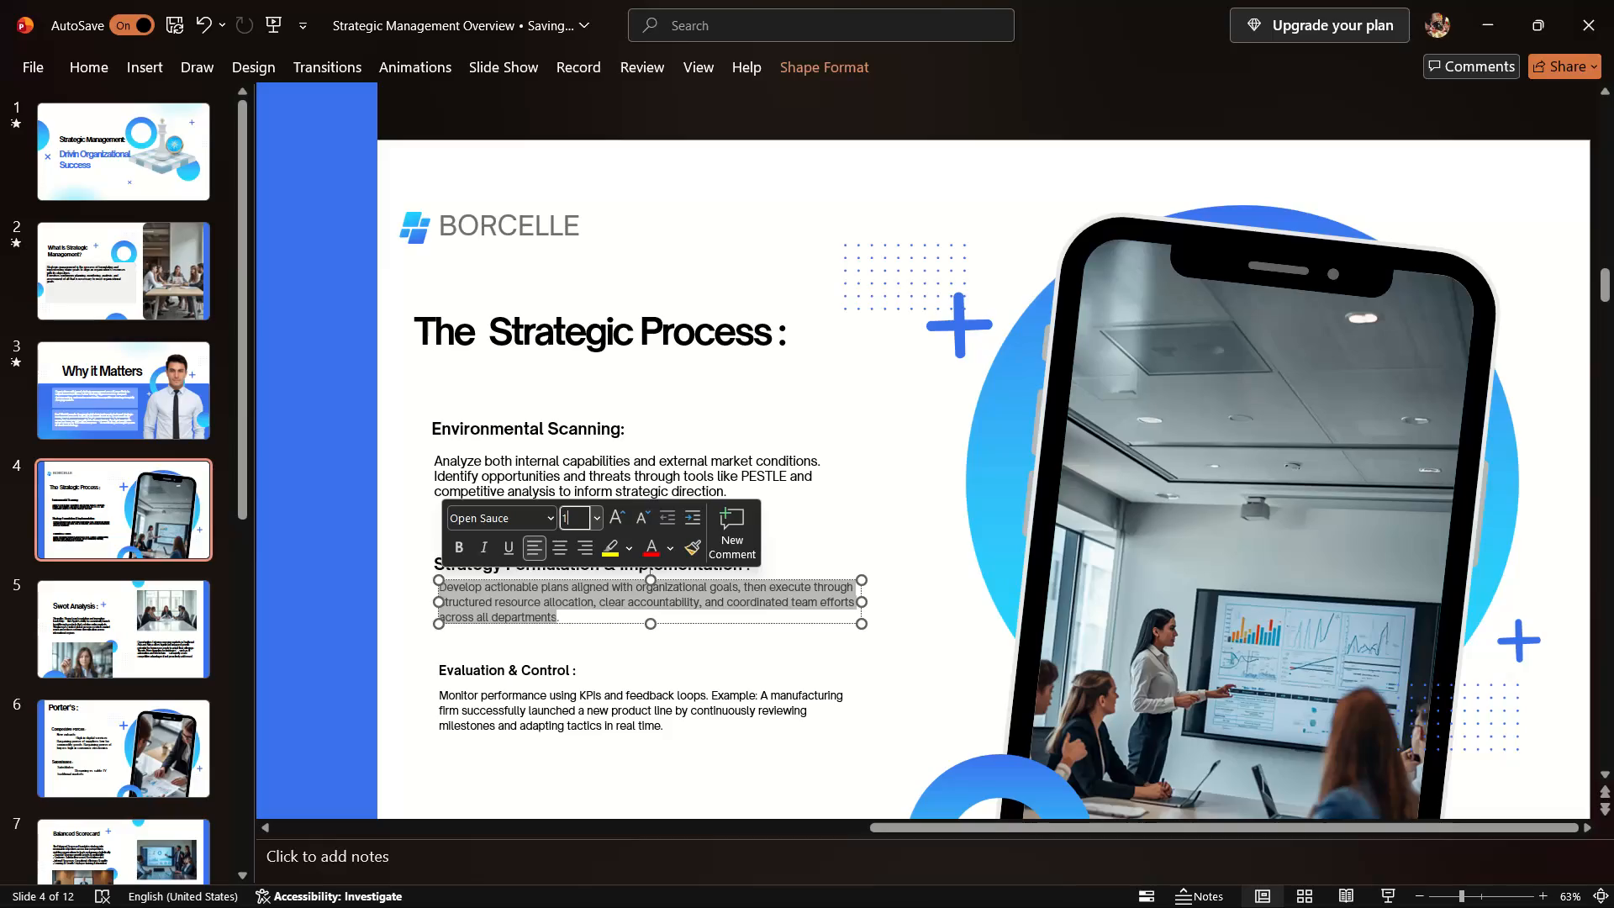
key("Return")
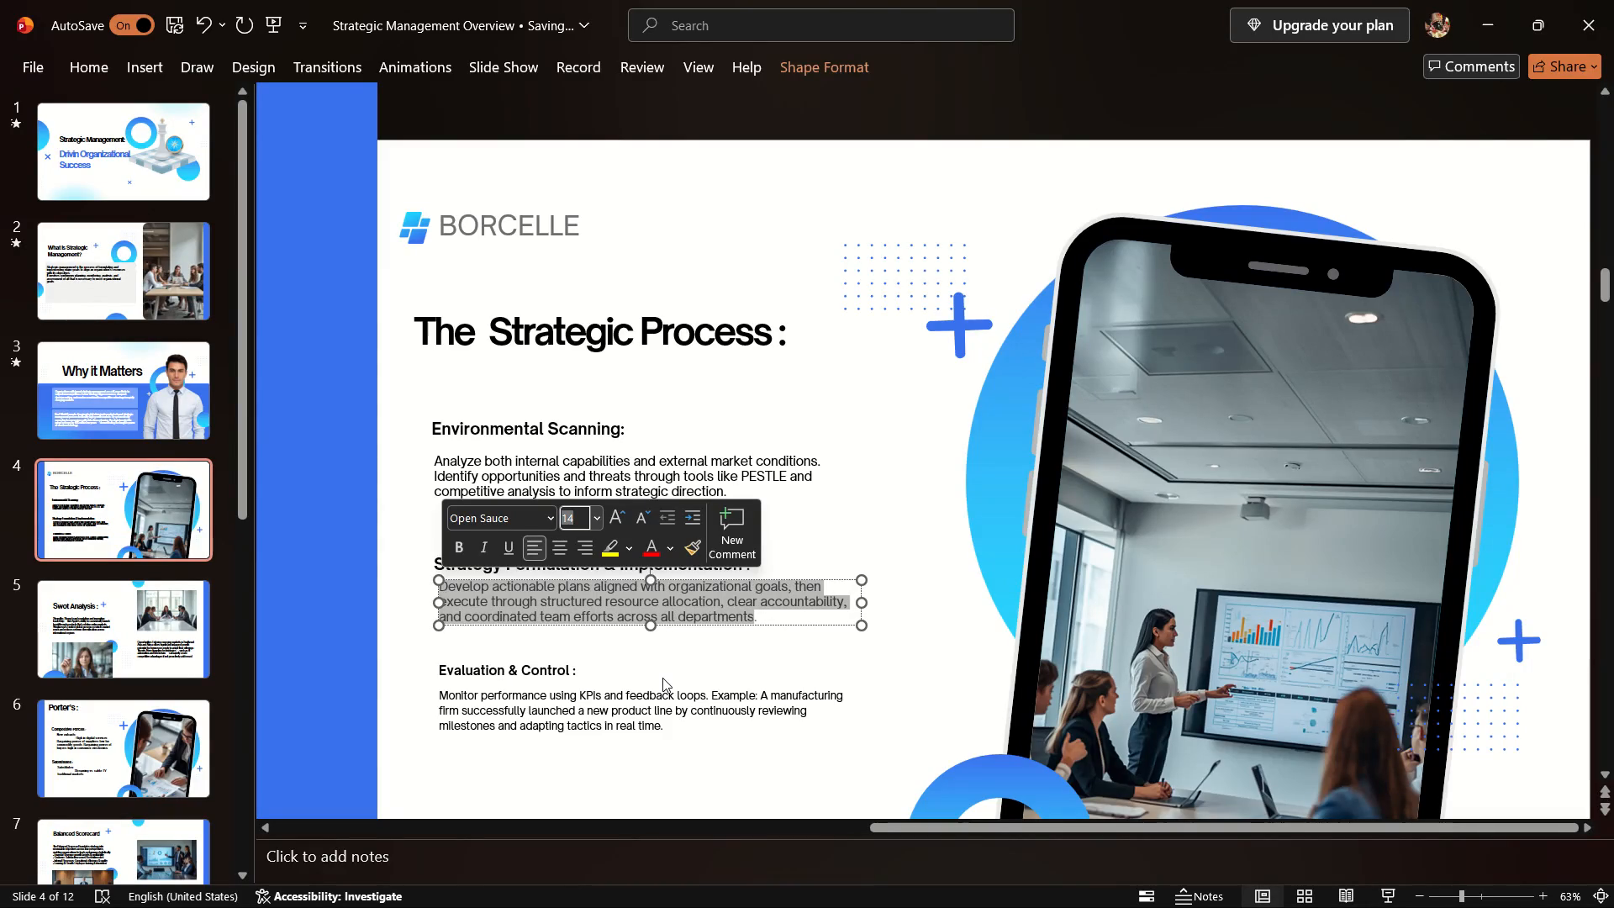
key("Escape")
key("Escape")
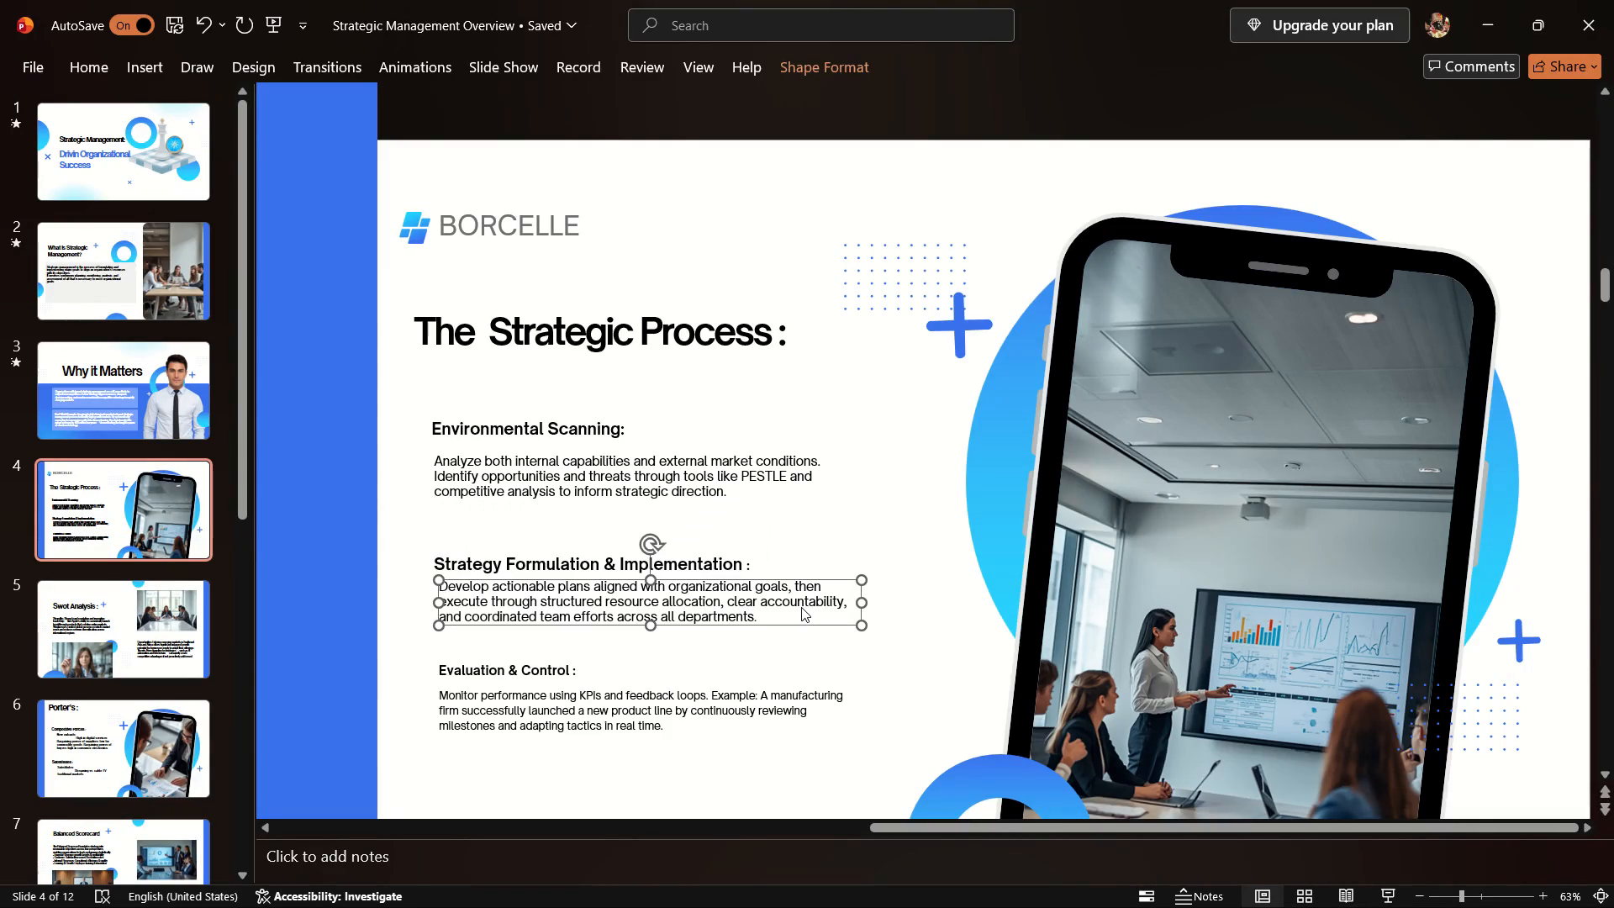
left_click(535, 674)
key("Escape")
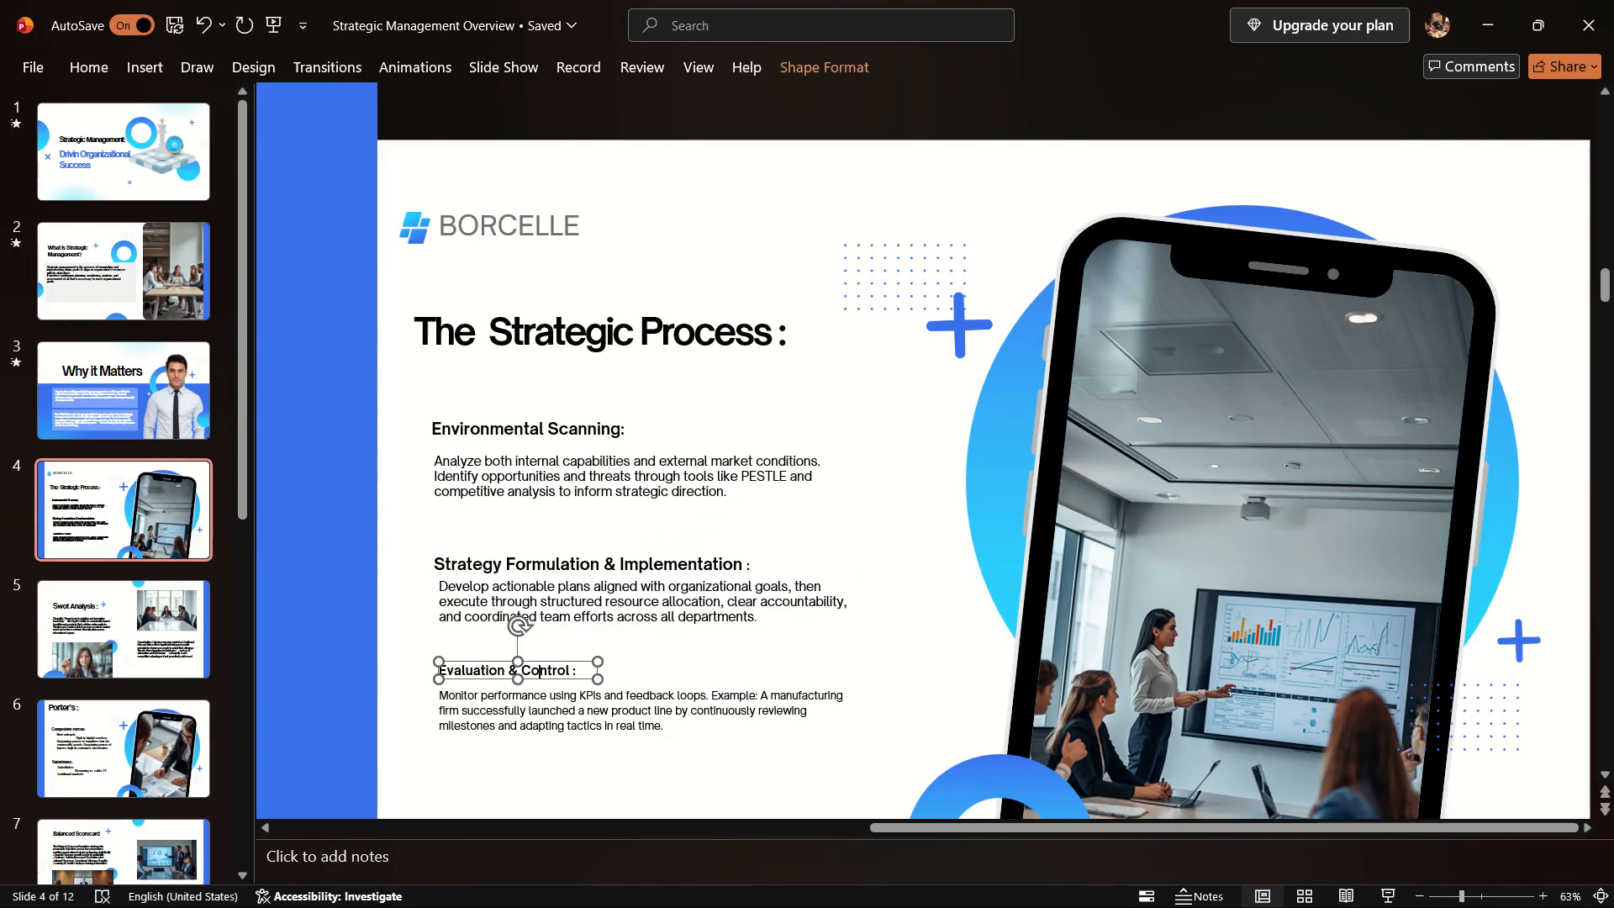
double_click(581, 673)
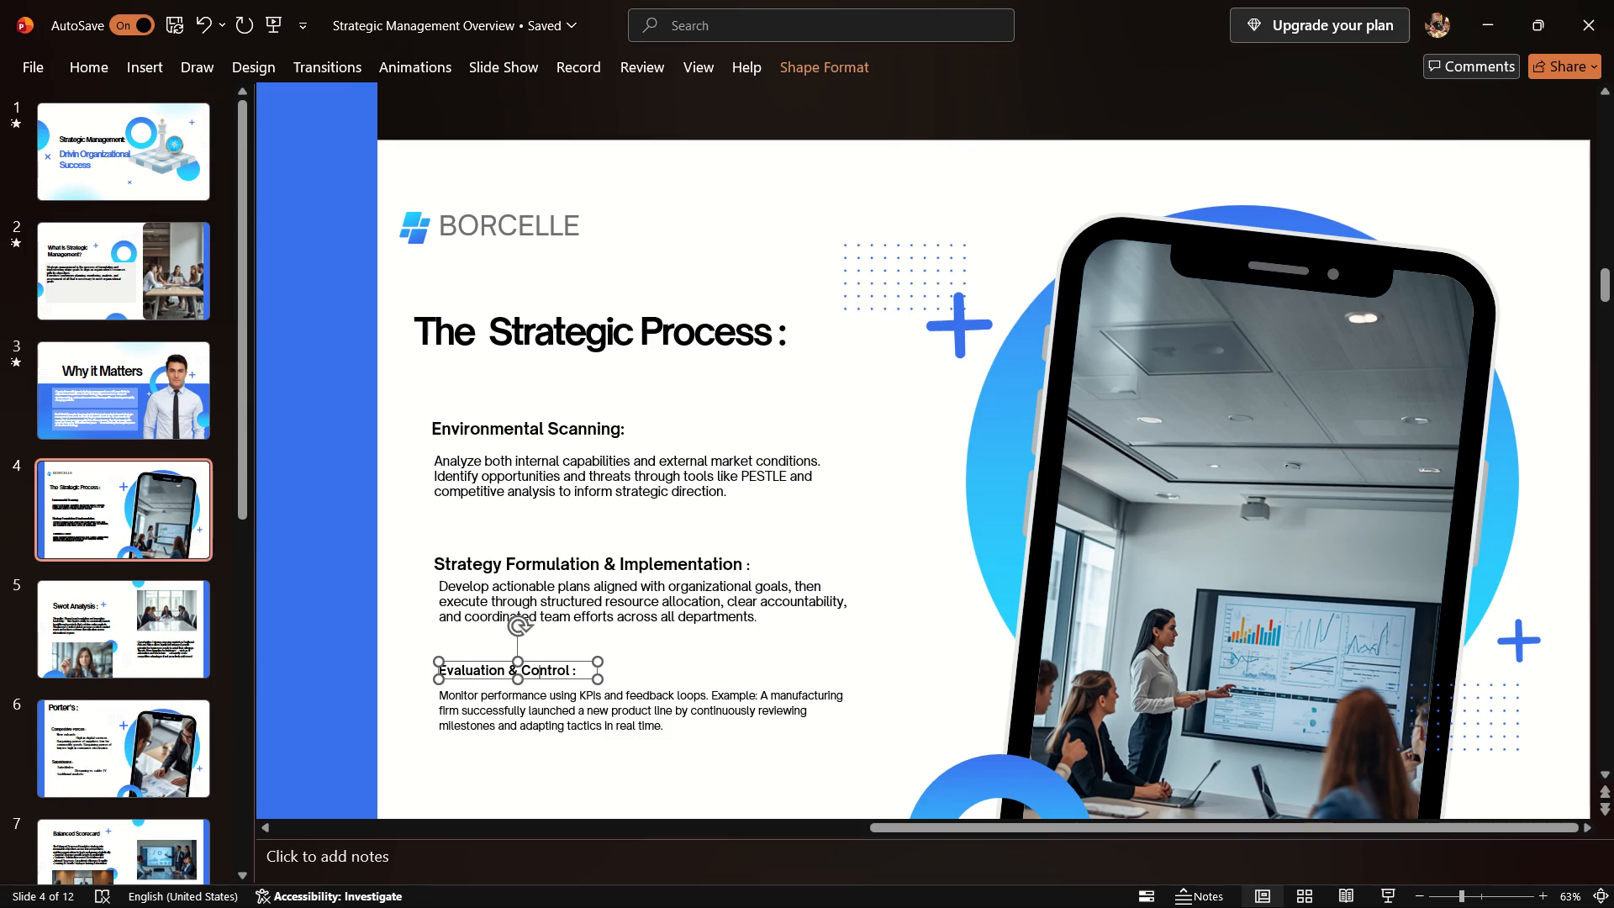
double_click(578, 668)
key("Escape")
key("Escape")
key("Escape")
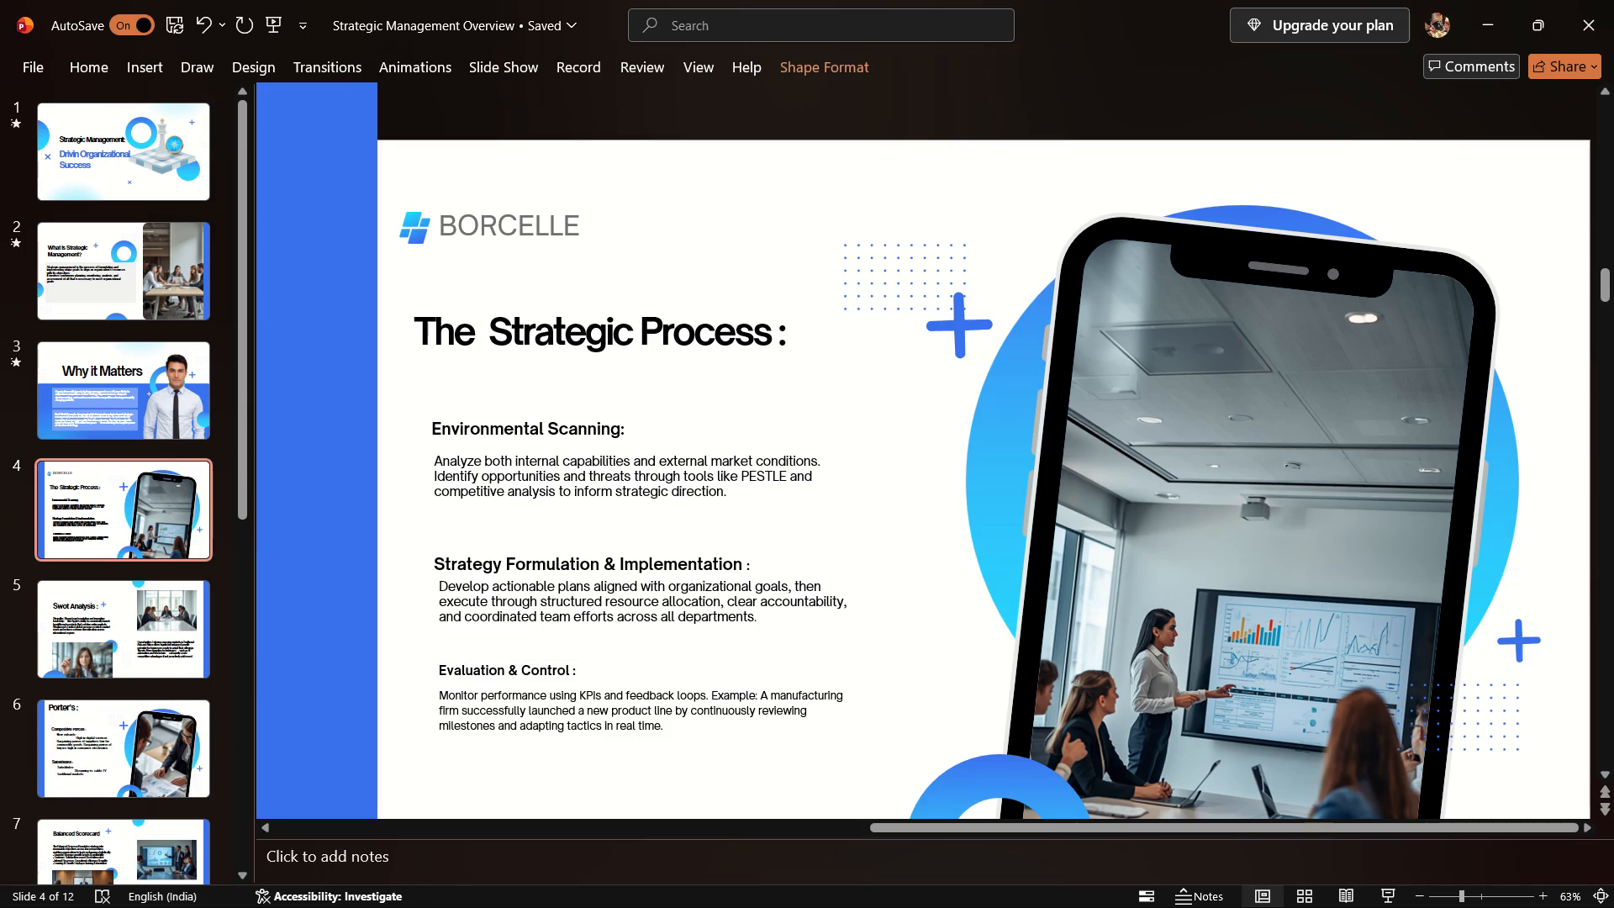
Nudge the "Evaluation & Control :" subheading slightly to the right above its paragraph.
left_click(578, 668)
left_click(578, 668)
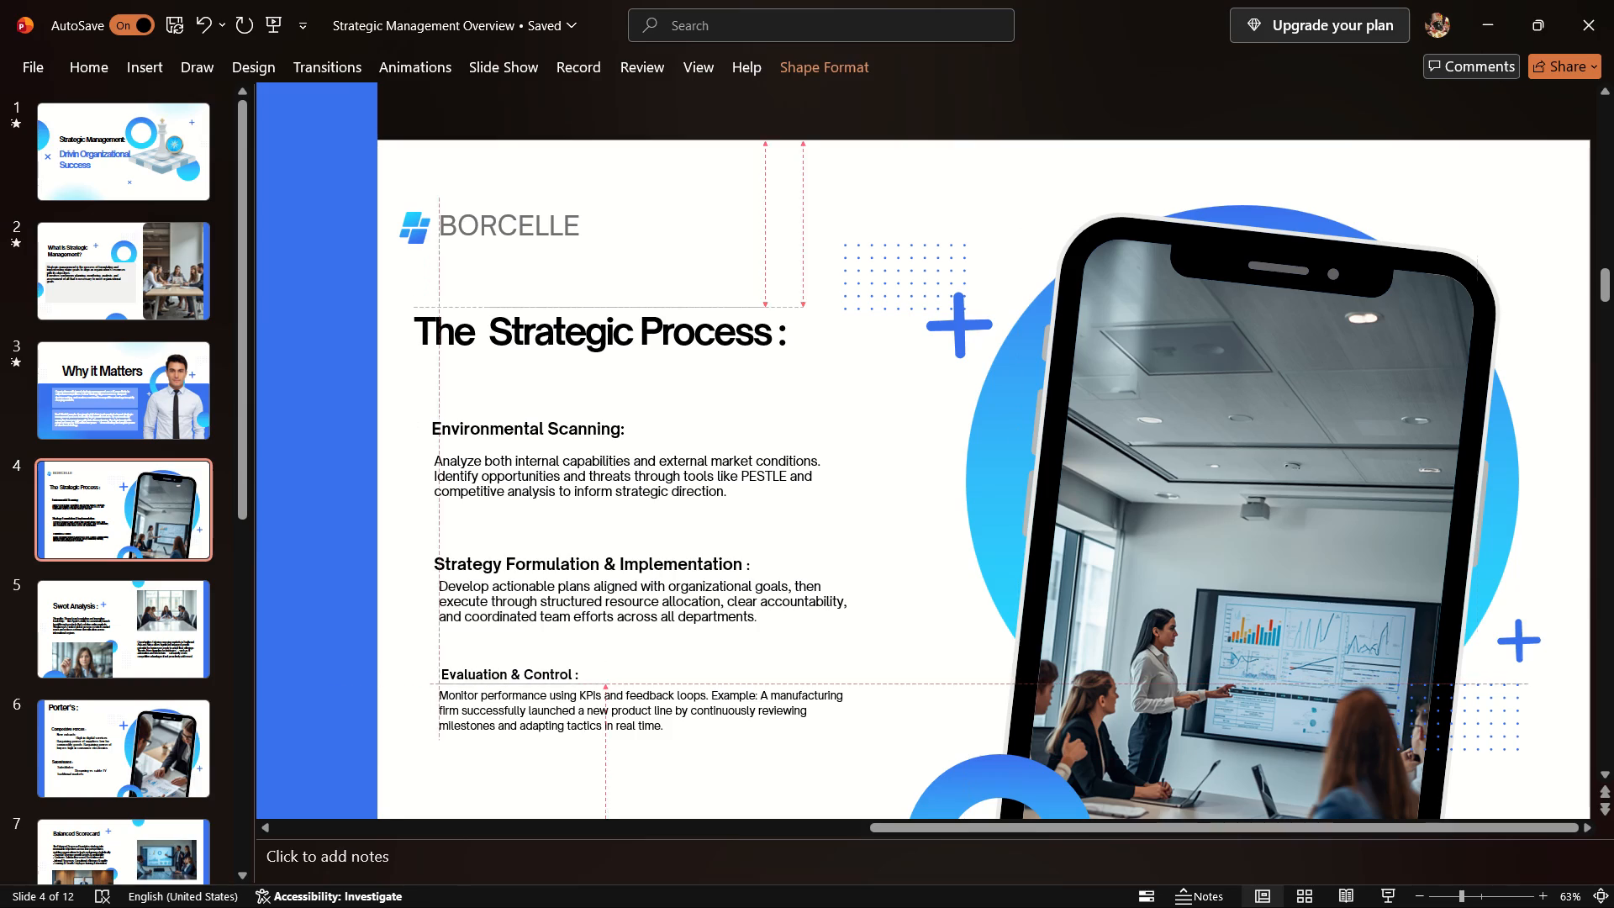
left_click(578, 668)
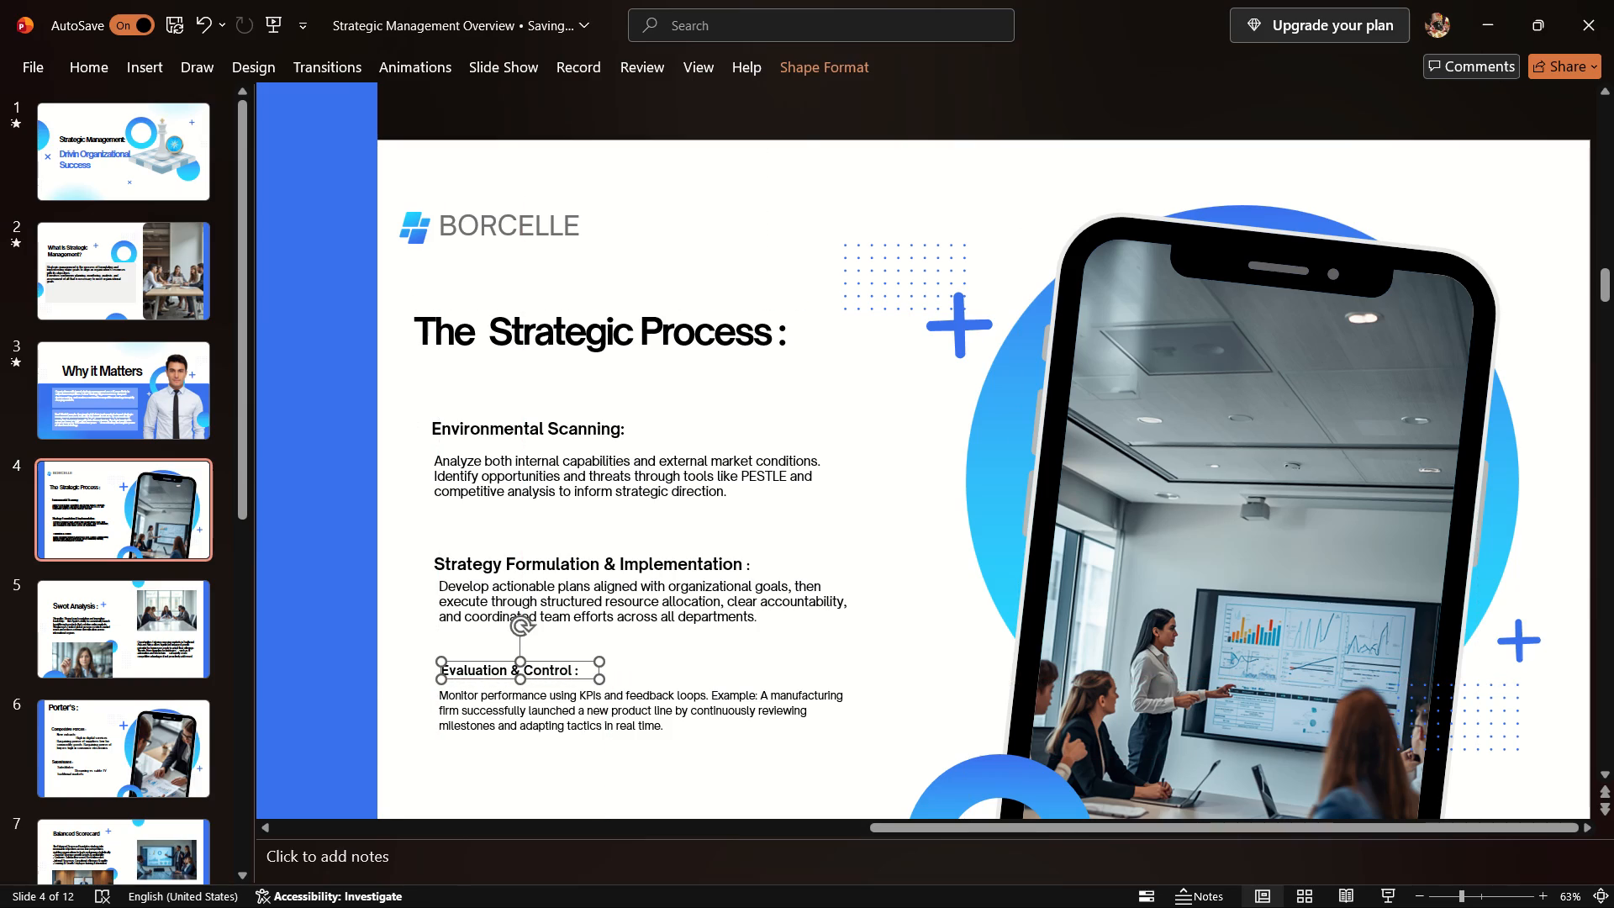
key("Left")
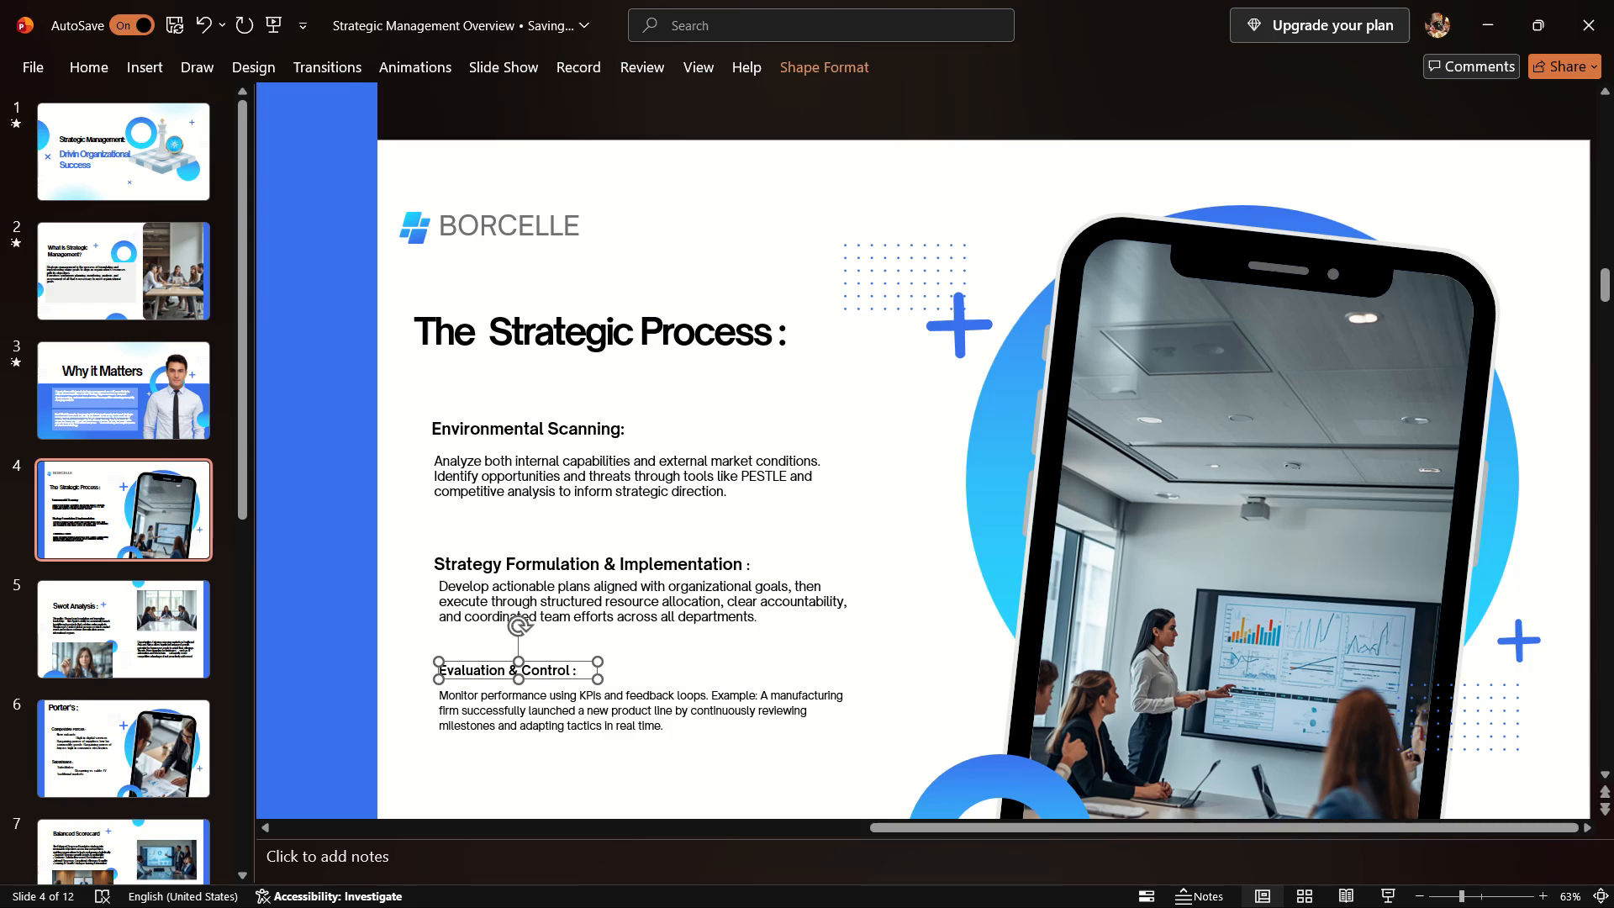
key("Right")
Set the font size of the whole "Monitor performance using KPIs" paragraph to 14.
left_click(630, 690)
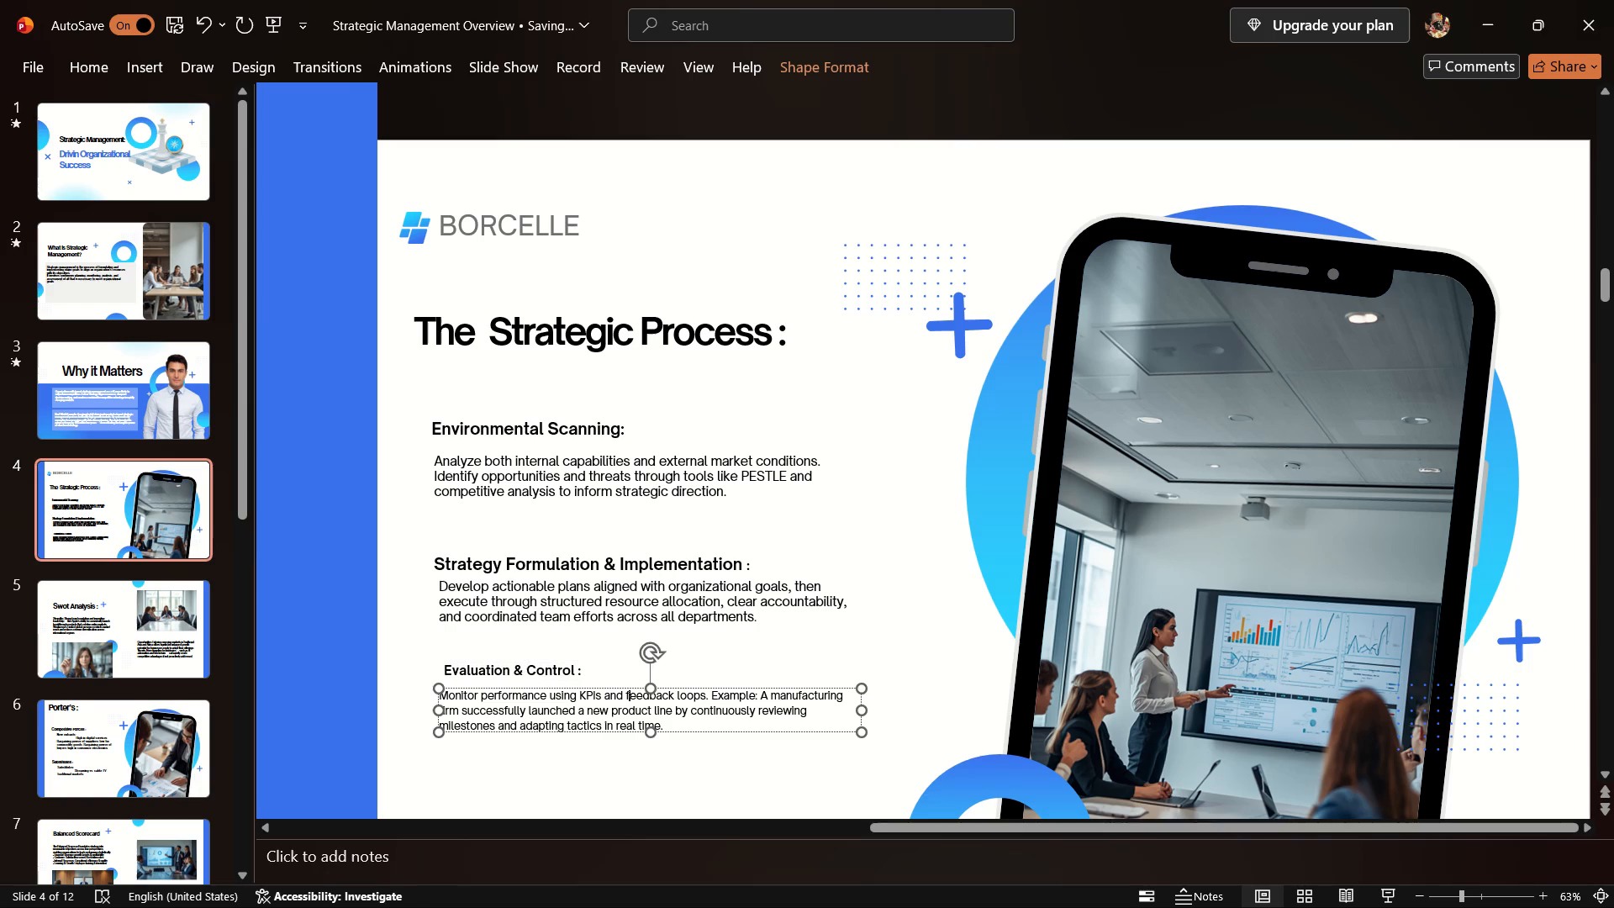
left_click_drag(661, 758, 663, 715)
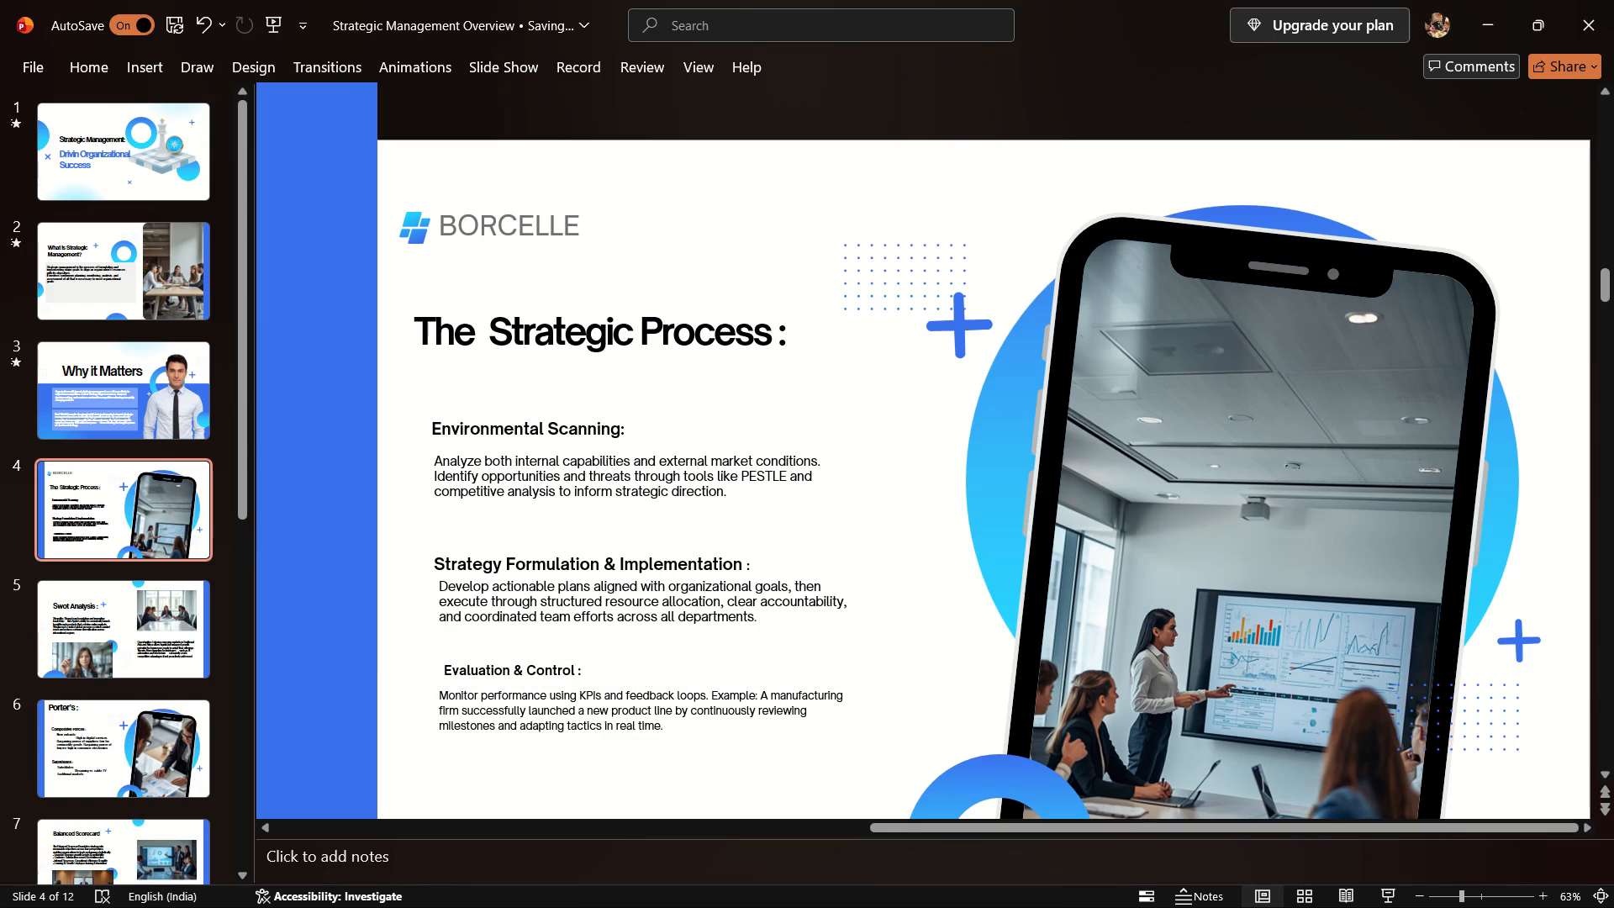
left_click(663, 715)
left_click(663, 715)
triple_click(663, 715)
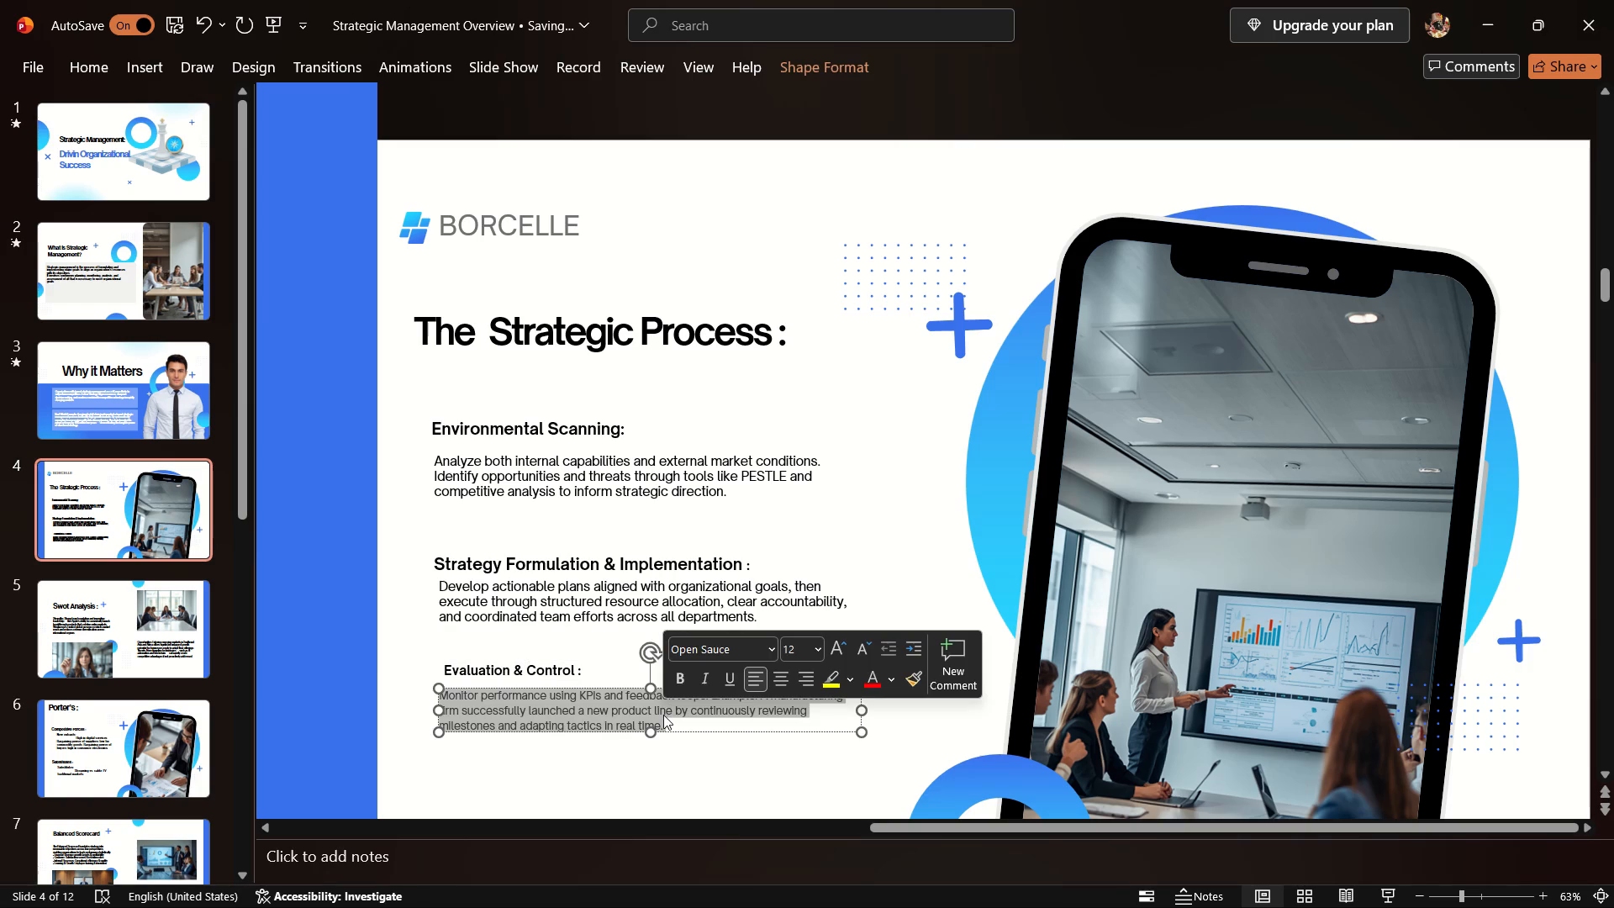
left_click(804, 636)
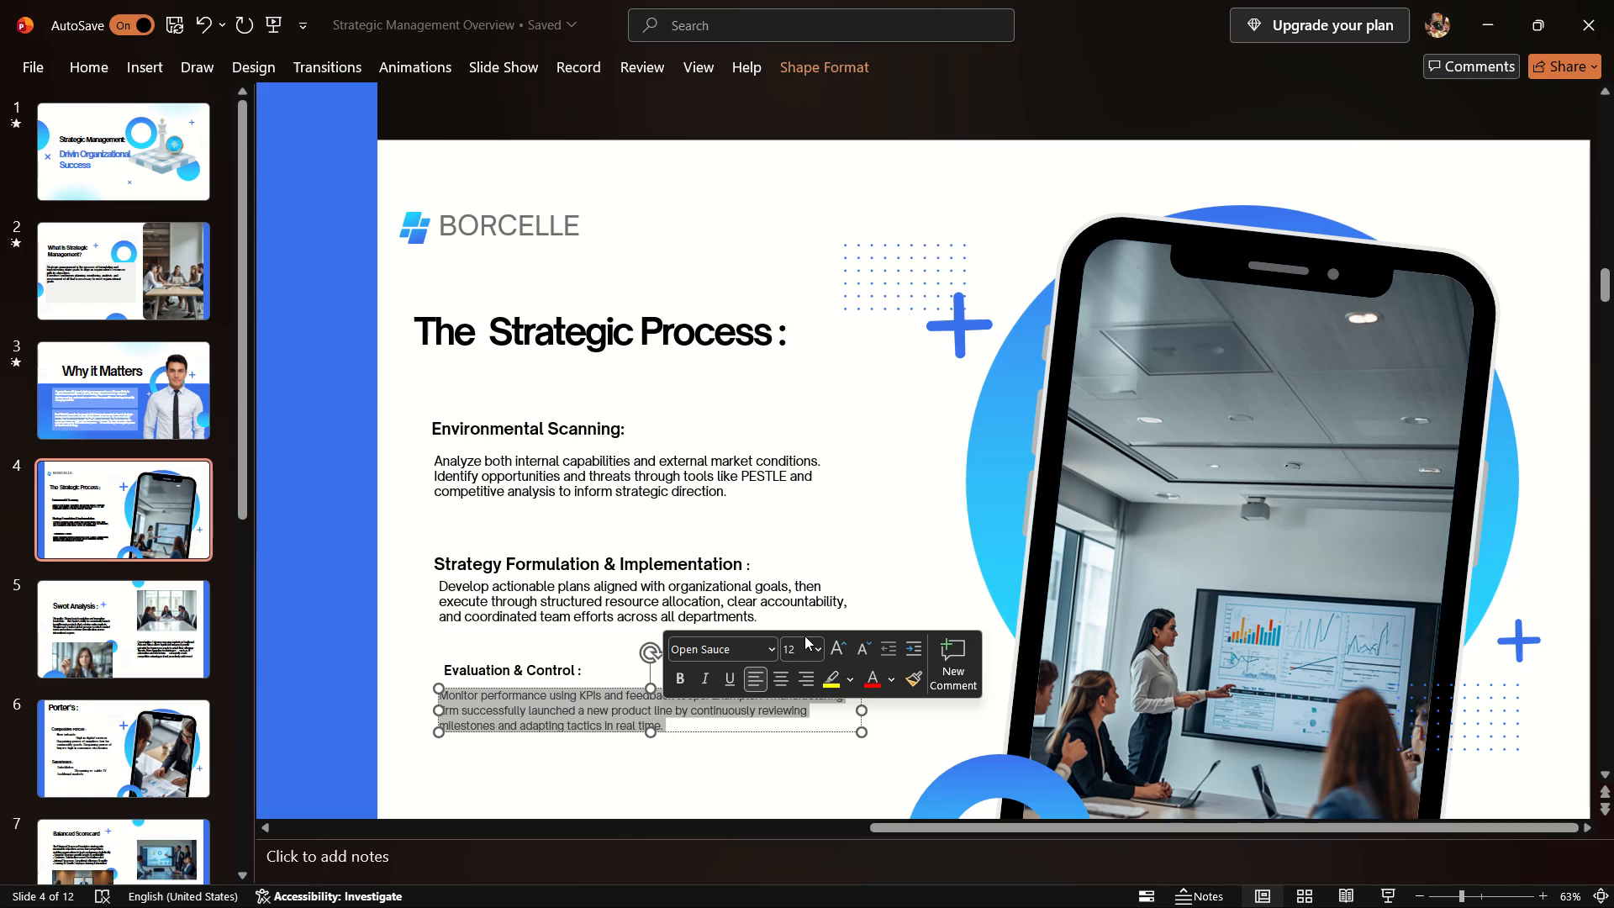
double_click(801, 642)
key("BackSpace")
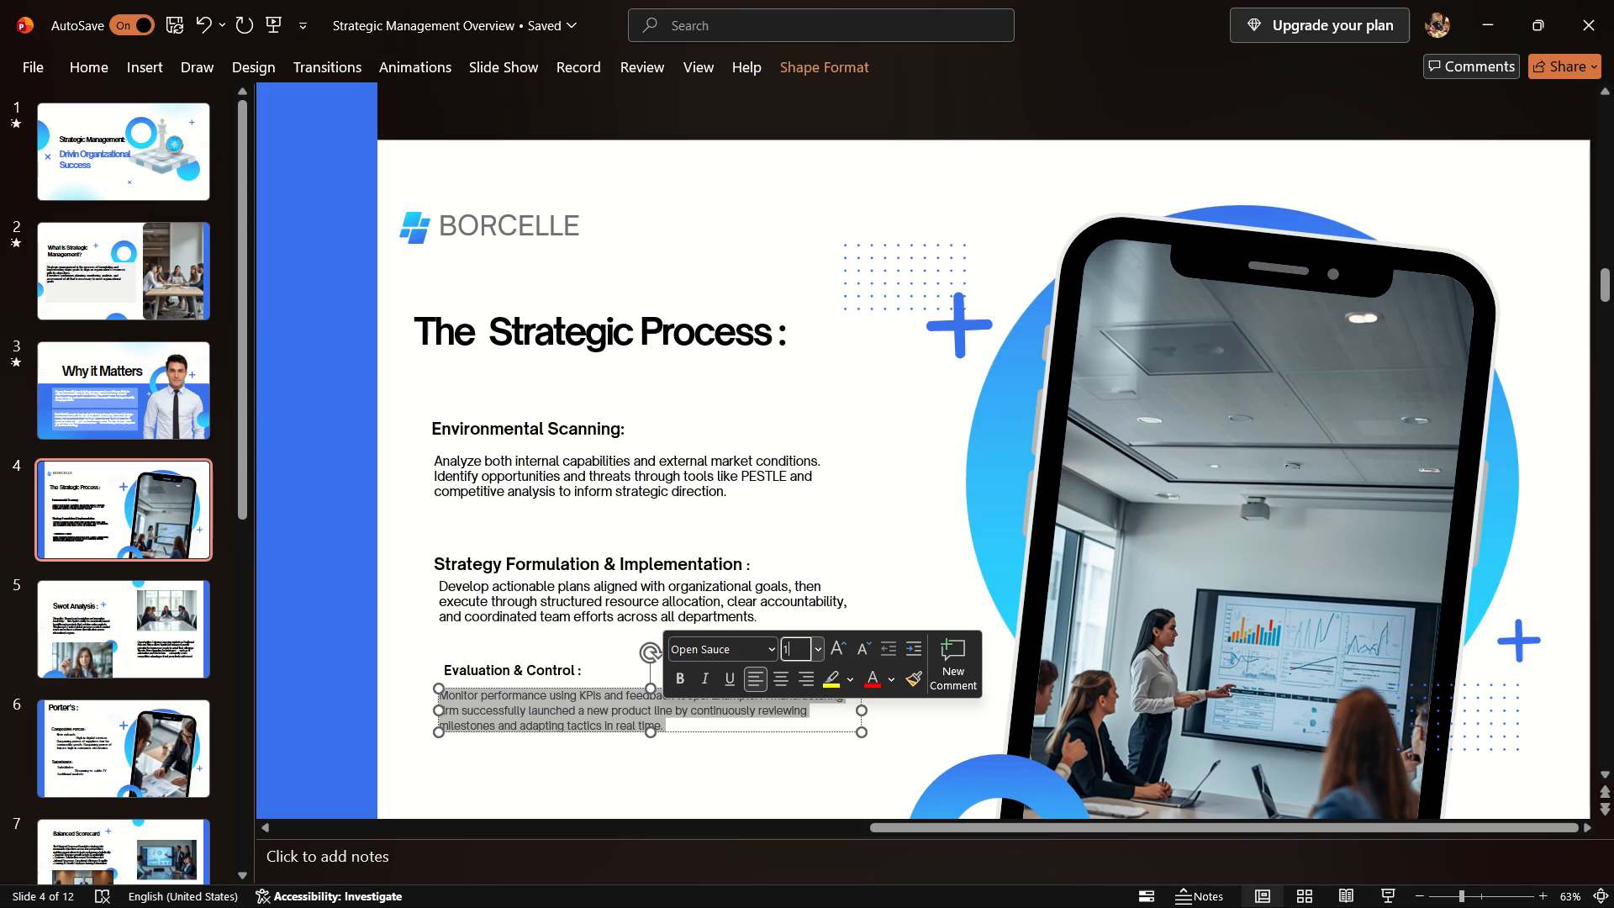
key("4")
key("Return")
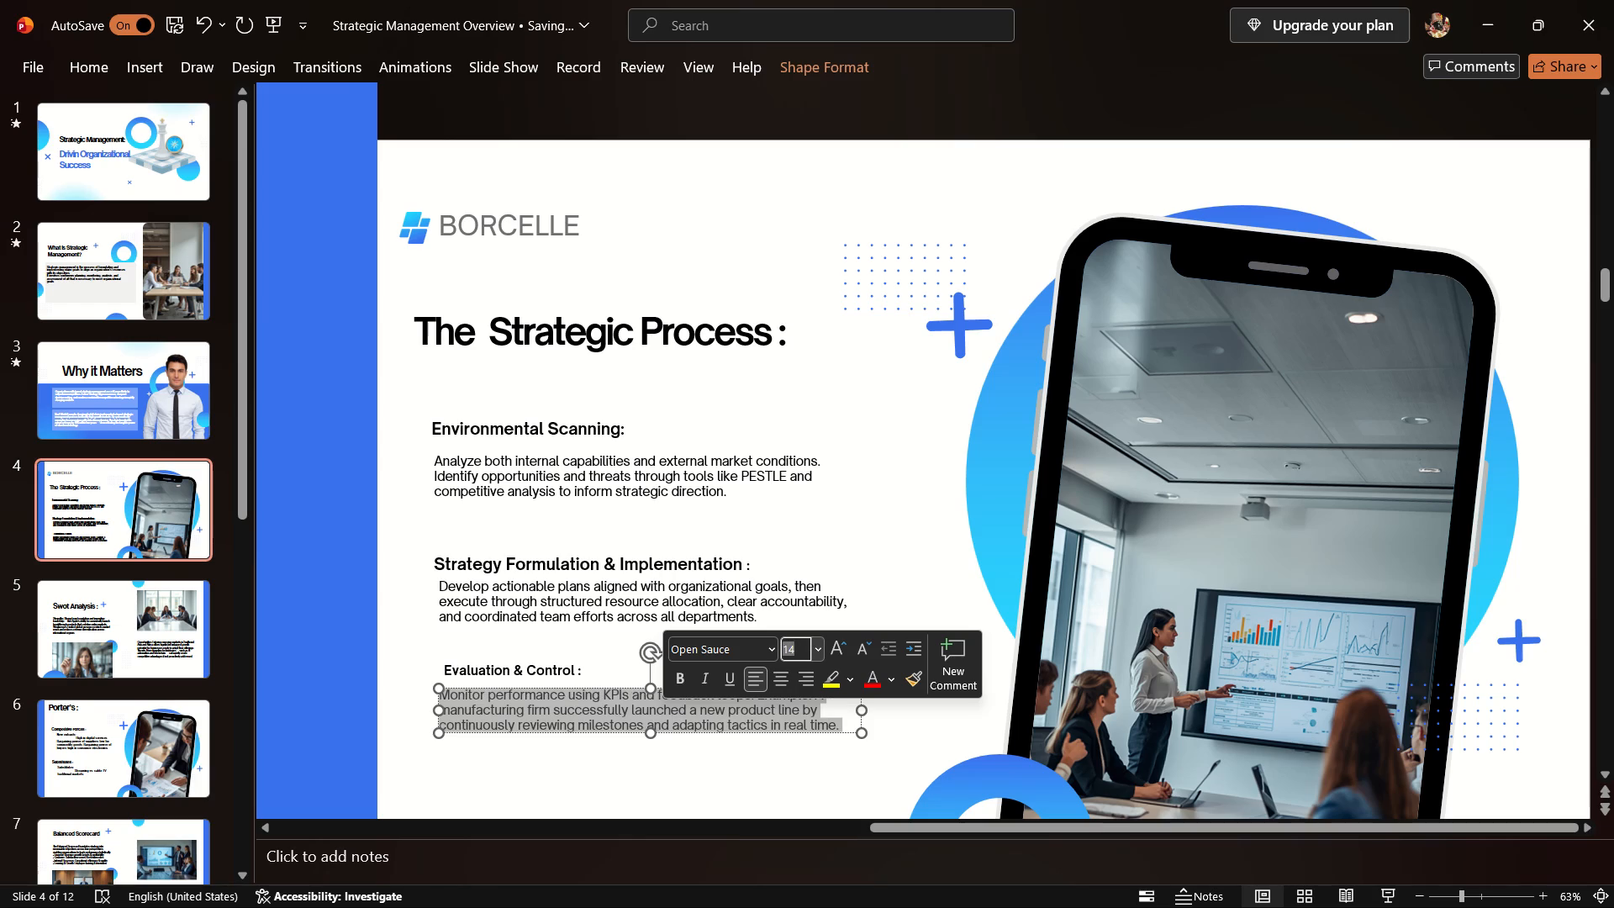
Set the font size of the whole "Evaluation & Control :" subheading to 18.
left_click(545, 670)
left_click_drag(580, 670, 544, 670)
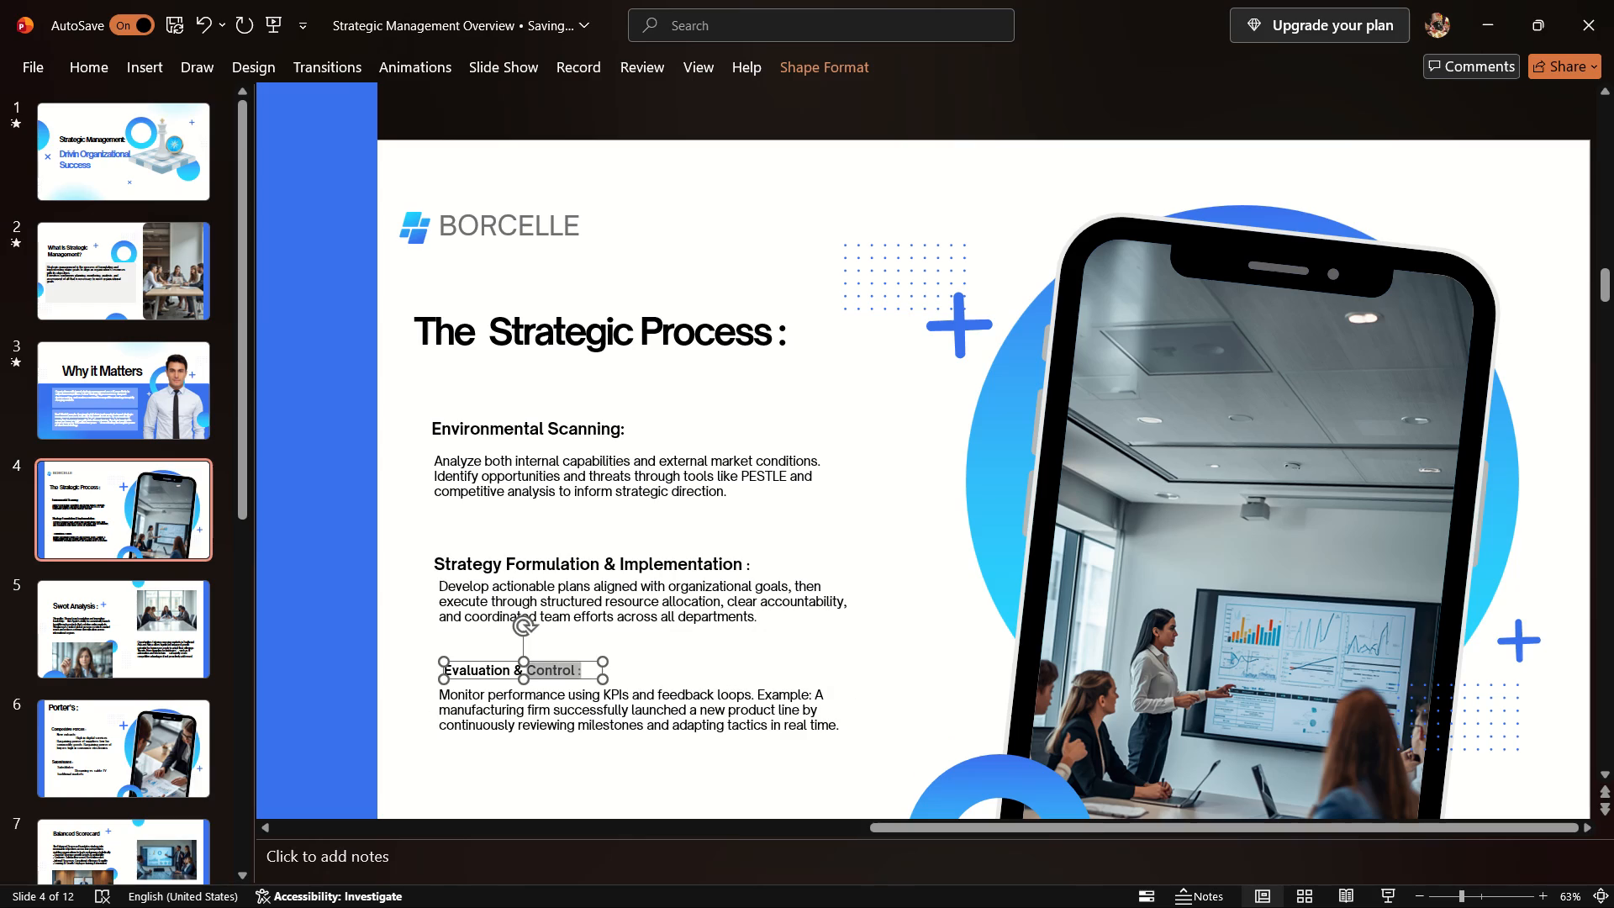
left_click_drag(544, 670, 454, 648)
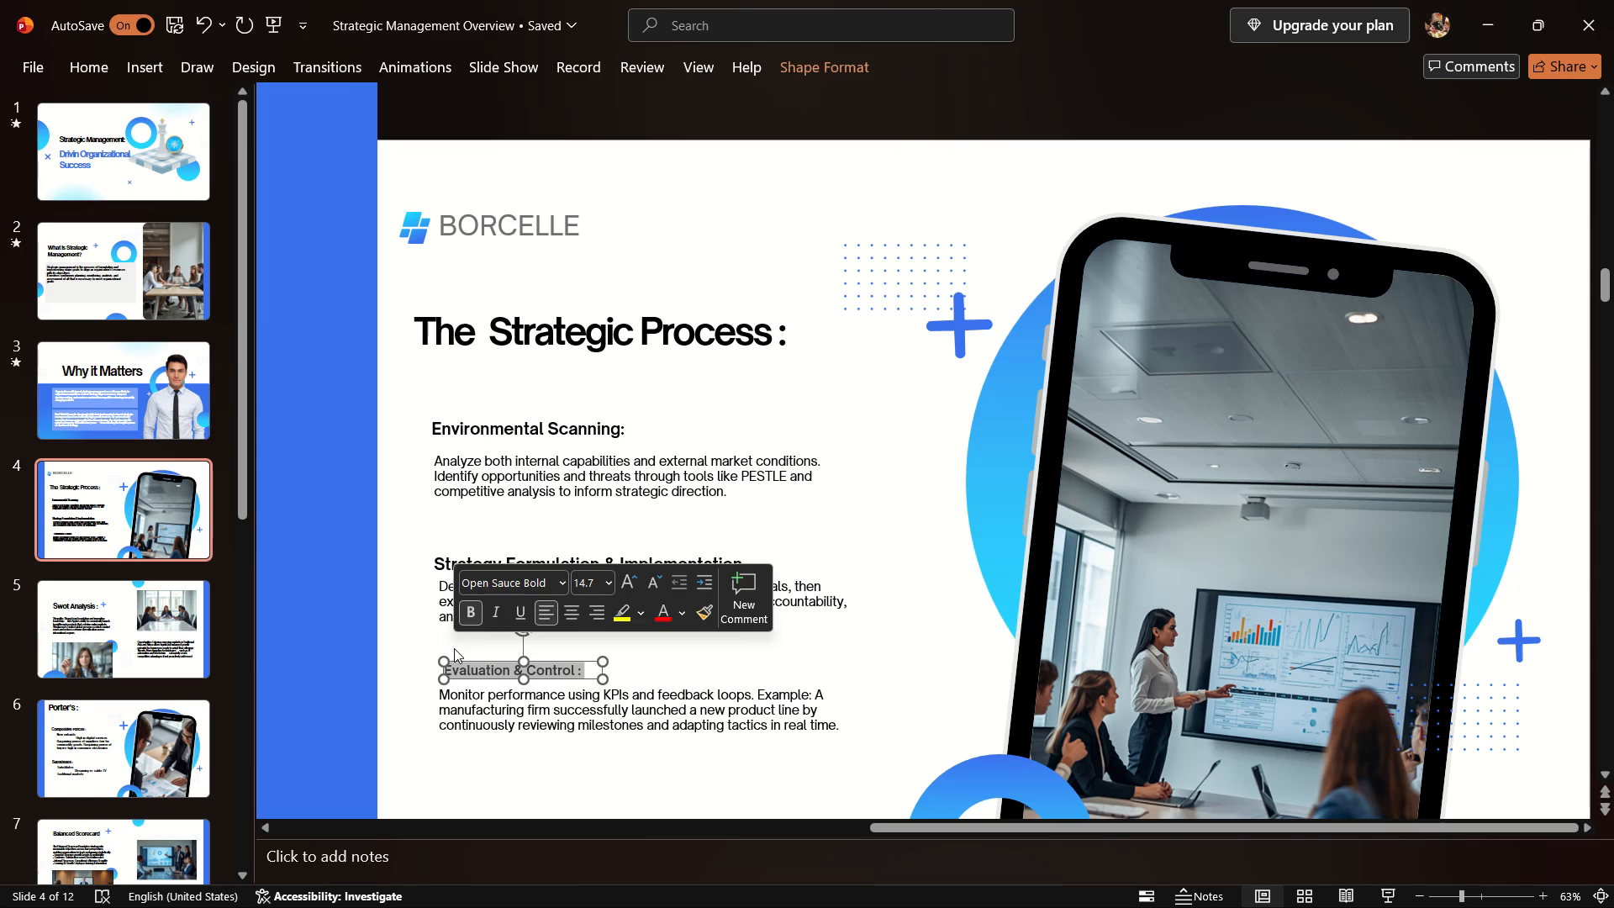
double_click(592, 578)
key("BackSpace")
key("BackSpace")
key("BackSpace")
key("8")
key("Return")
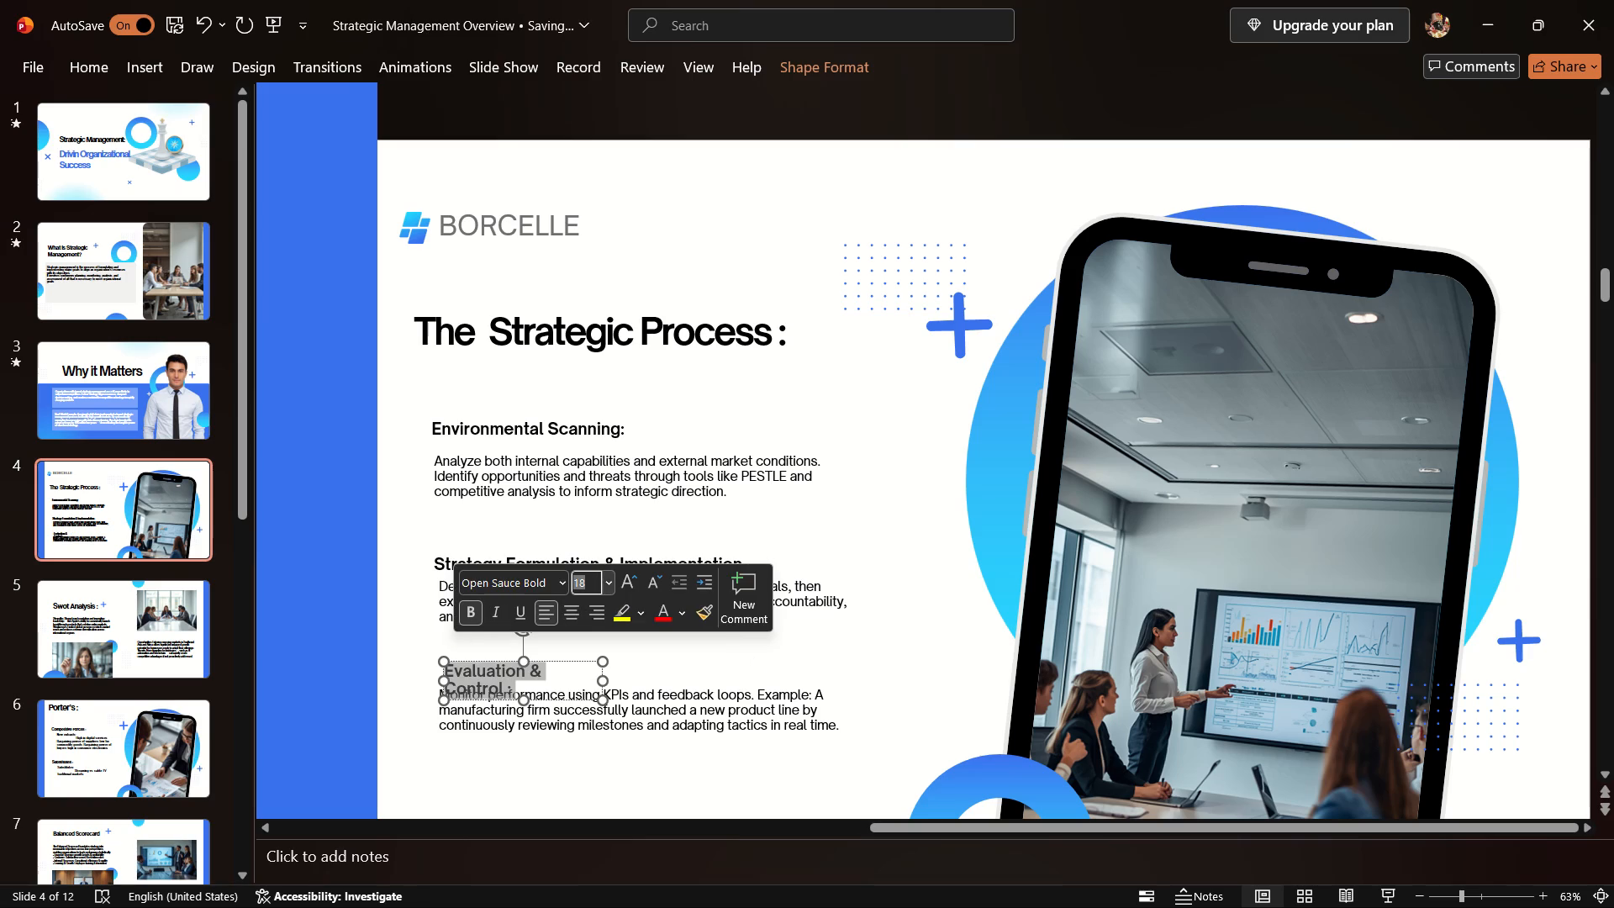
Widen the "Evaluation & Control :" text box so the subheading fits on one line.
left_click(720, 697)
left_click(533, 678)
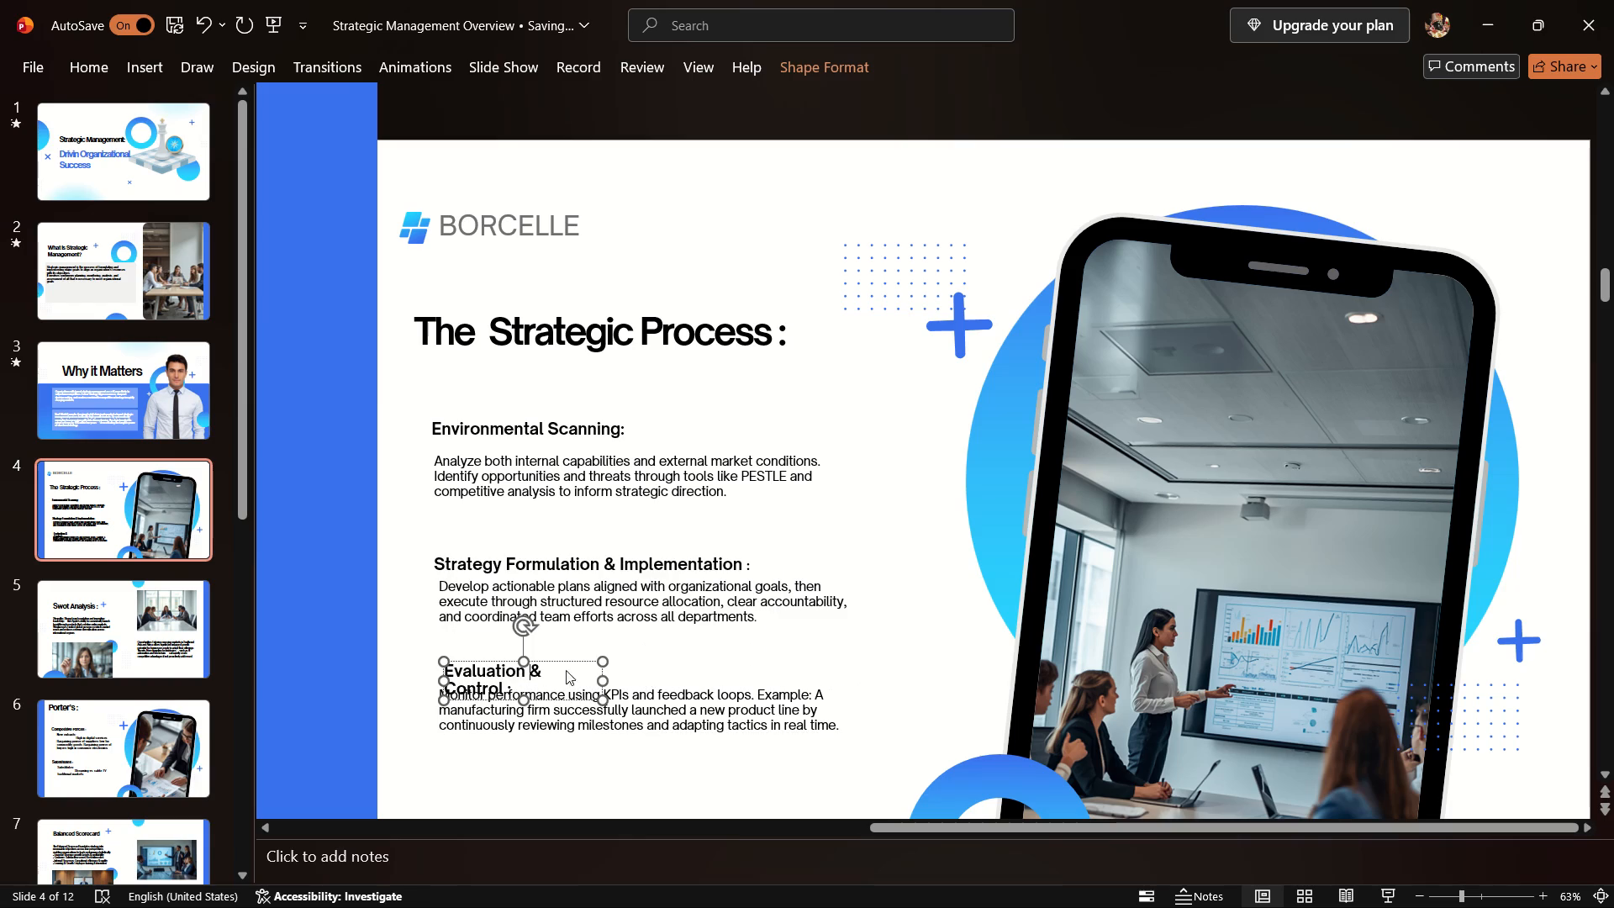
left_click_drag(609, 683, 633, 684)
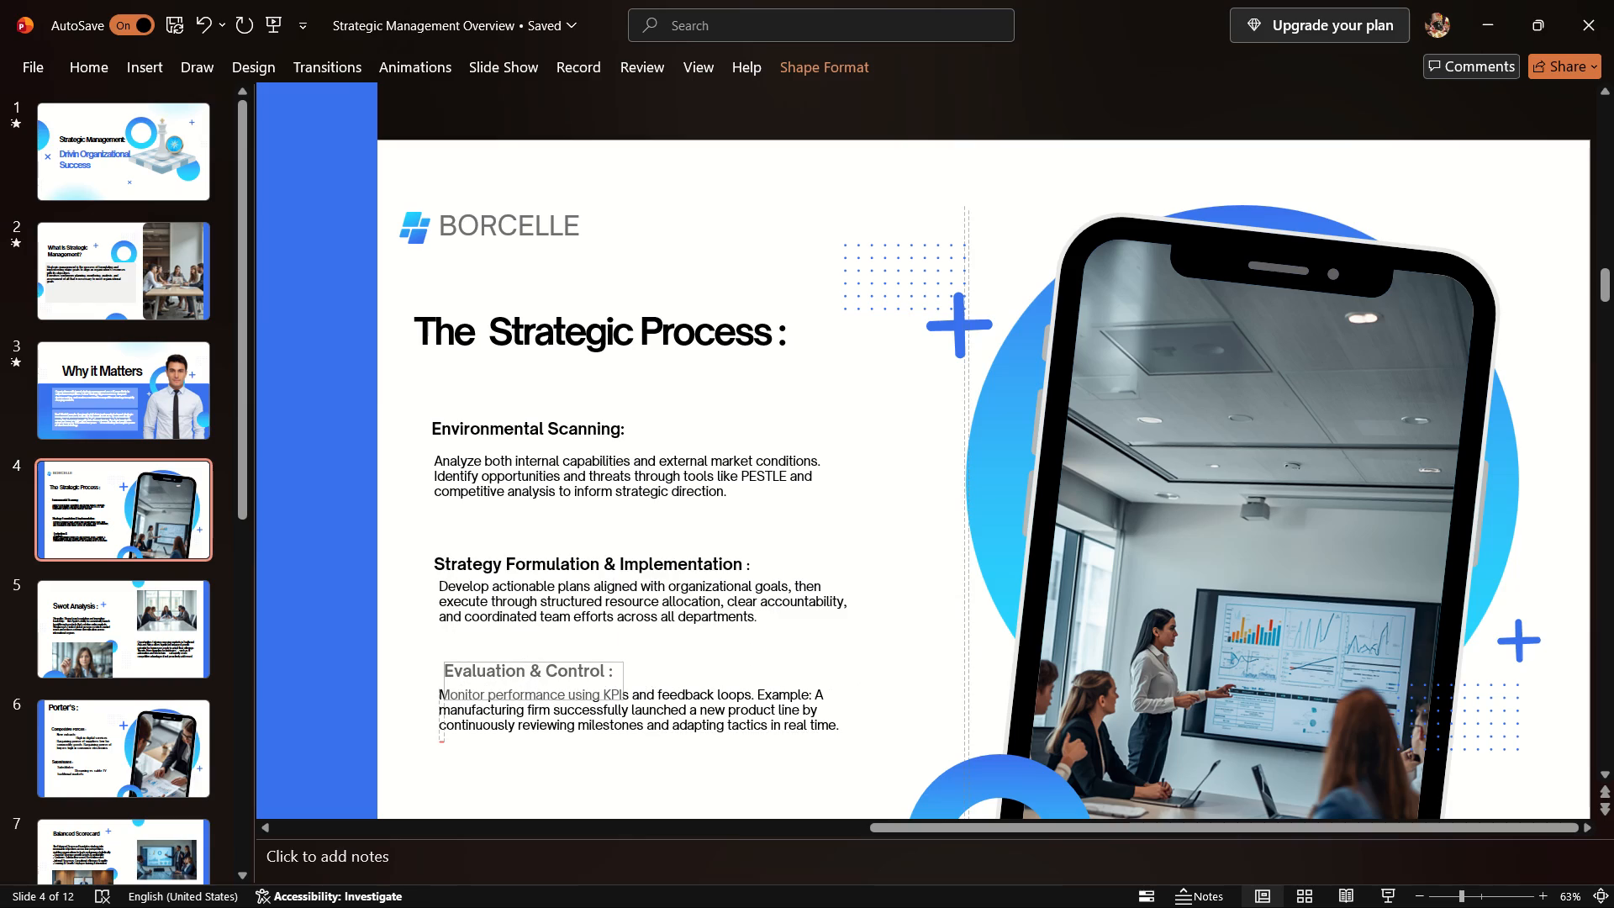
left_click_drag(633, 684, 658, 682)
left_click(866, 647)
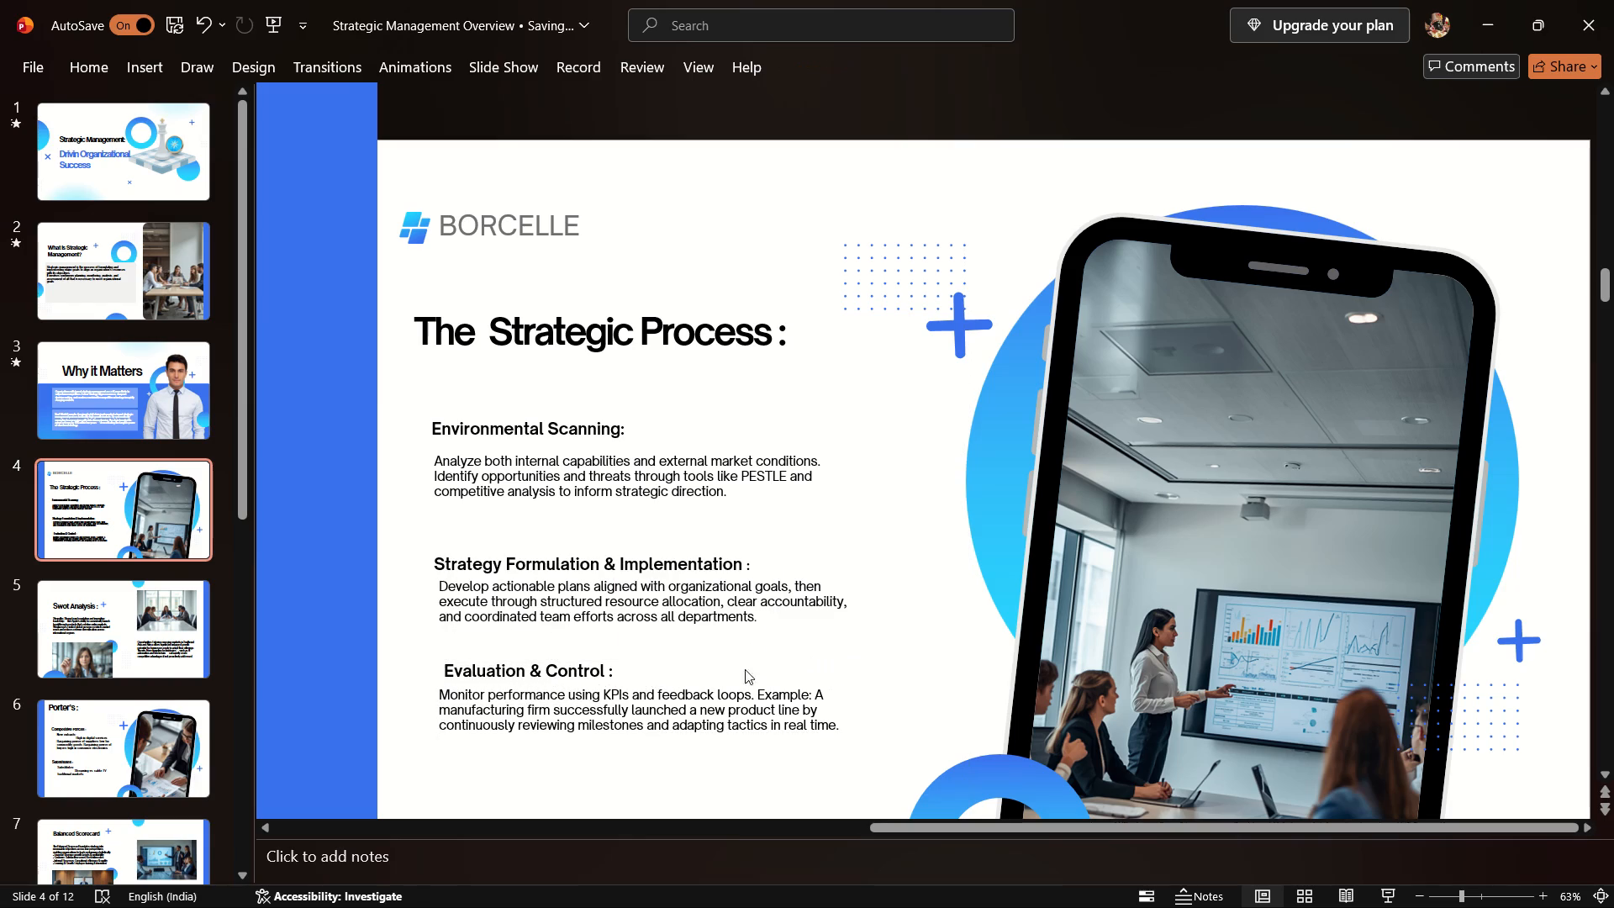
Nudge the "Evaluation & Control :" subheading slightly to the left, in line with the subheading above it.
left_click_drag(705, 714, 734, 713)
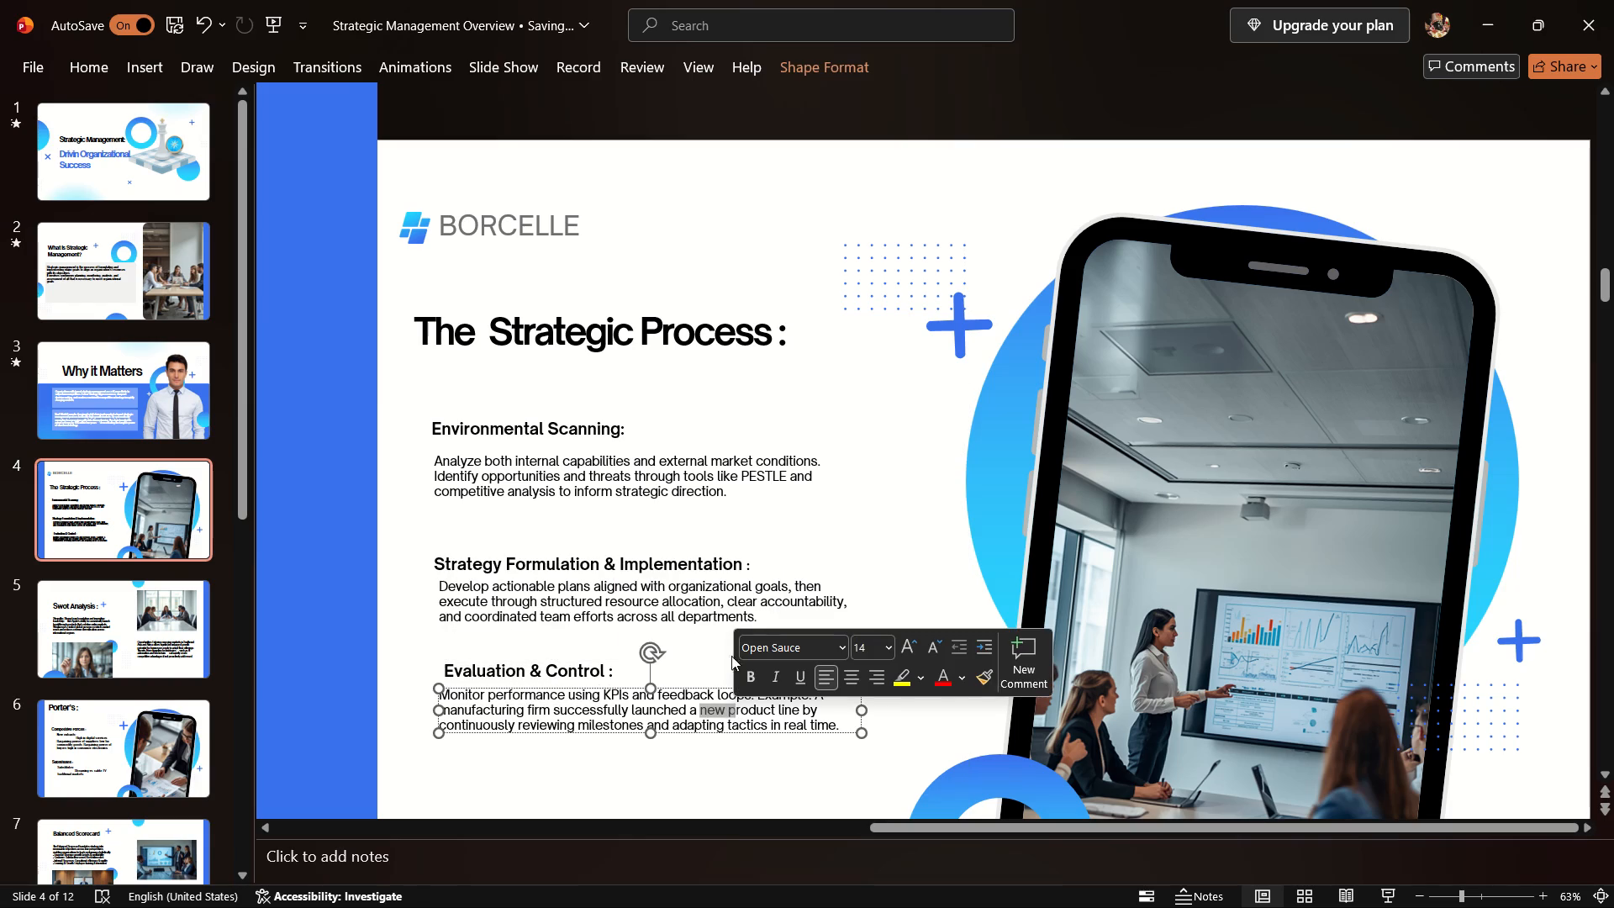
left_click(707, 648)
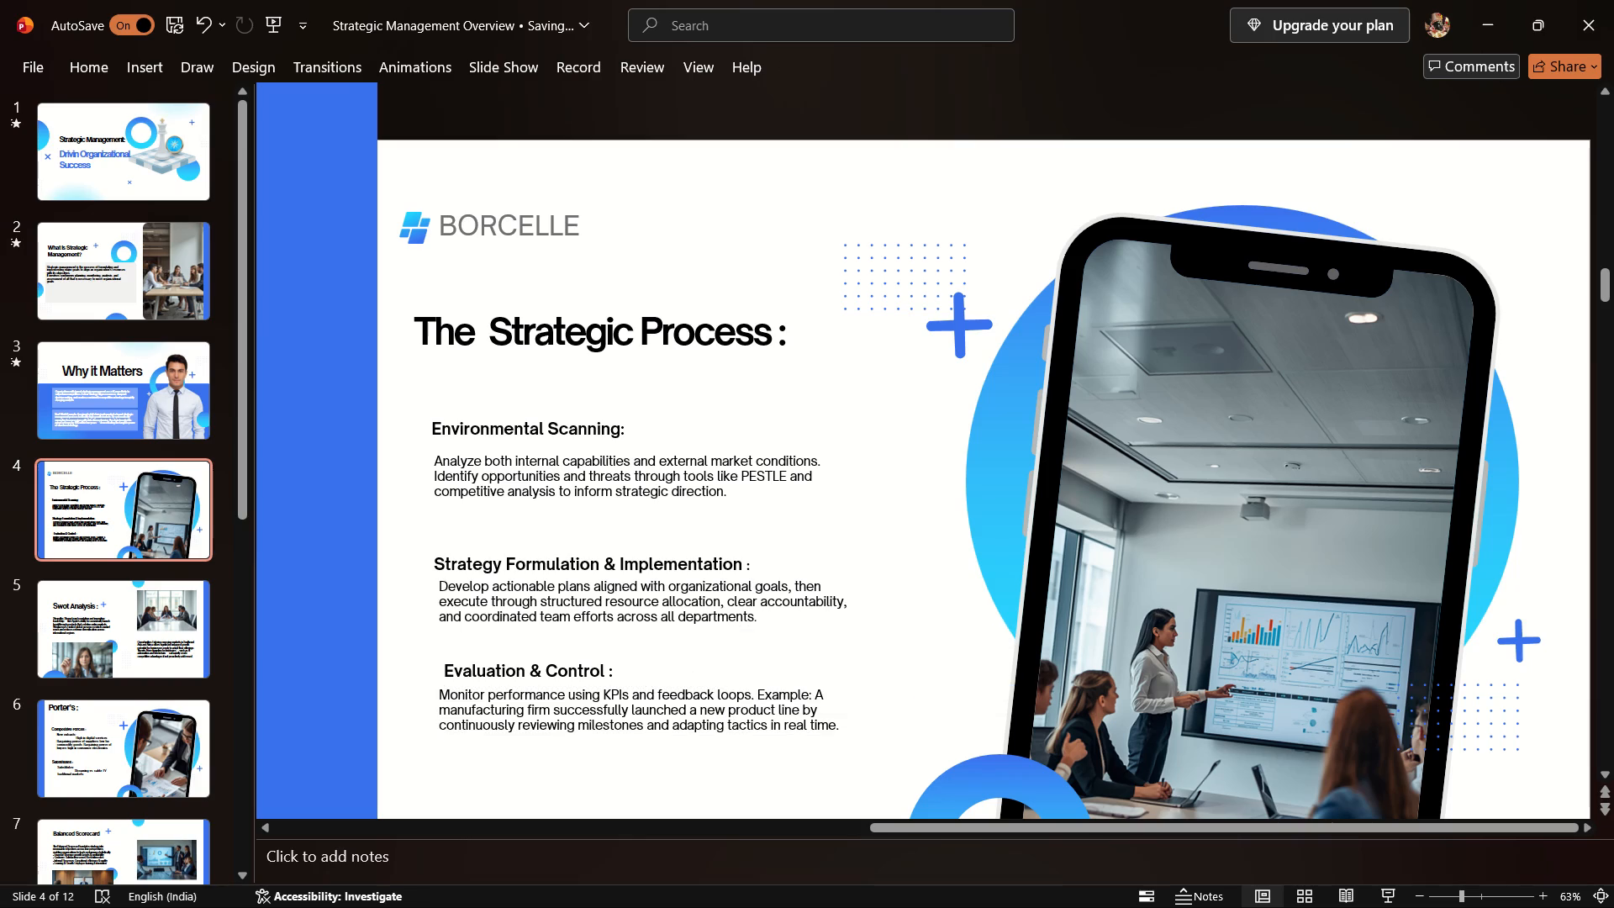
left_click_drag(642, 684, 636, 684)
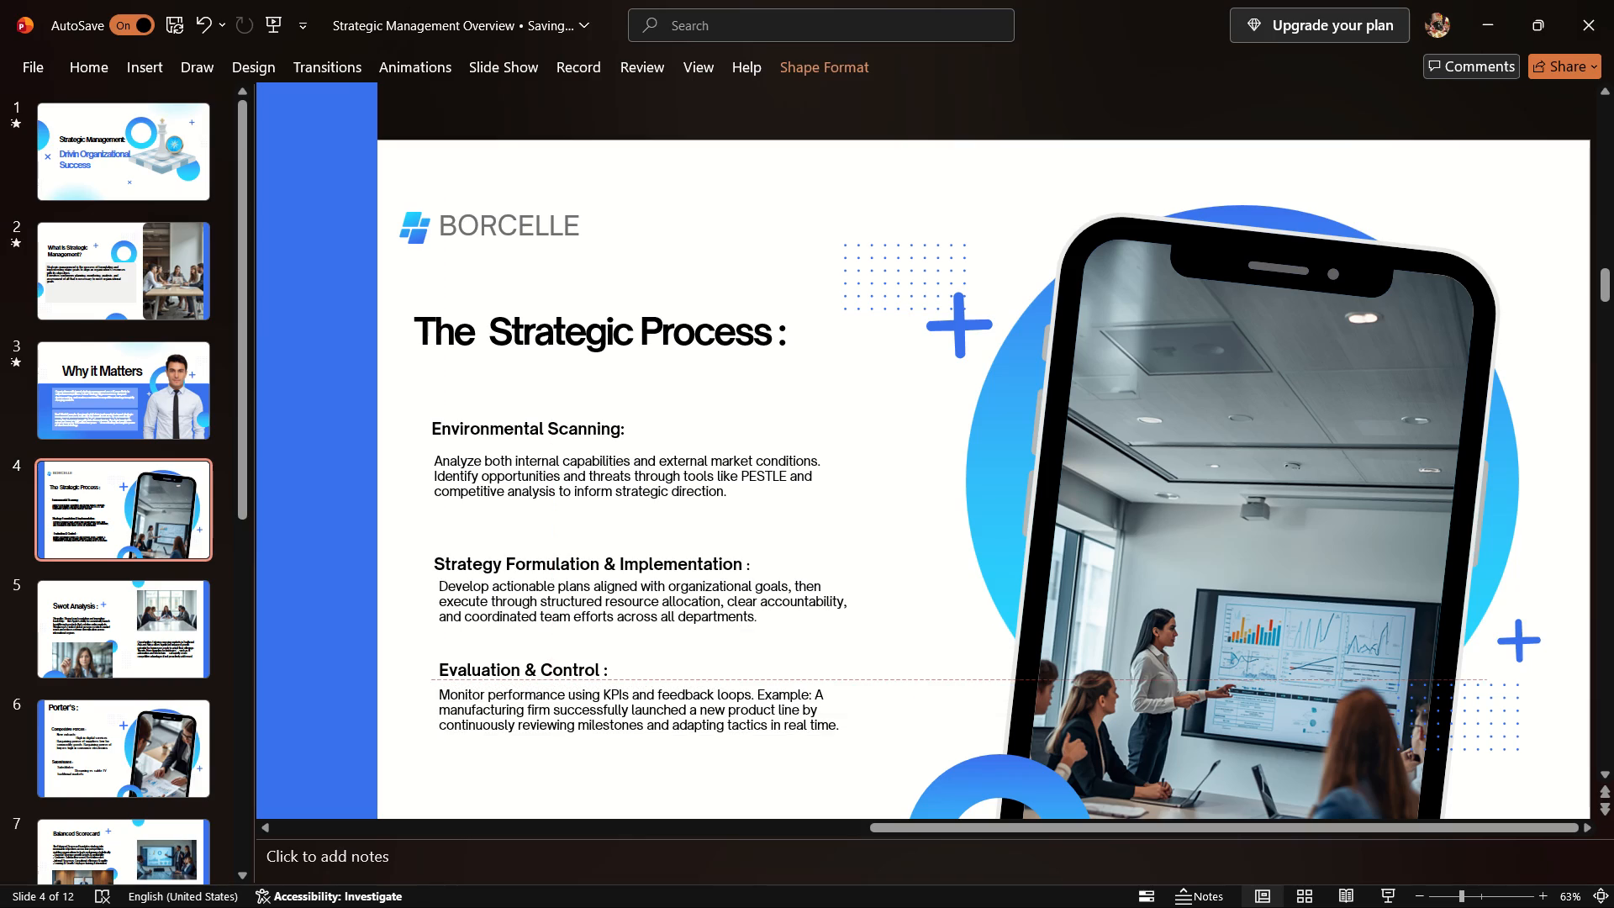
left_click_drag(636, 684, 634, 683)
left_click(724, 673)
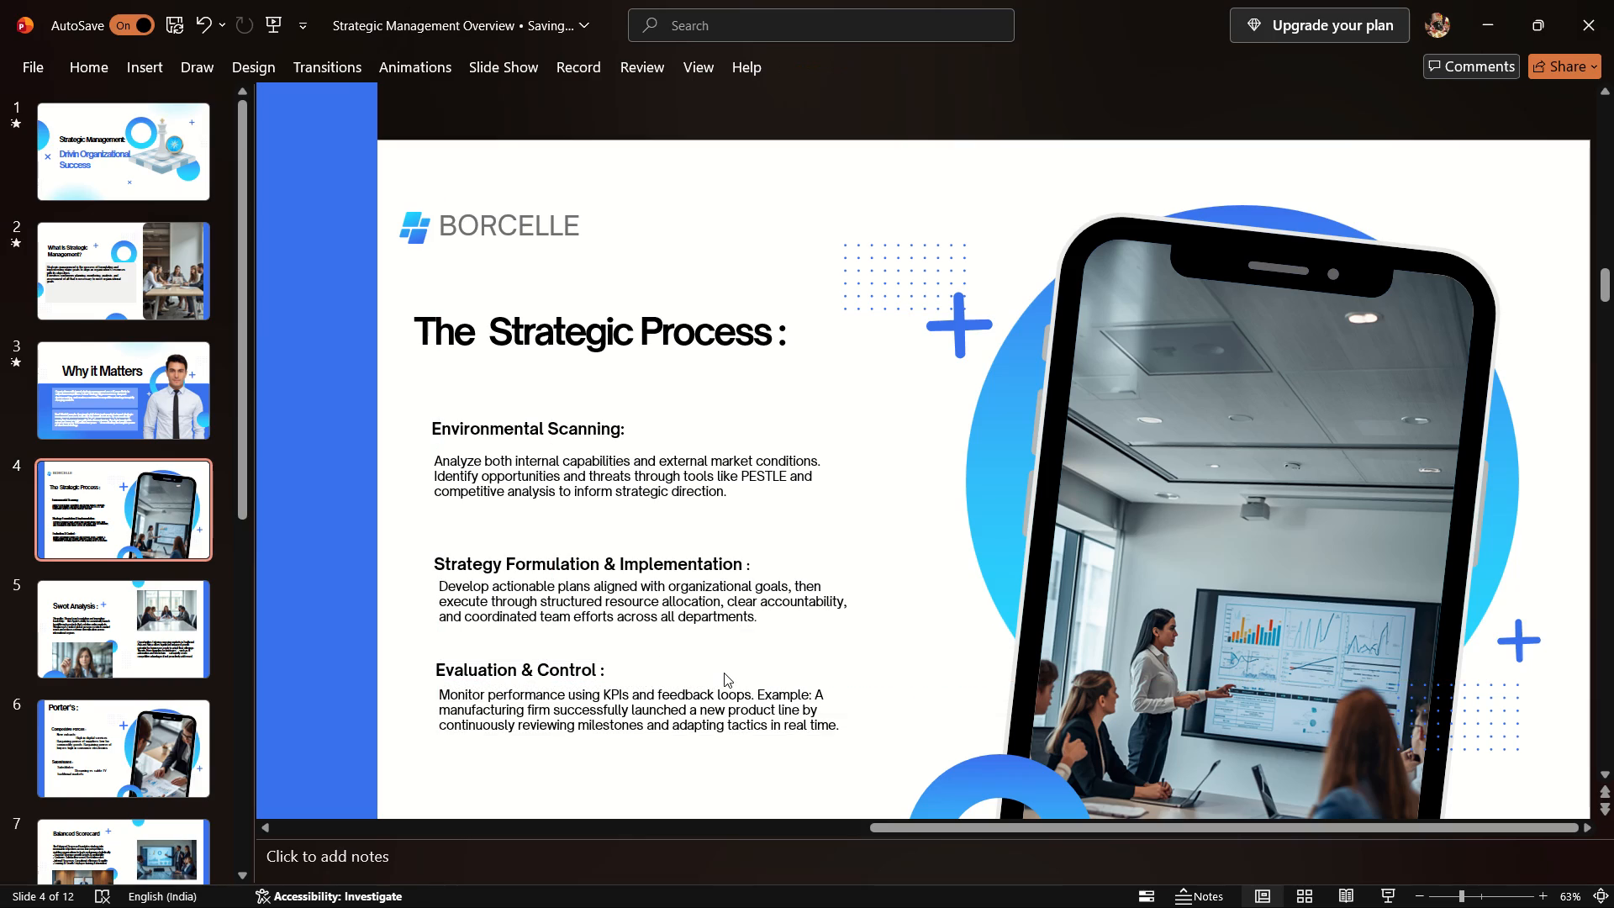
Apply the Fly In entrance animation to the word "The" in the slide 4 title.
scroll(724, 673, "down", 1)
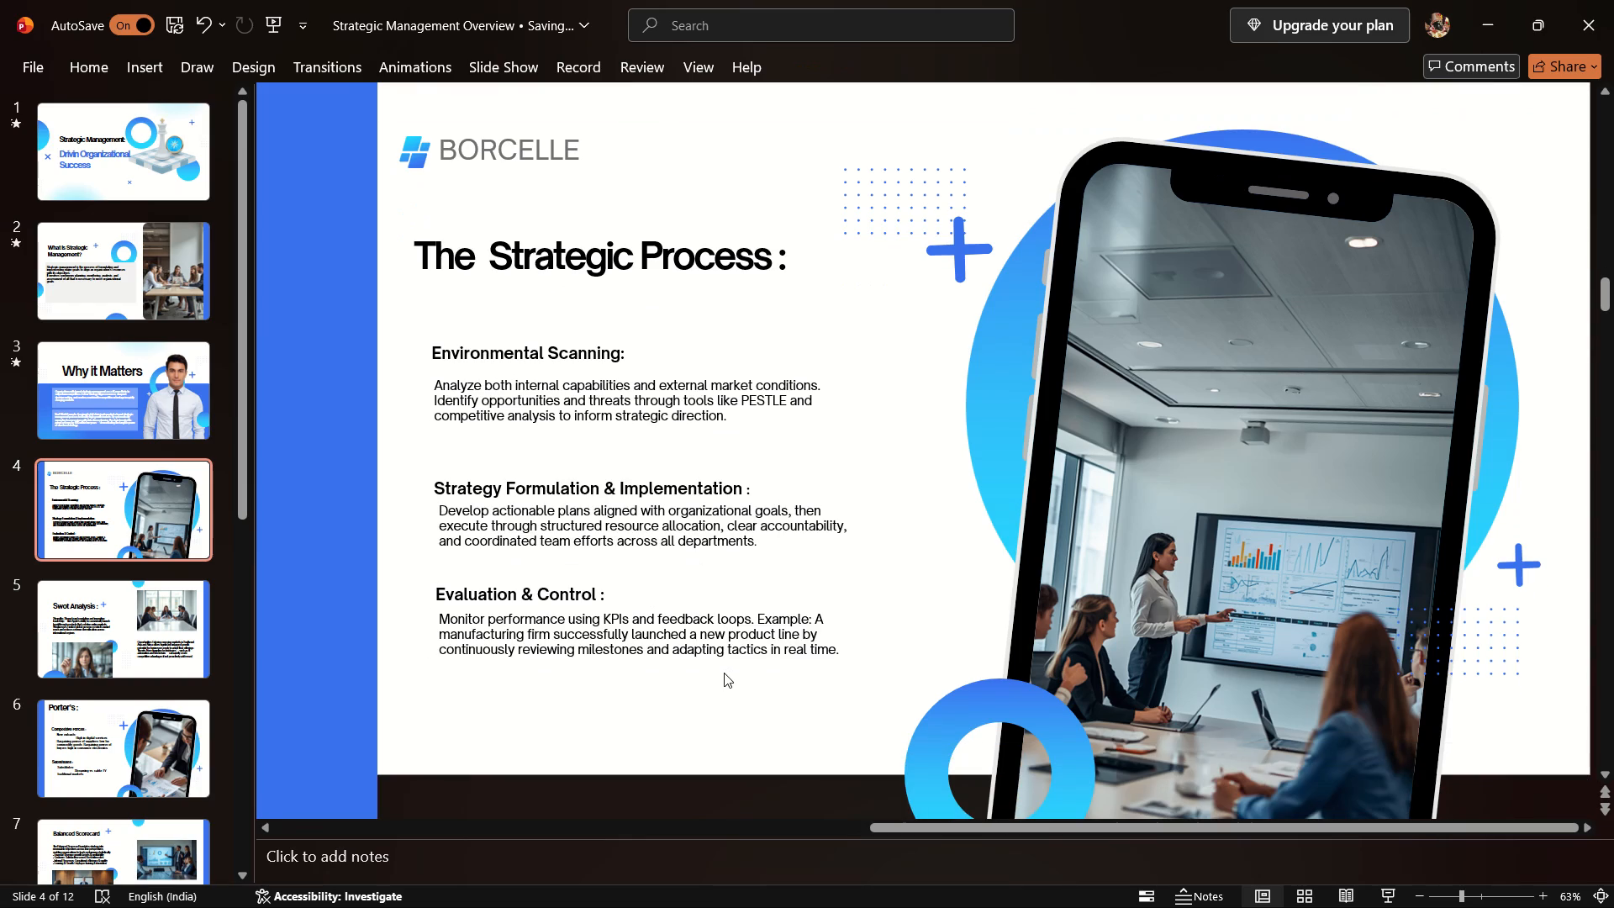
left_click(954, 525)
left_click(1221, 430)
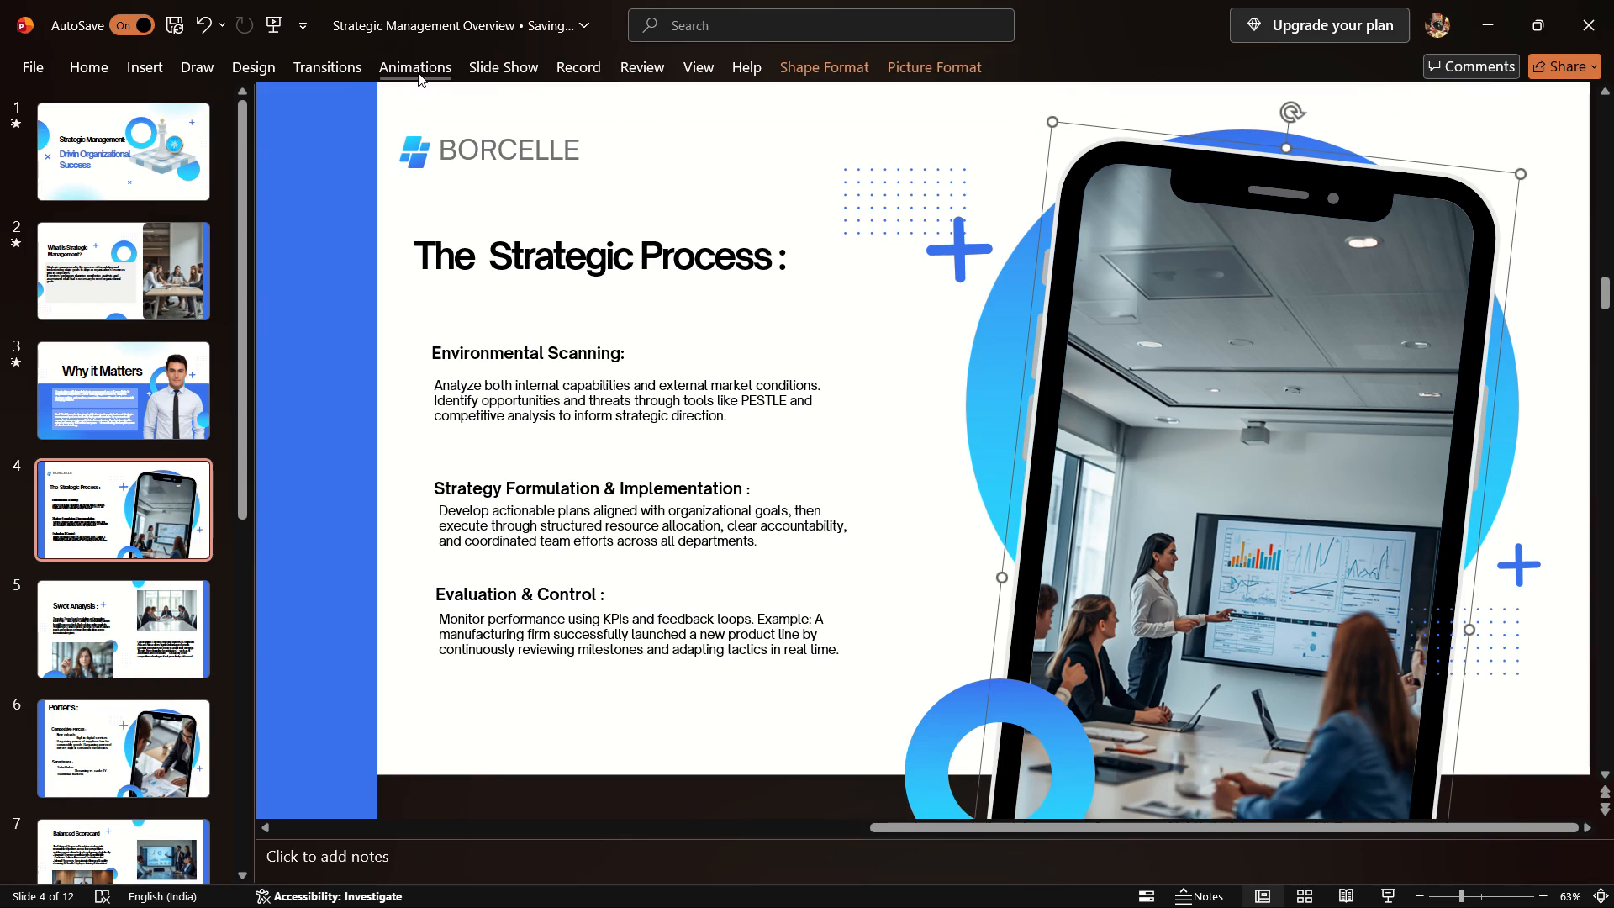
left_click(531, 276)
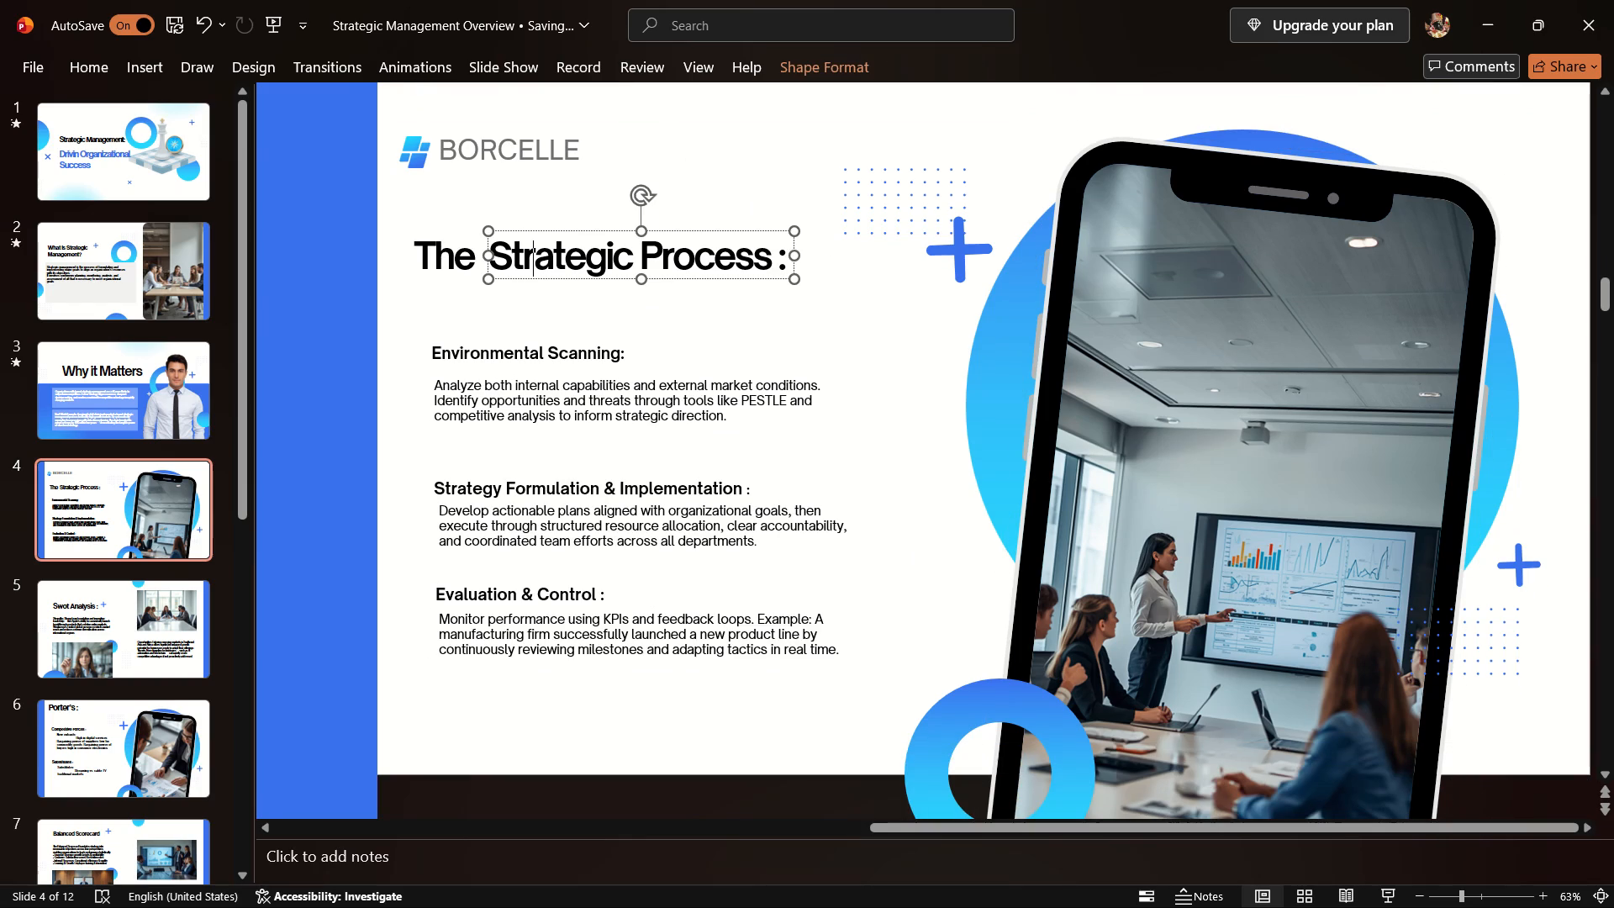
left_click(435, 266)
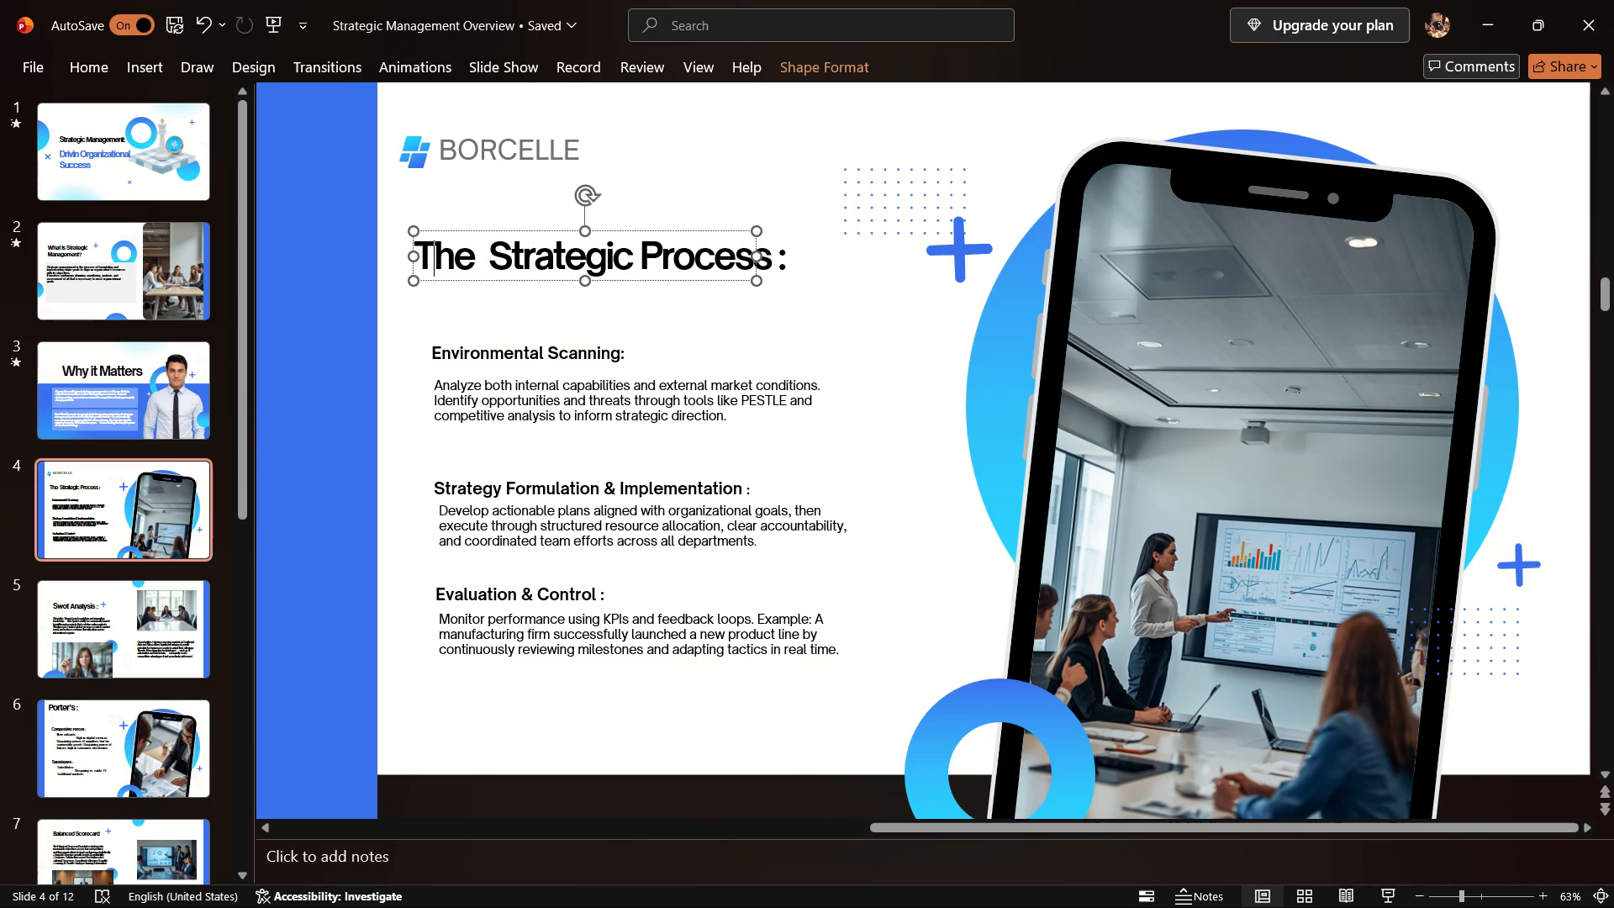
left_click(396, 62)
left_click(403, 123)
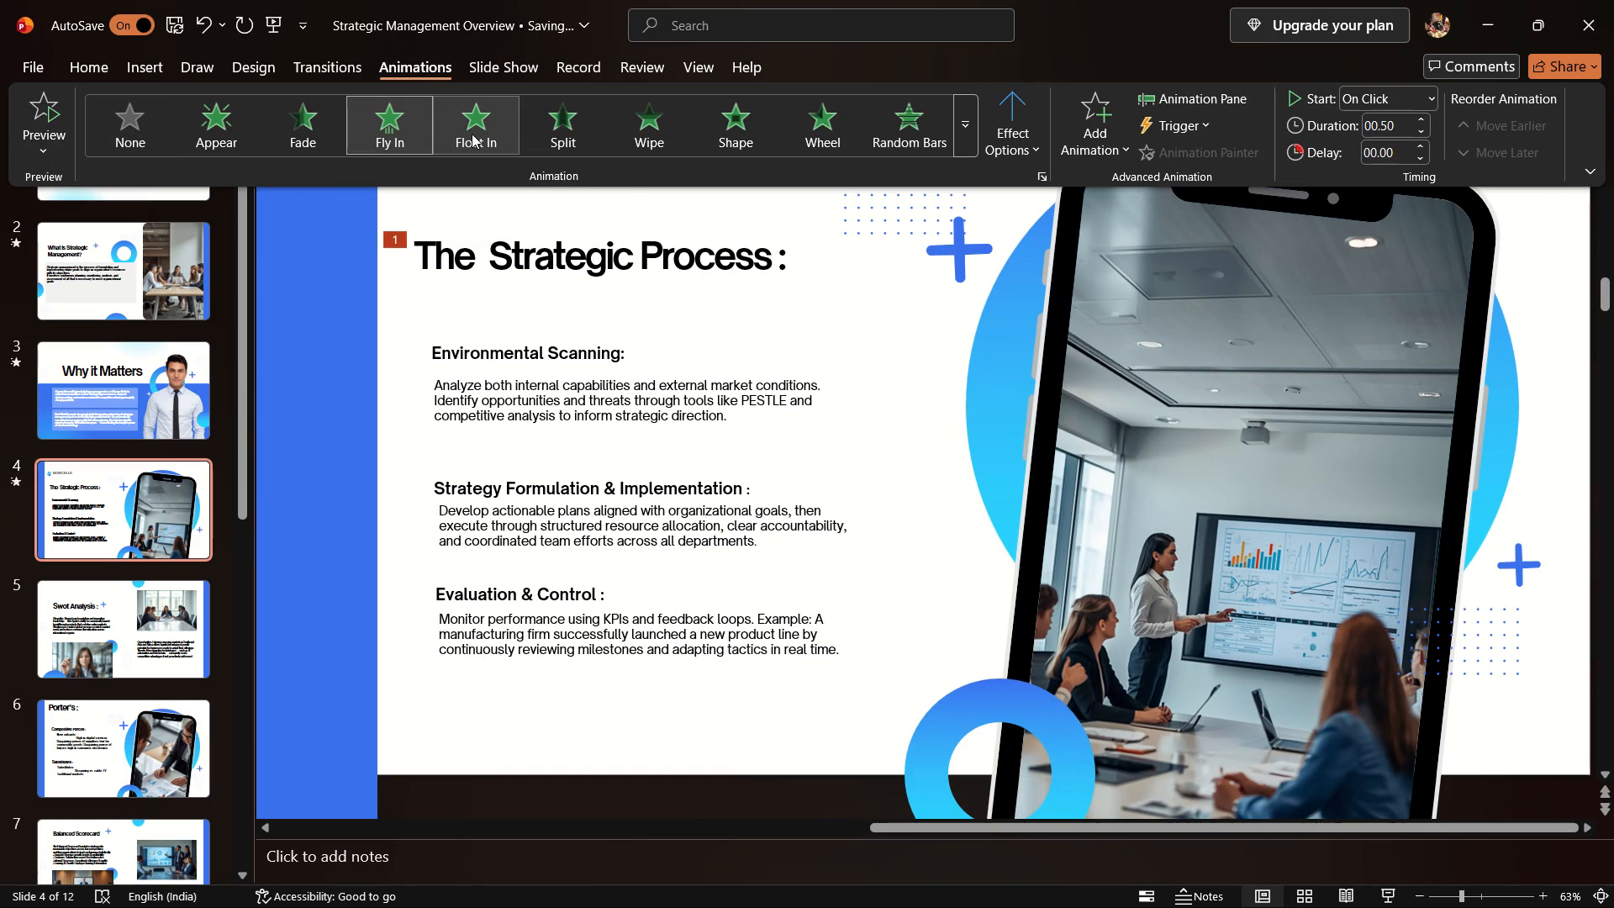
left_click(416, 137)
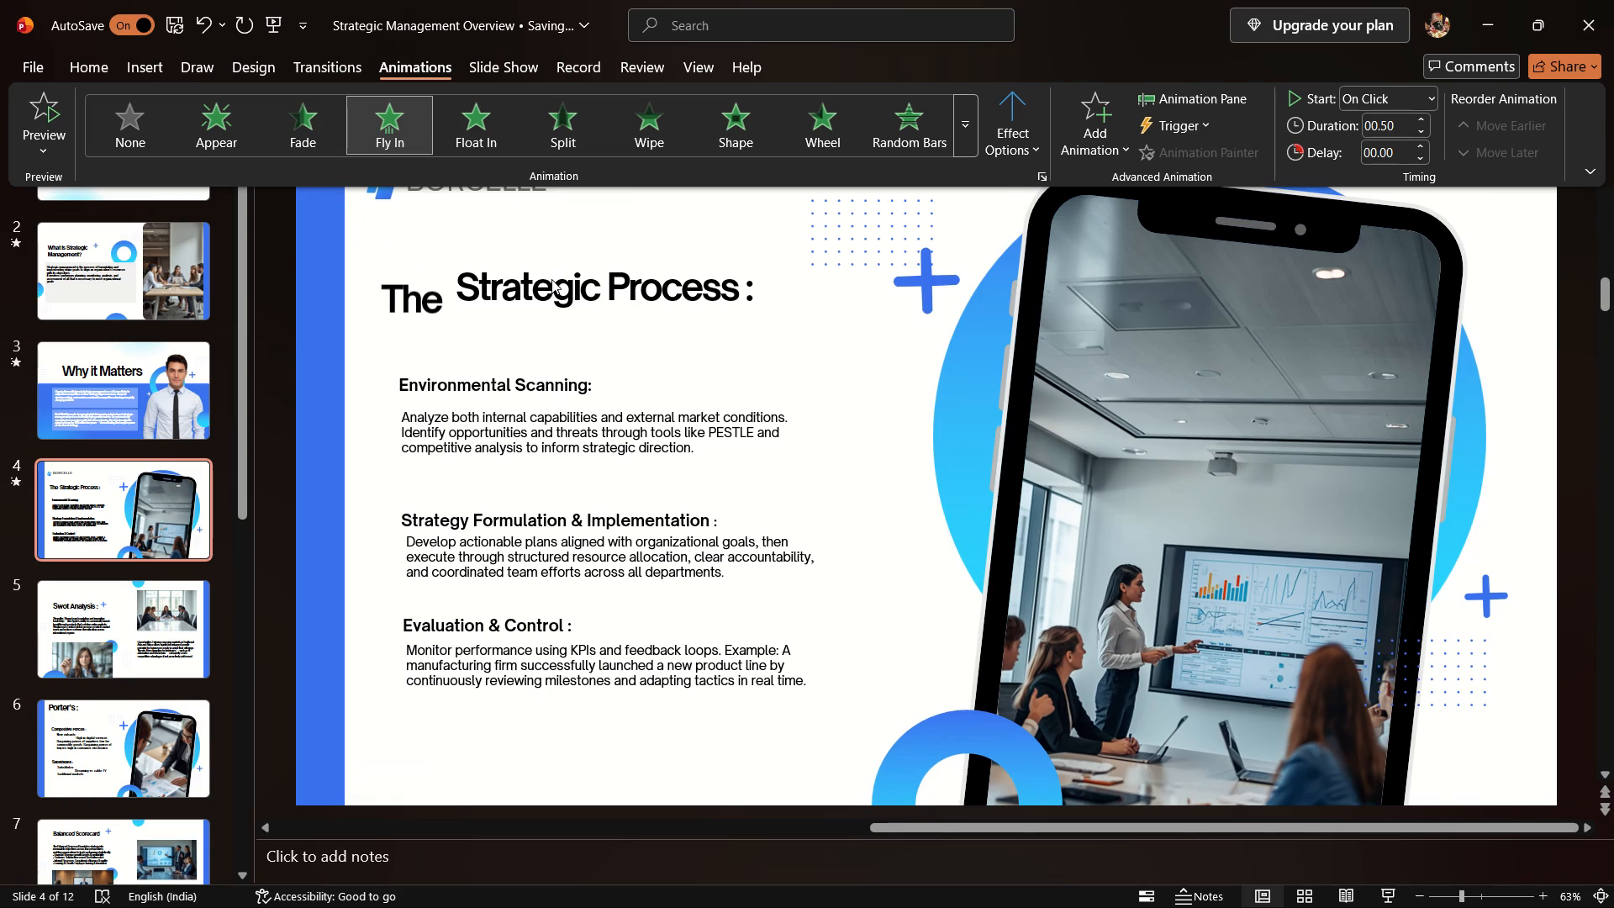
Apply the Fly In entrance animation to the "Strategic Process :" part of the title.
left_click(551, 279)
left_click(569, 269)
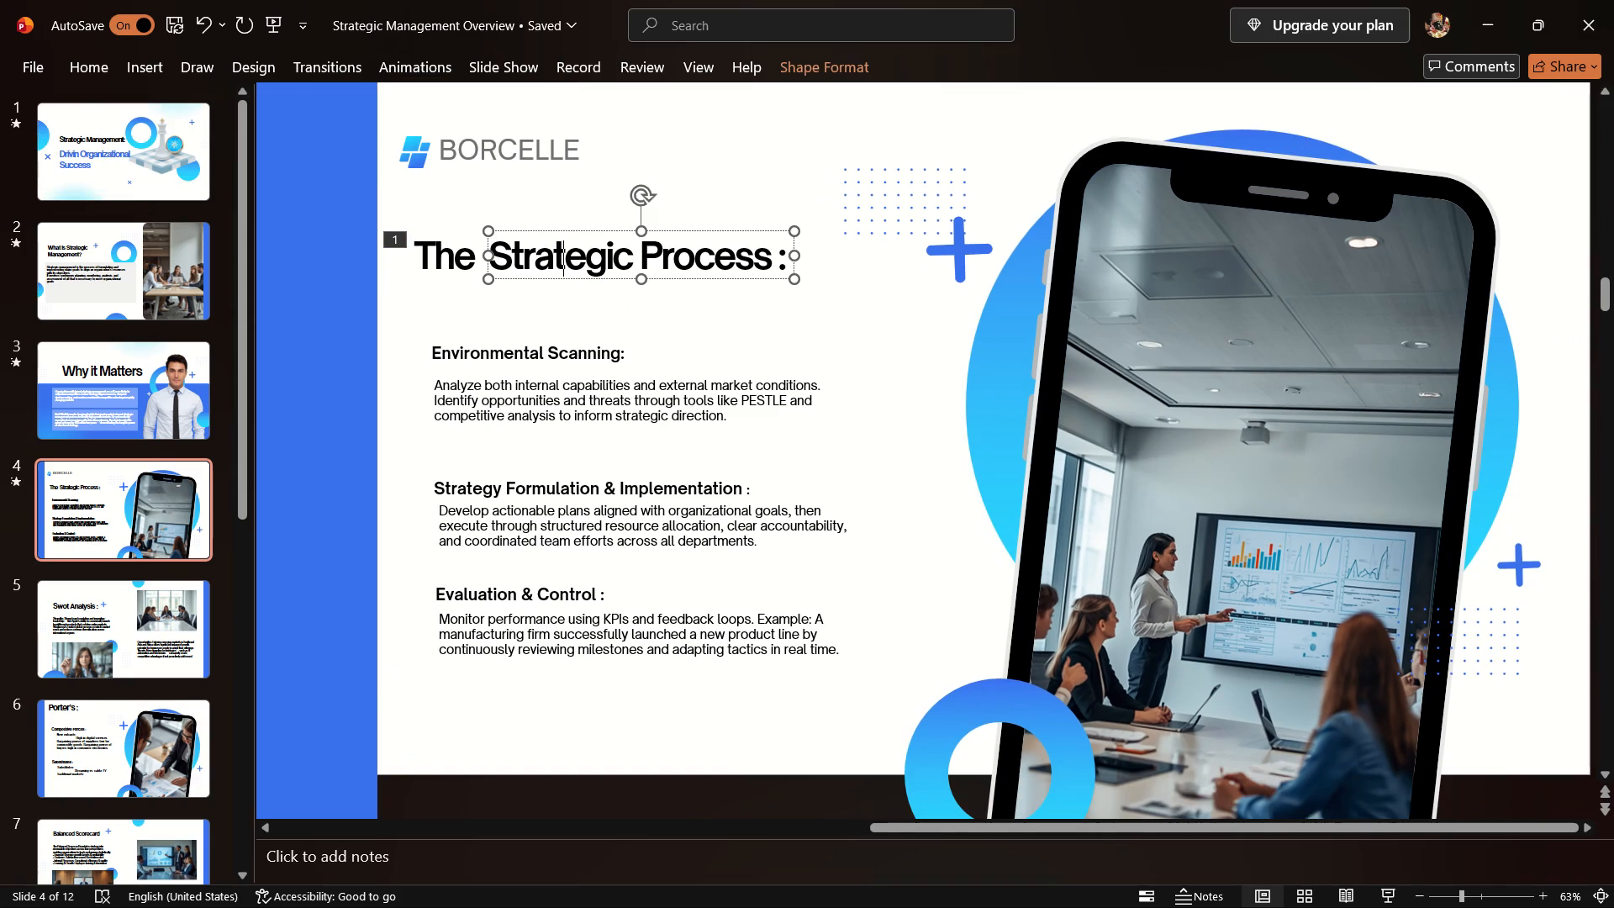
left_click(420, 77)
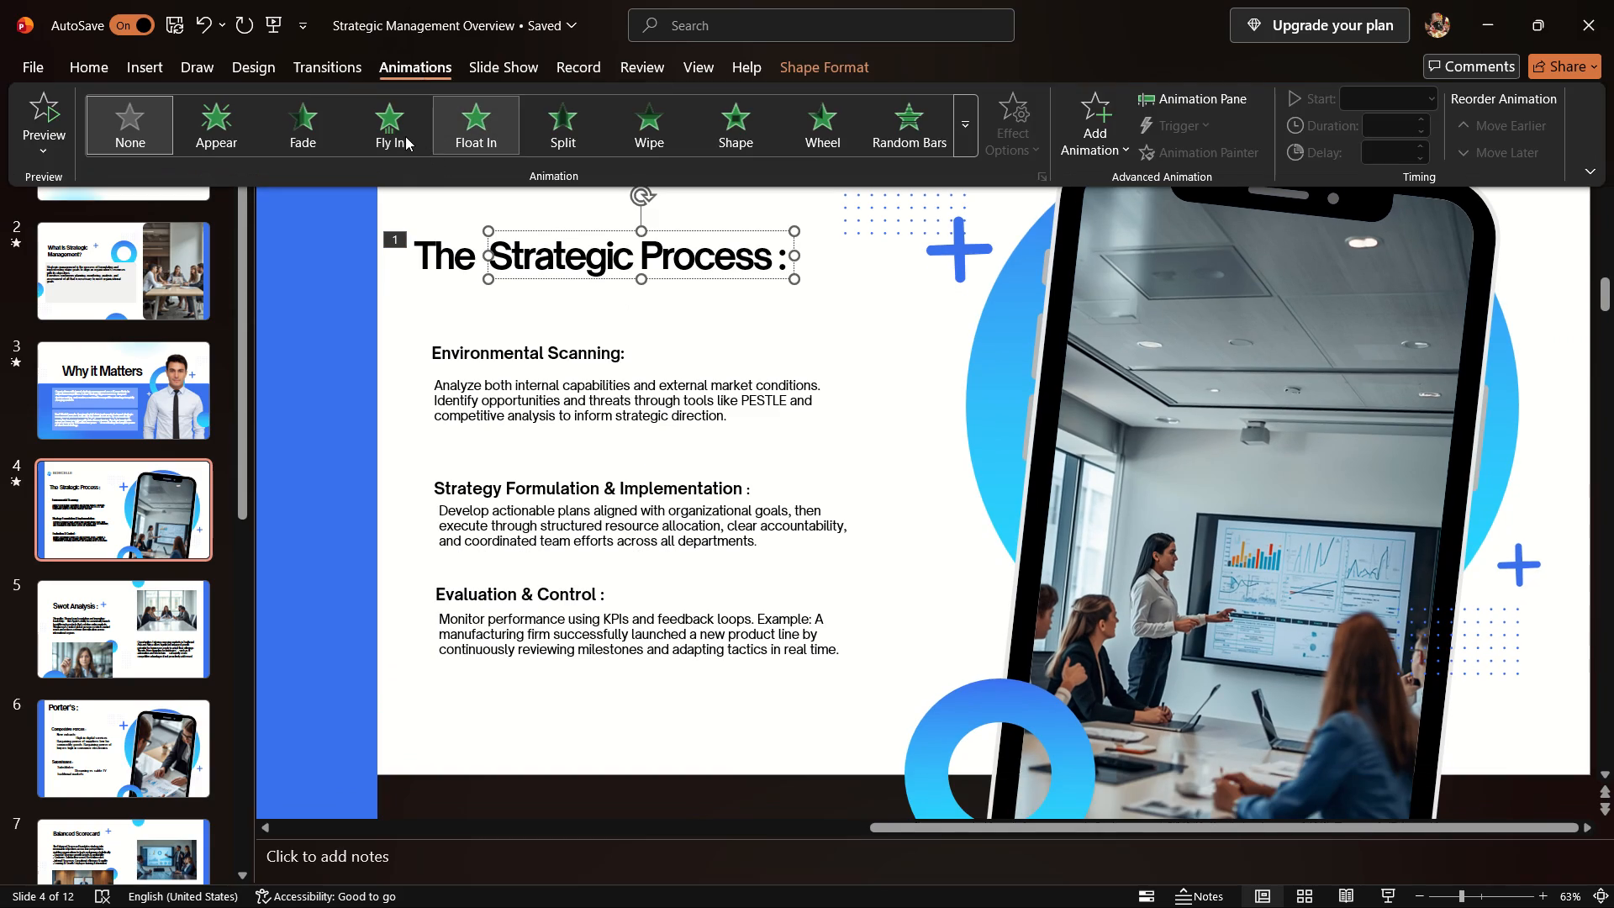
left_click(405, 136)
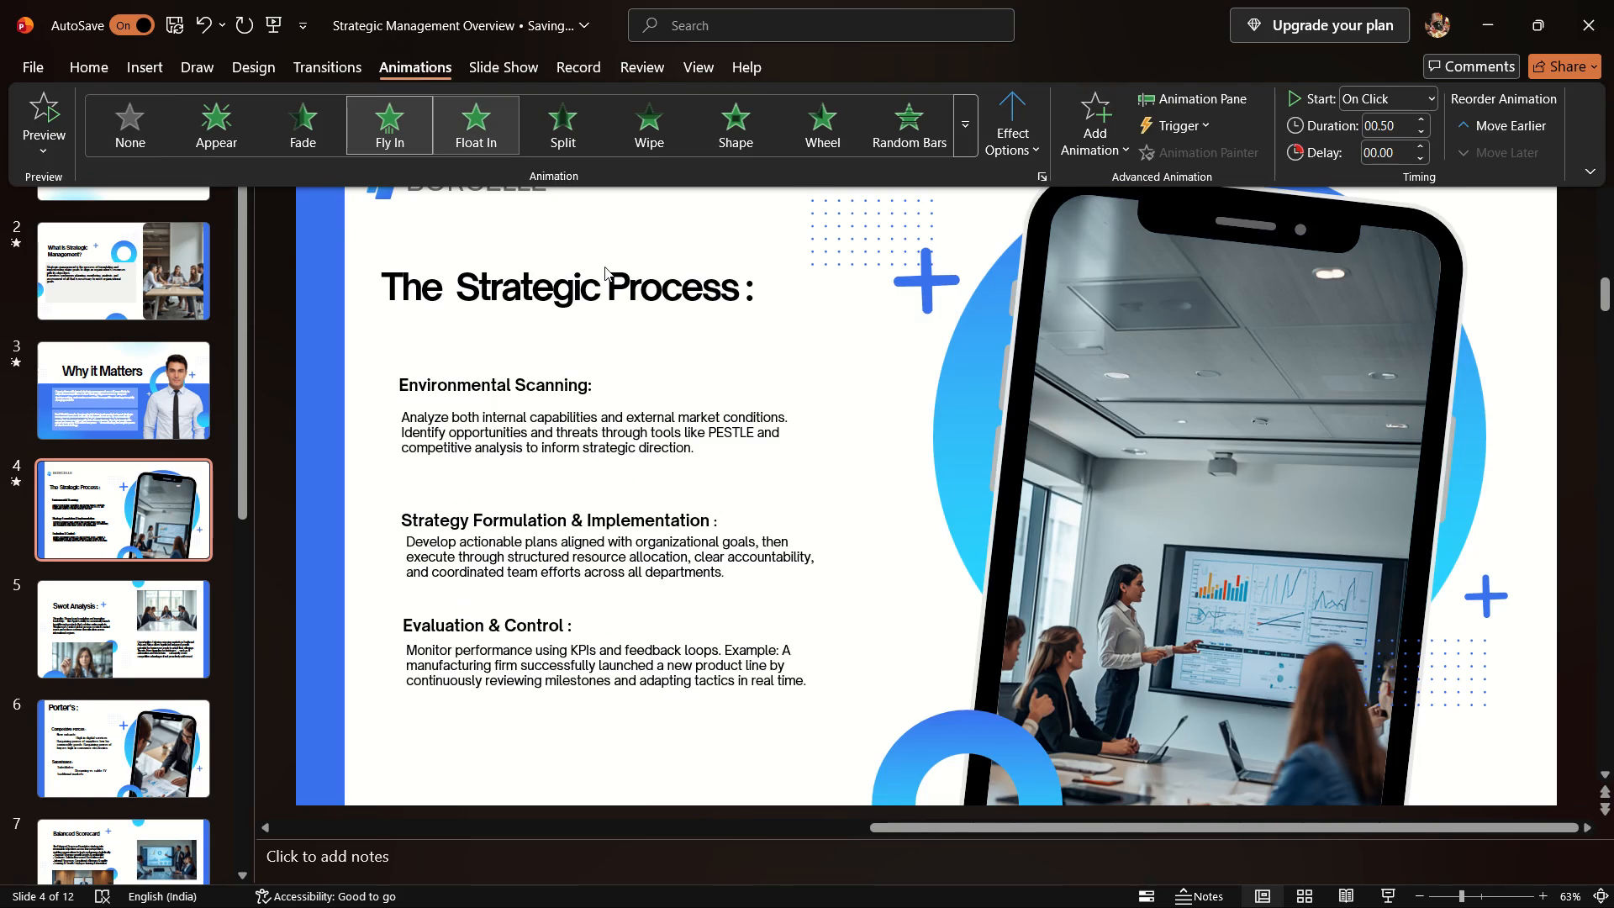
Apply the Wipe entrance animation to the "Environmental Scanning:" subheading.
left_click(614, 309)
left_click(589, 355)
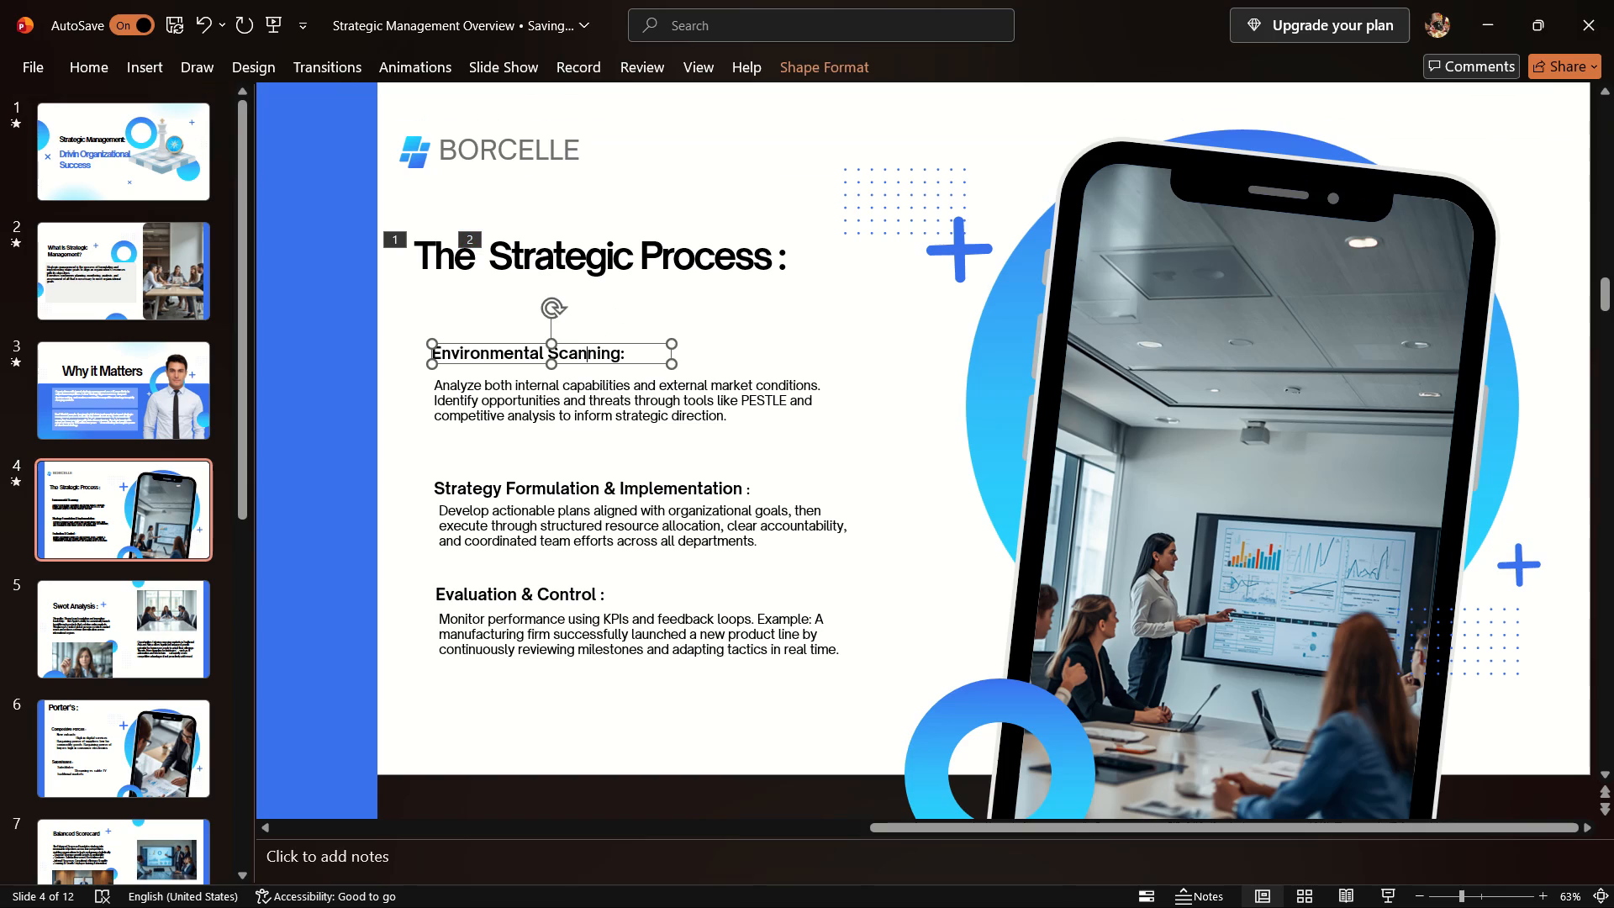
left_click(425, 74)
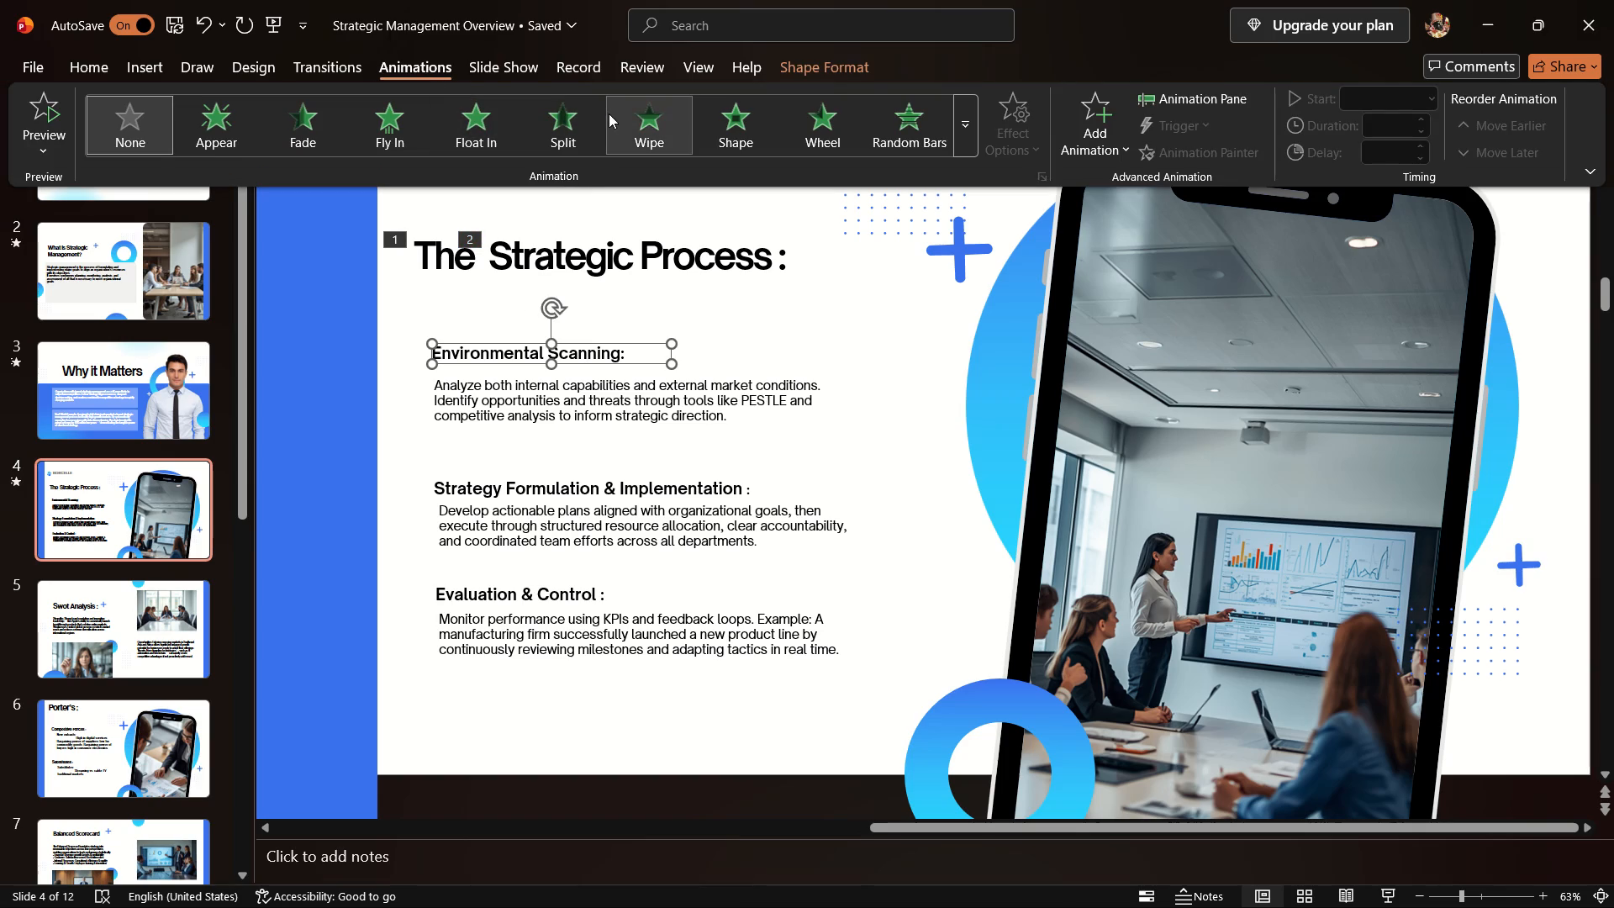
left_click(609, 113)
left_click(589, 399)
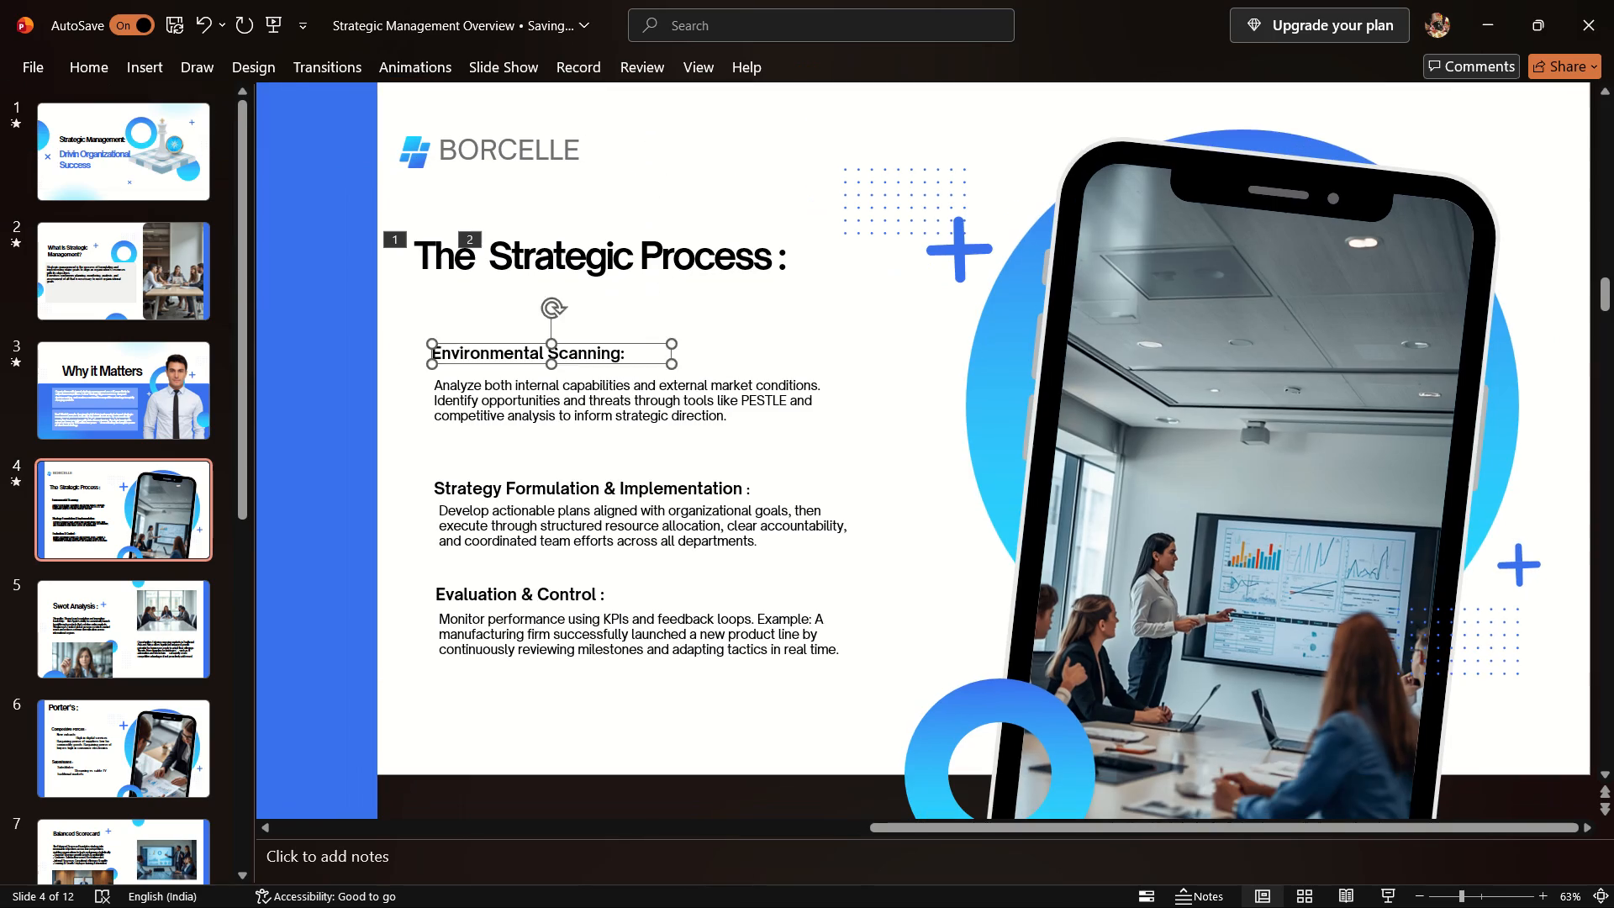
Change the entrance animation of the "Environmental Scanning:" subheading to Random Bars.
double_click(583, 348)
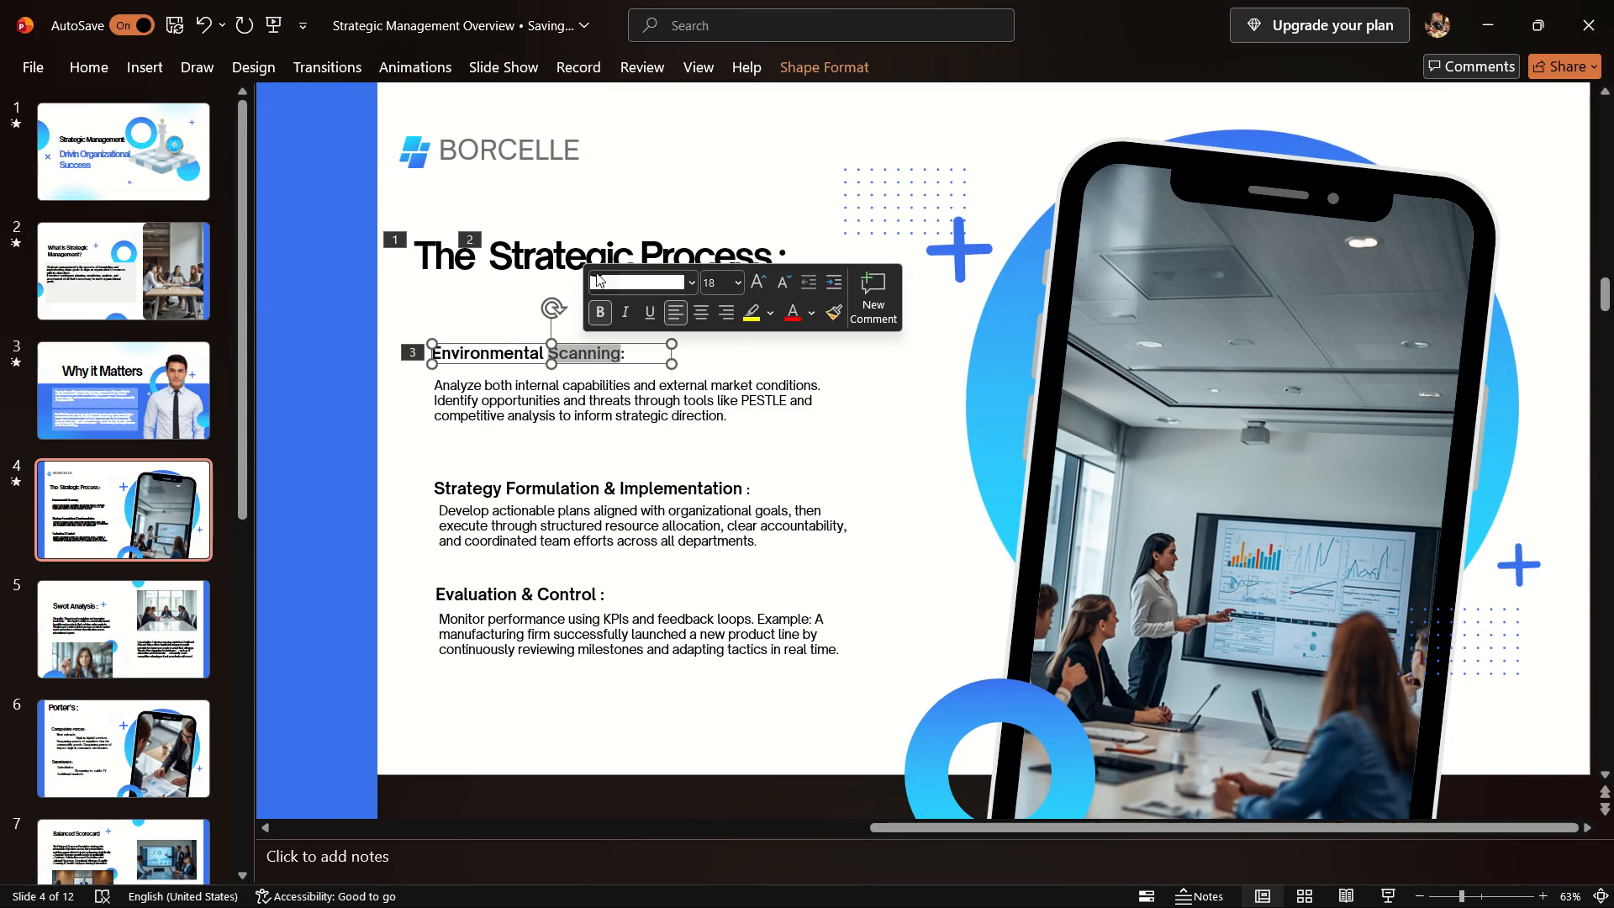
left_click(799, 340)
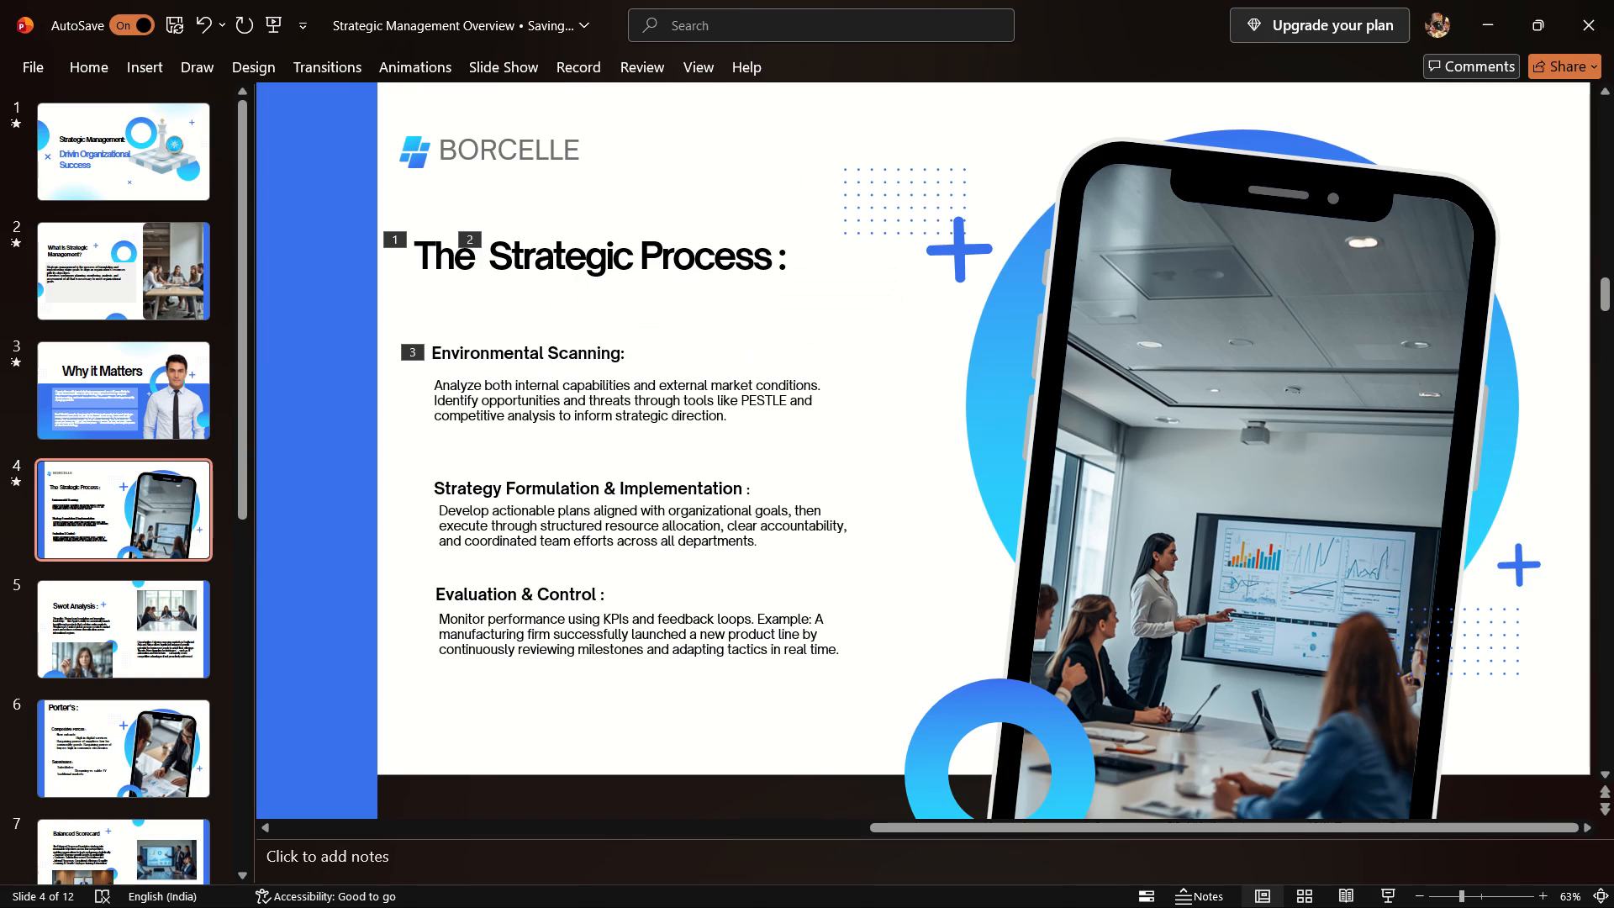
left_click(603, 357)
left_click(445, 56)
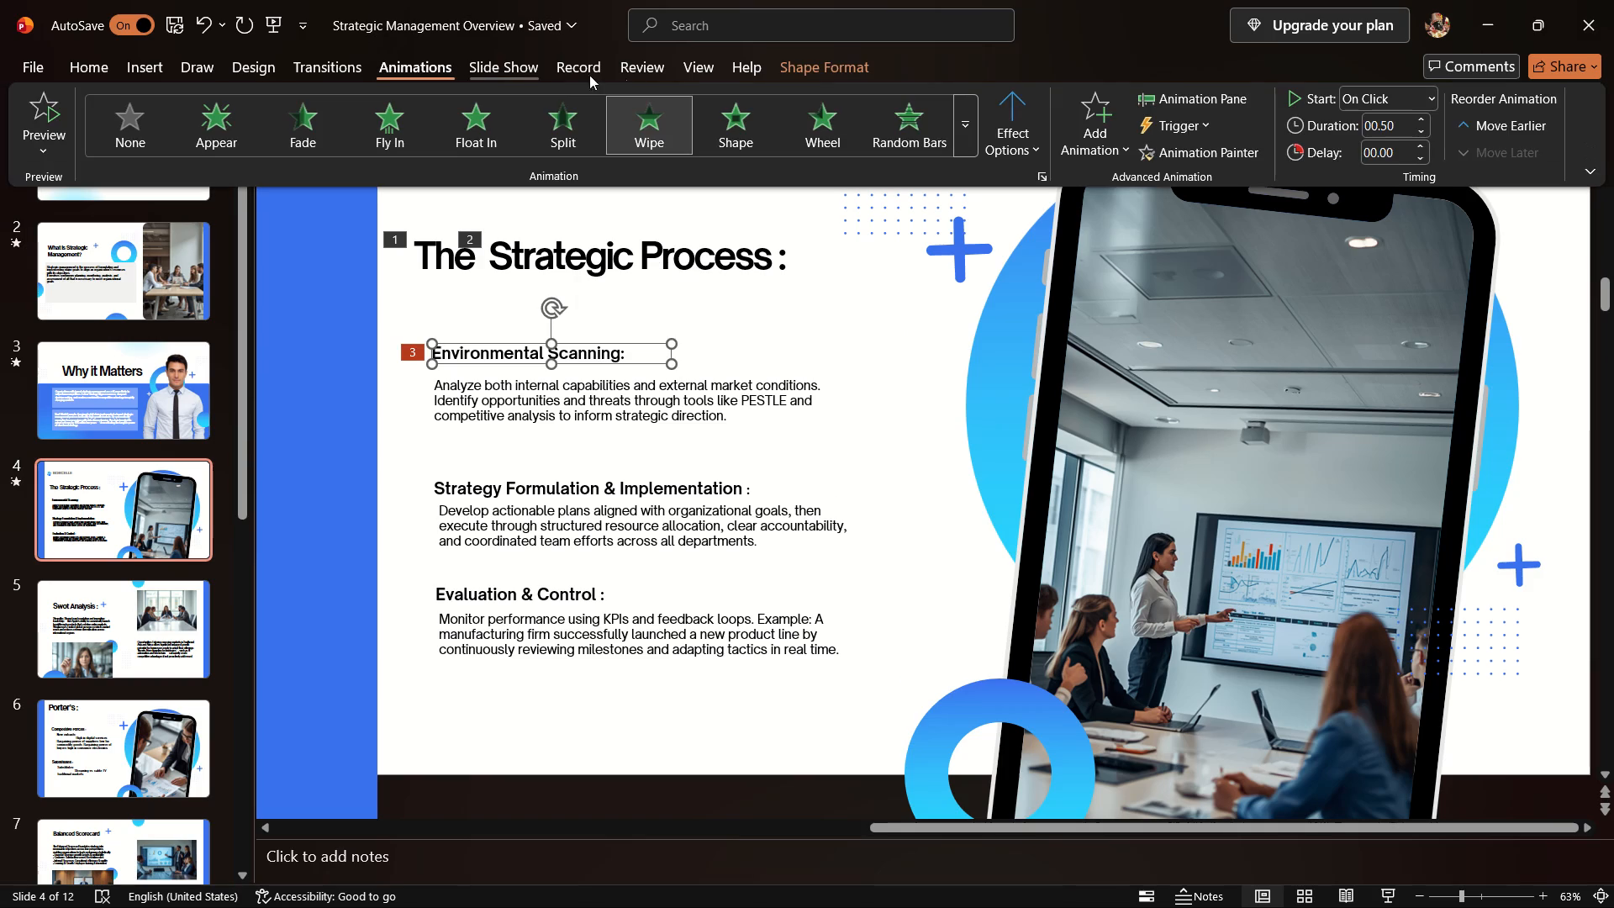
left_click(883, 122)
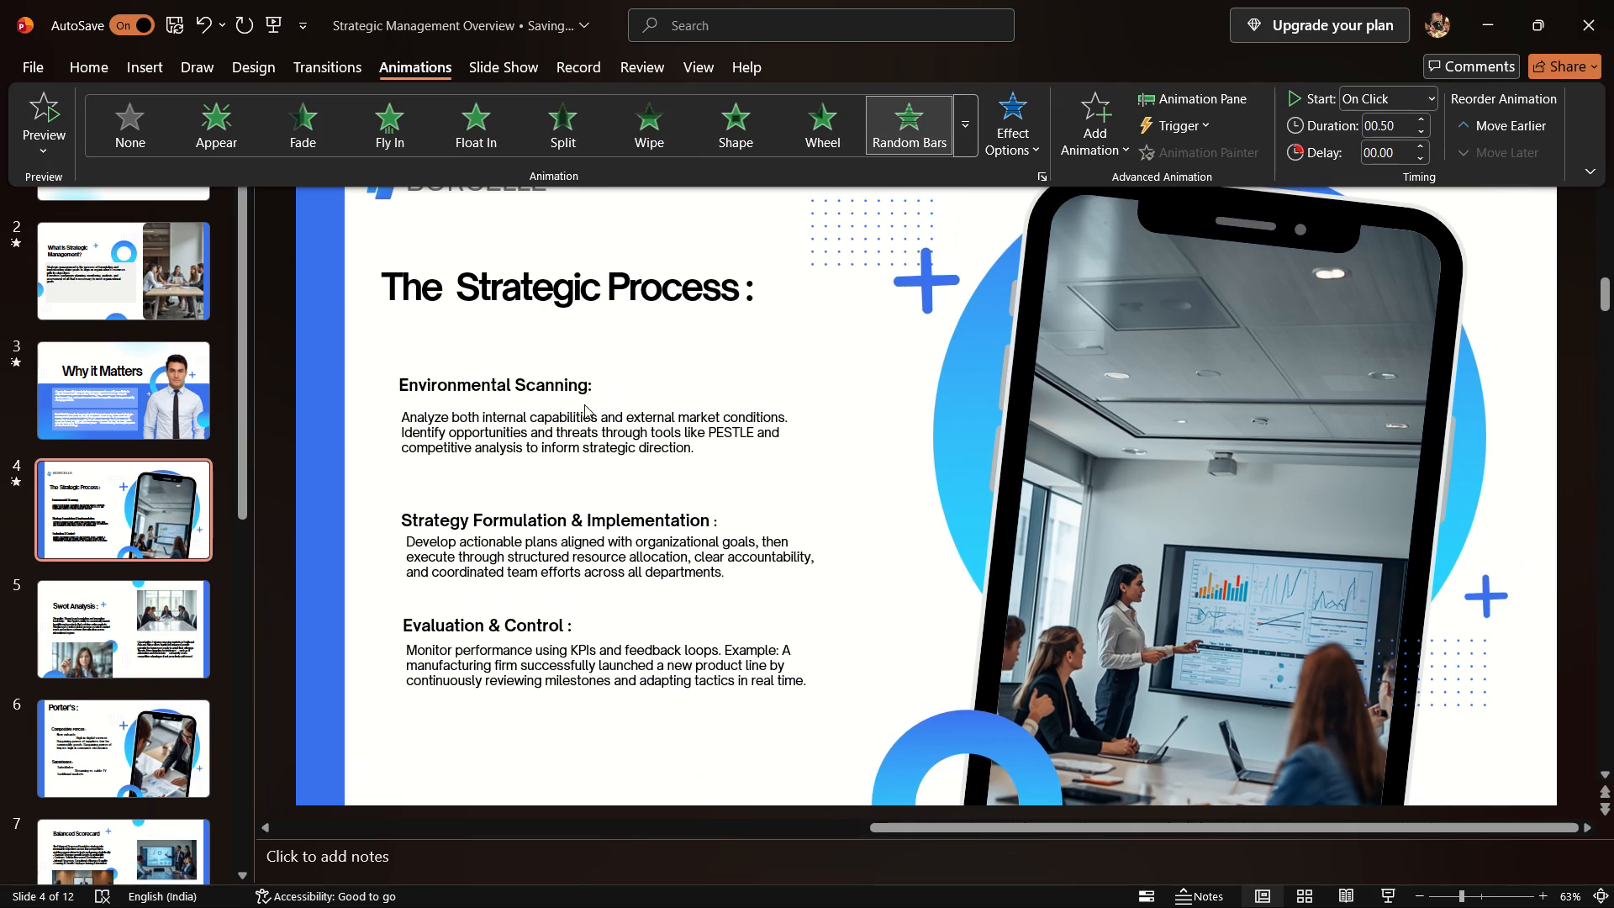
Apply the Wipe entrance animation to the "Analyze both internal capabilities" paragraph.
left_click(580, 413)
left_click(716, 401)
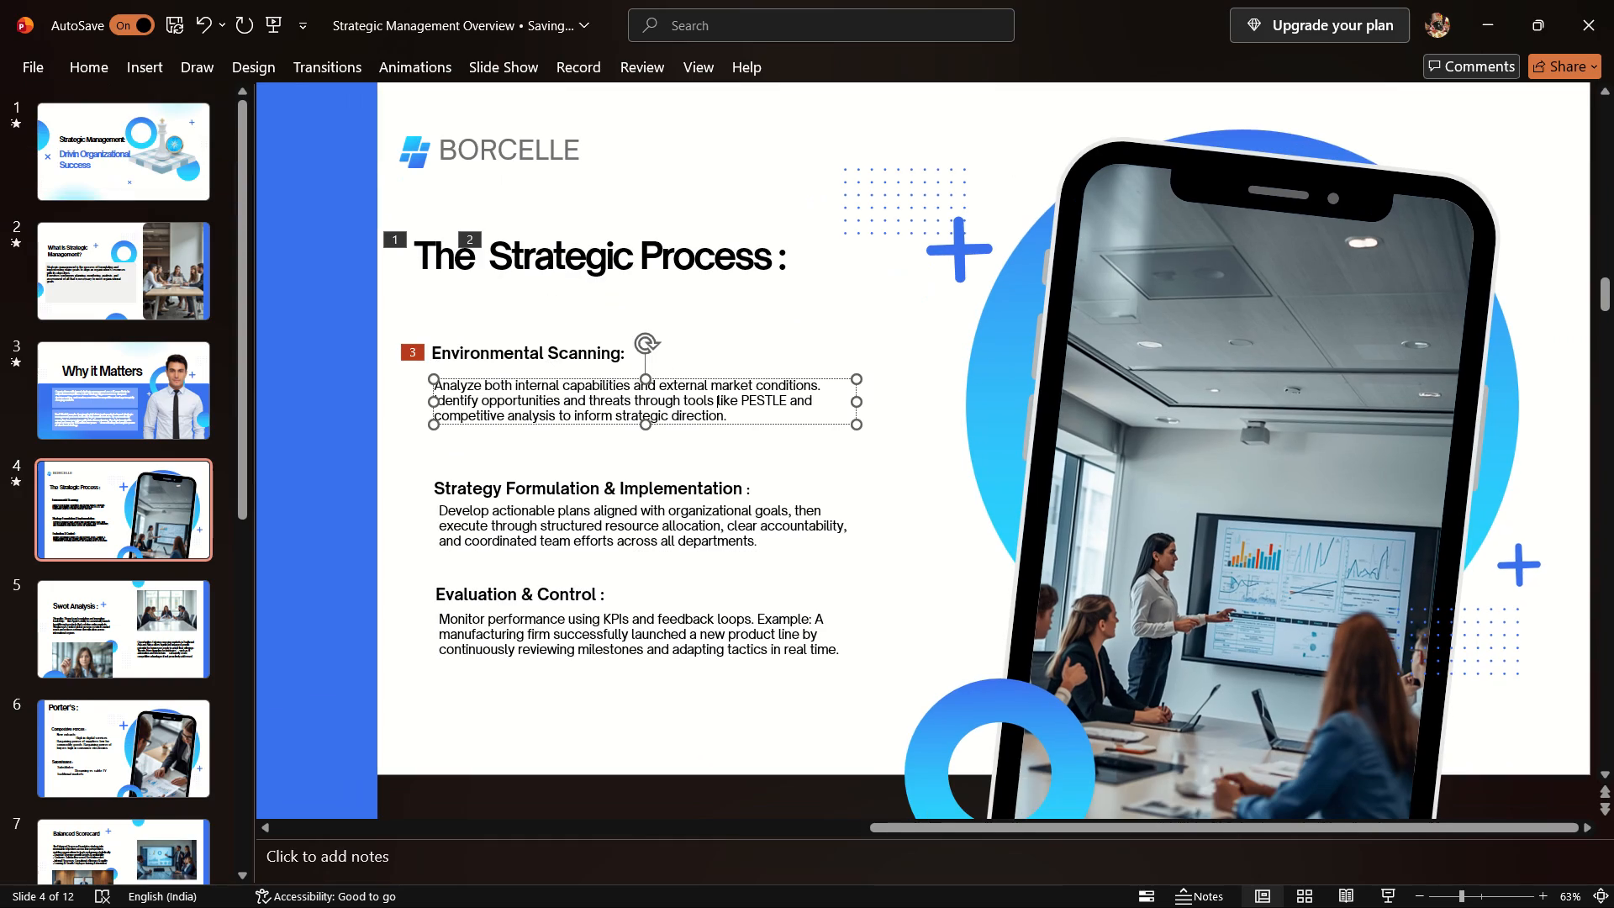
left_click(425, 68)
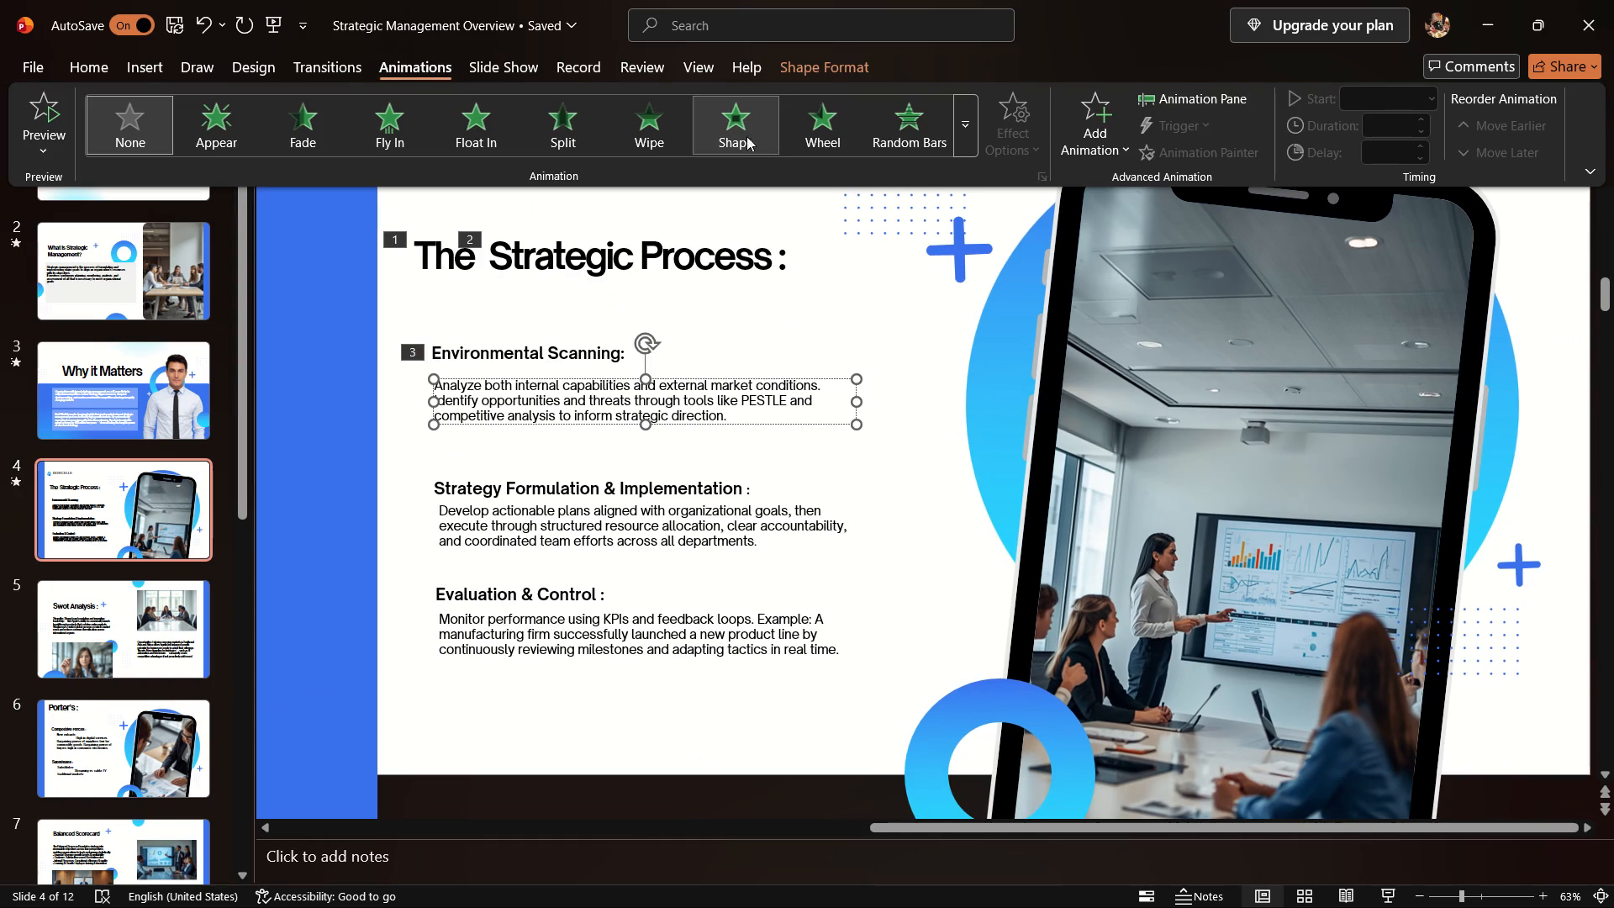
left_click(618, 138)
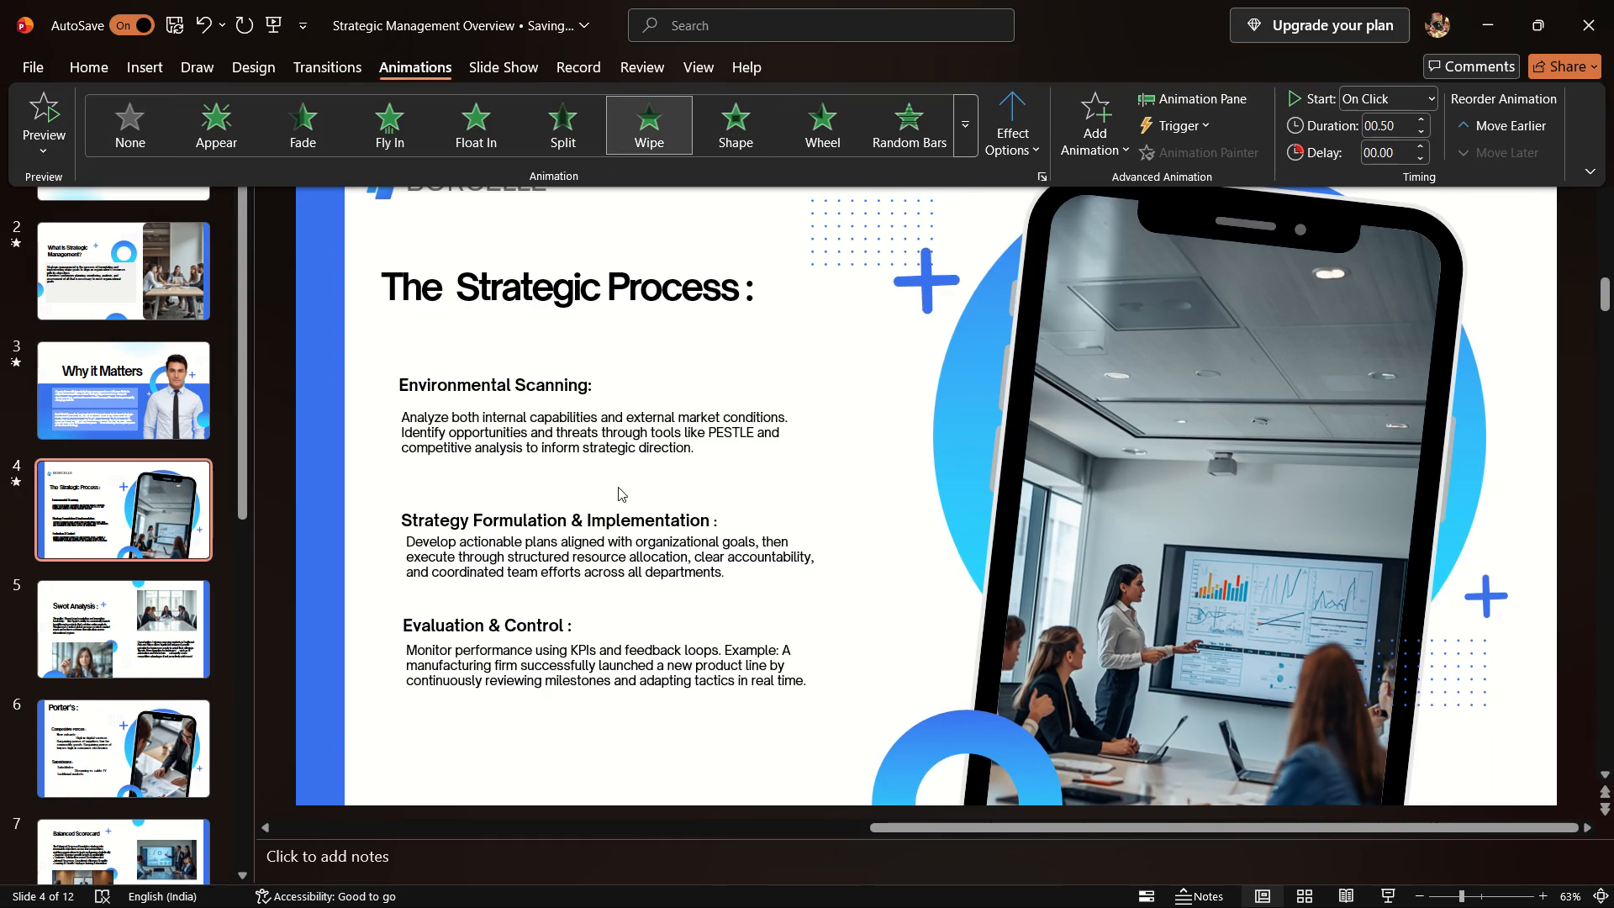
Animate the "Strategy Formulation & Implementation :" subheading, trying Float In before settling on the Wipe entrance.
left_click(614, 517)
left_click(623, 495)
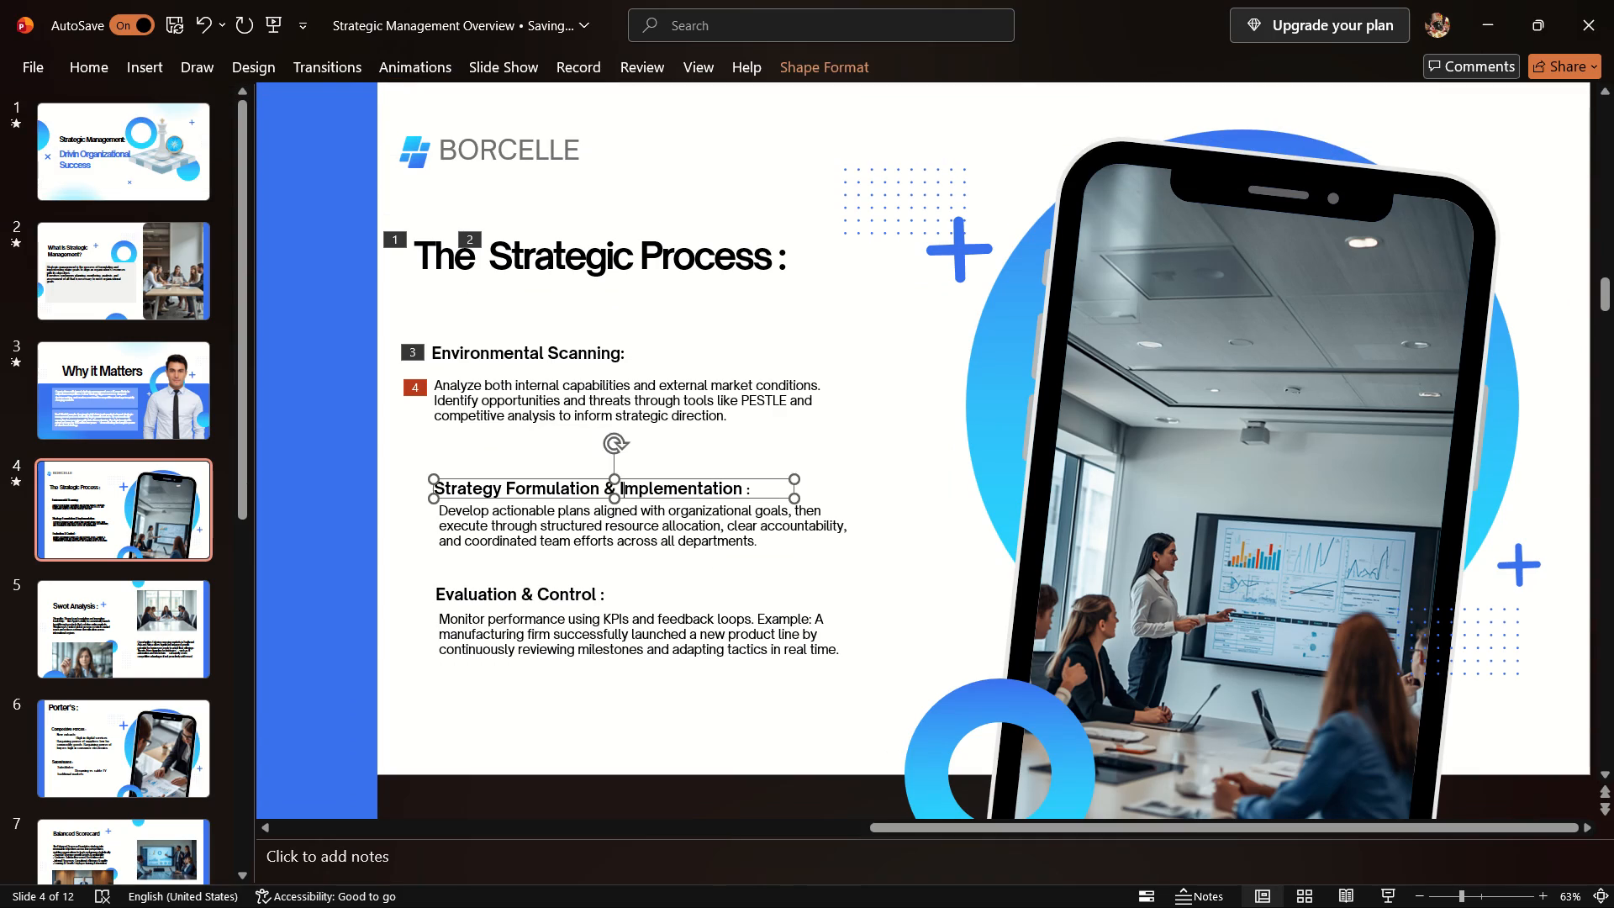
left_click(414, 61)
left_click(503, 117)
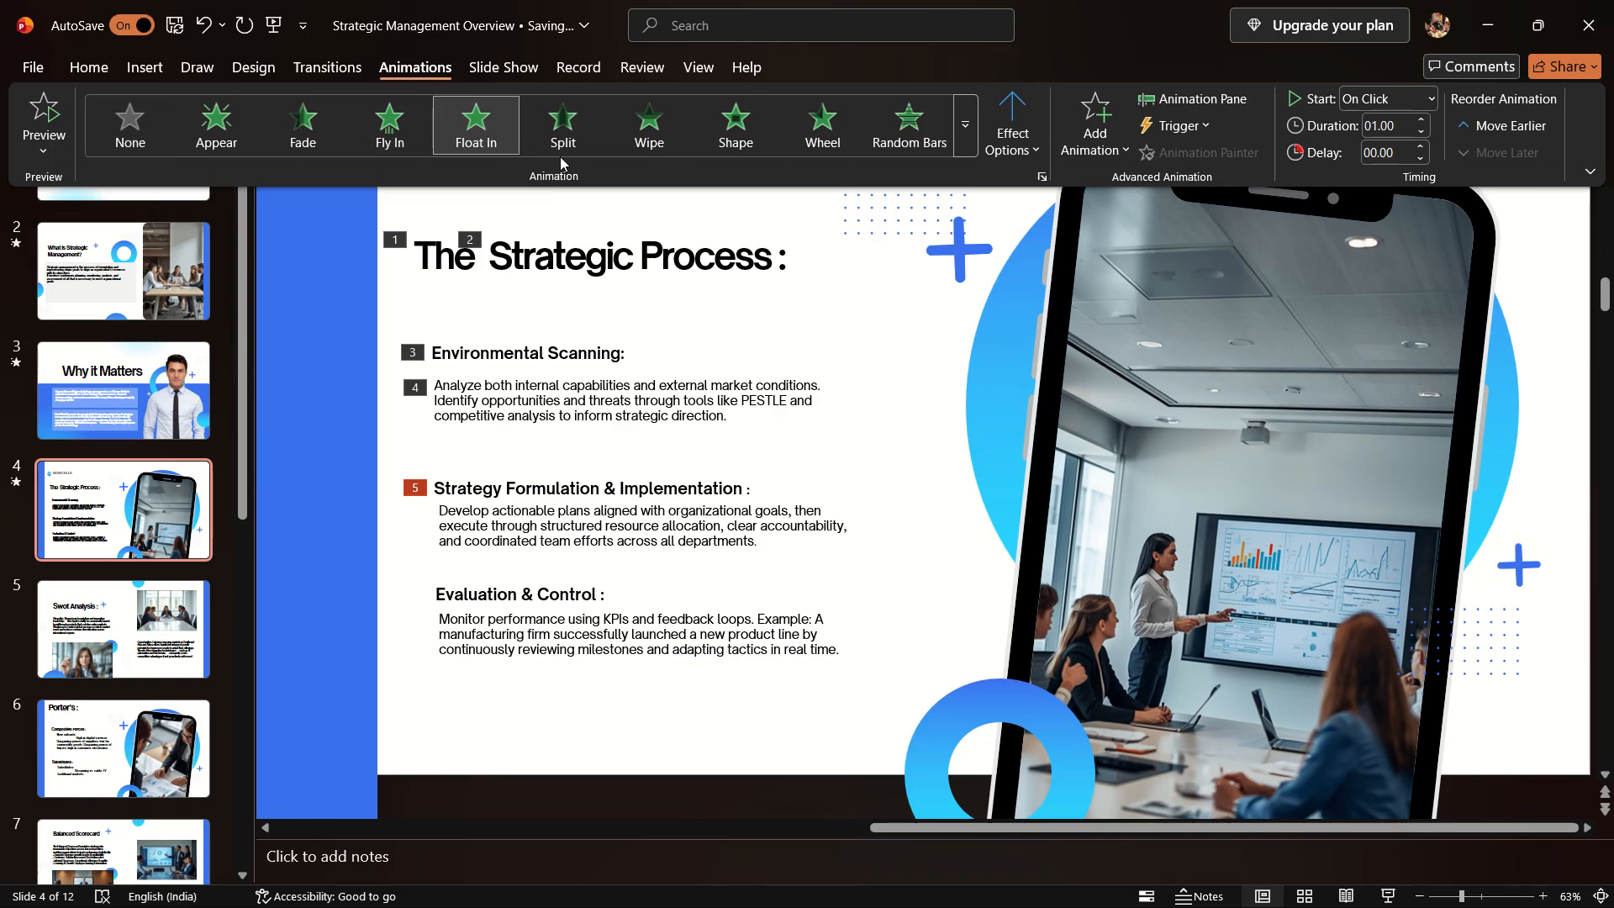
left_click(636, 142)
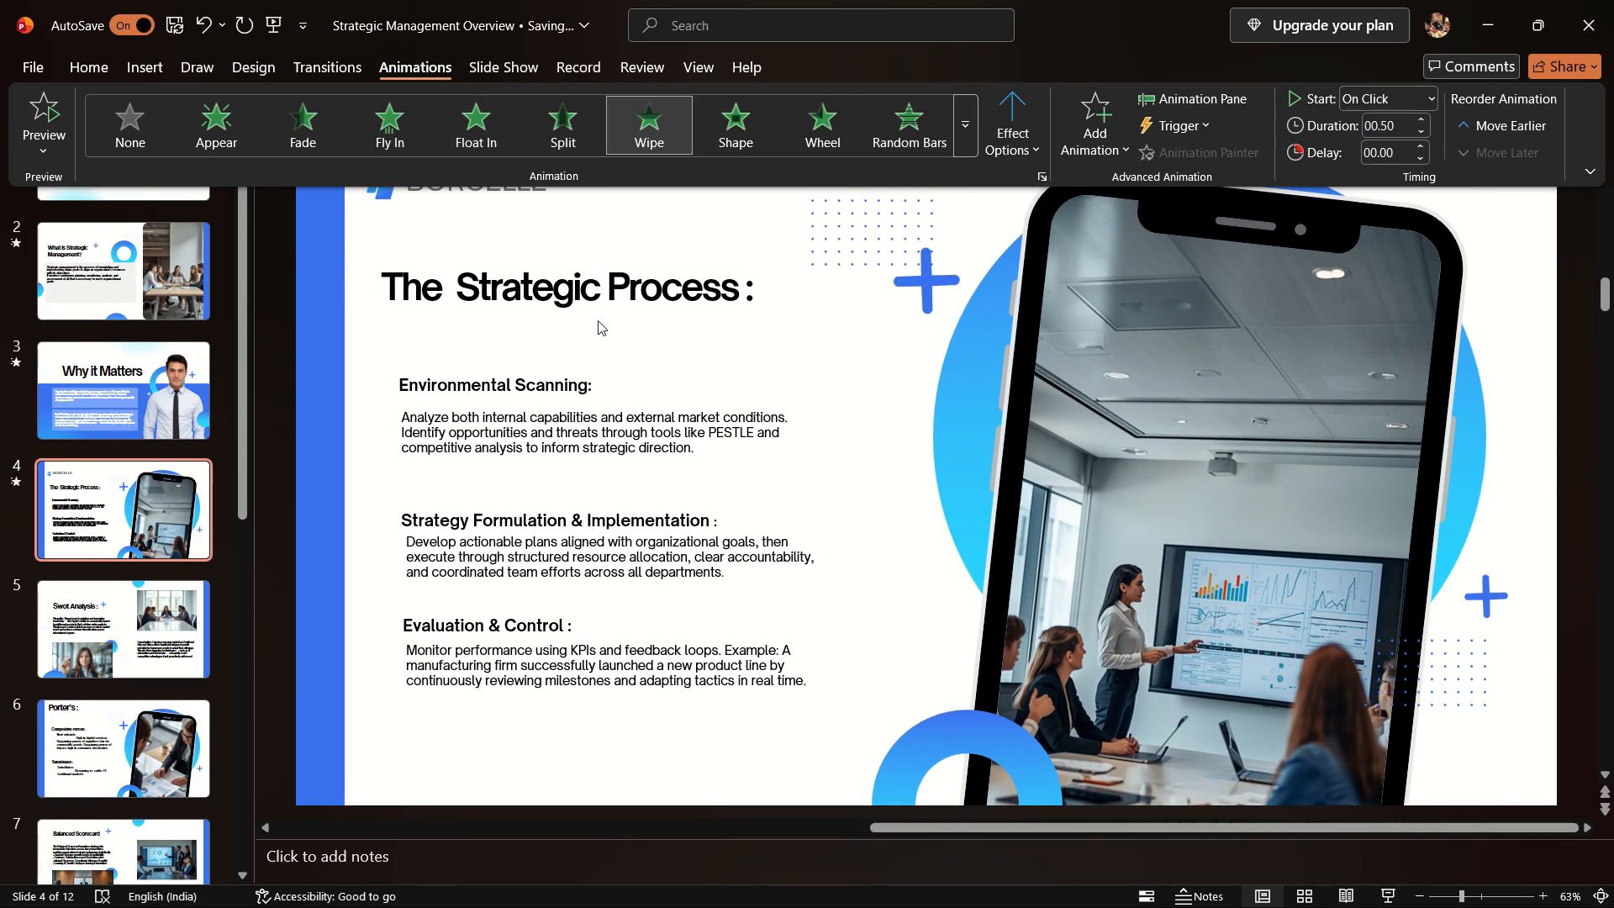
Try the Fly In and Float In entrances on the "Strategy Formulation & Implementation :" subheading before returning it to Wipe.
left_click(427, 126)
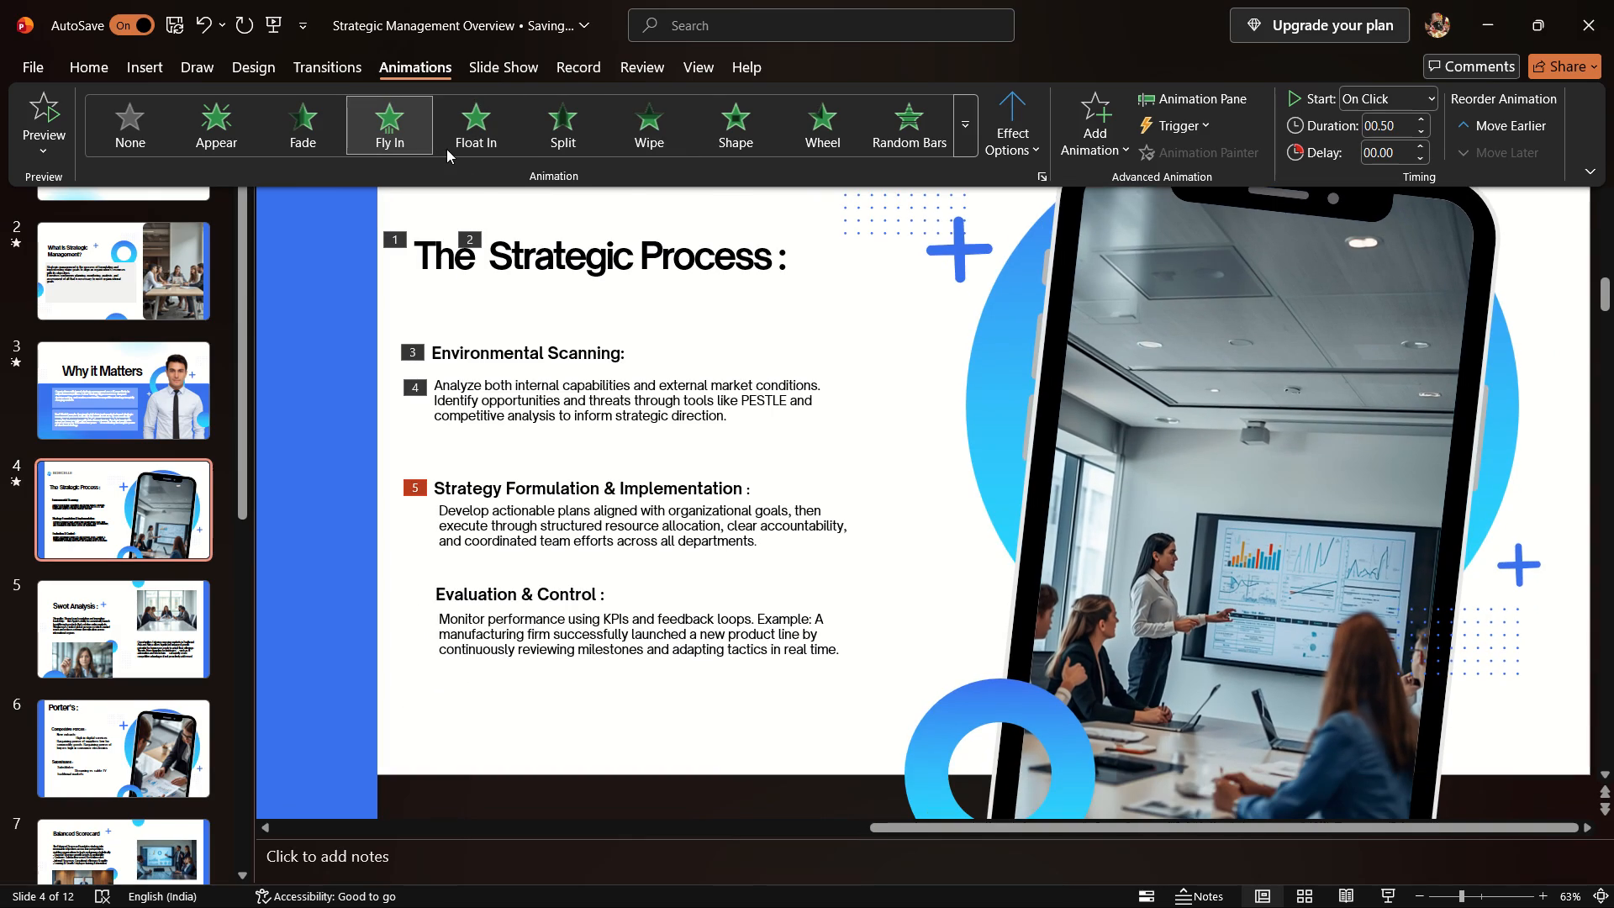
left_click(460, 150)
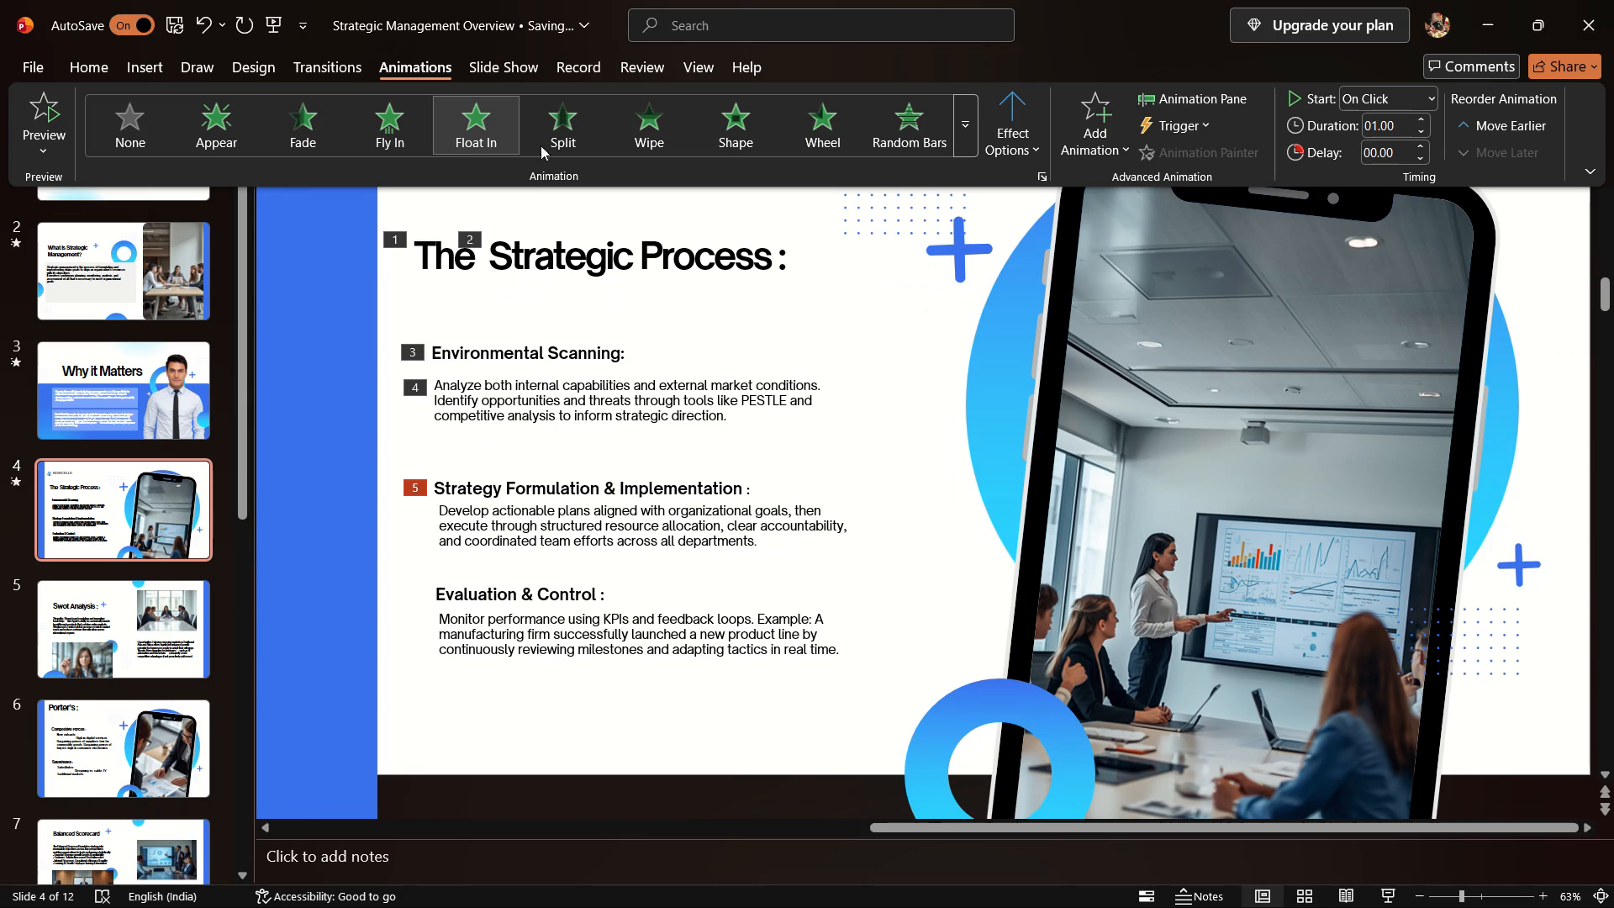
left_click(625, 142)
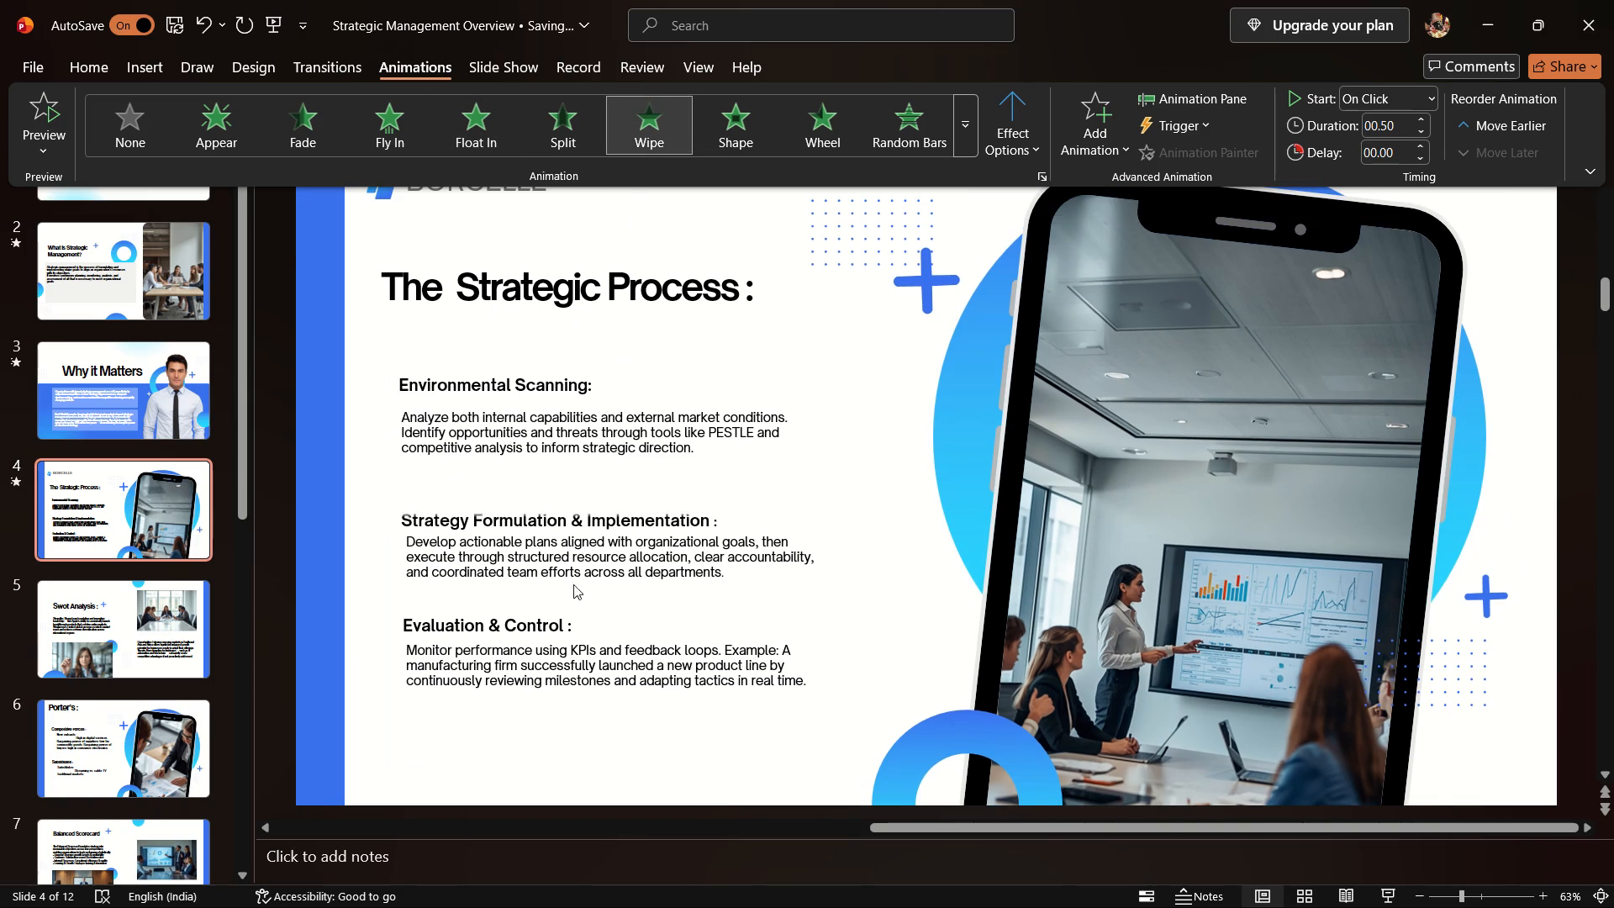
Apply the Random Bars entrance animation to the "Develop actionable plans" paragraph.
left_click(568, 544)
left_click(607, 509)
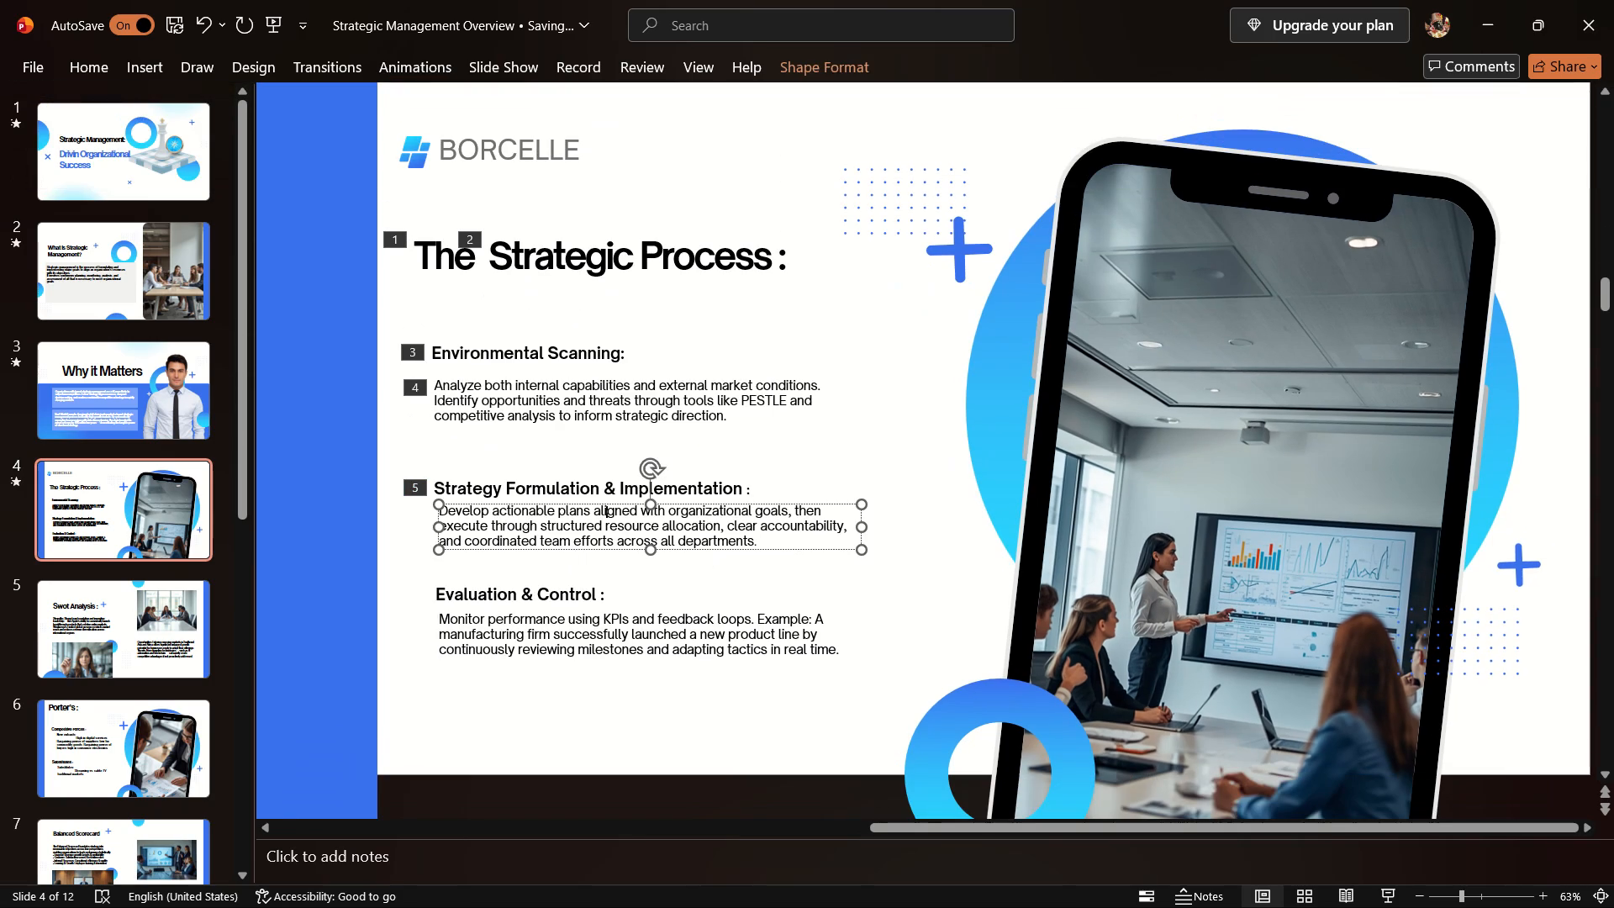
left_click(423, 71)
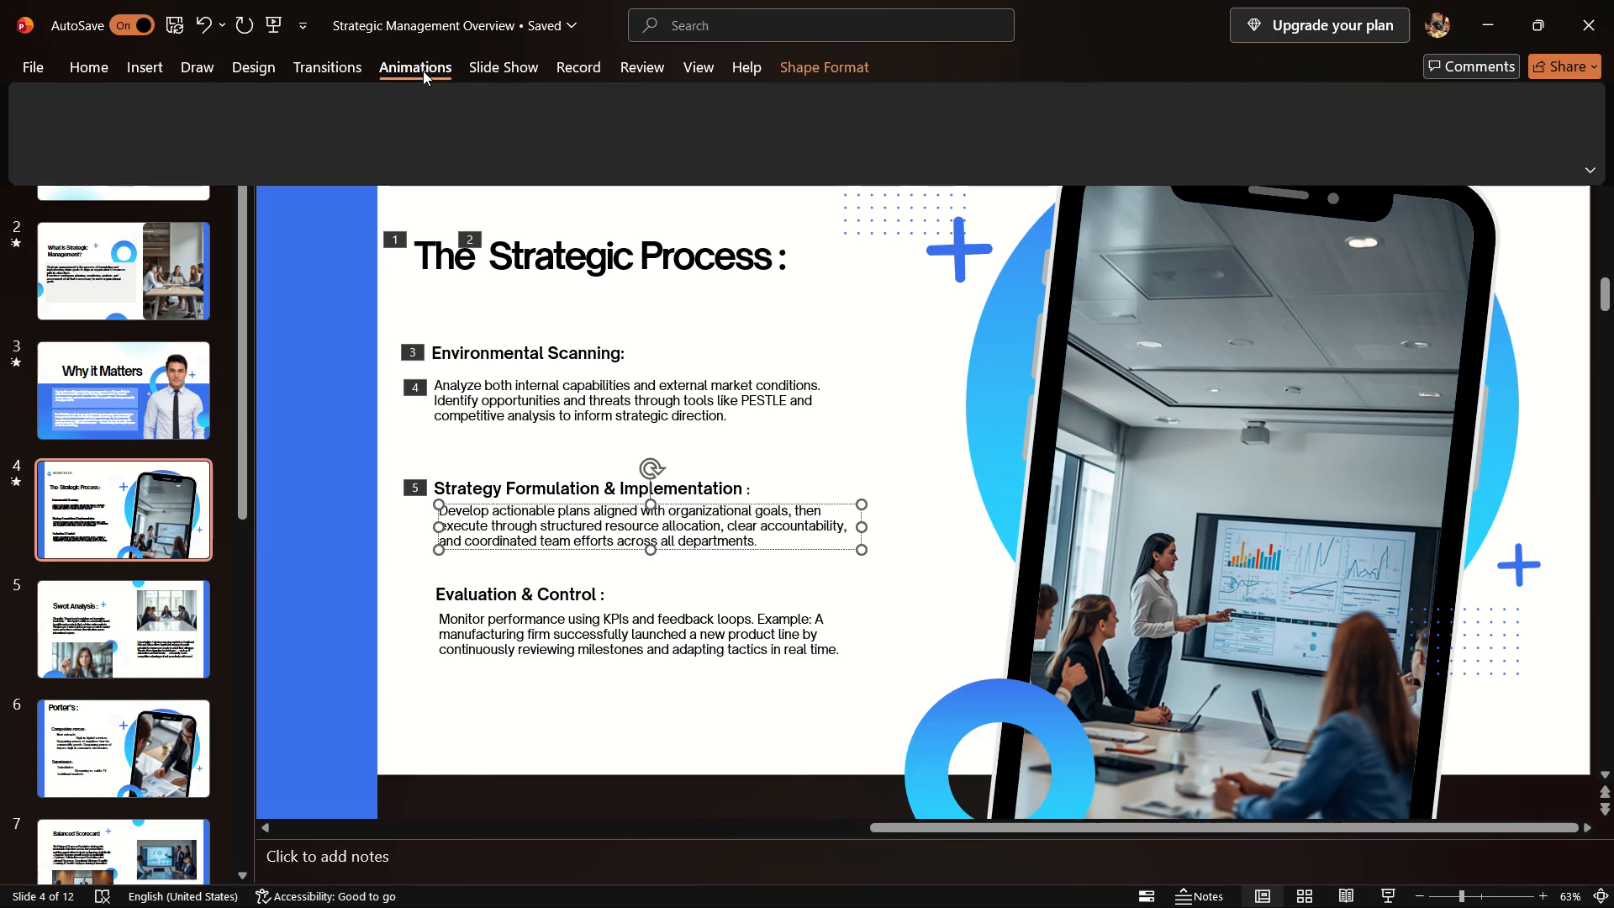
left_click(903, 135)
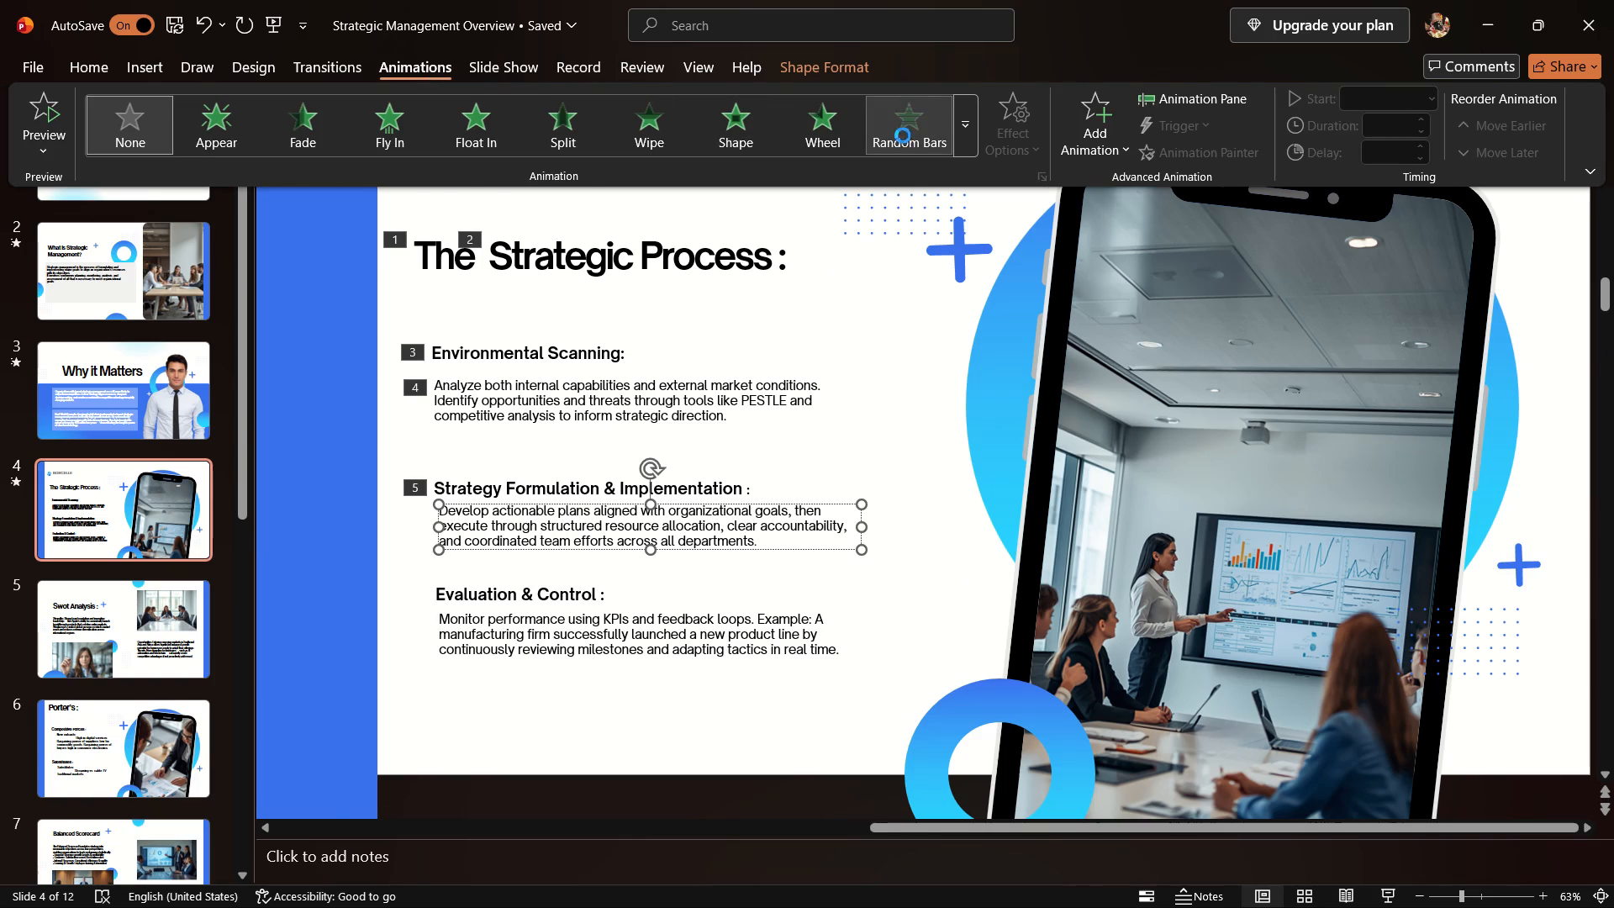
Apply the Wipe entrance animation to the "Evaluation & Control :" subheading.
left_click(529, 610)
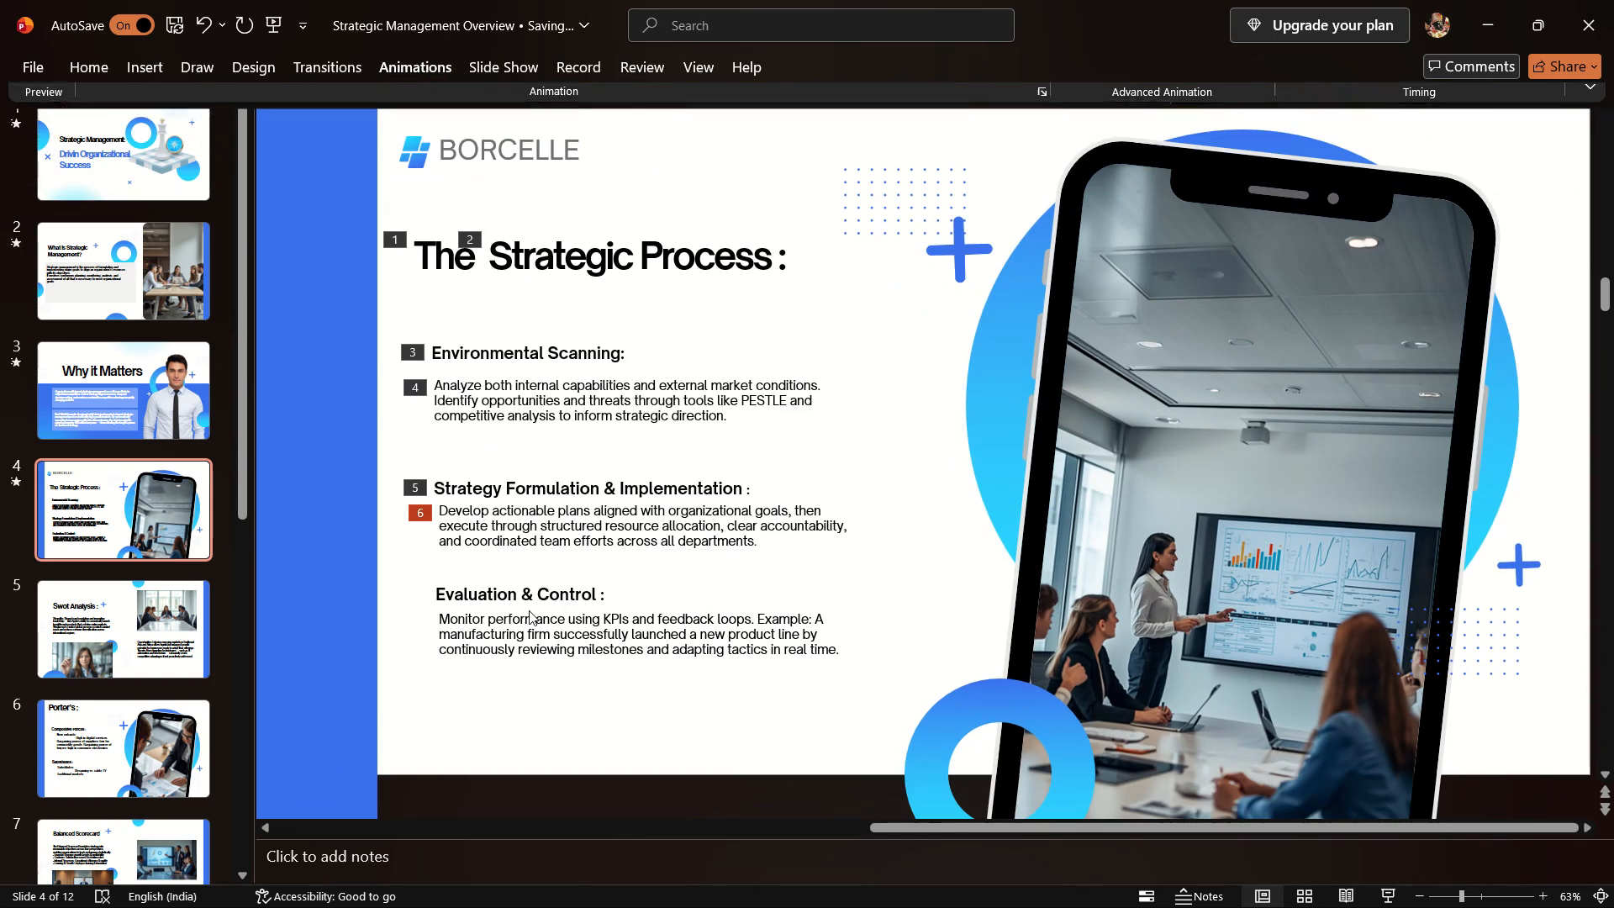
left_click(538, 603)
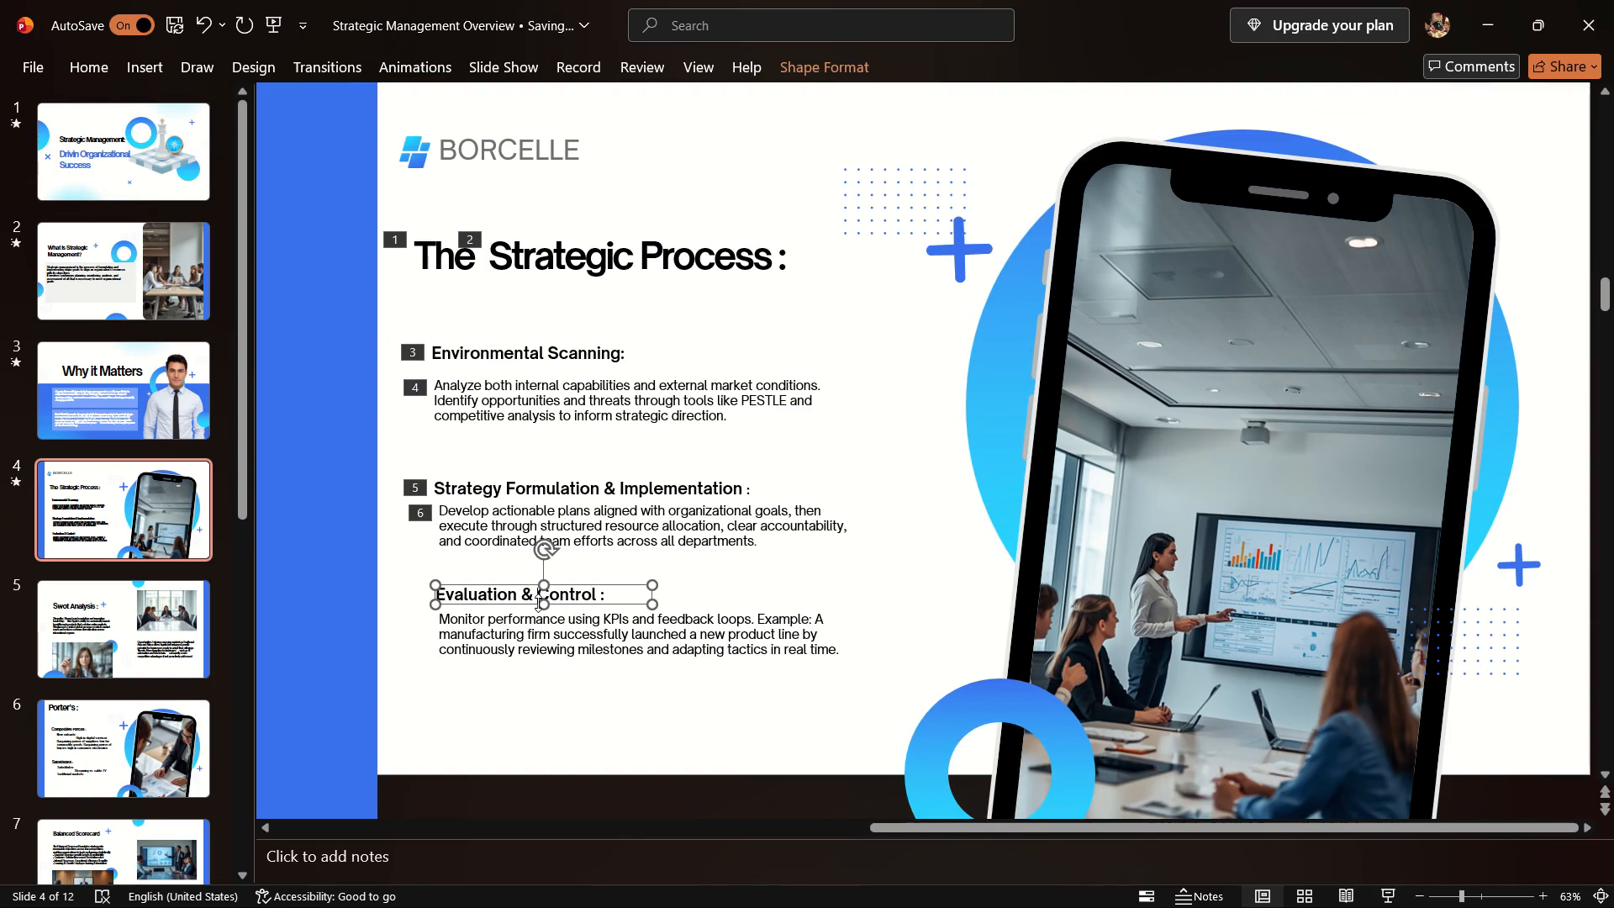
left_click(403, 79)
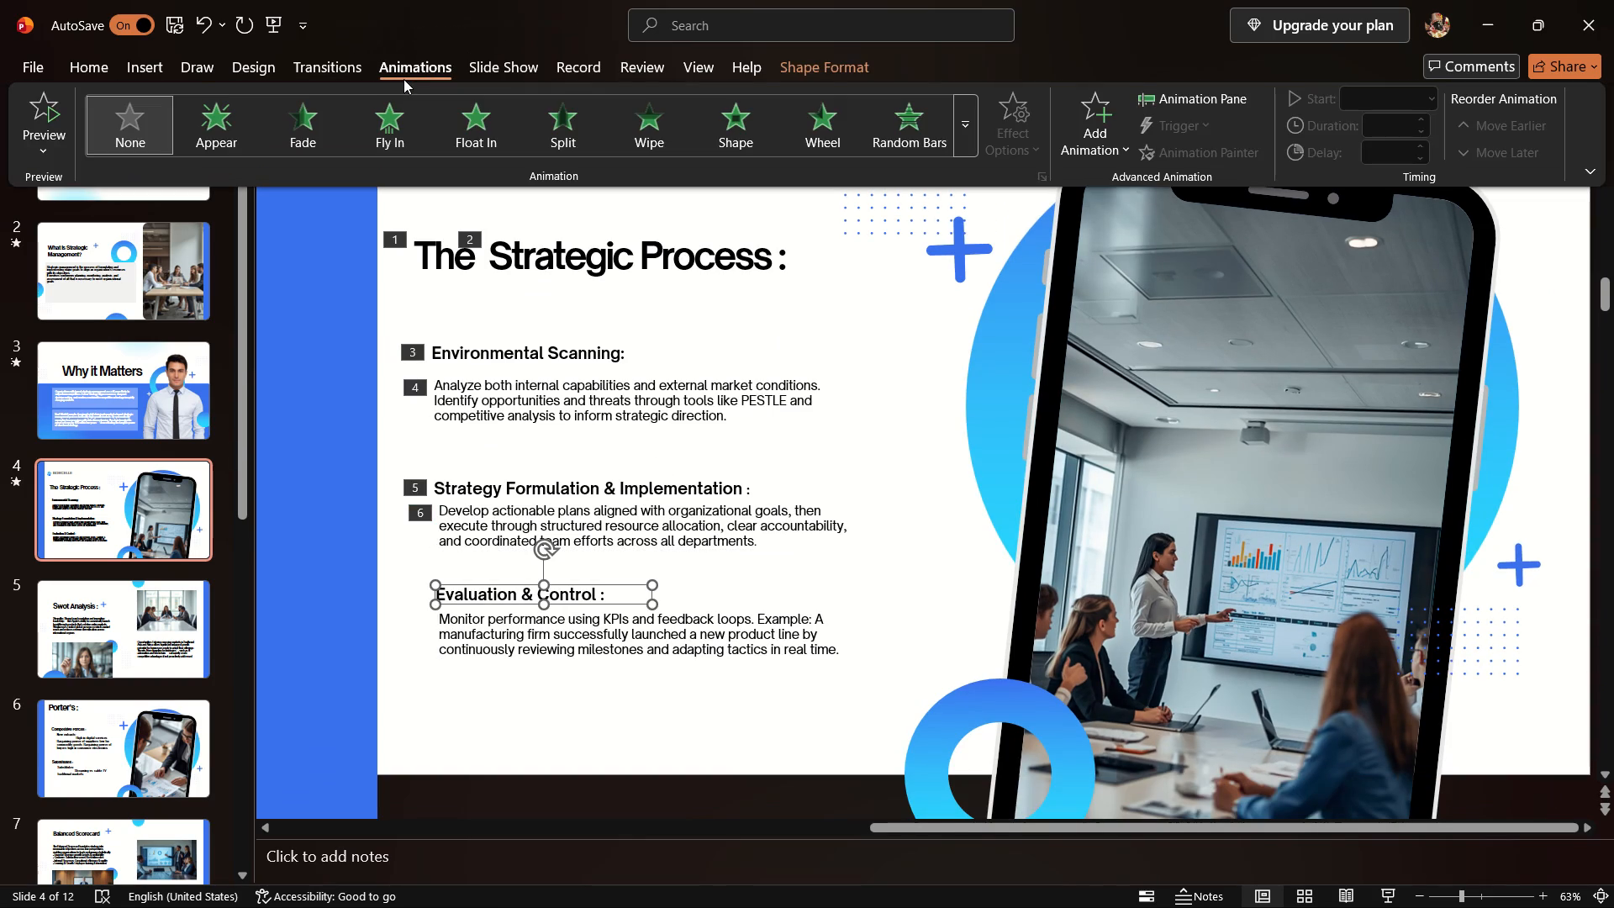
left_click(644, 112)
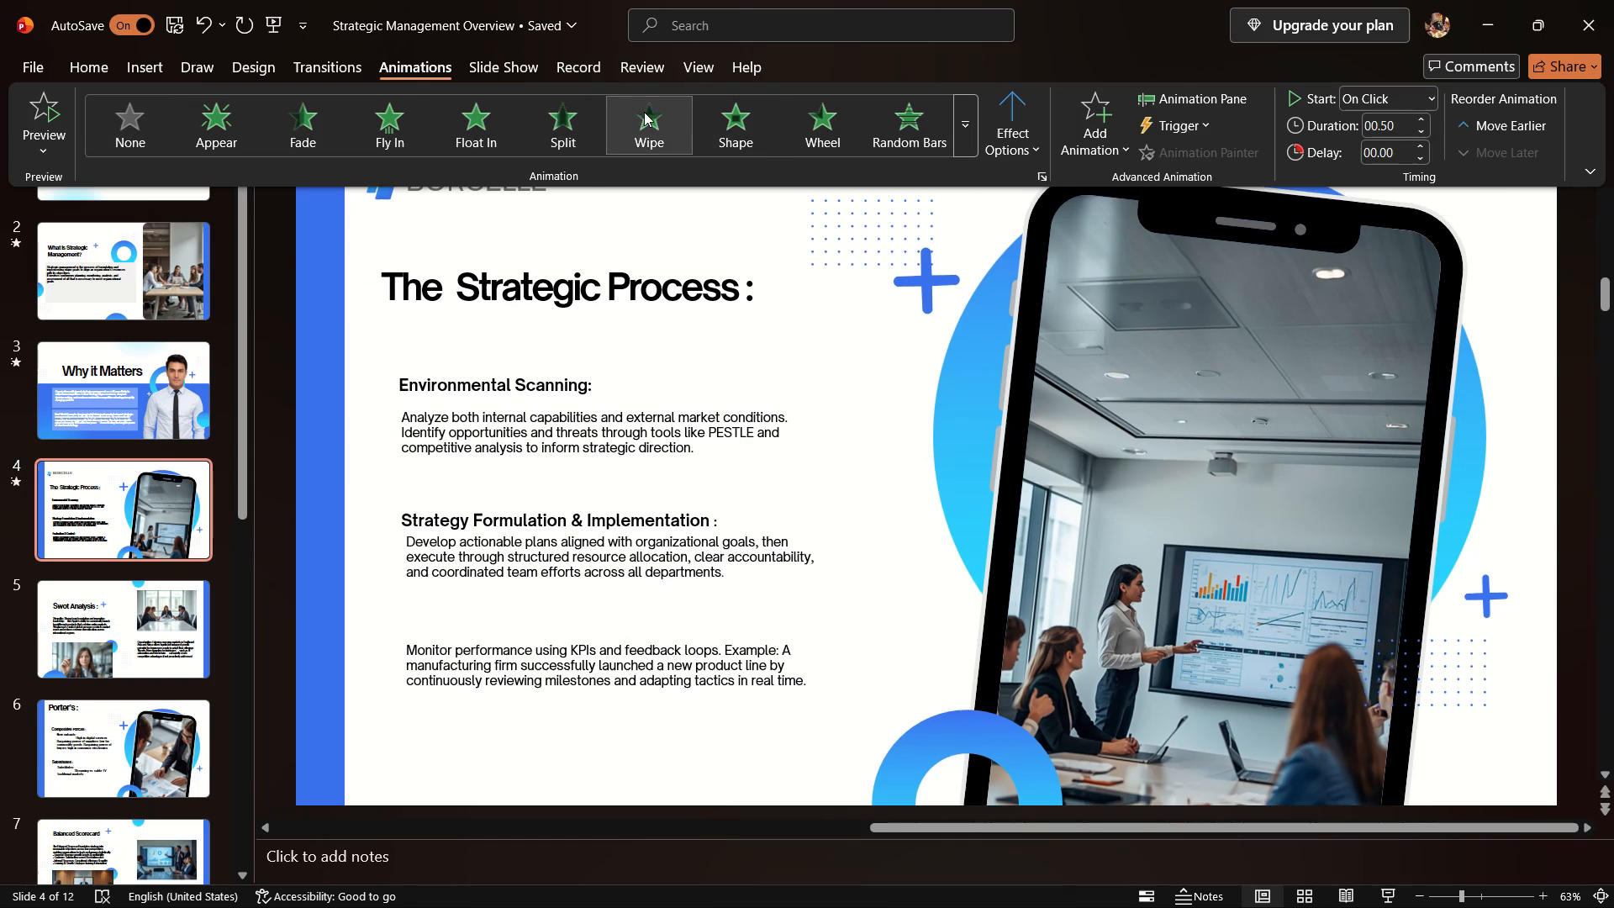
Apply the Random Bars entrance animation to the "Monitor performance using KPIs" paragraph.
left_click(593, 663)
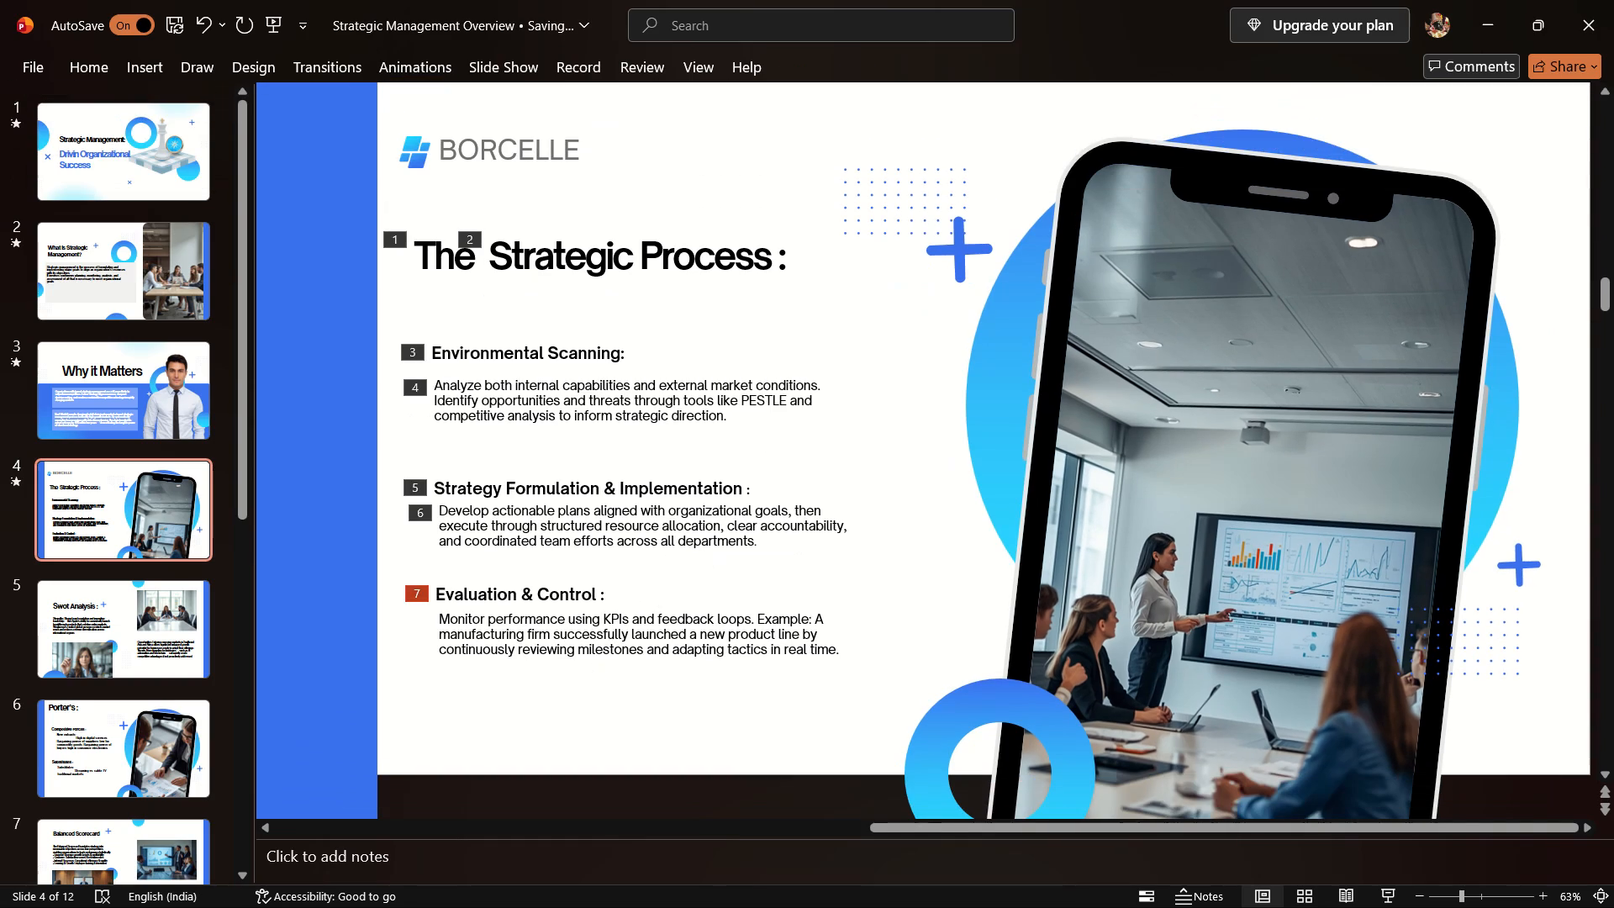
left_click(603, 638)
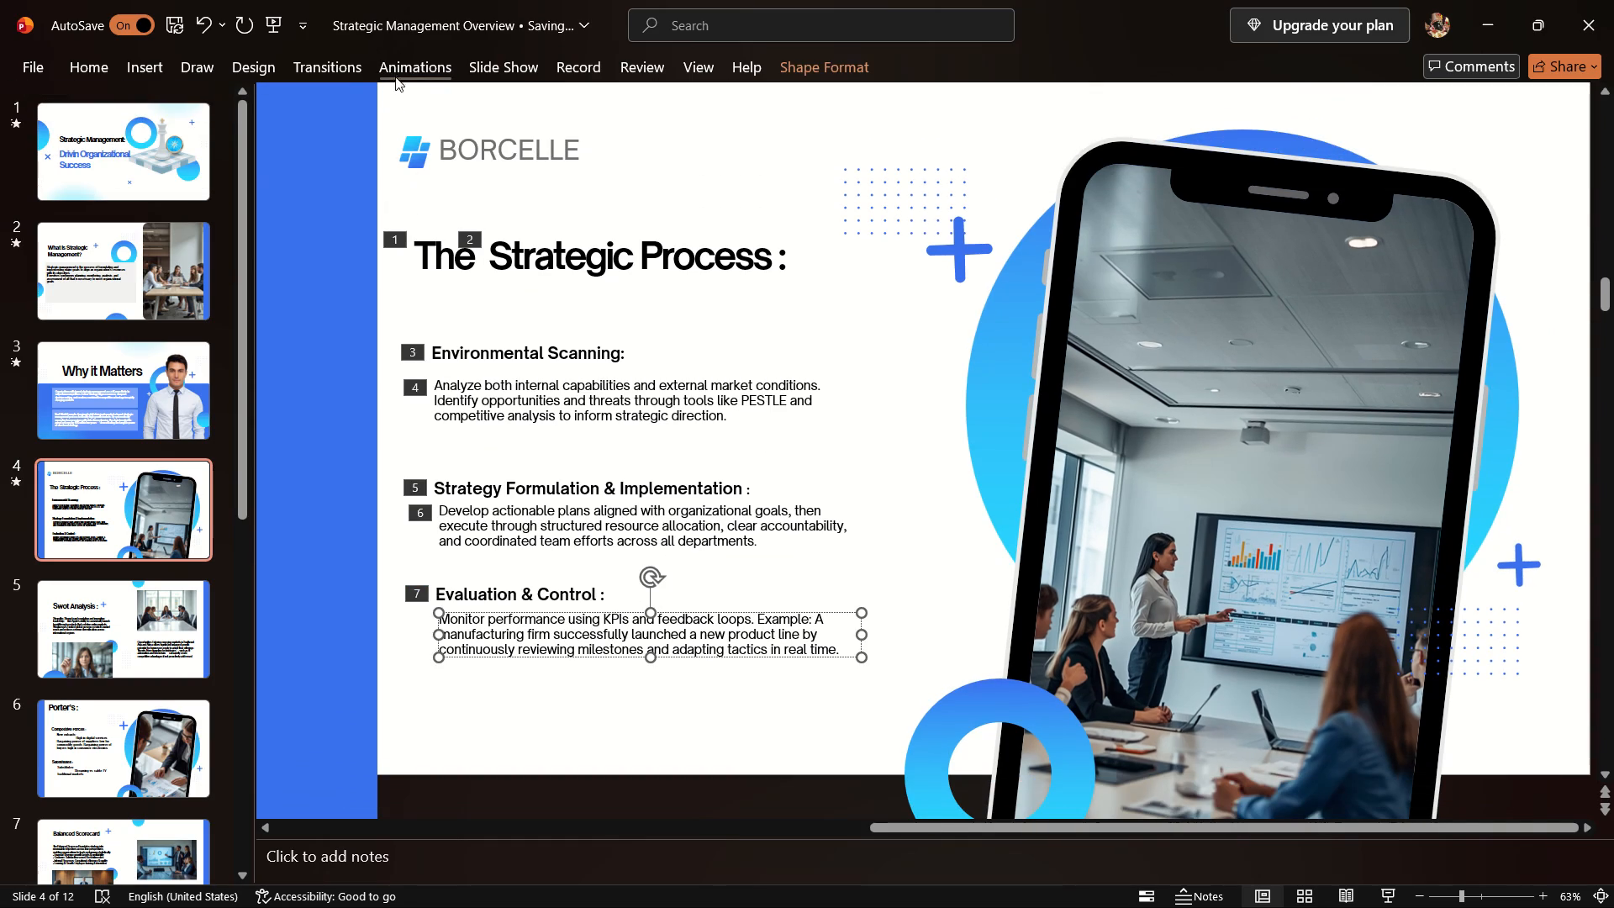
left_click(405, 75)
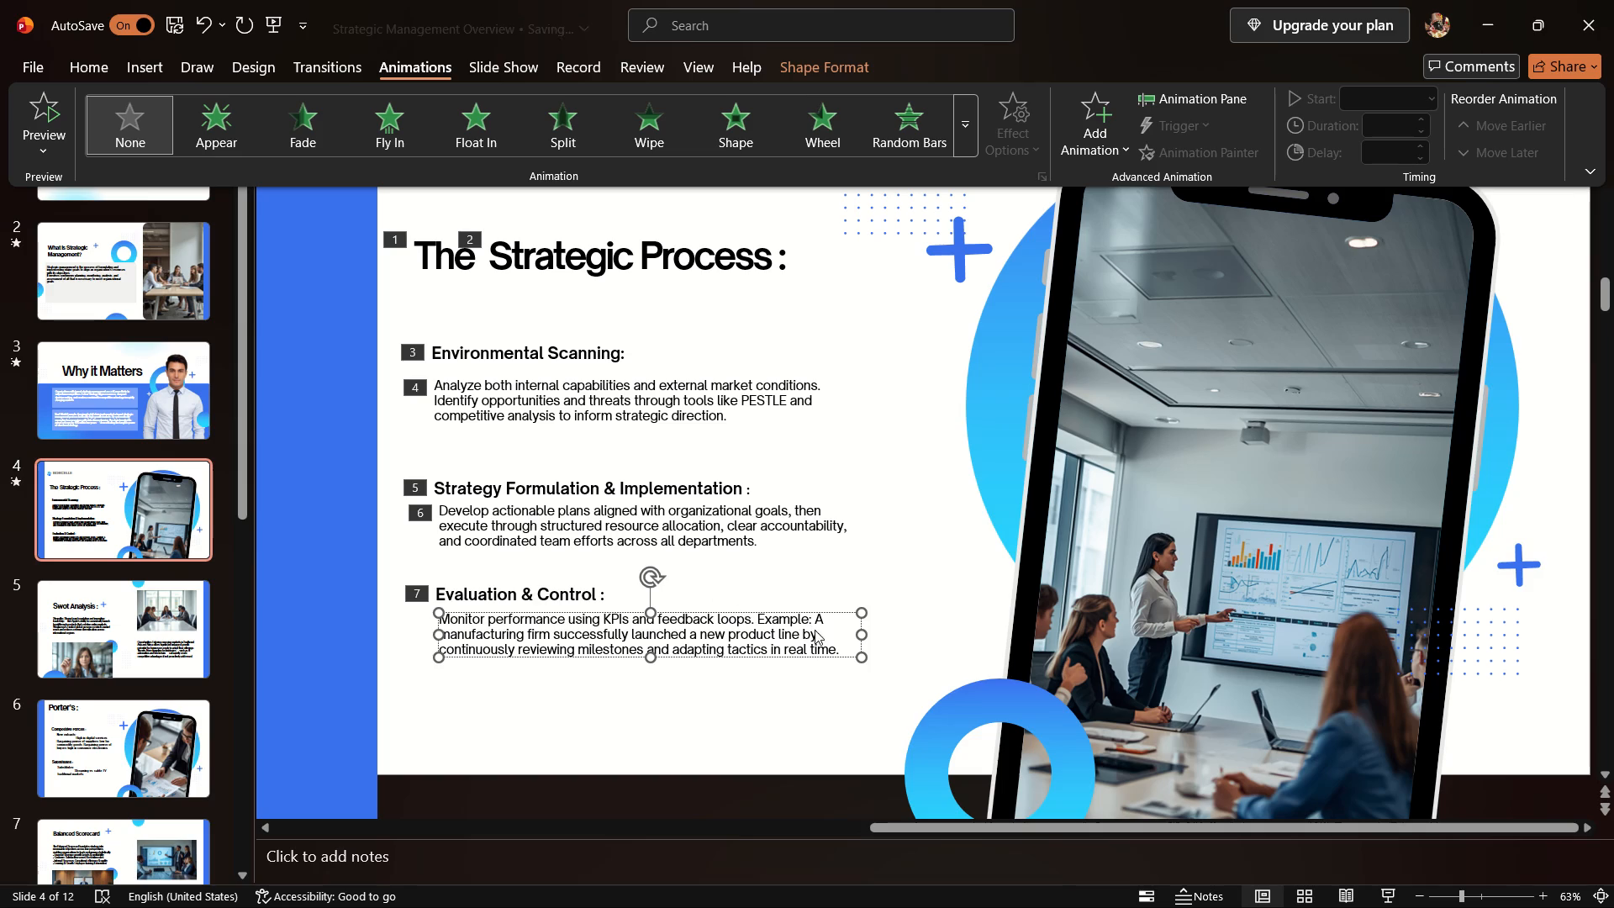
left_click(831, 643)
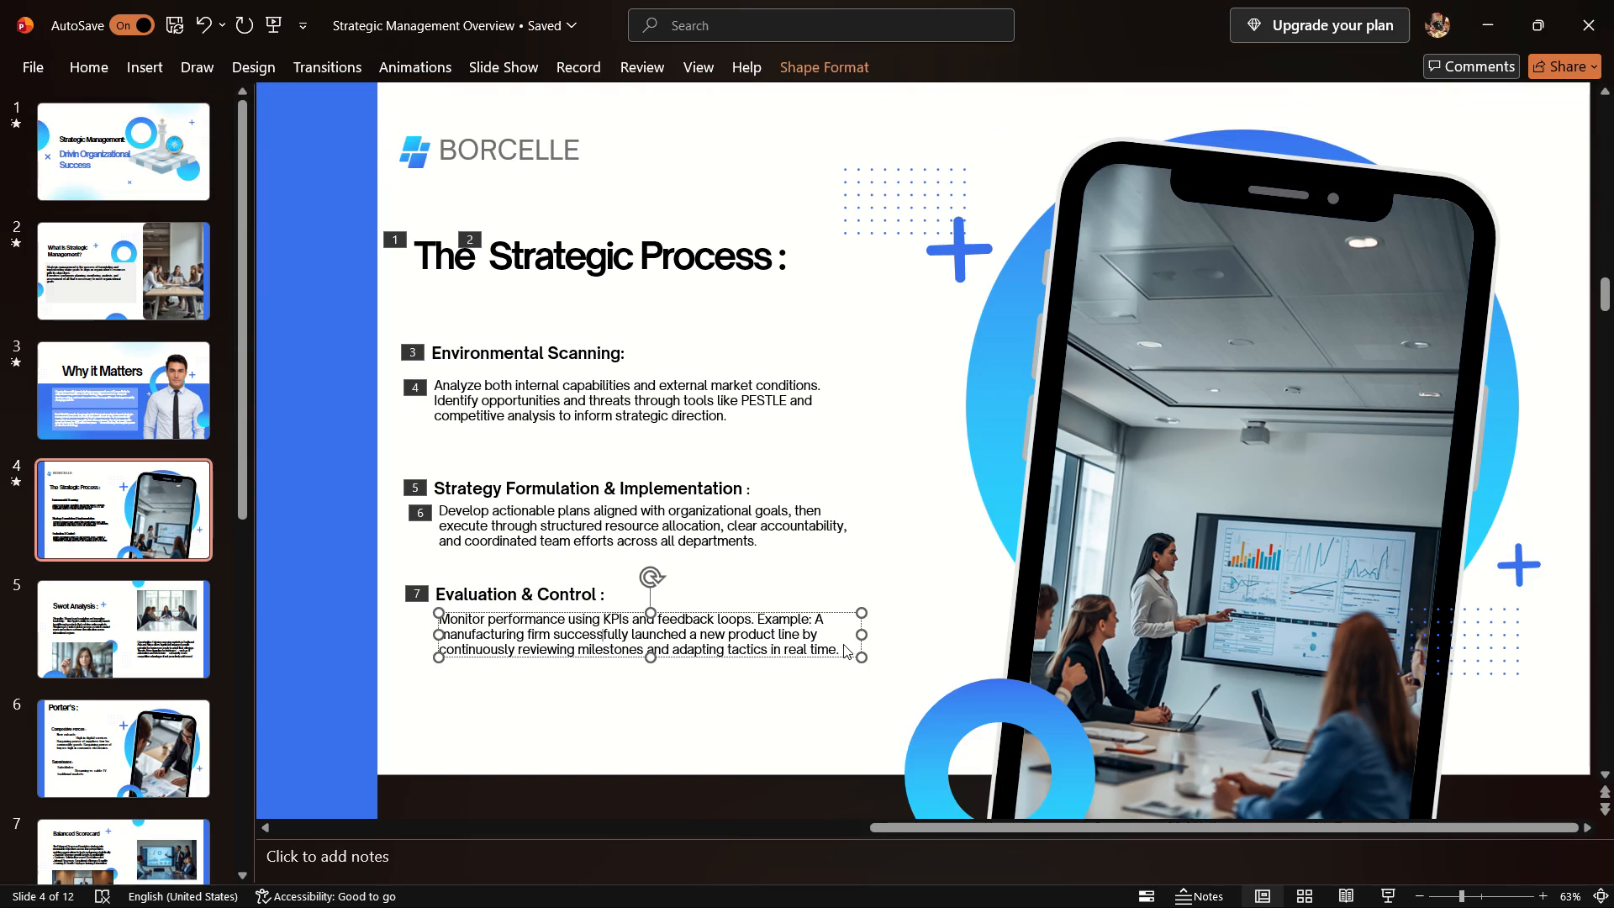
left_click(840, 638)
left_click(840, 638)
left_click(817, 639)
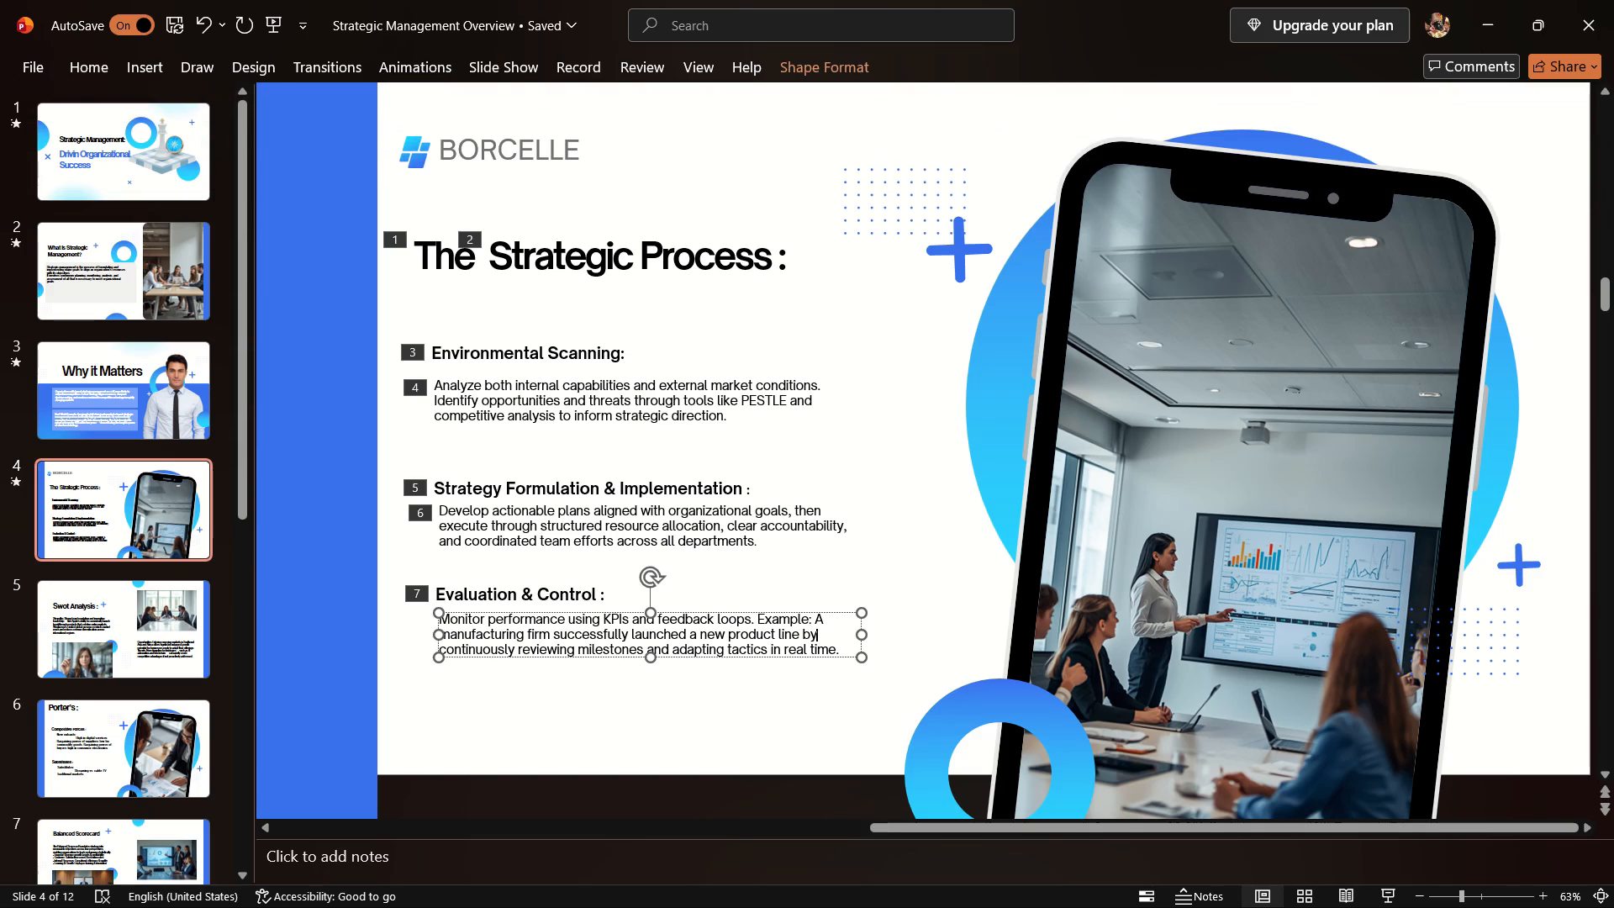
left_click(847, 642)
left_click(831, 638)
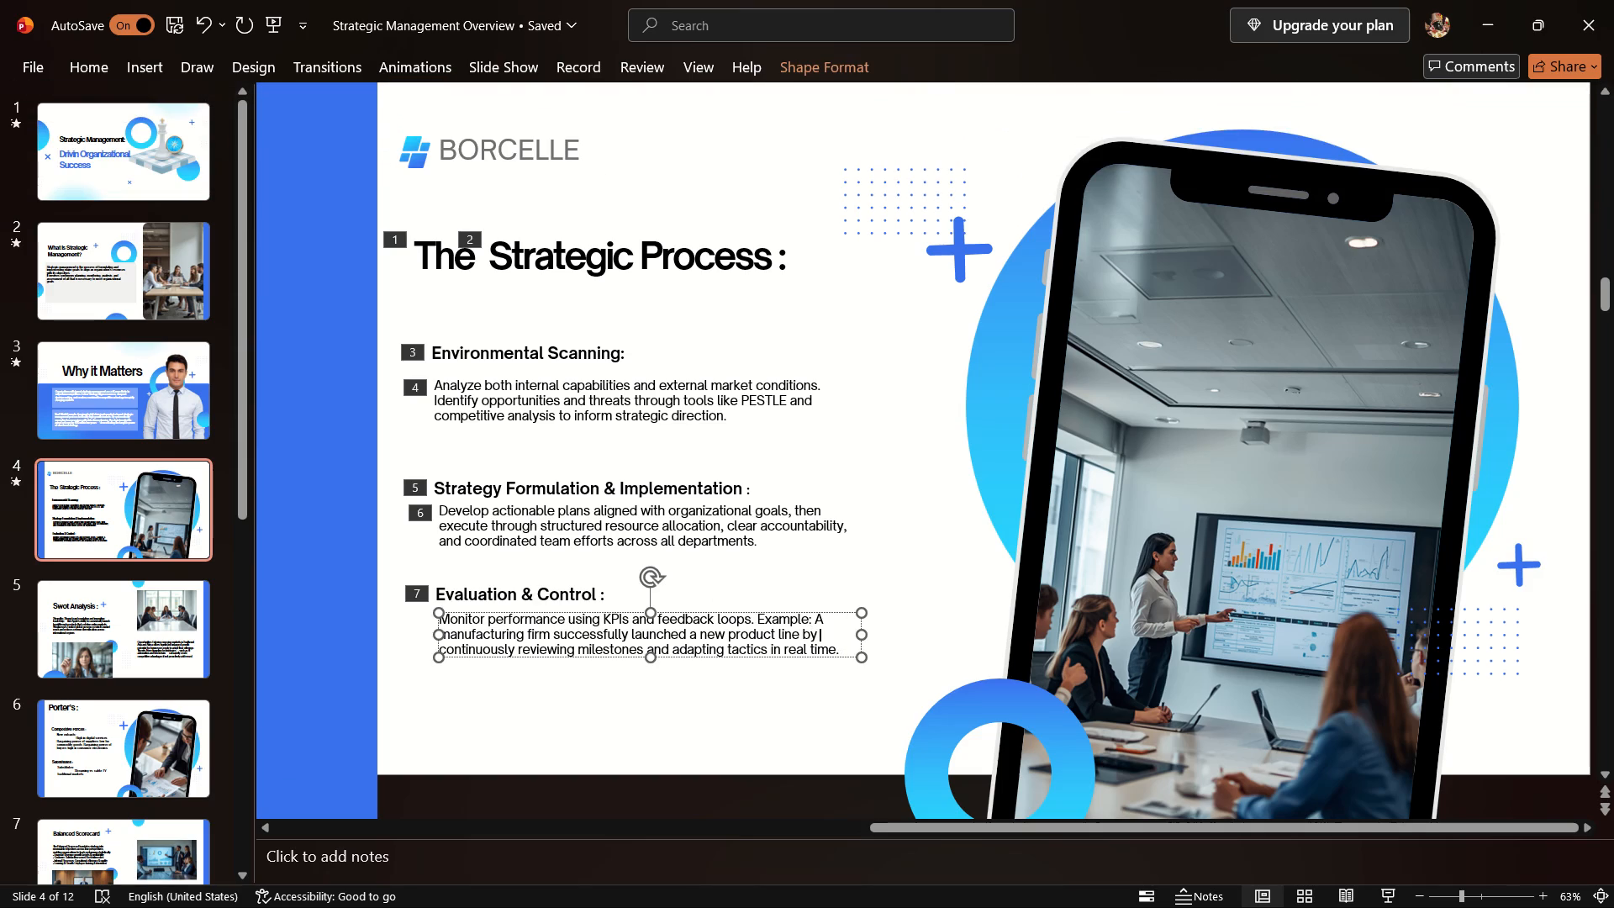
left_click(839, 643)
left_click(820, 645)
key("Right")
key("Right")
key("Right")
key("Right")
left_click(439, 55)
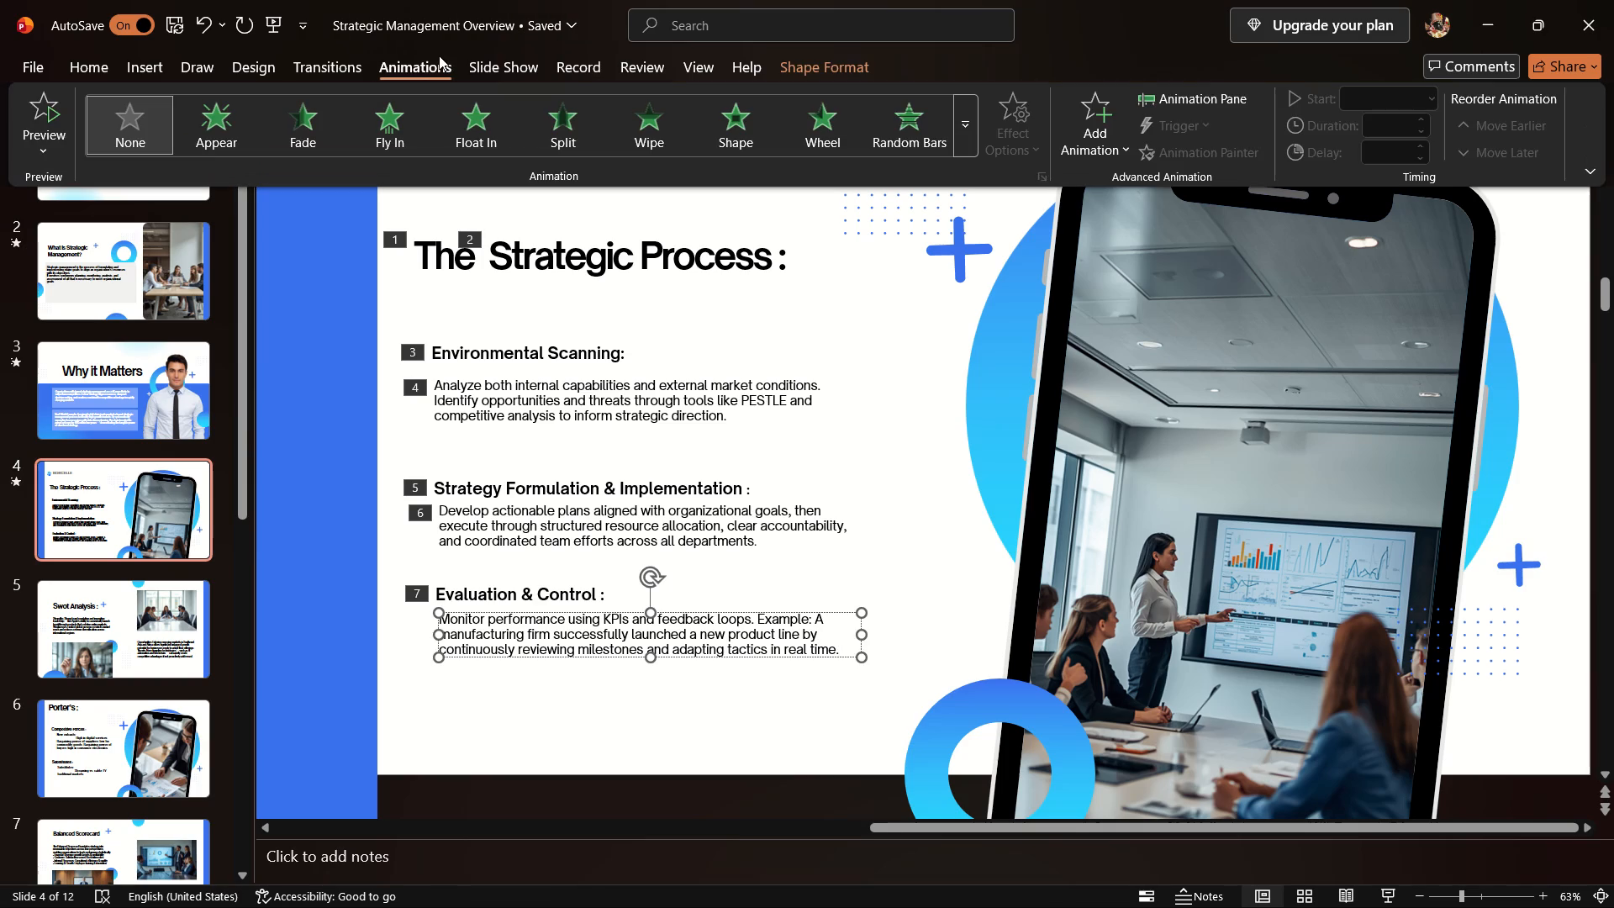
left_click(888, 130)
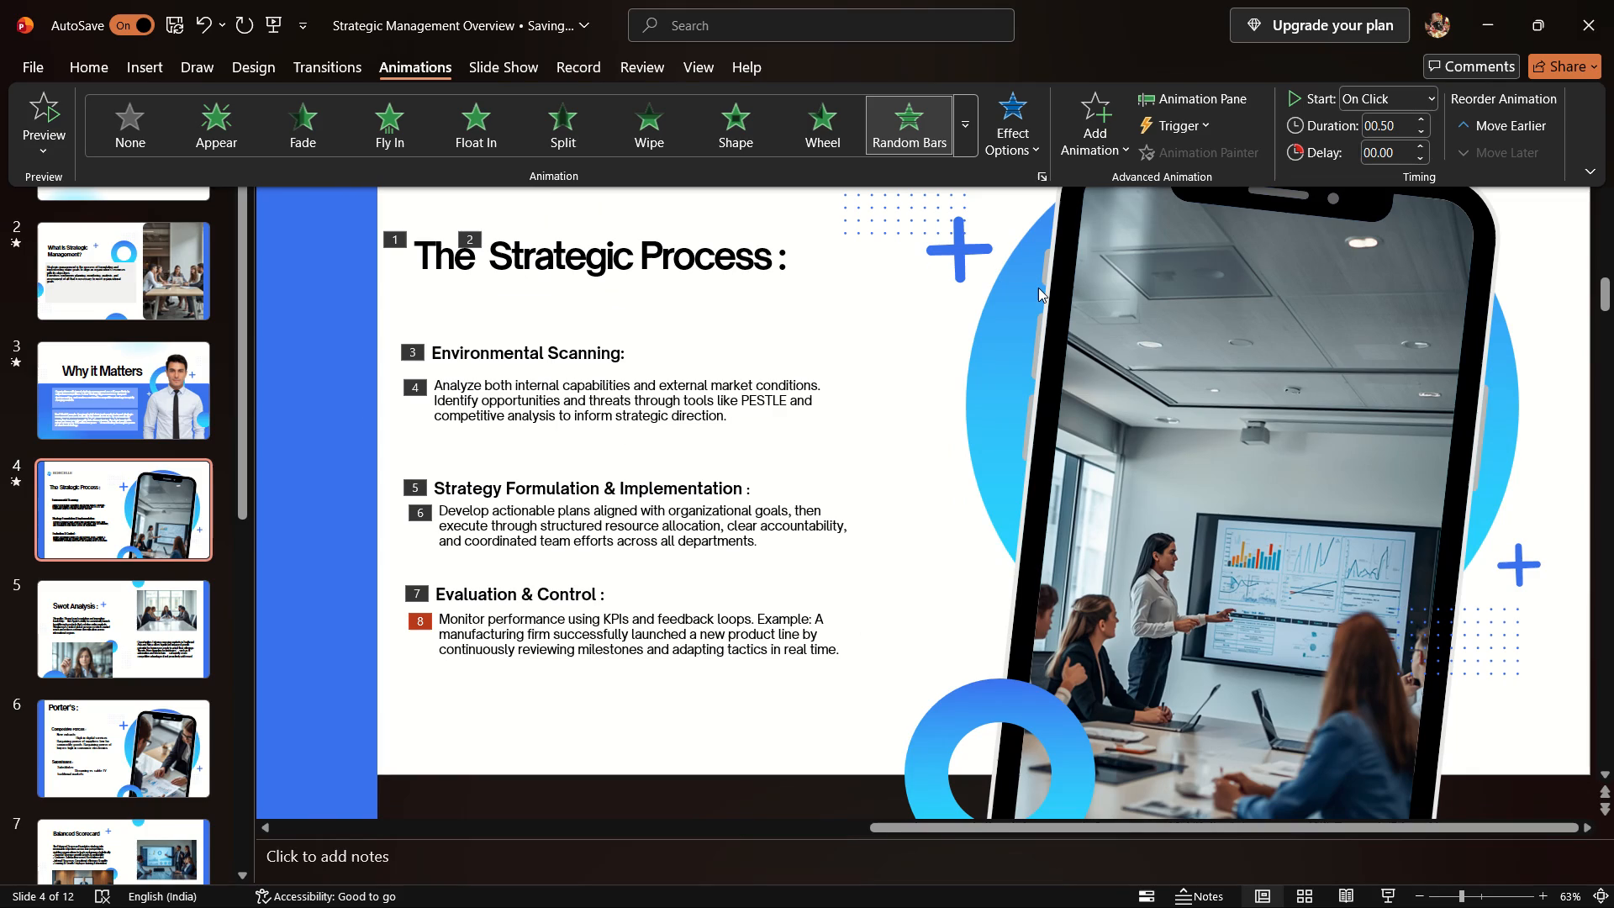
Apply the Random Bars entrance animation to the phone-framed meeting picture on the Strategic Process slide.
left_click(1173, 305)
left_click(1181, 288)
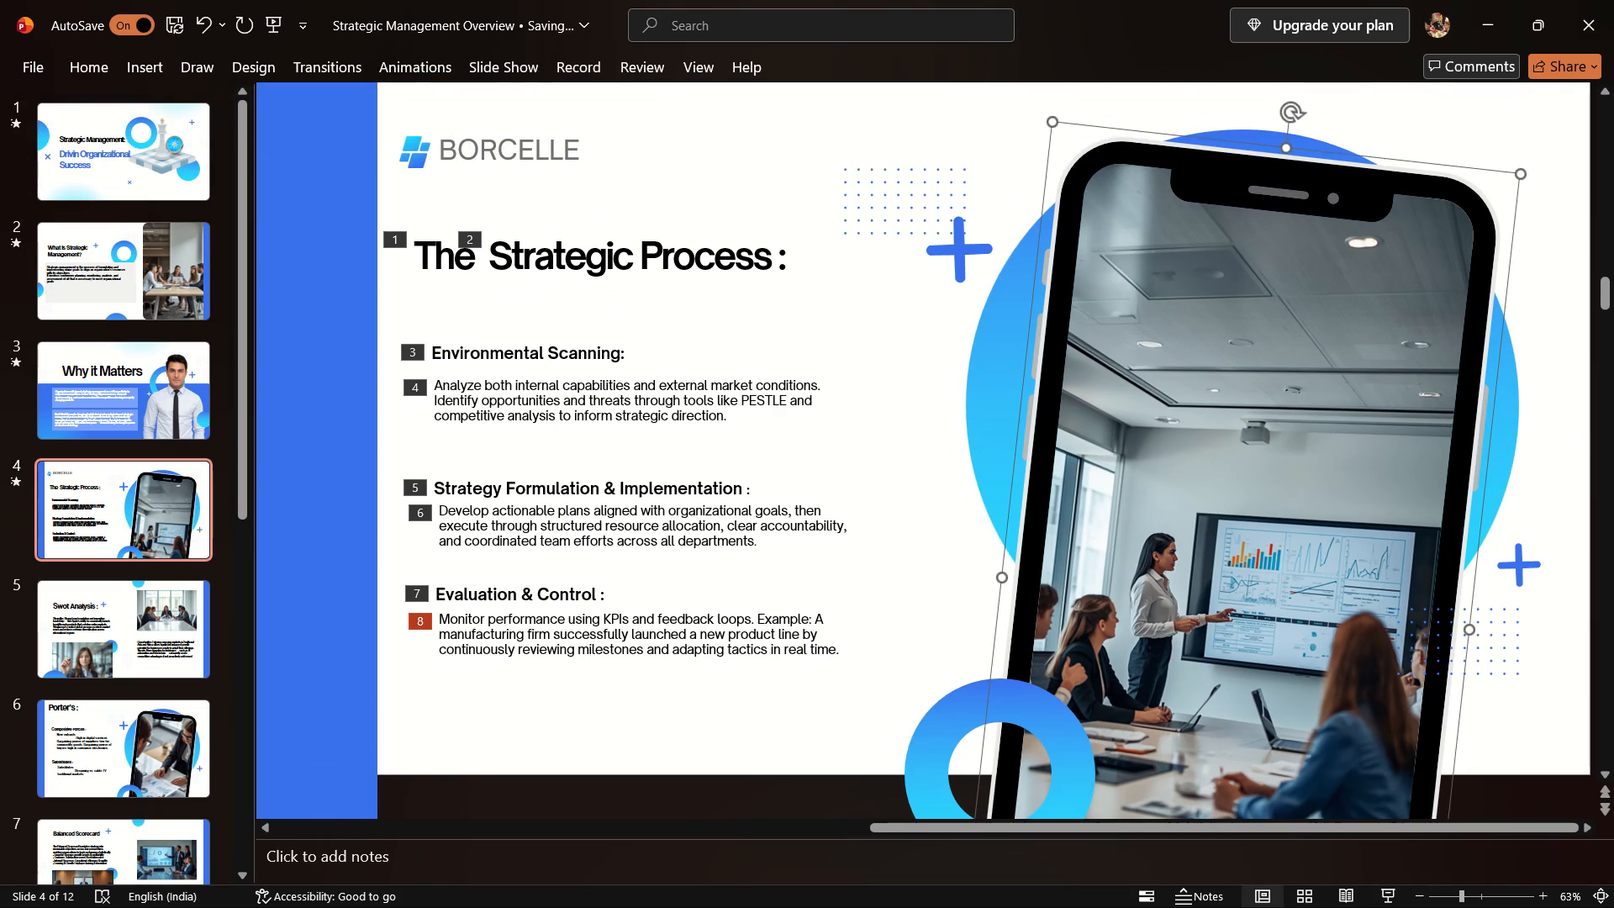
left_click(442, 61)
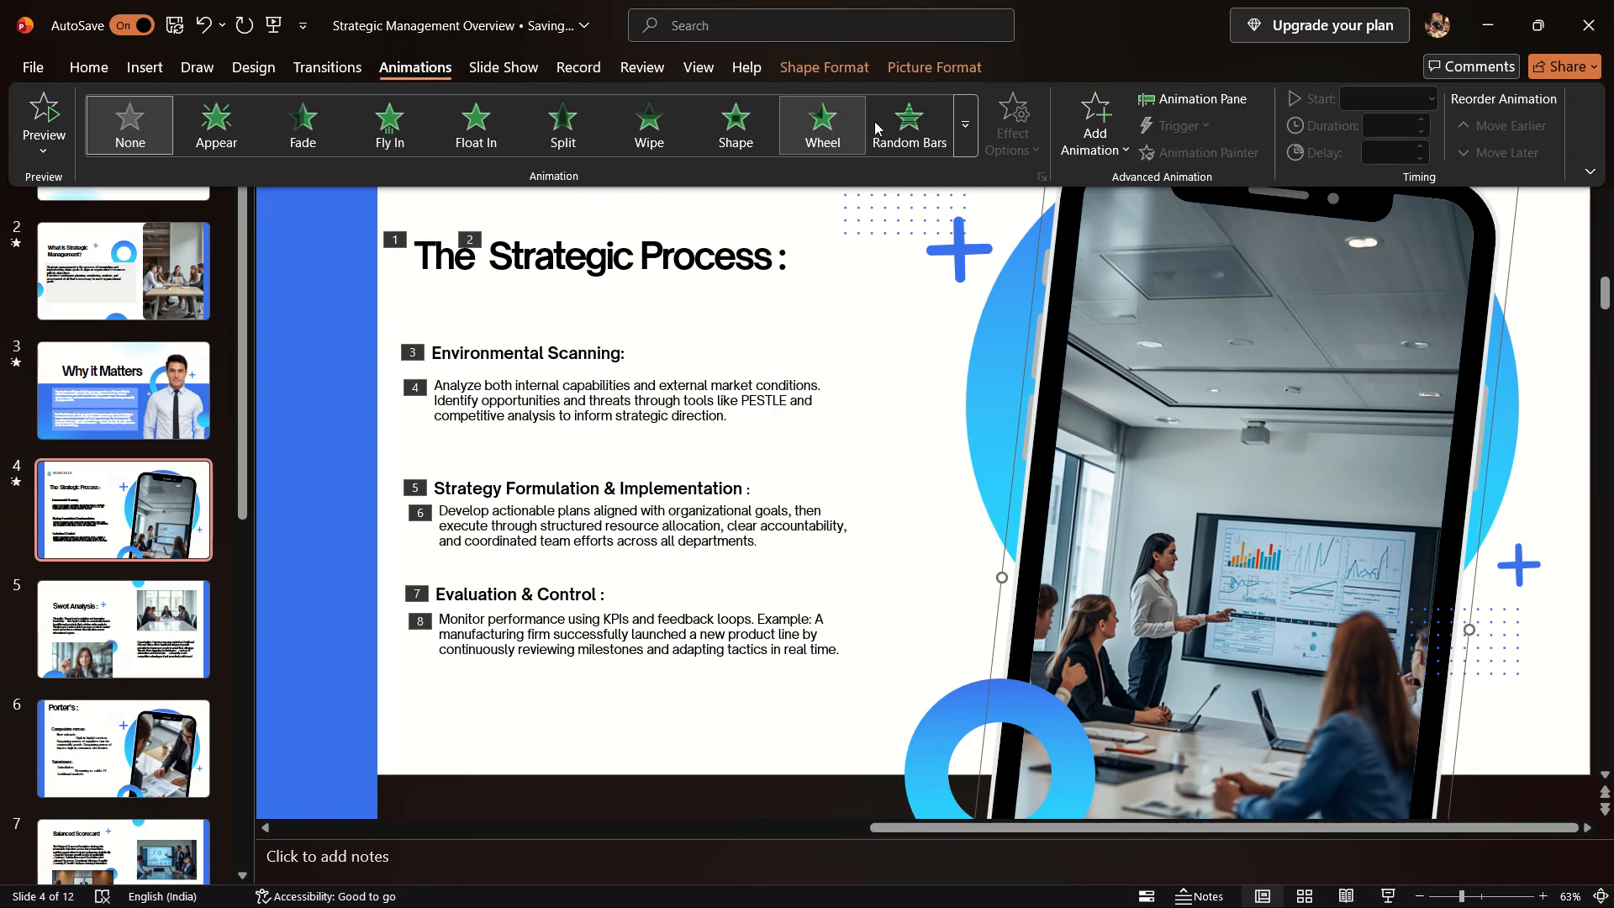
left_click(890, 126)
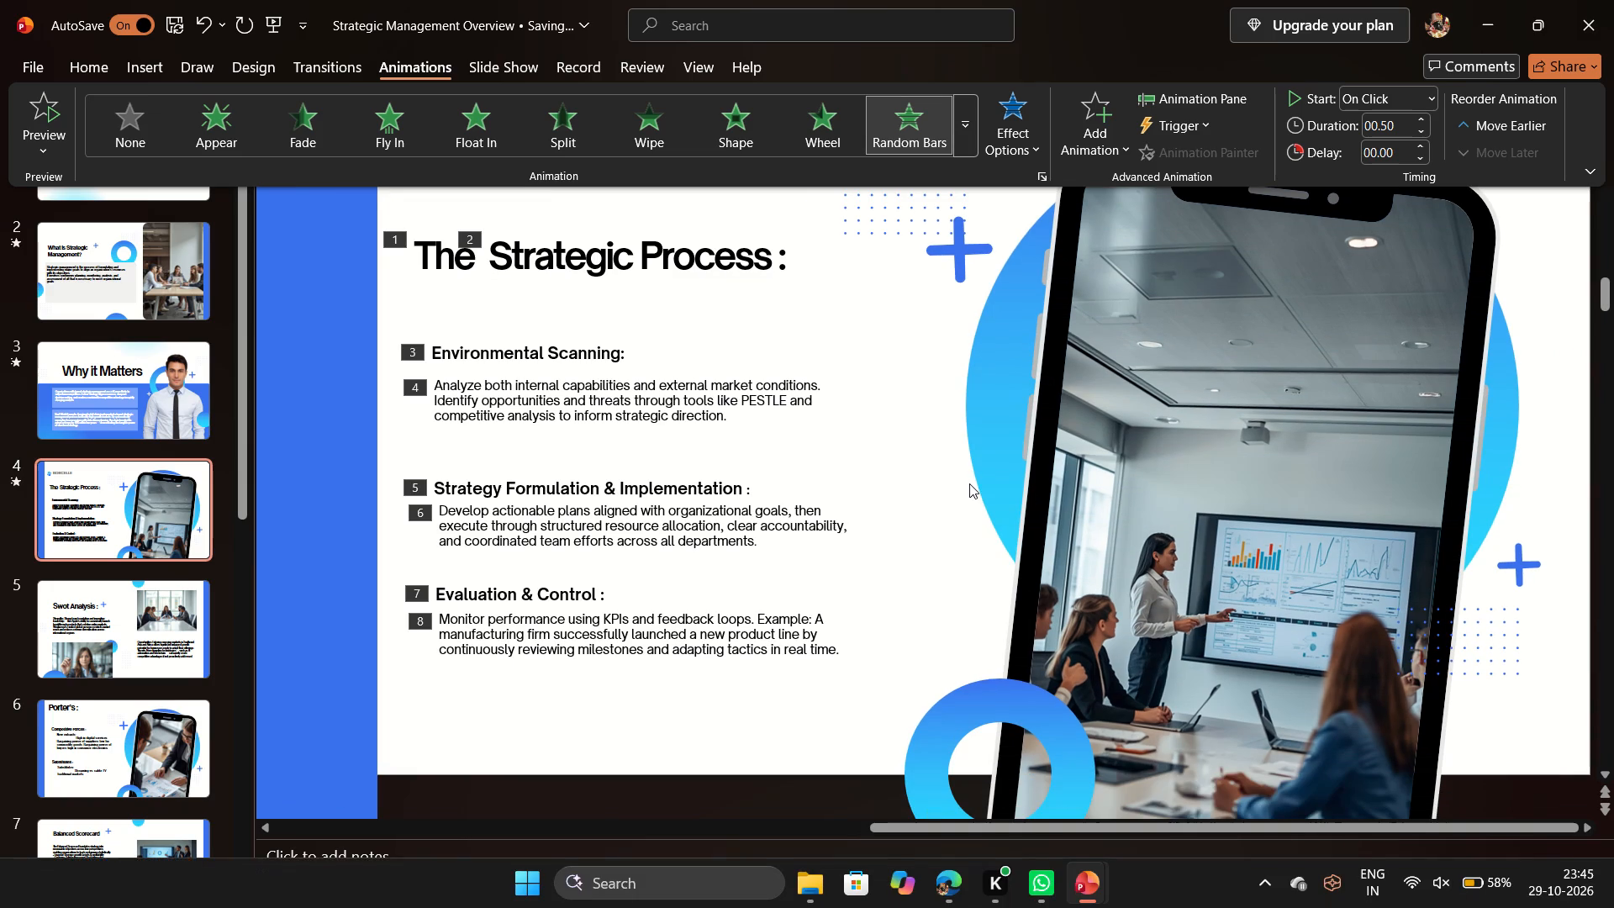
Apply a slide transition to the Swot Analysis slide, trying Wipe and Split before settling on Push.
scroll(129, 598, "up", 1)
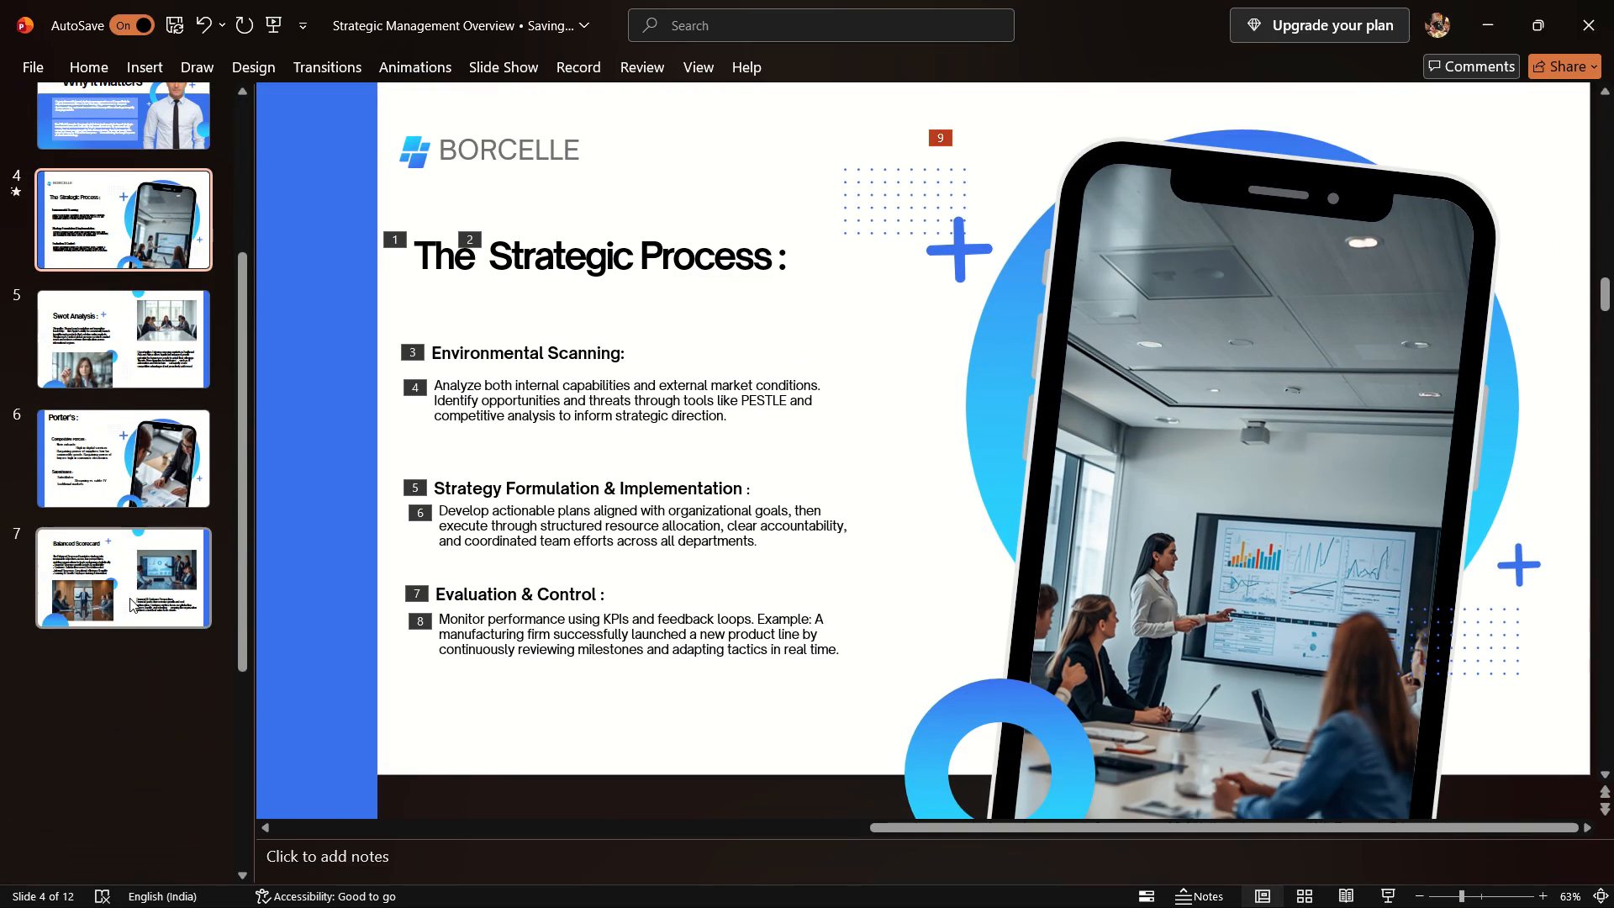
scroll(129, 598, "up", 1)
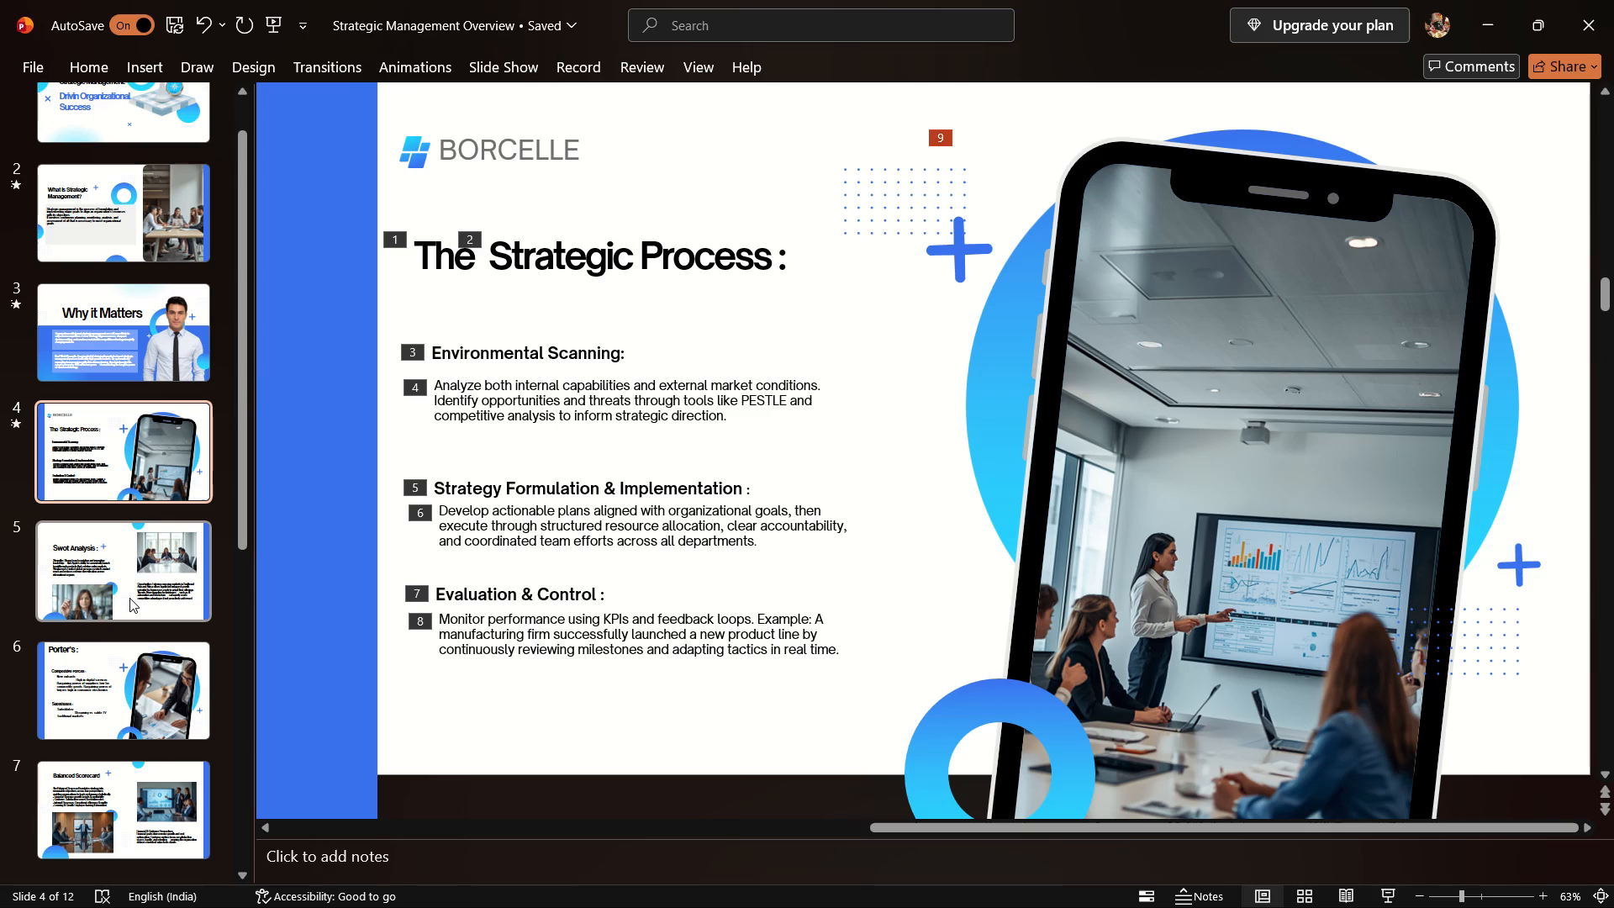
left_click(129, 598)
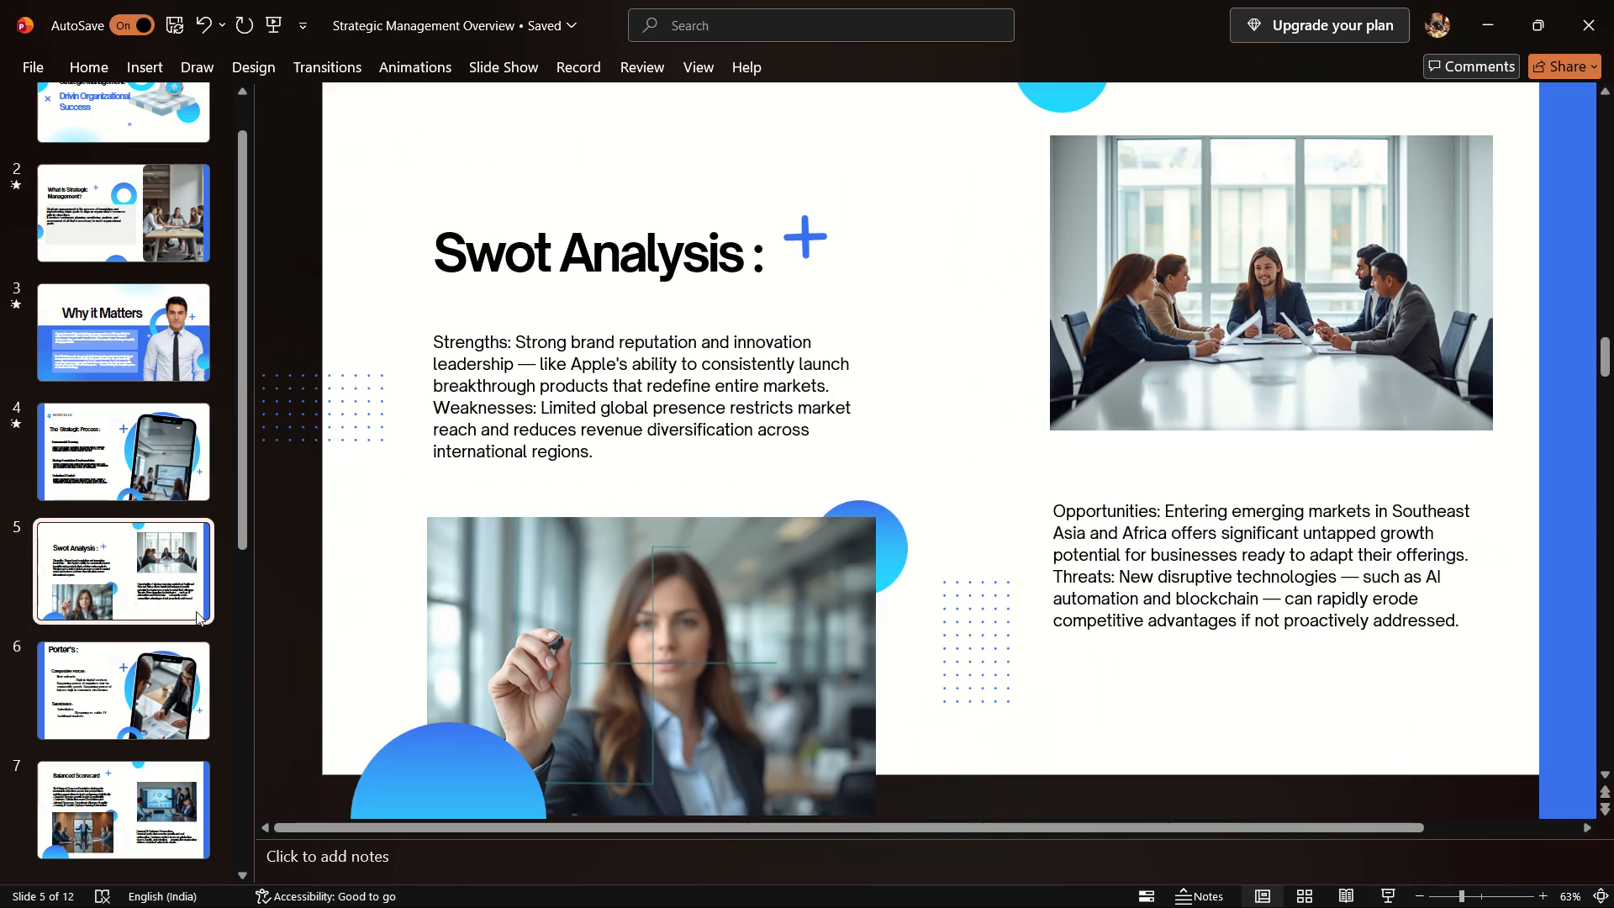
left_click(448, 727)
left_click(536, 661)
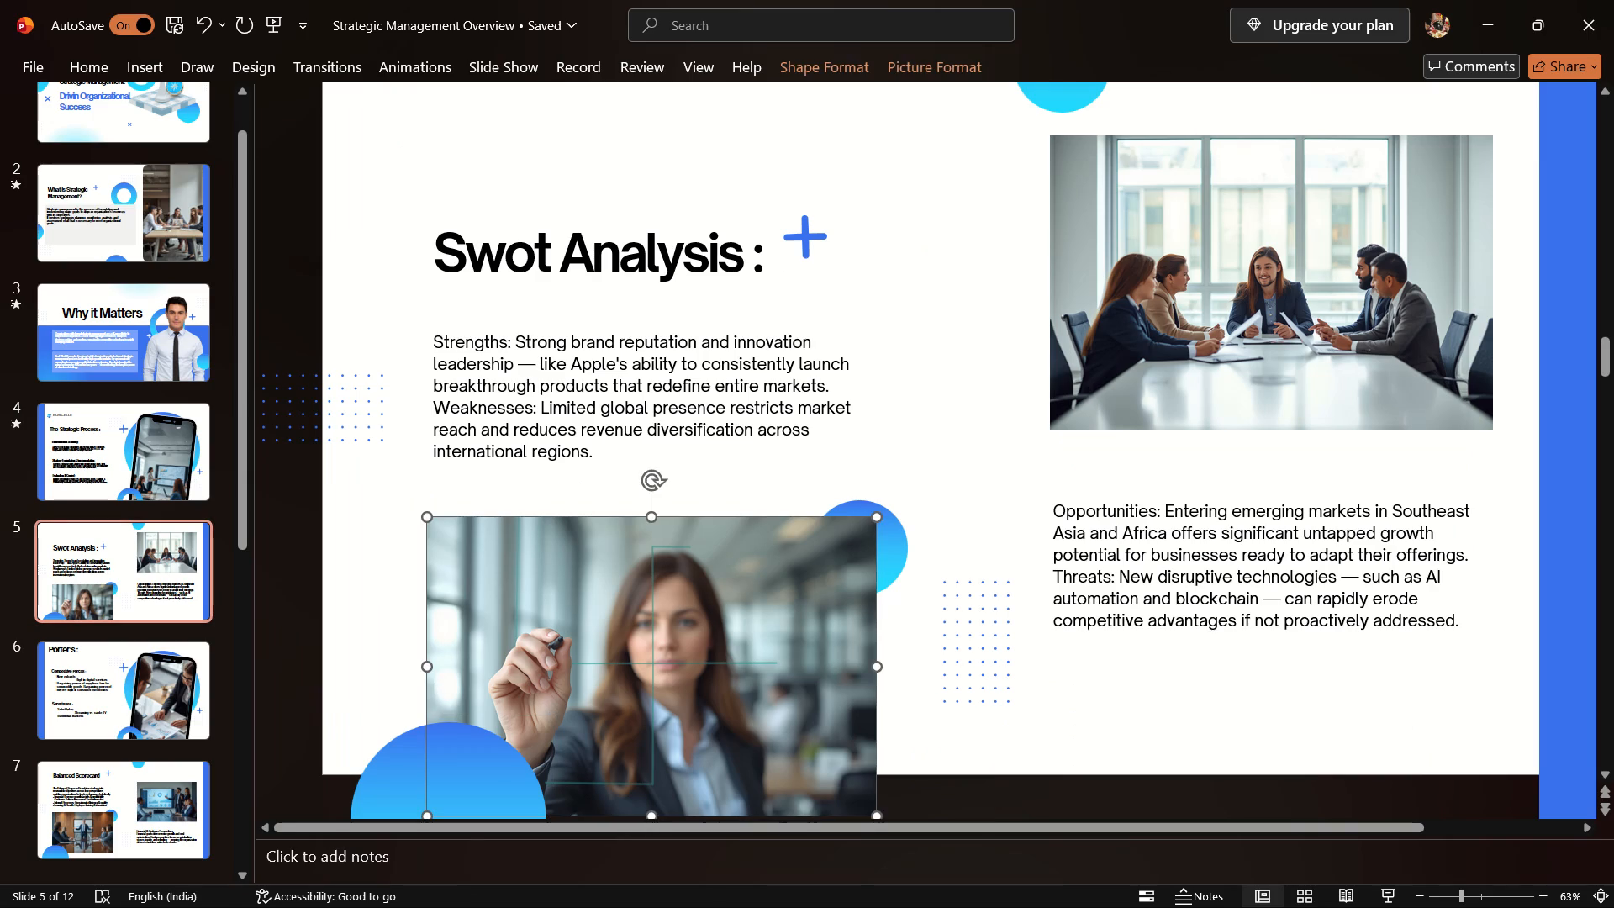
left_click(336, 65)
left_click(372, 120)
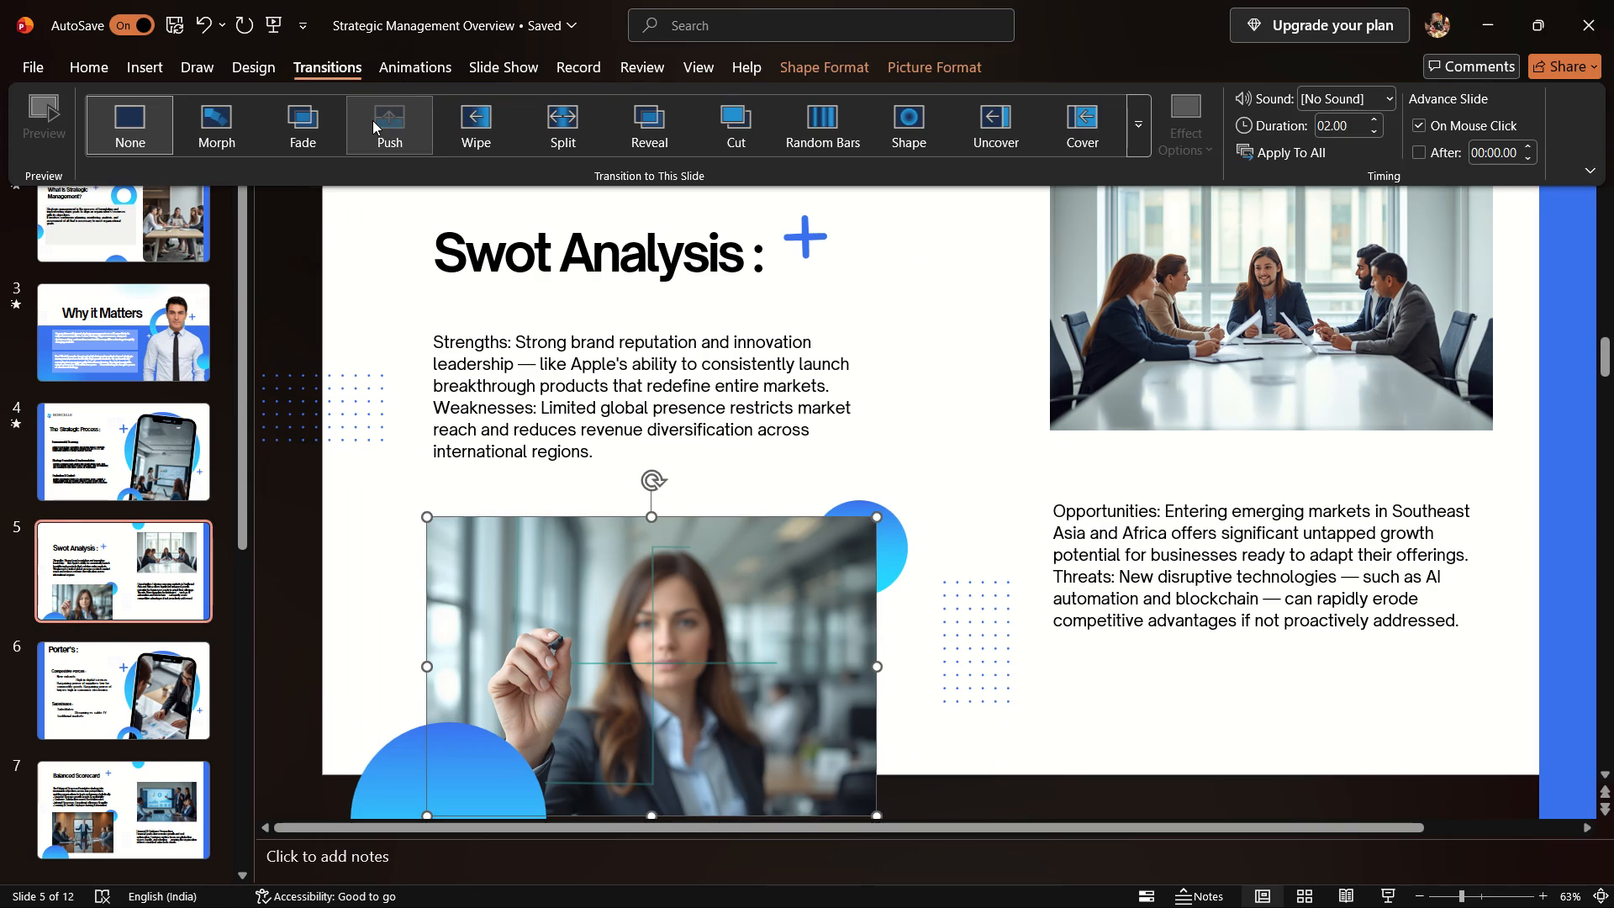
left_click(372, 120)
left_click(372, 120)
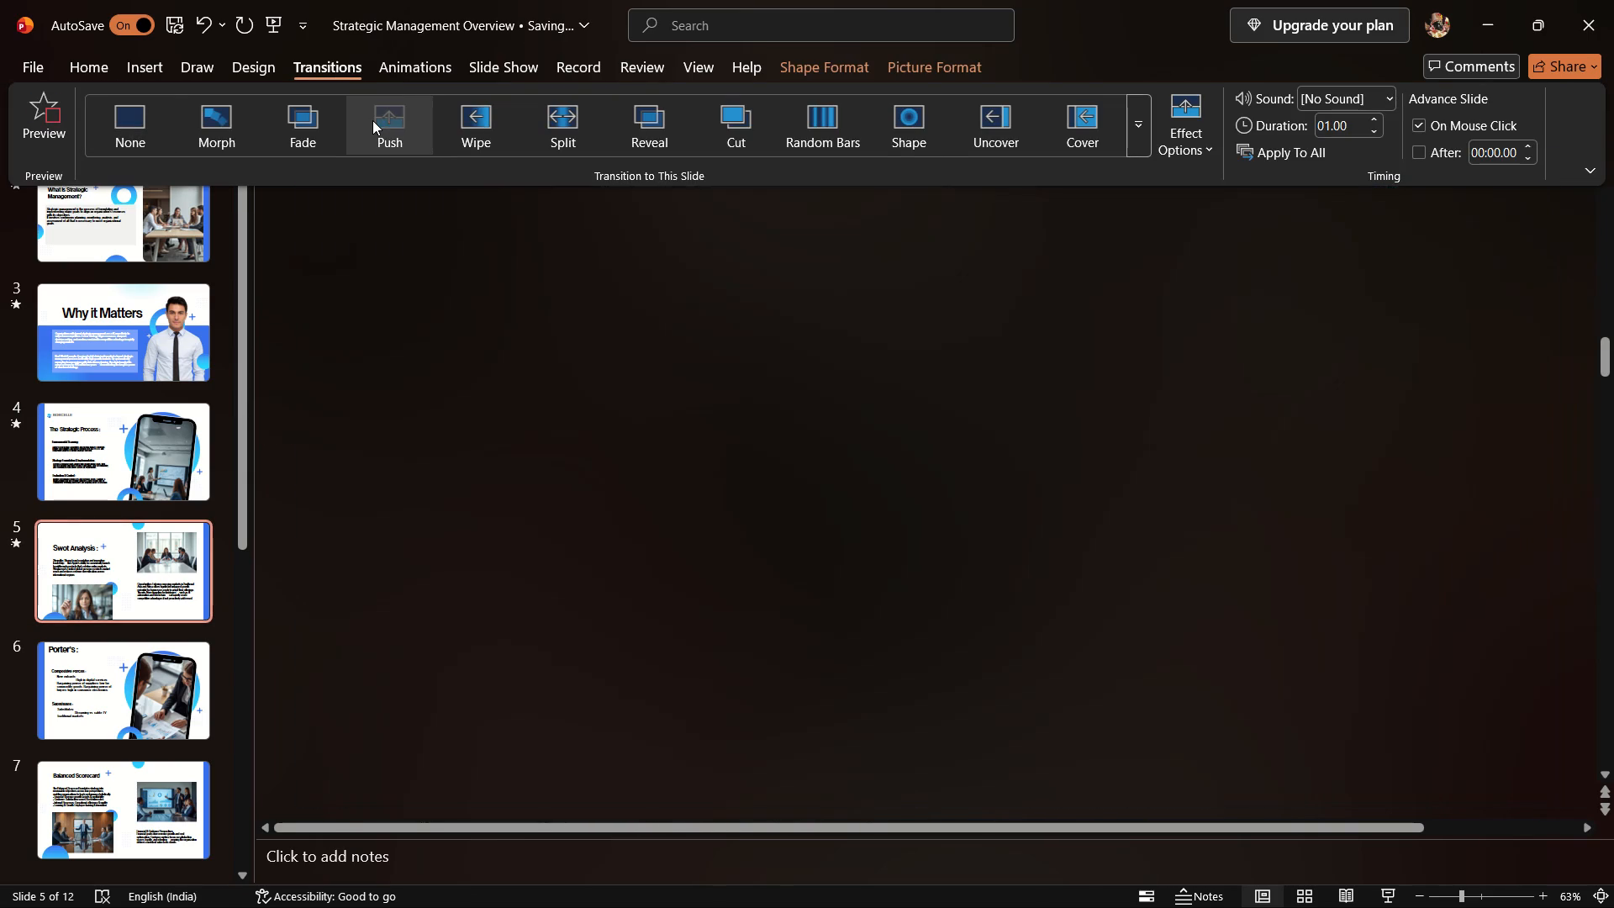
left_click(372, 120)
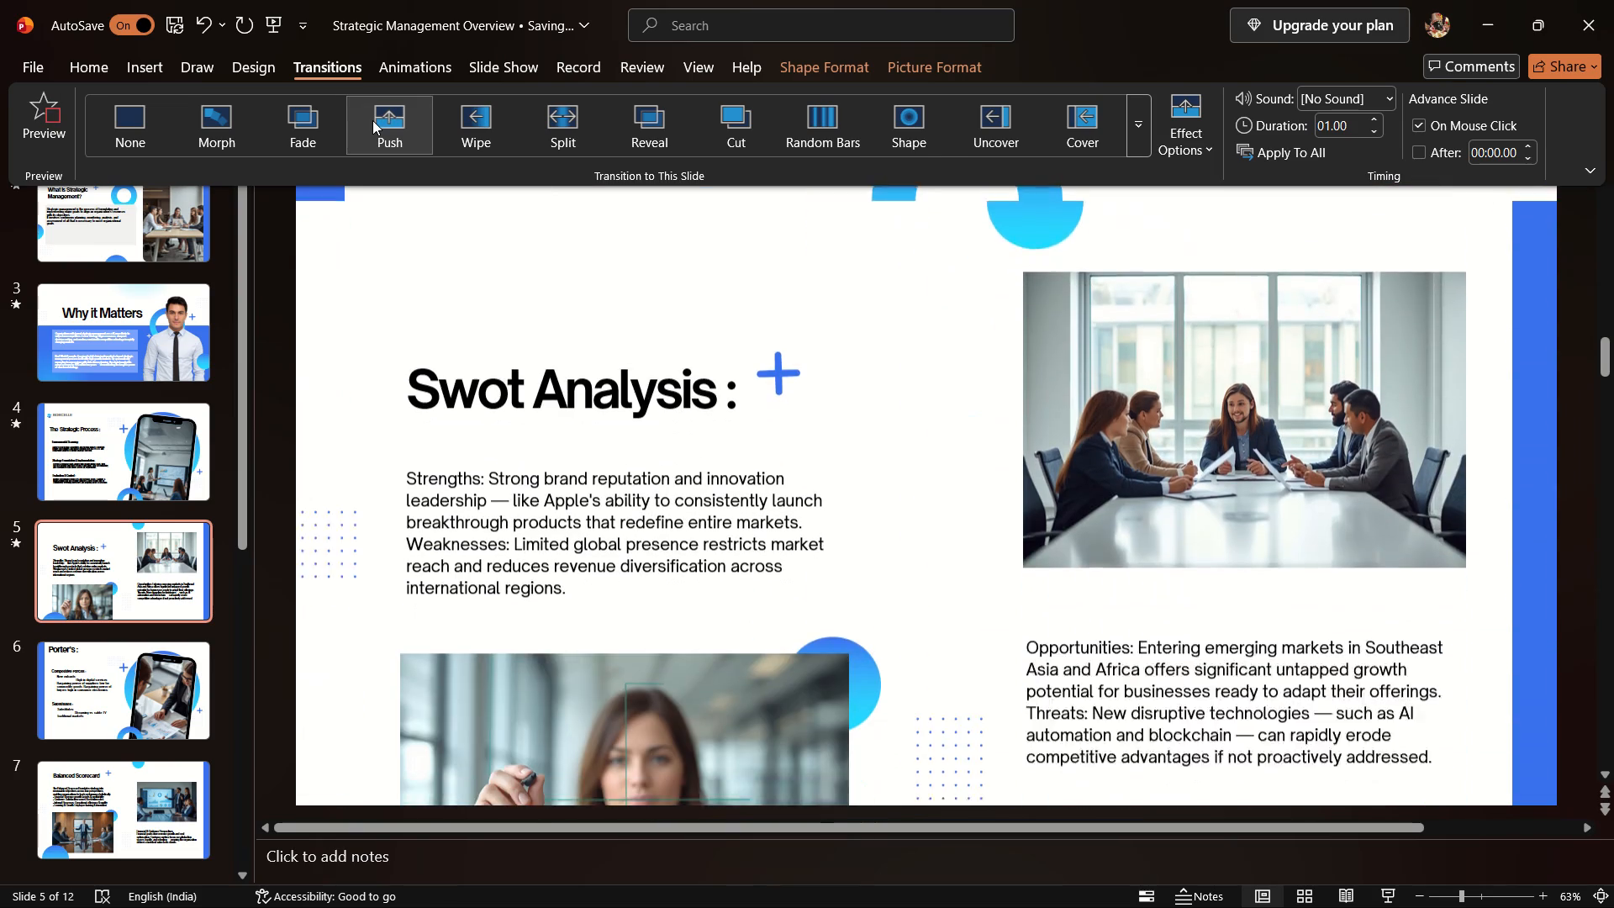
left_click(449, 124)
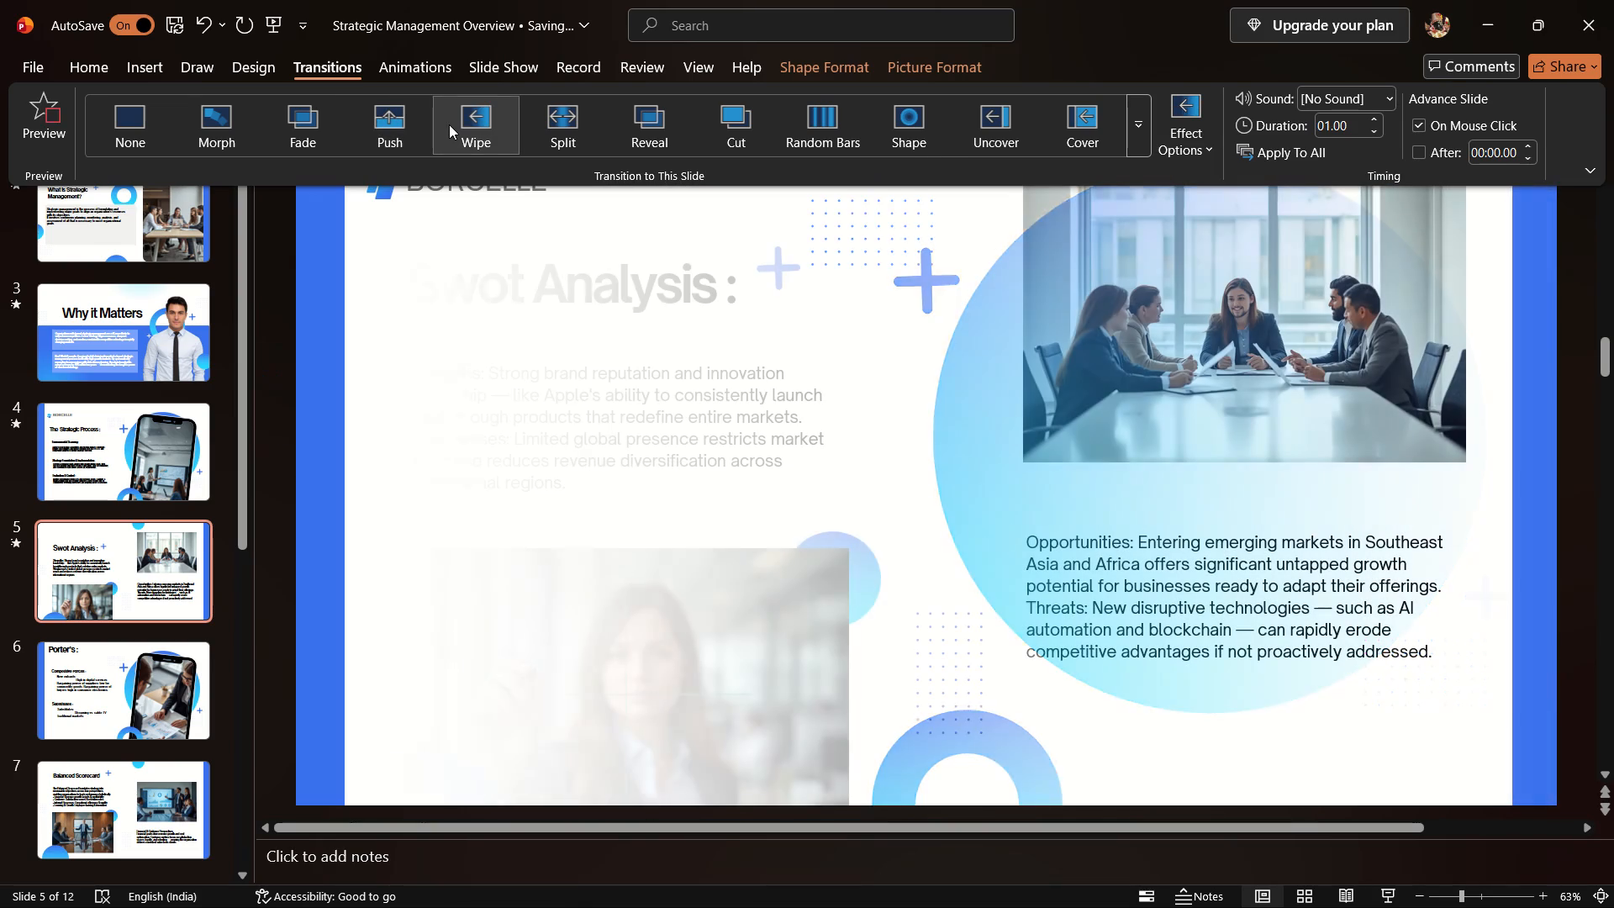
left_click(556, 131)
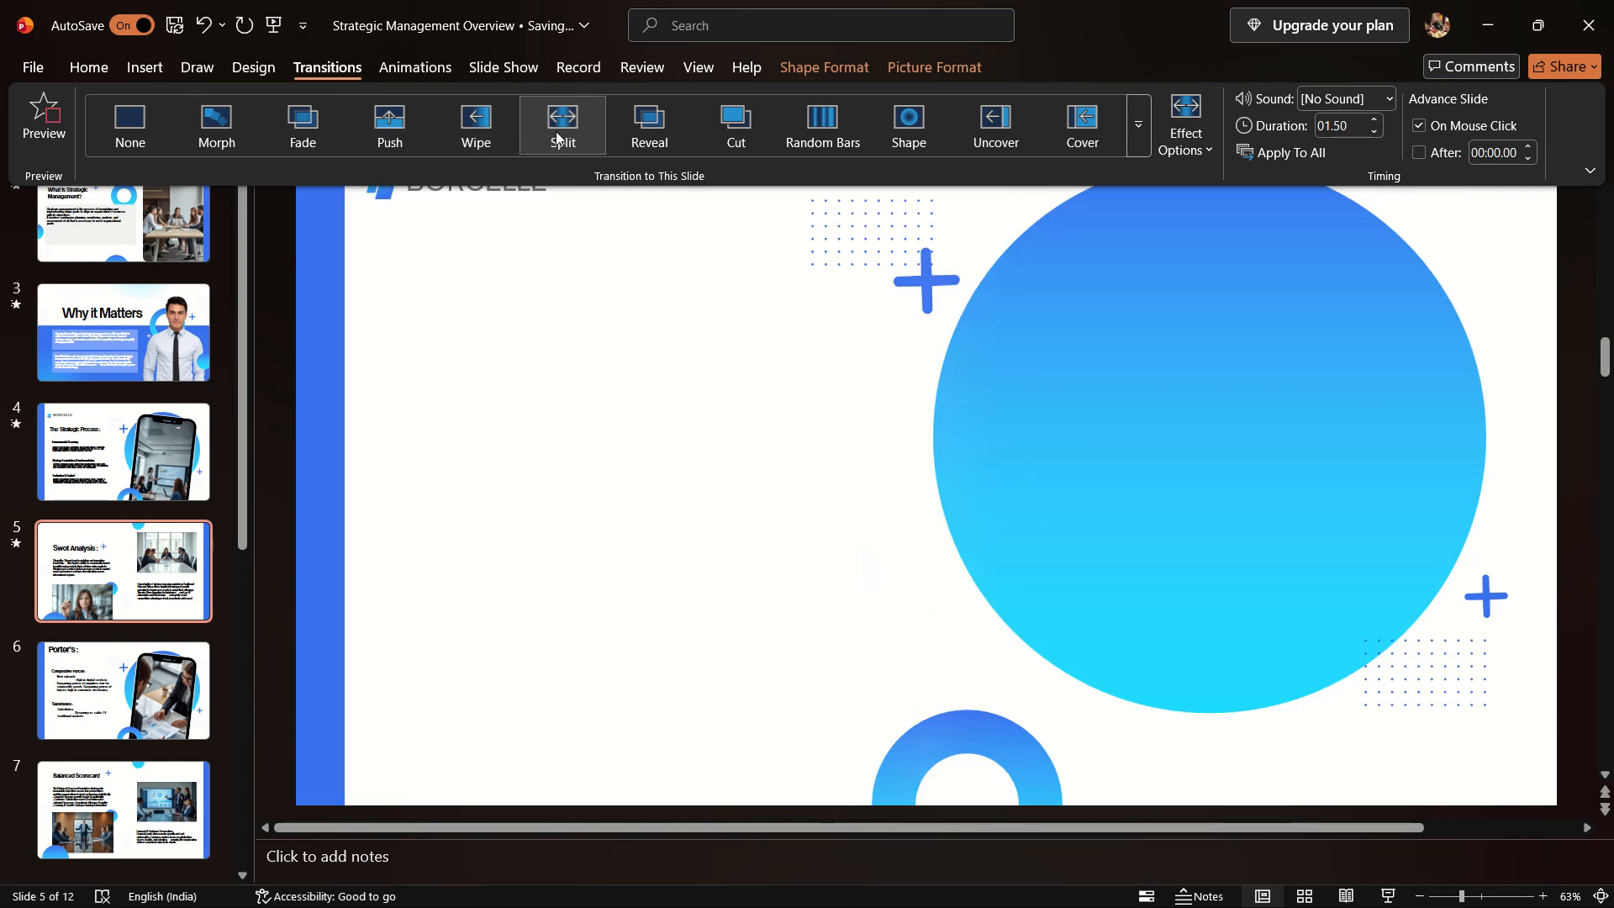
left_click(422, 131)
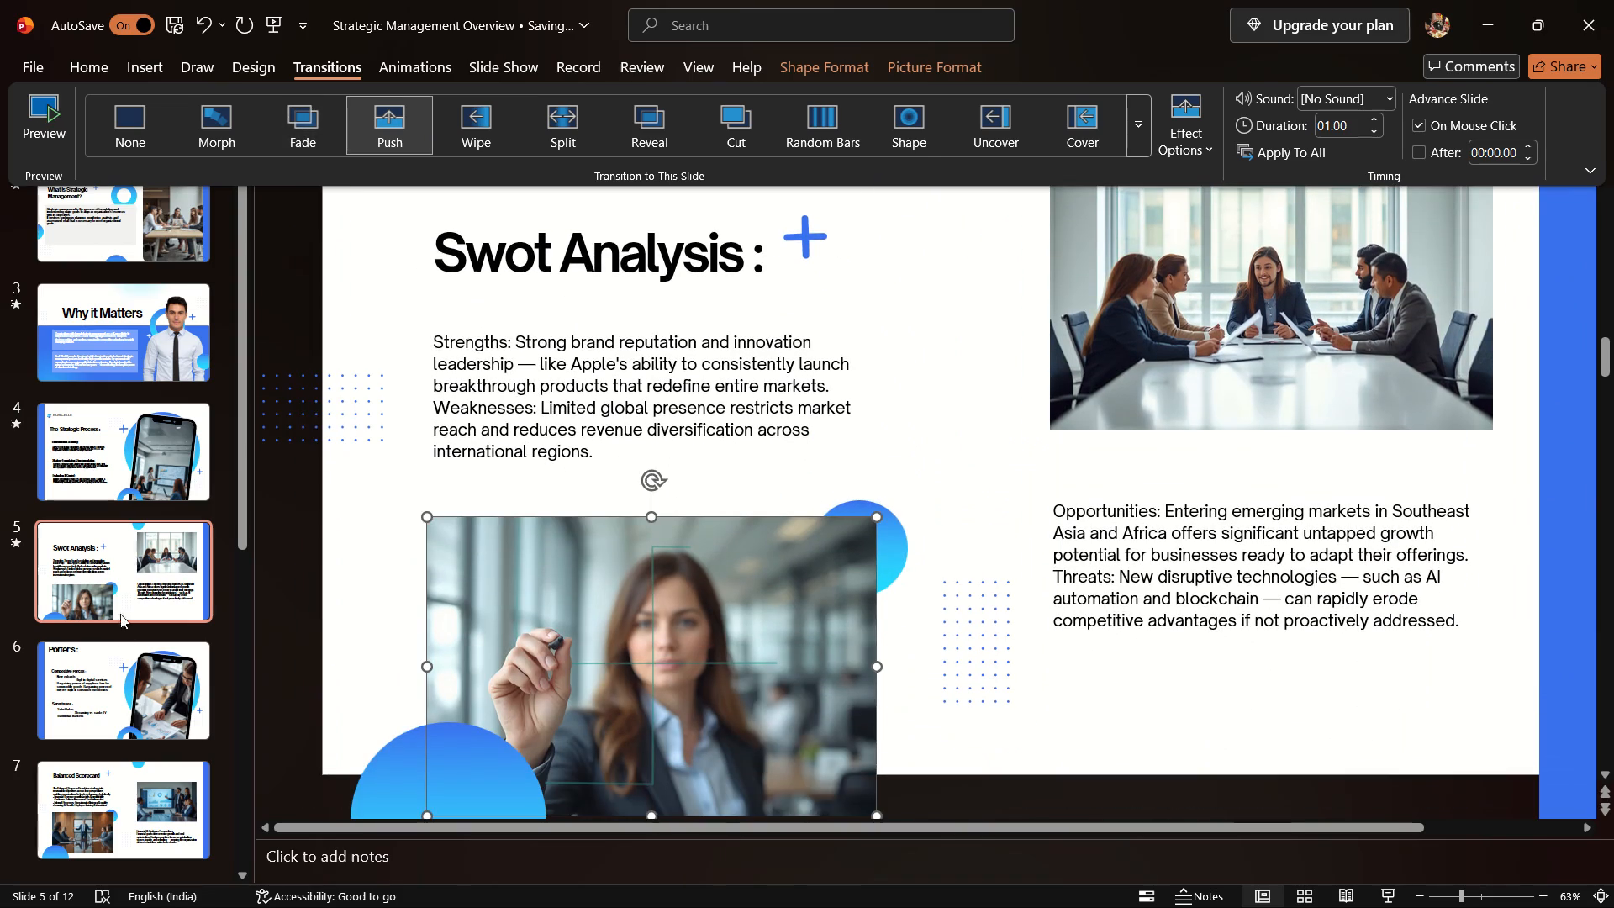
Look through the Strategic Management deck's slides, including Porter's, Swot Analysis, Best Practices, Common Challenges and Balanced Scorecard.
left_click(128, 692)
left_click(139, 687)
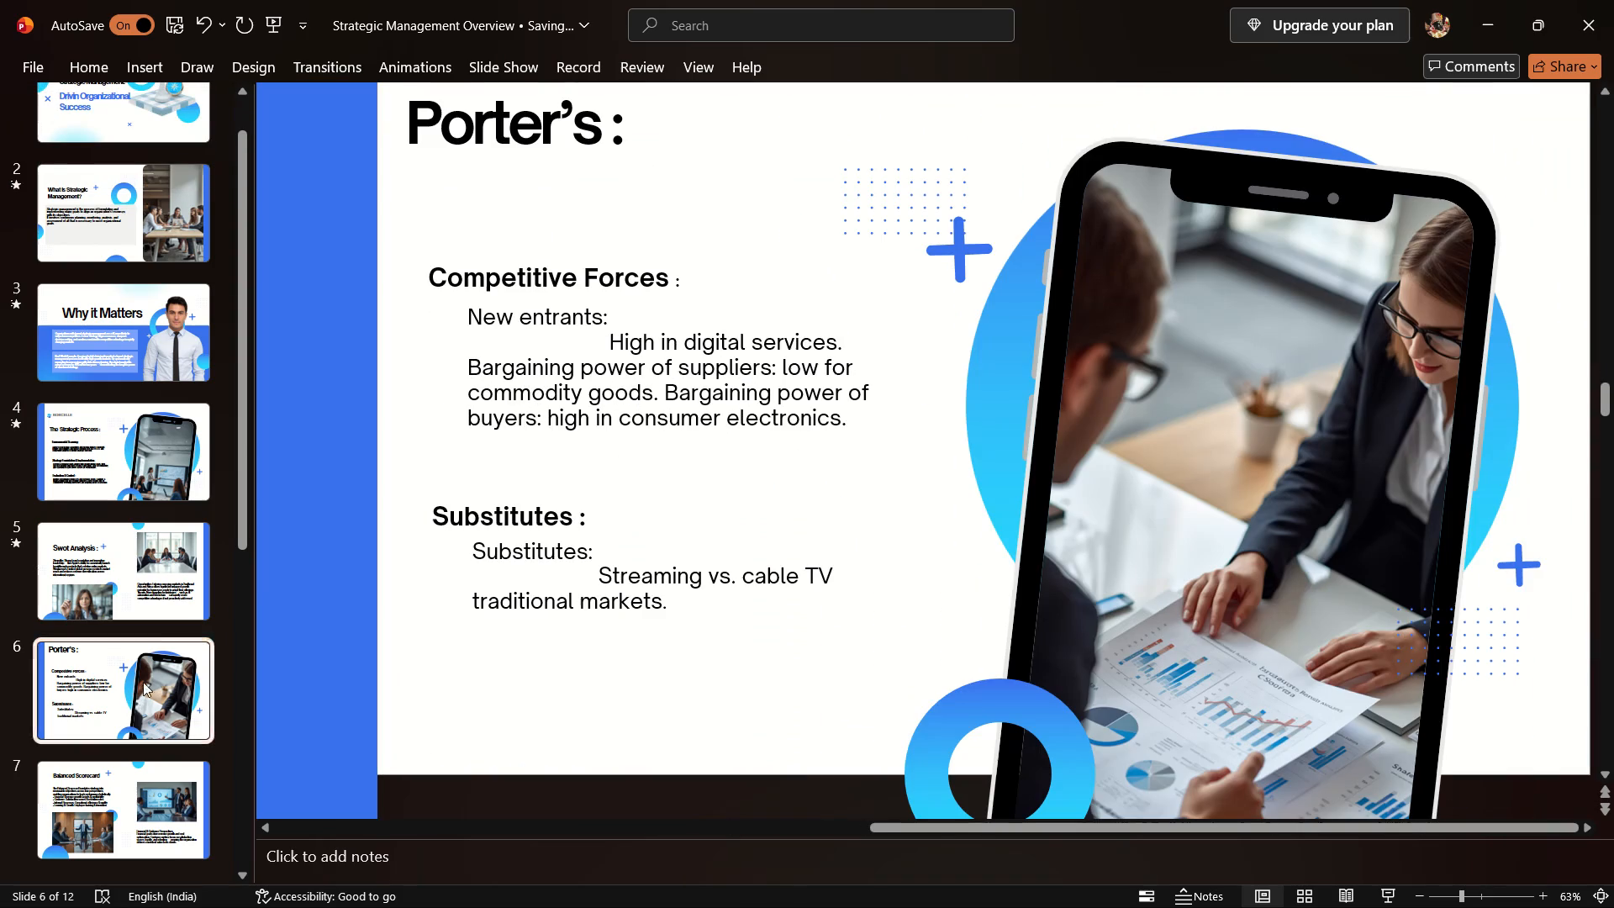
left_click(137, 515)
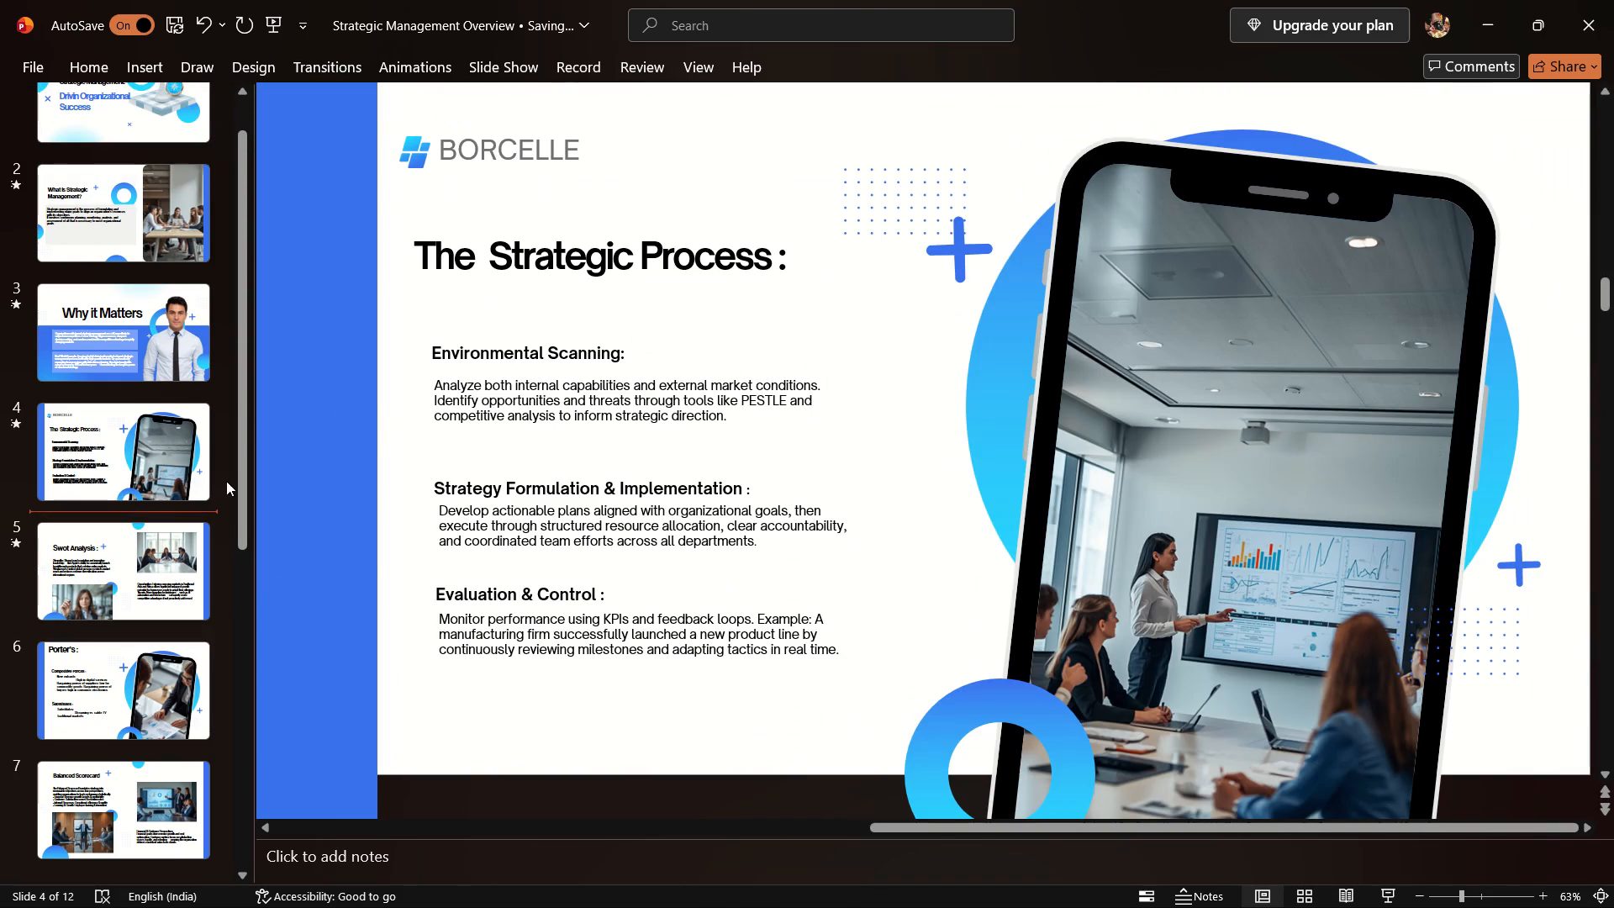
left_click(169, 707)
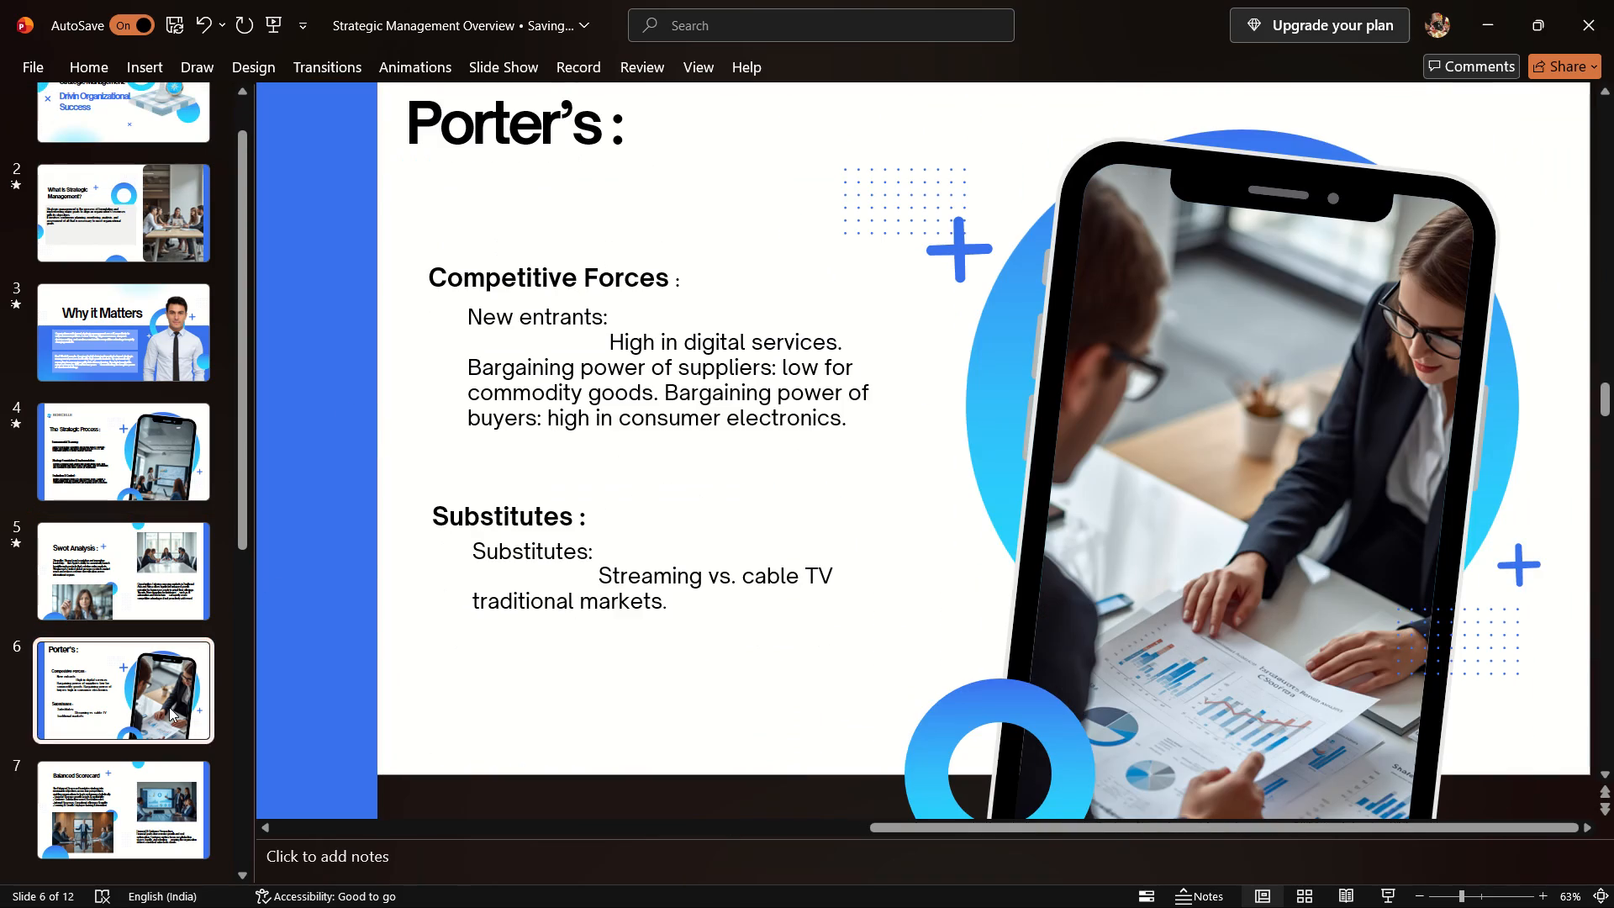
left_click(157, 596)
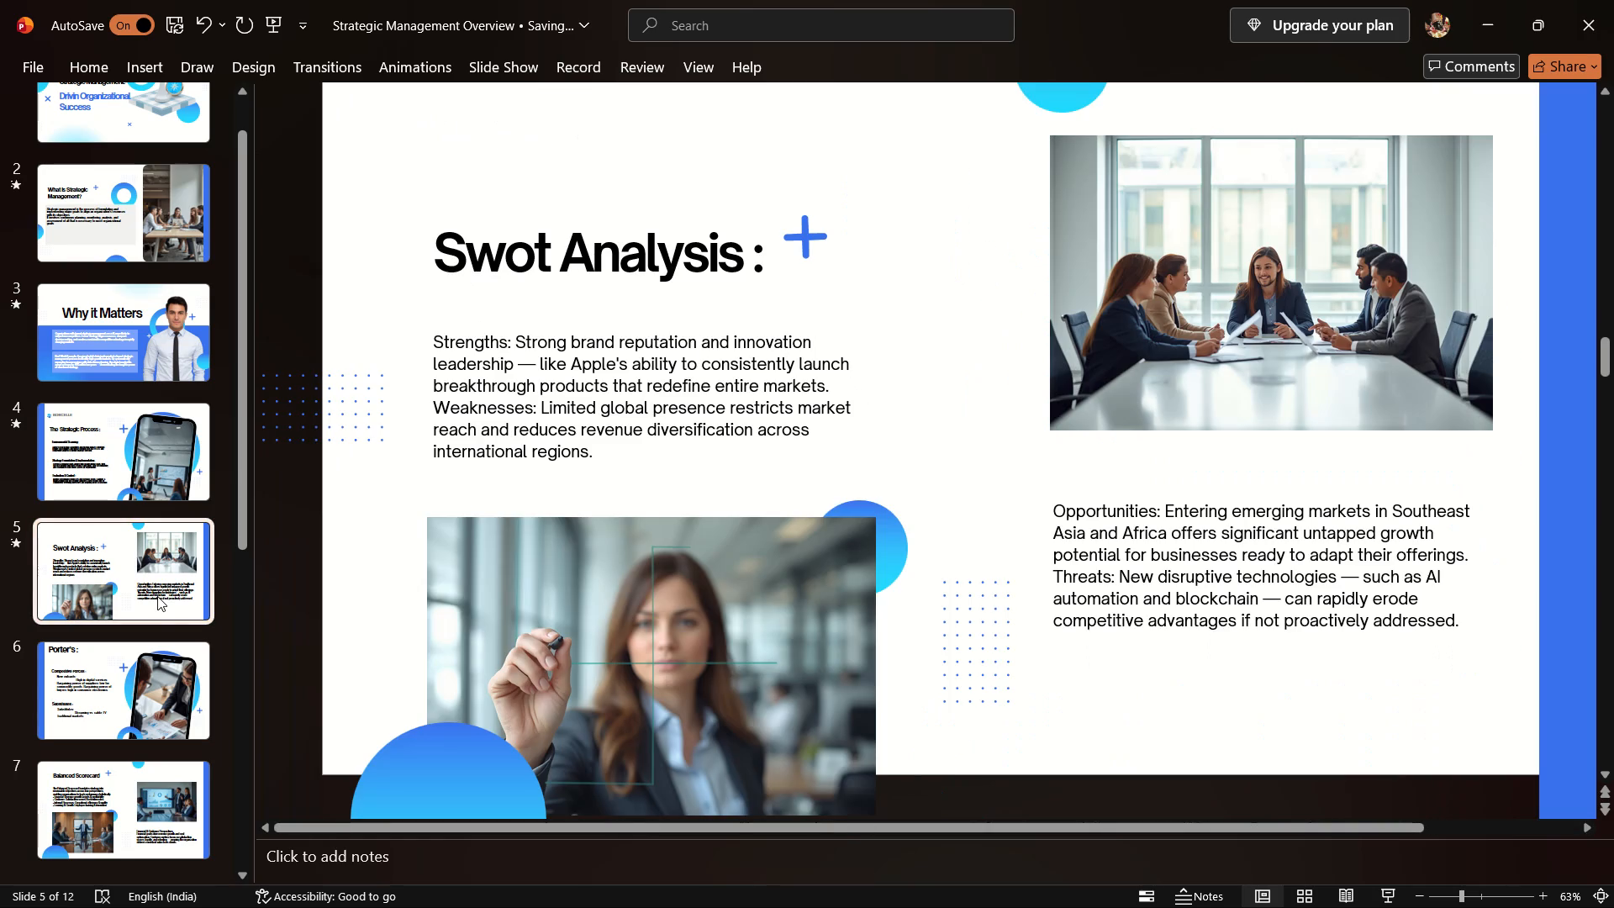
scroll(157, 596, "down", 4)
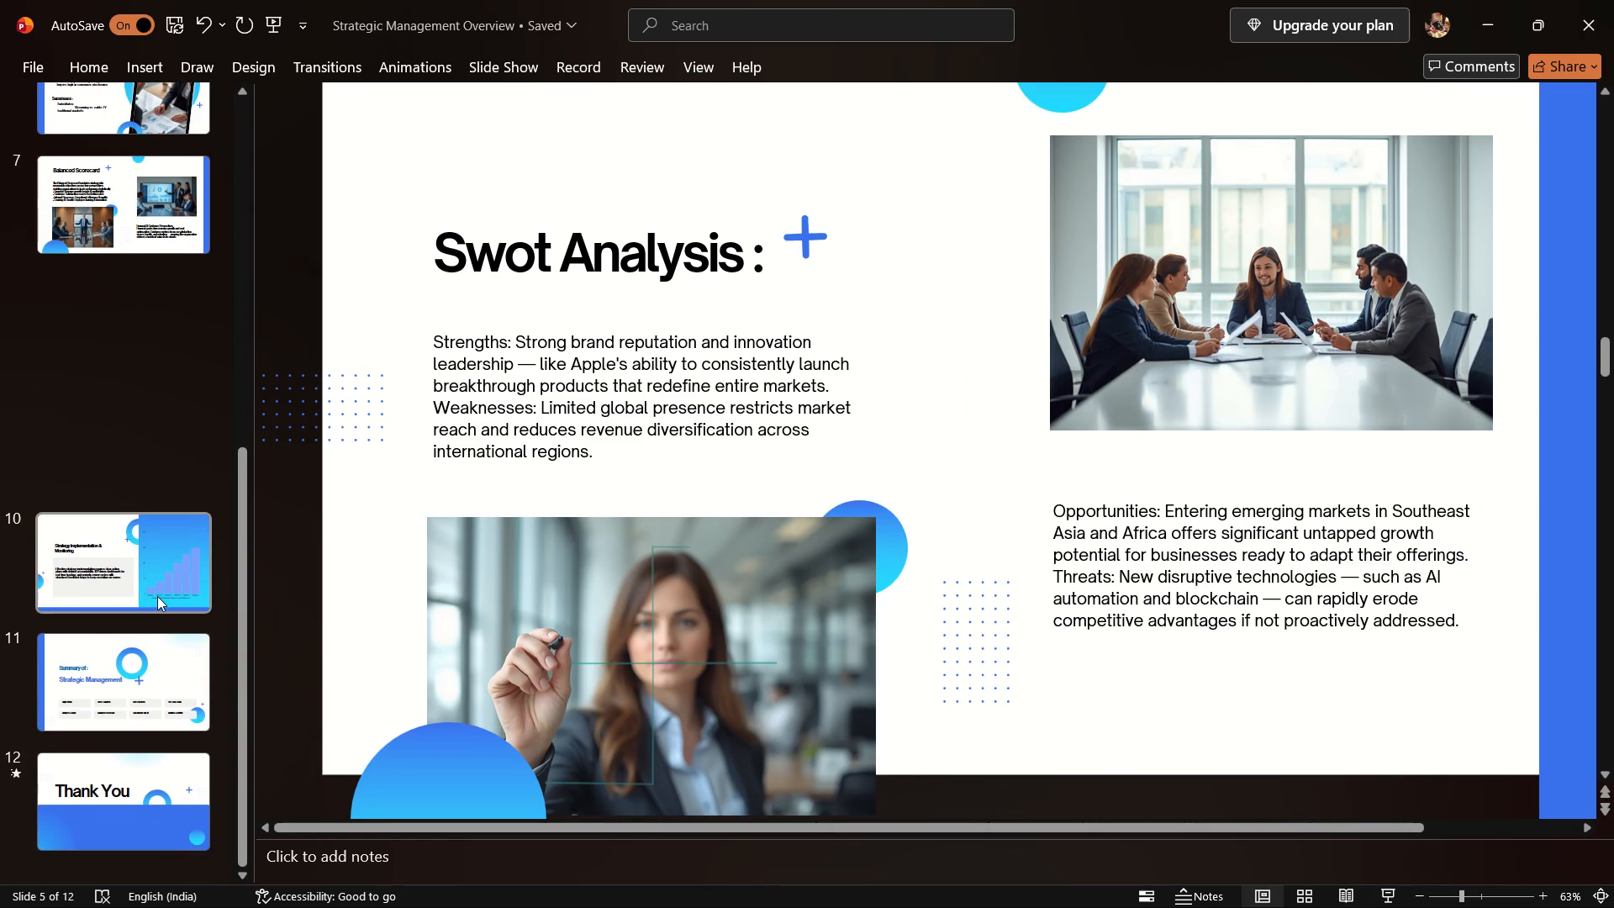
scroll(157, 596, "down", 3)
left_click(153, 542)
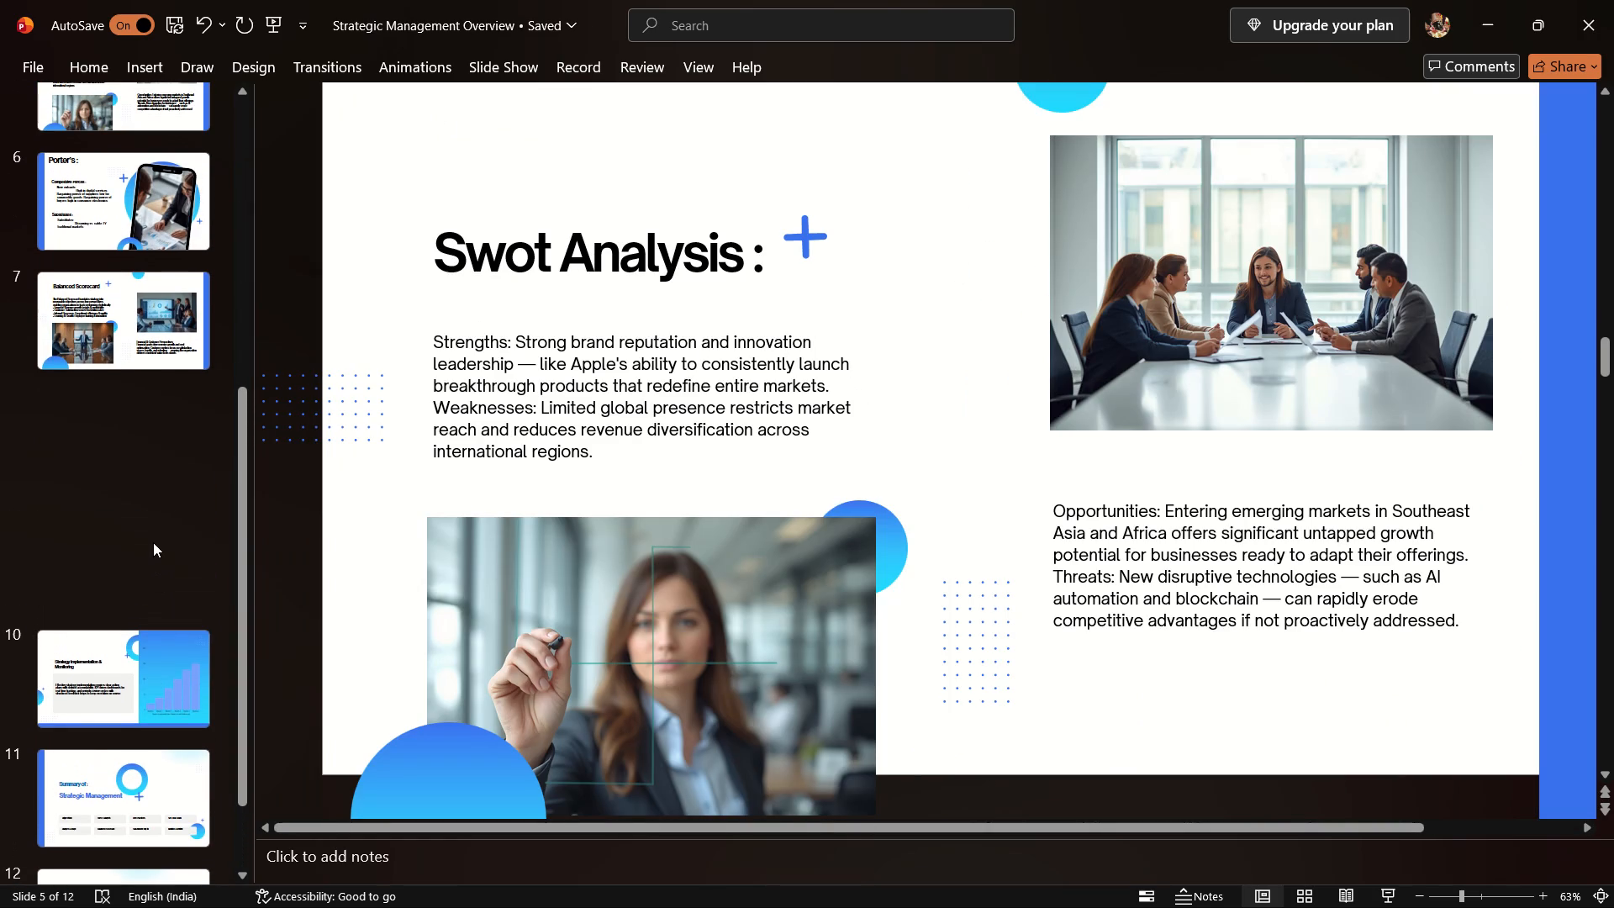
left_click(153, 542)
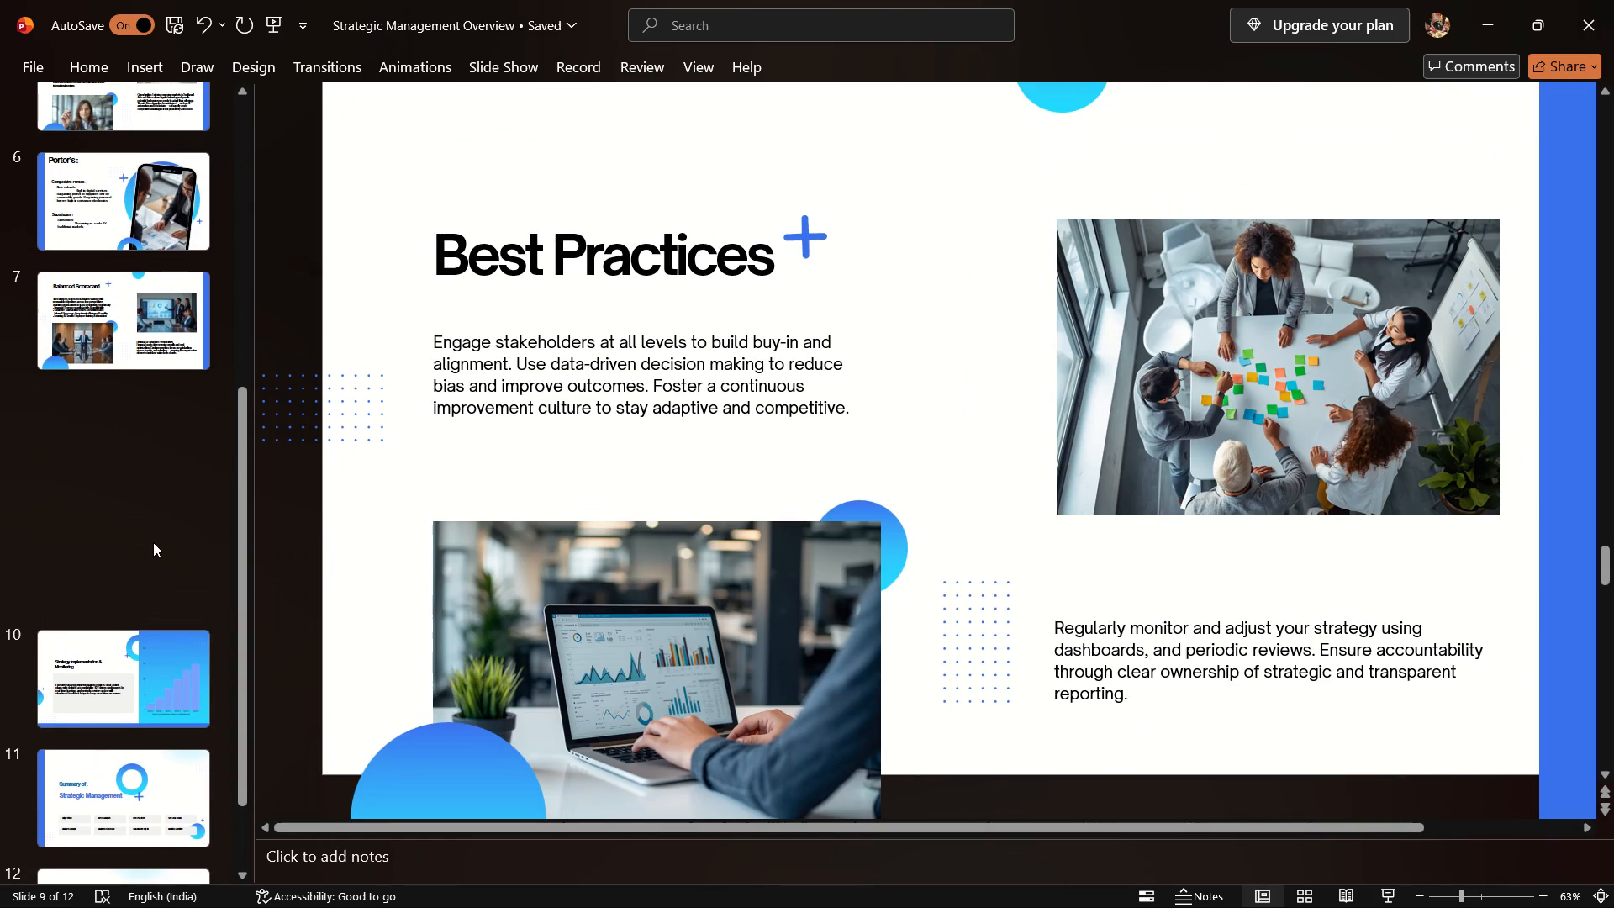
left_click(160, 467)
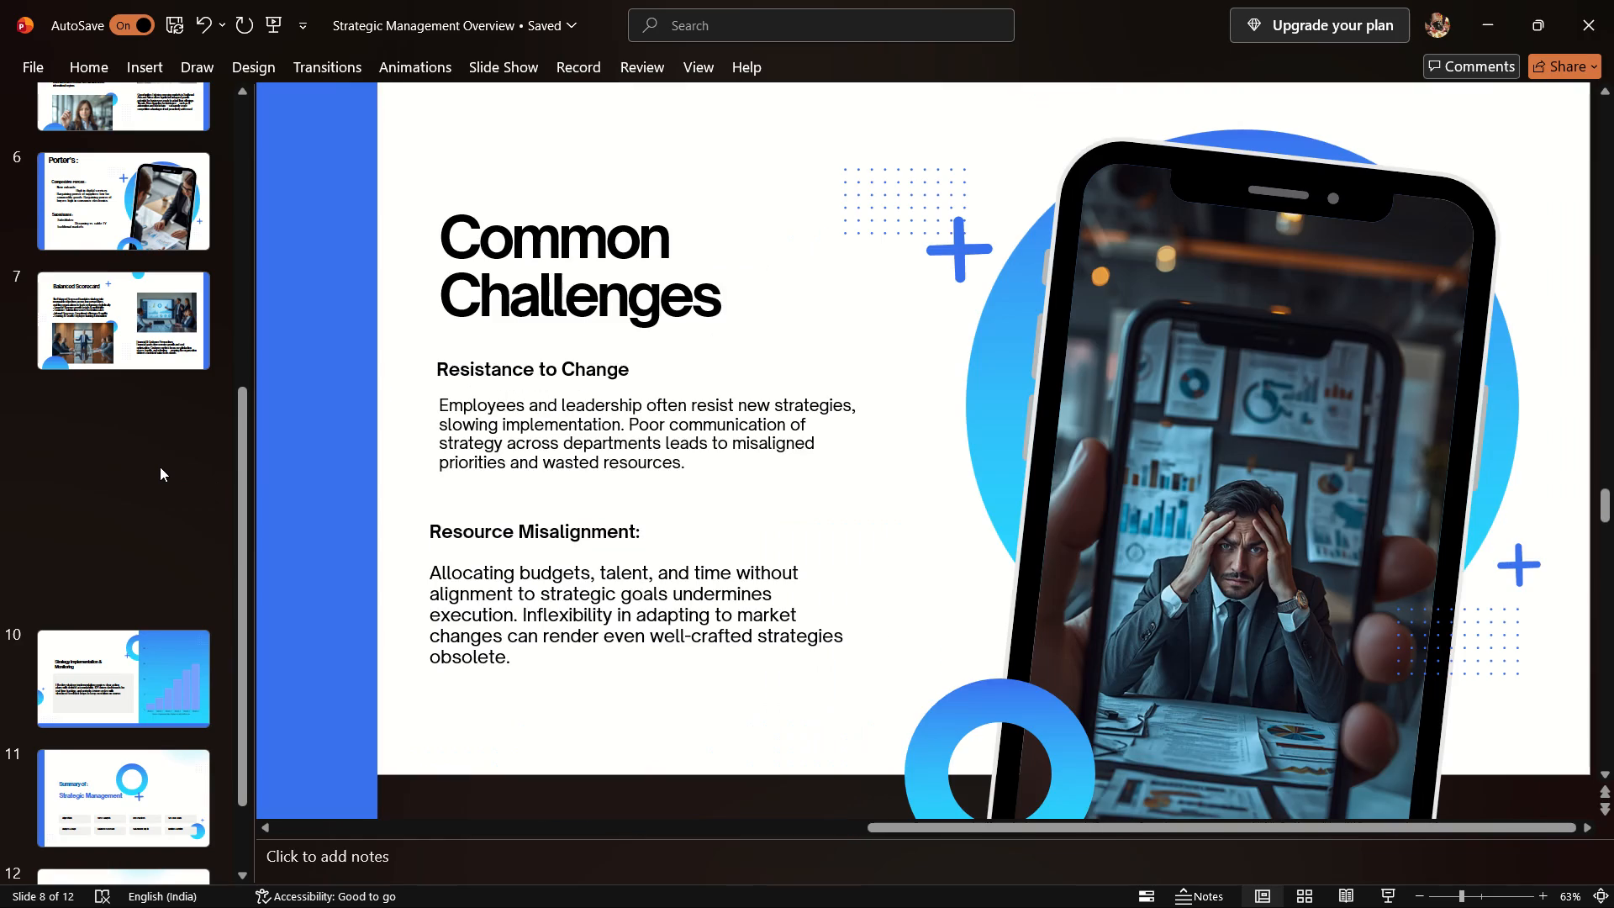
left_click(156, 368)
scroll(156, 368, "up", 1)
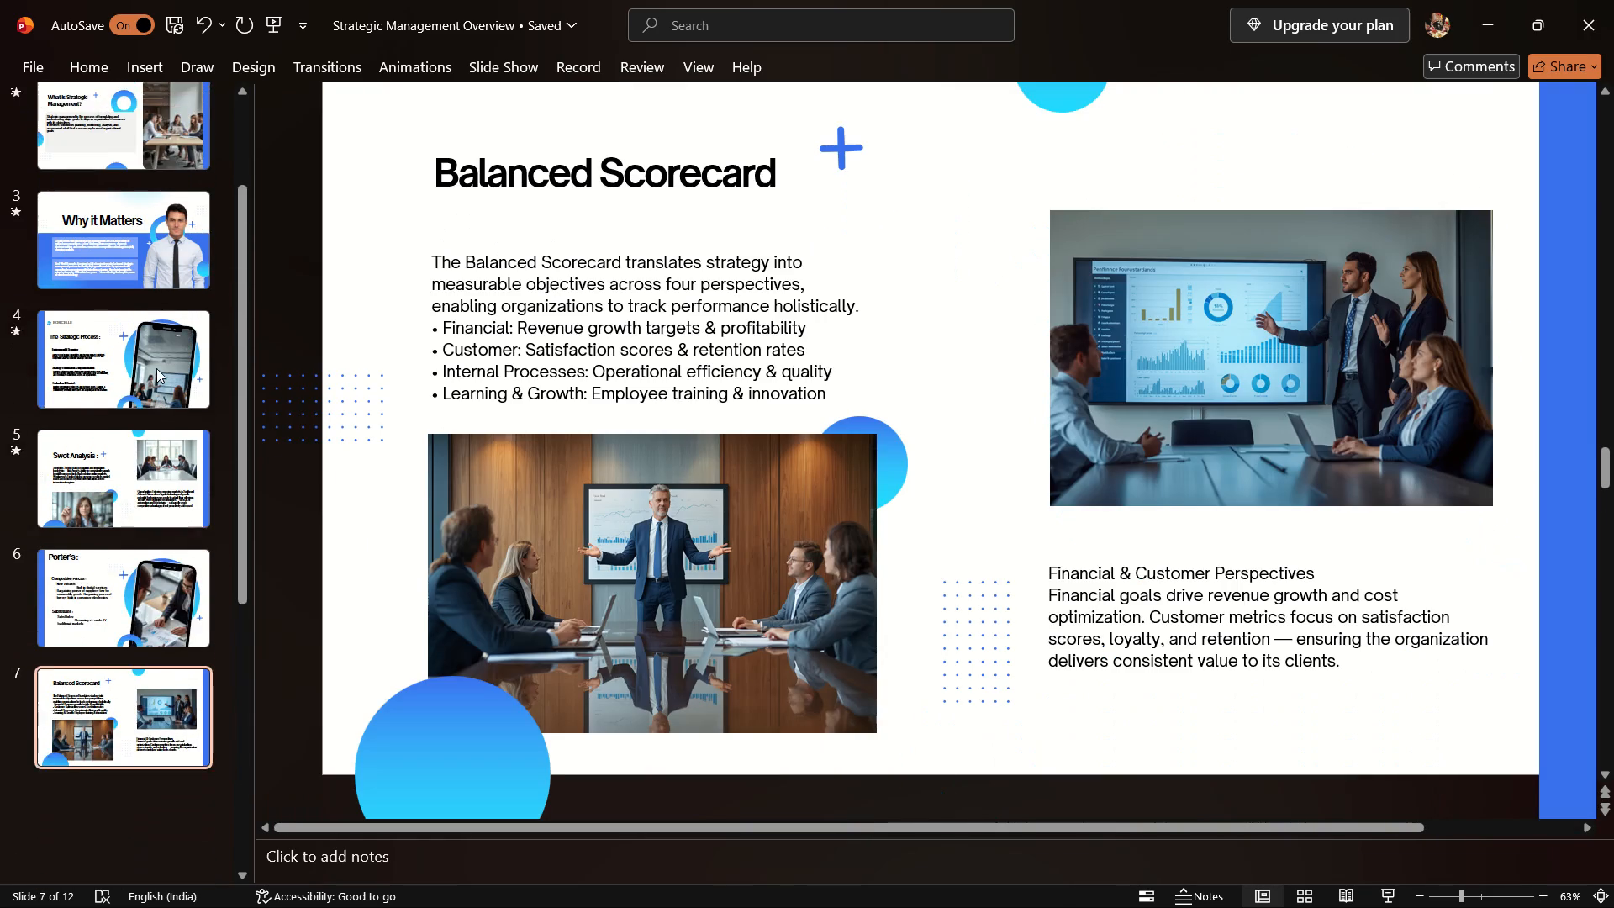
scroll(156, 368, "up", 2)
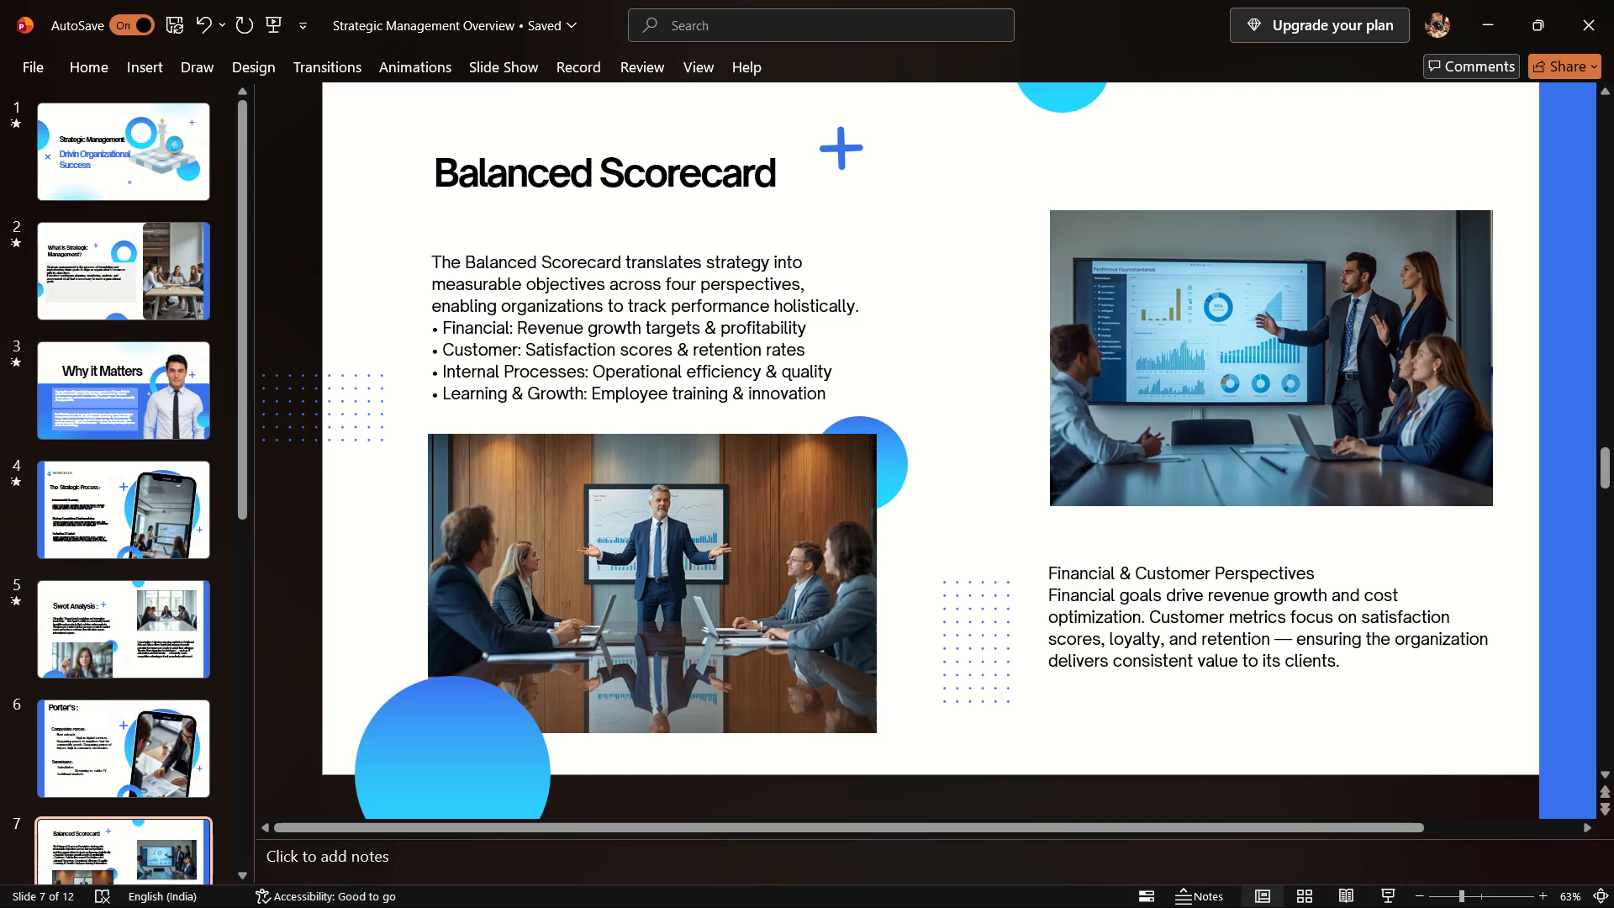
Start the slide show from the Balanced Scorecard slide and go back to the opening Strategic Management slide.
left_click(1395, 890)
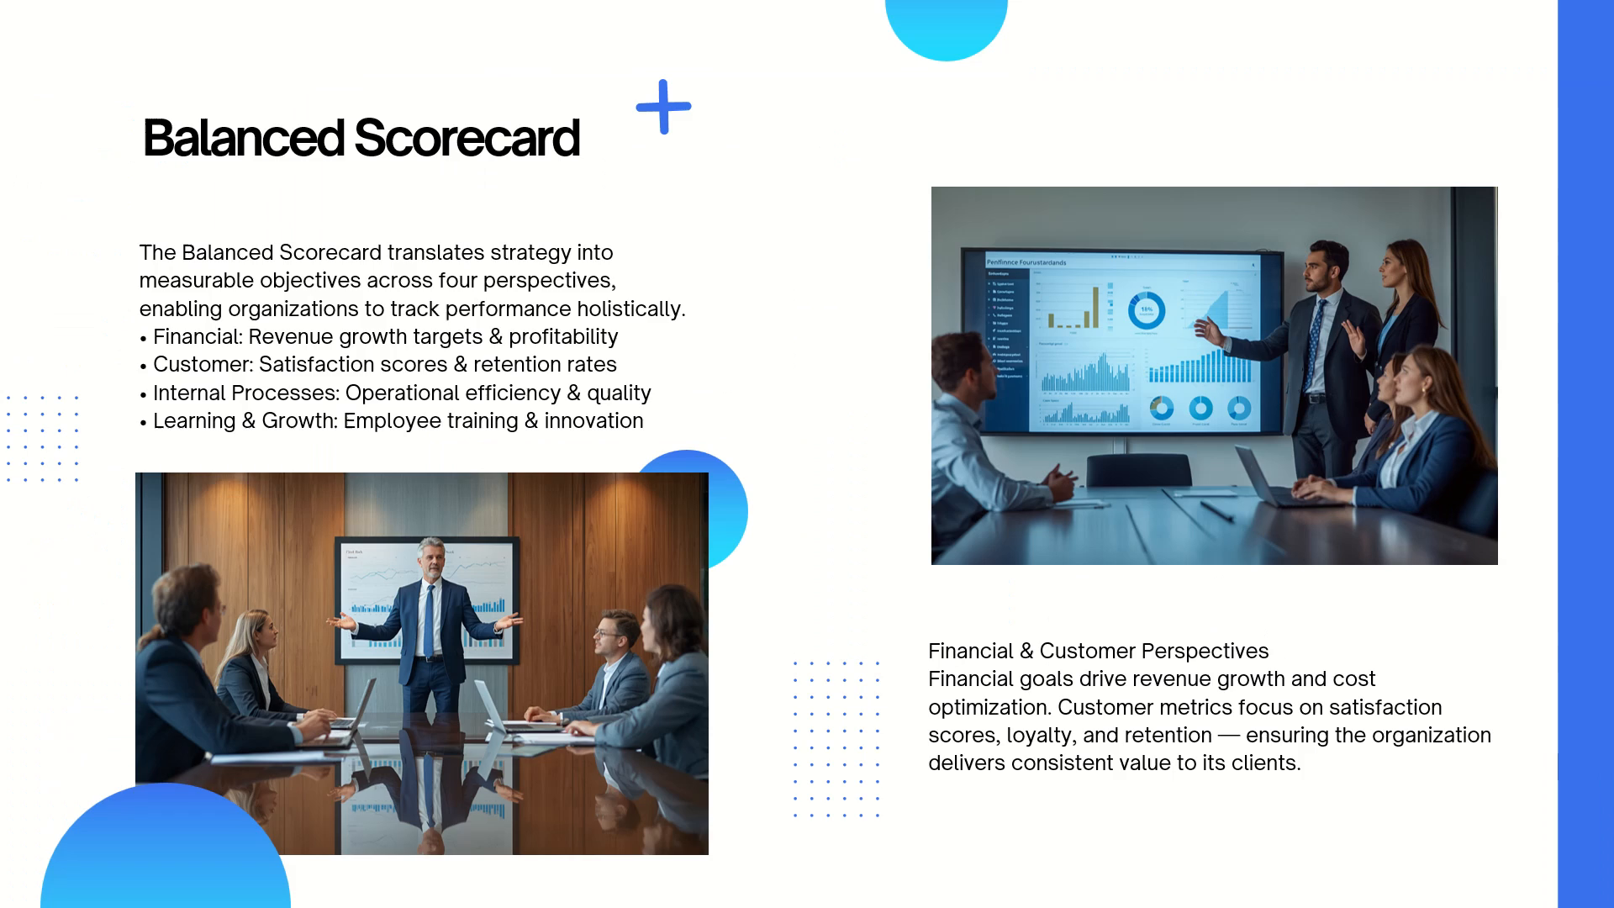
key("Left")
key("Left")
key("Left")
key("Left")
key("Left")
key("Left")
key("Left")
key("Left")
key("Left")
key("Left")
key("Left")
key("Left")
key("Left")
key("Left")
key("Left")
key("Left")
key("Left")
key("Left")
key("Left")
key("Left")
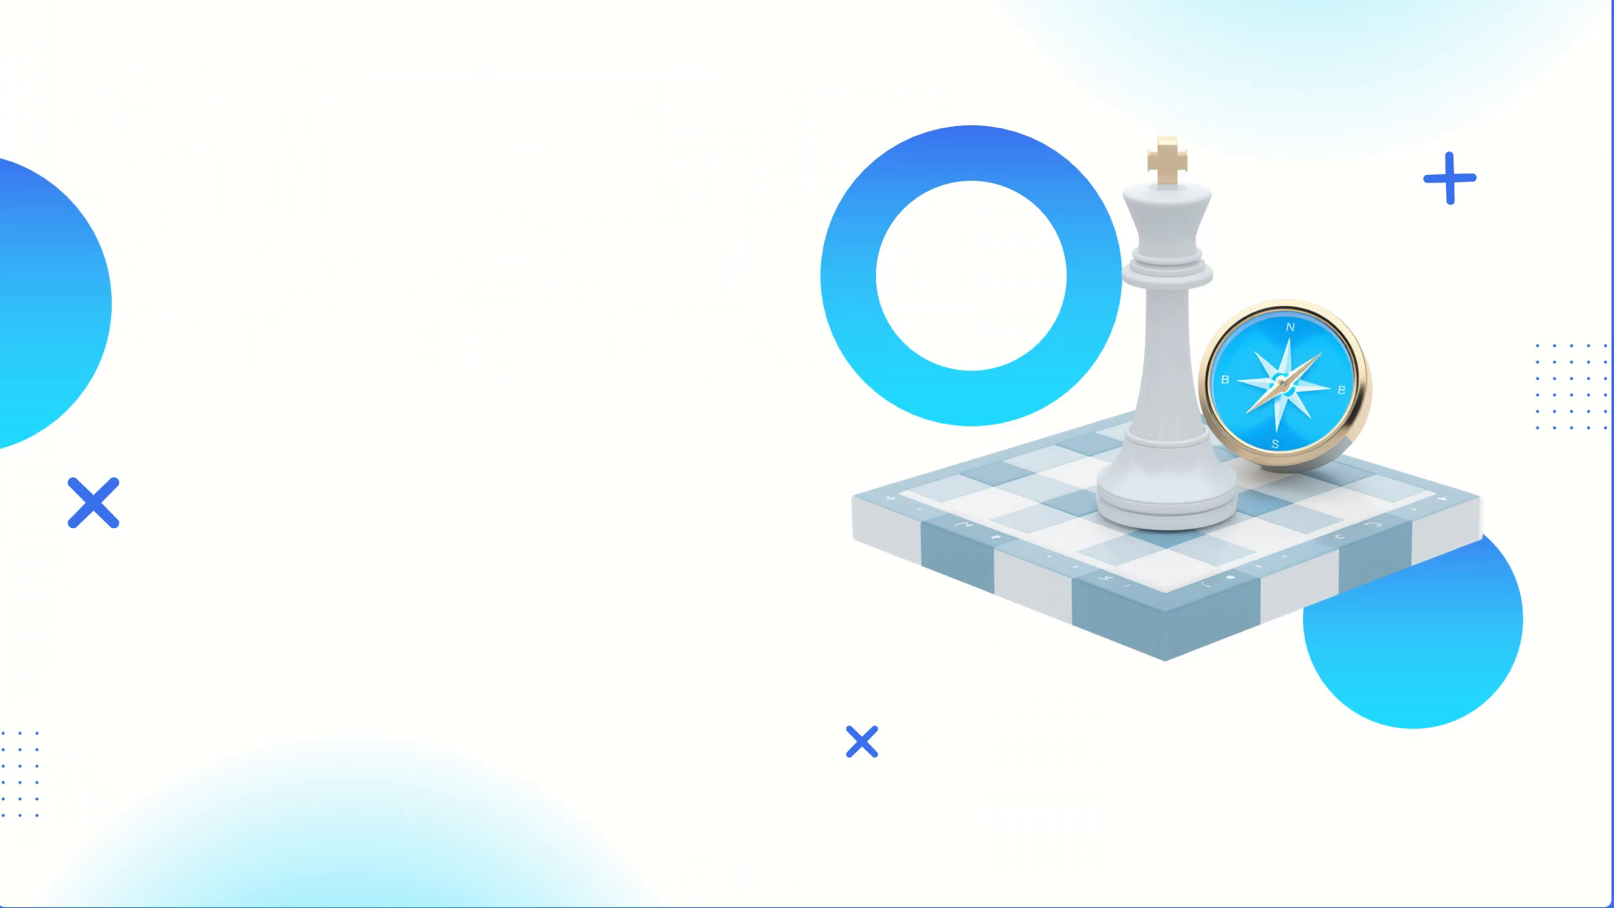
Play the slide show from the opening slide through the Strategic Process slide to check each entrance animation and transition.
key("Right")
key("Right")
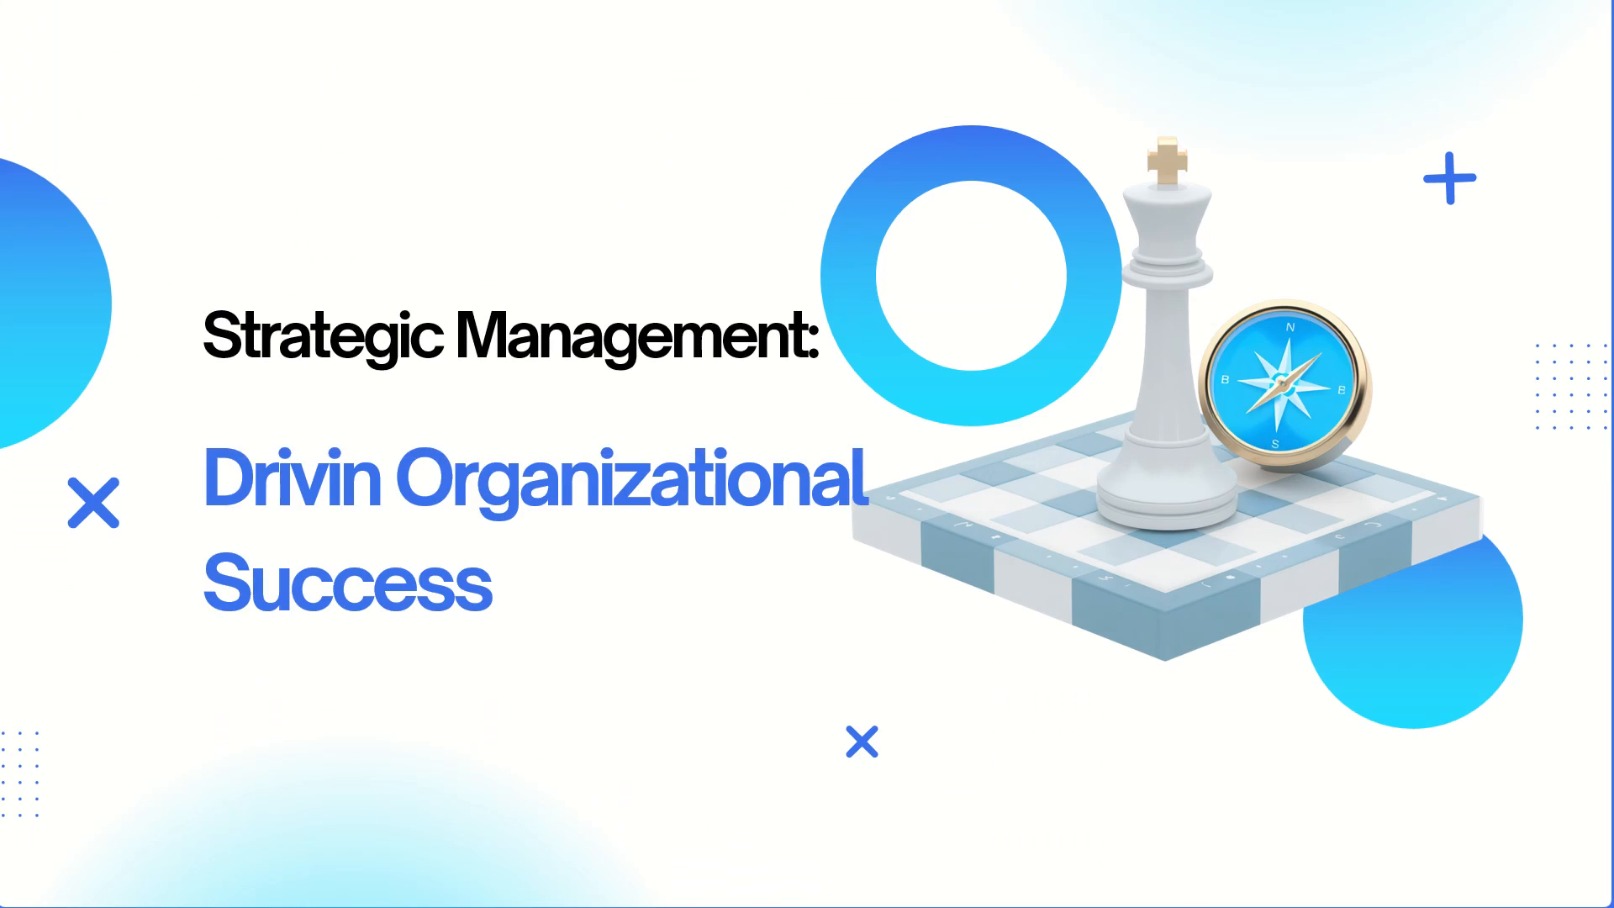
key("Right")
key("Right")
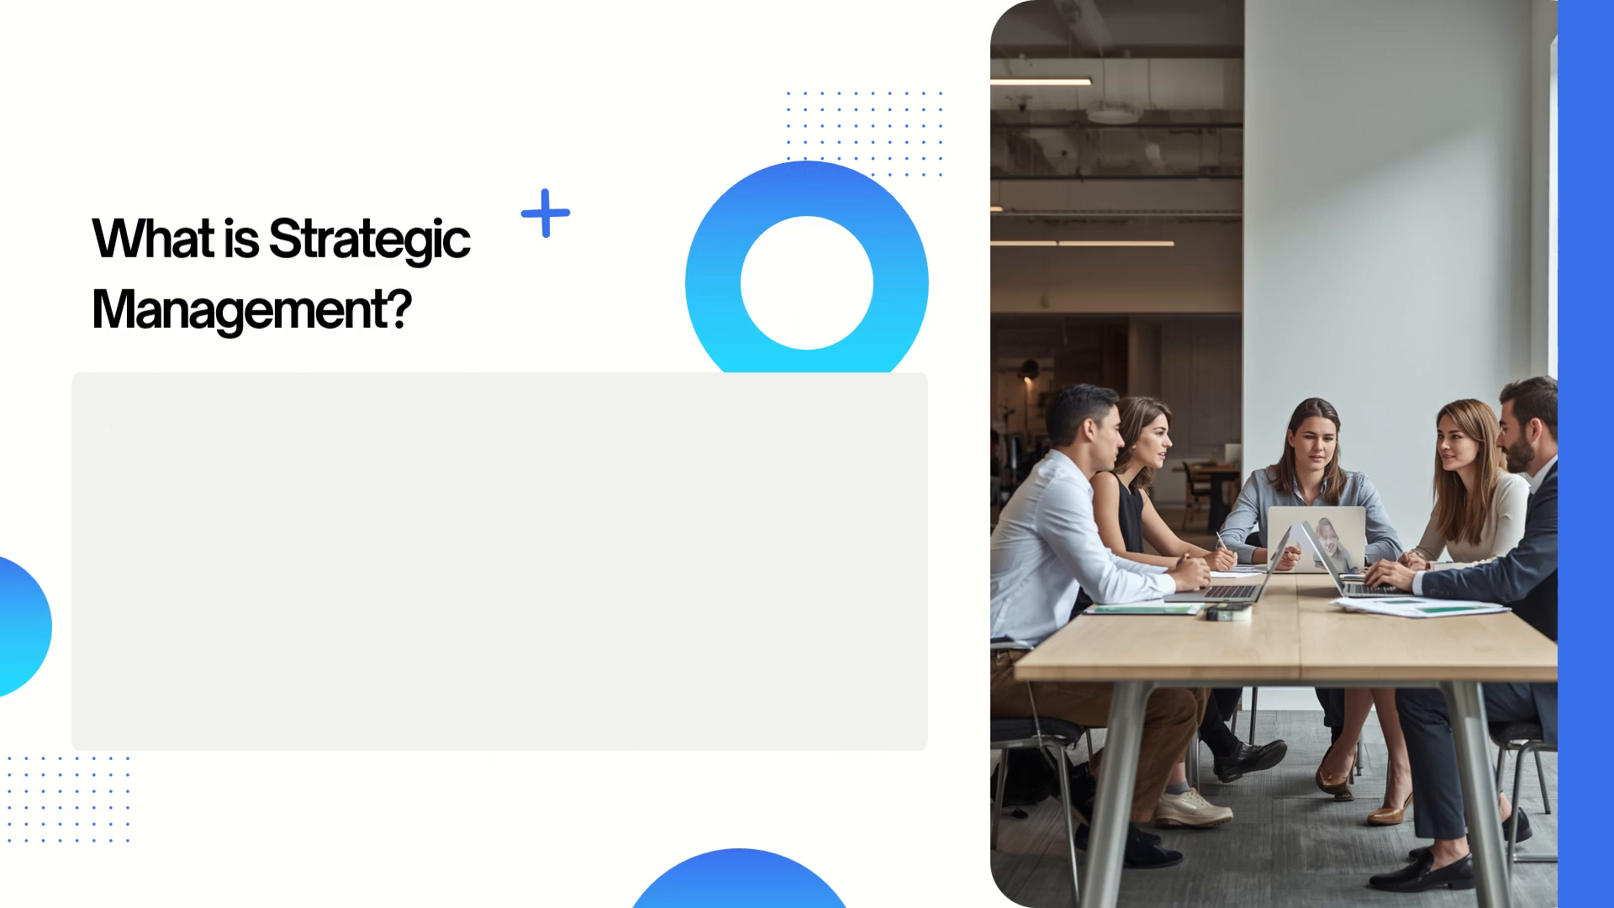
key("Right")
key("Right")
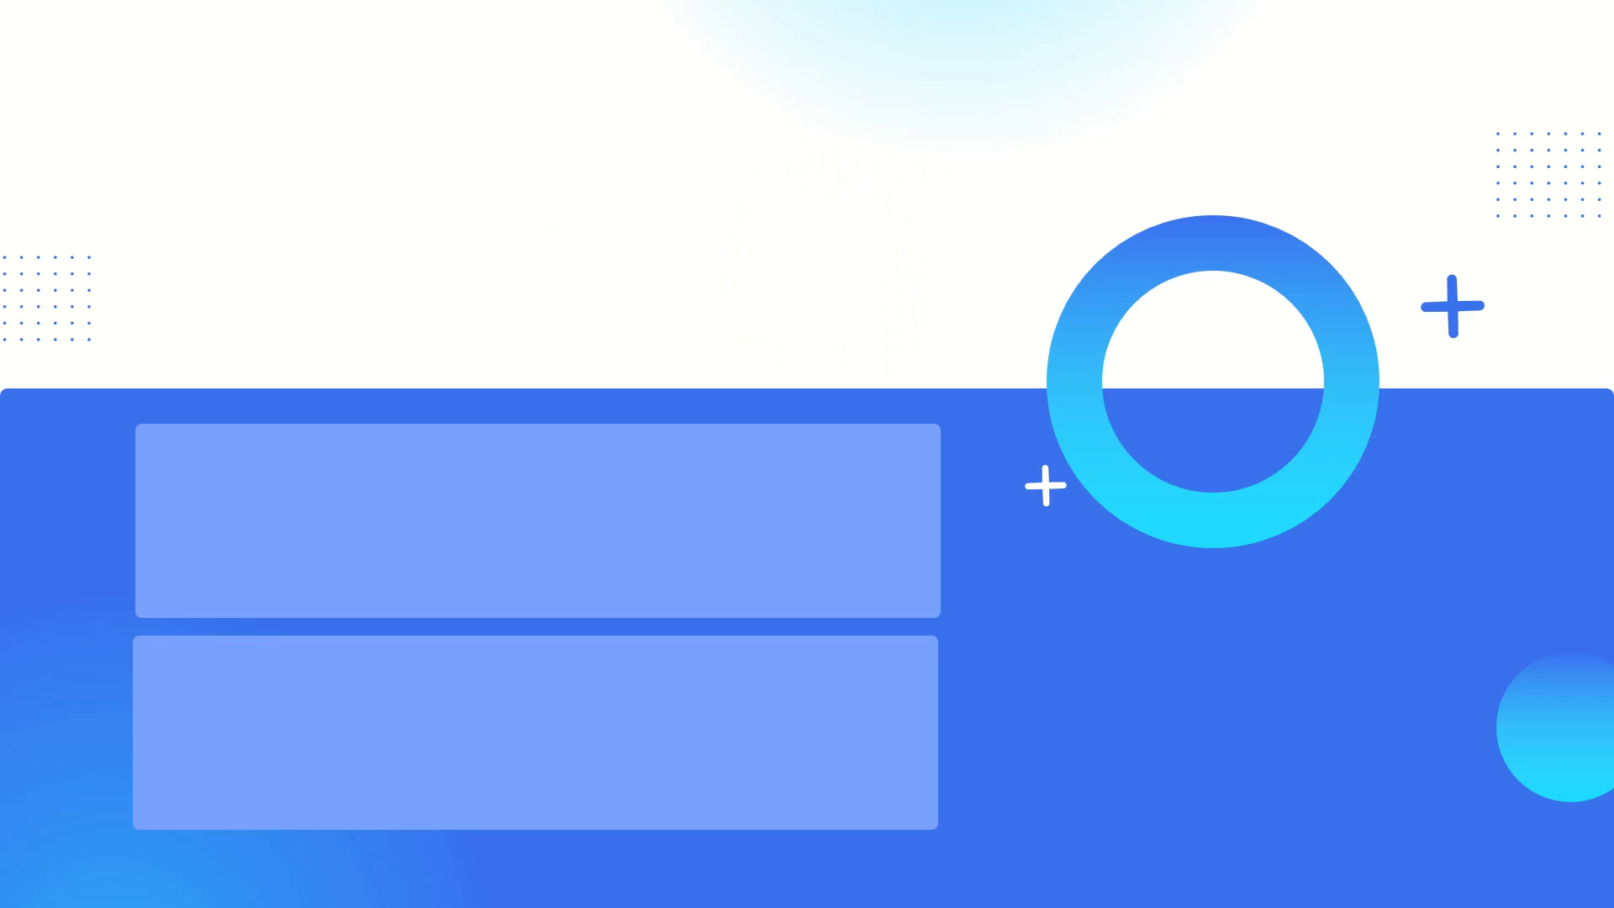
key("Right")
key("Right")
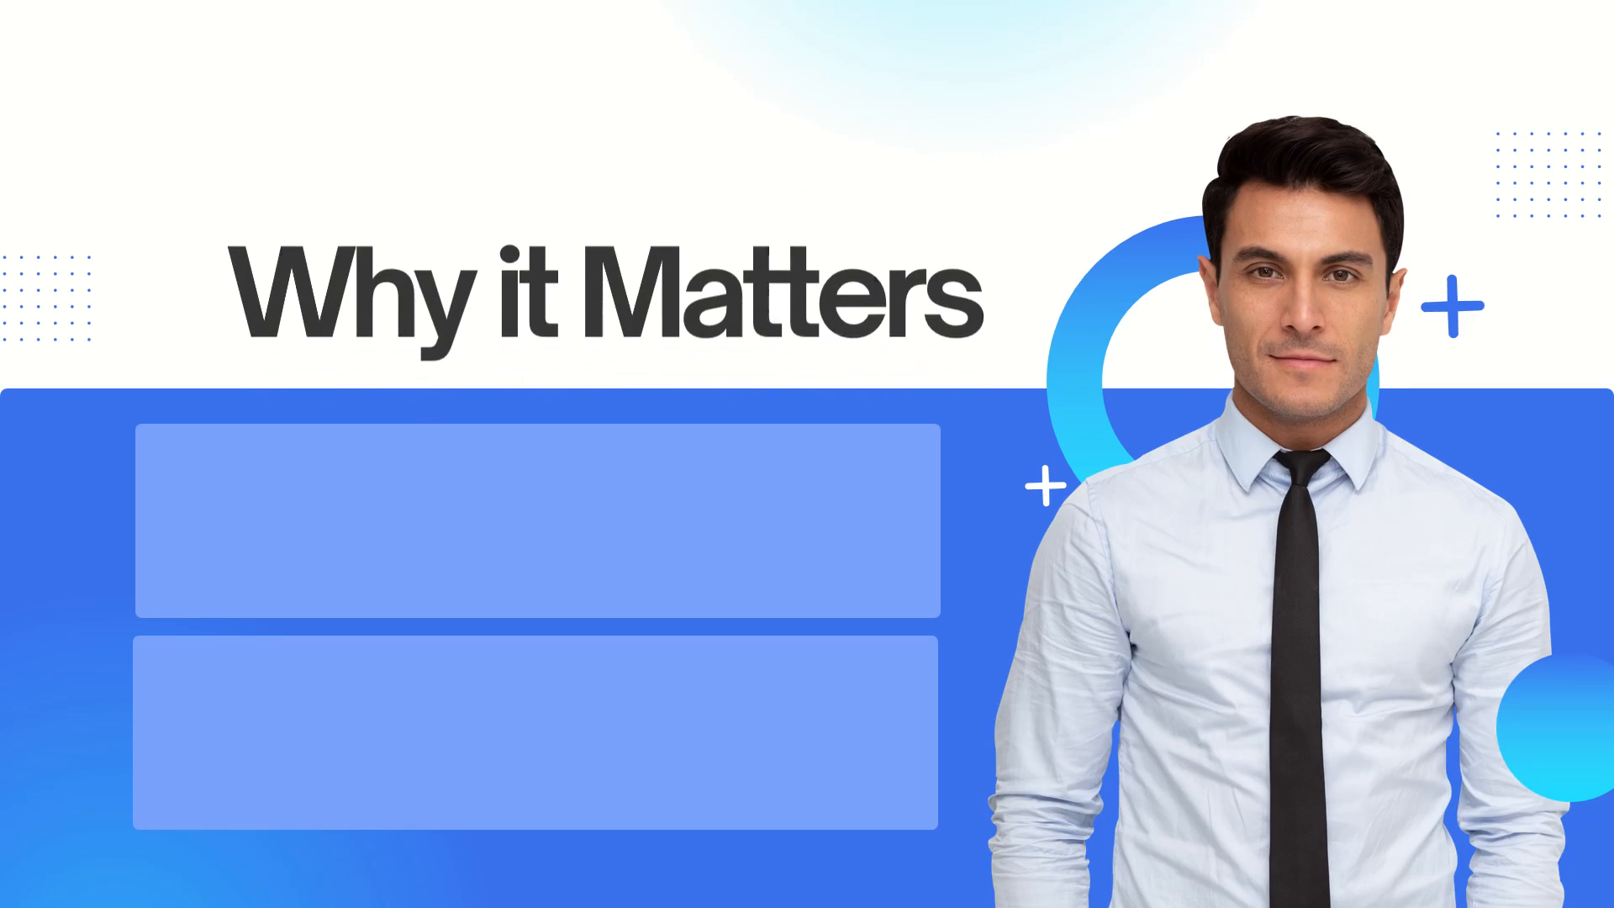
key("Right")
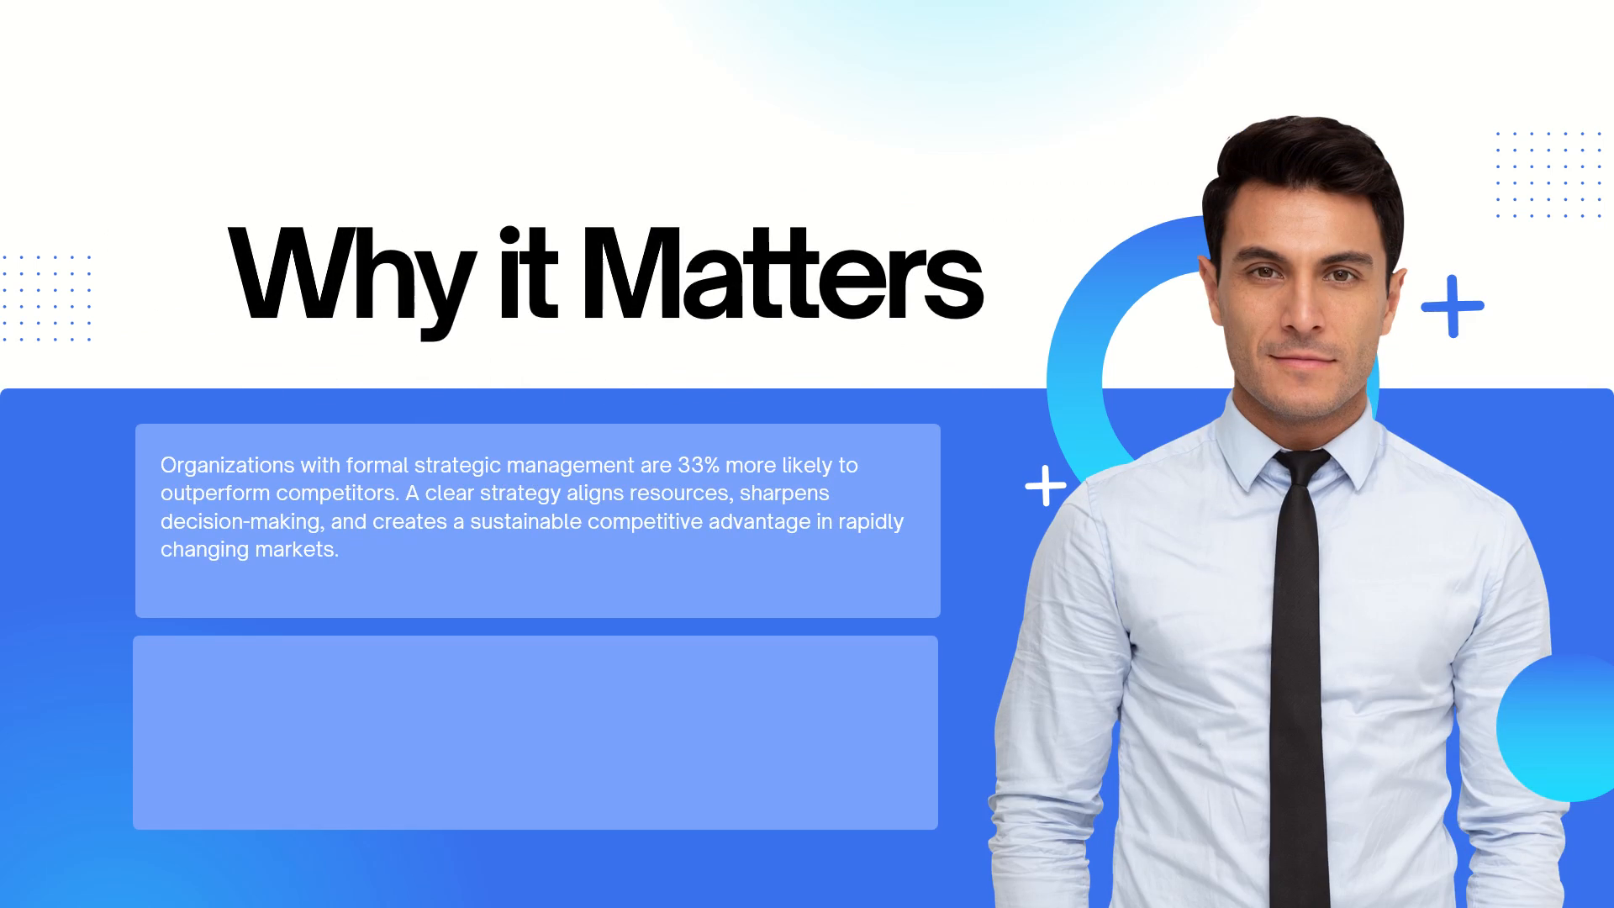
key("Right")
key("Right")
key("Right")
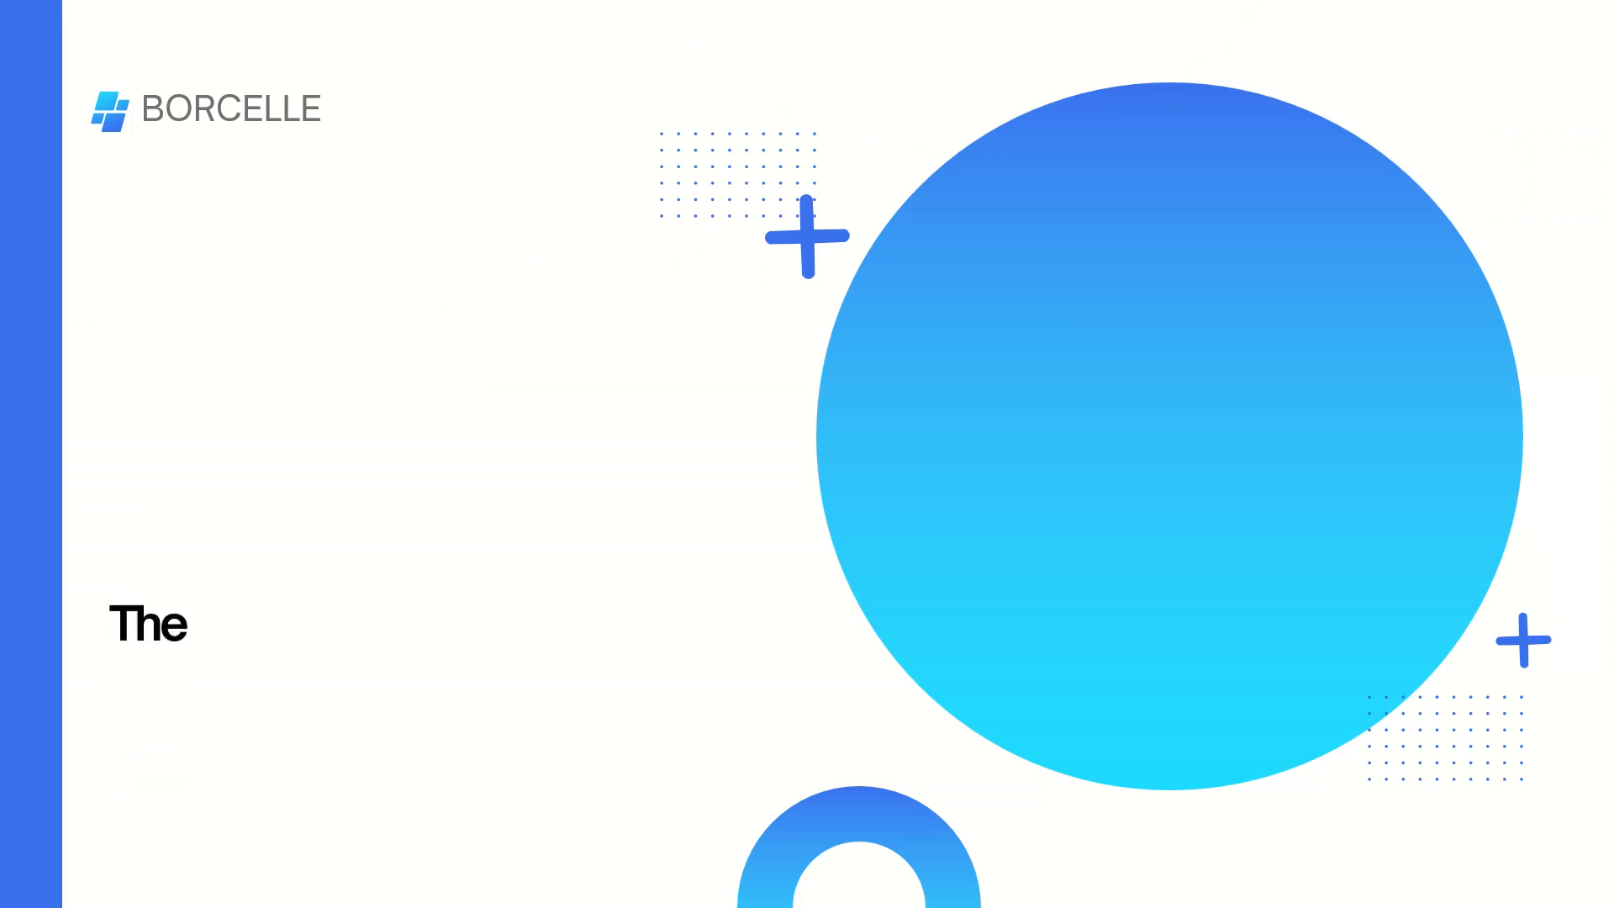
key("Right")
key("Right")
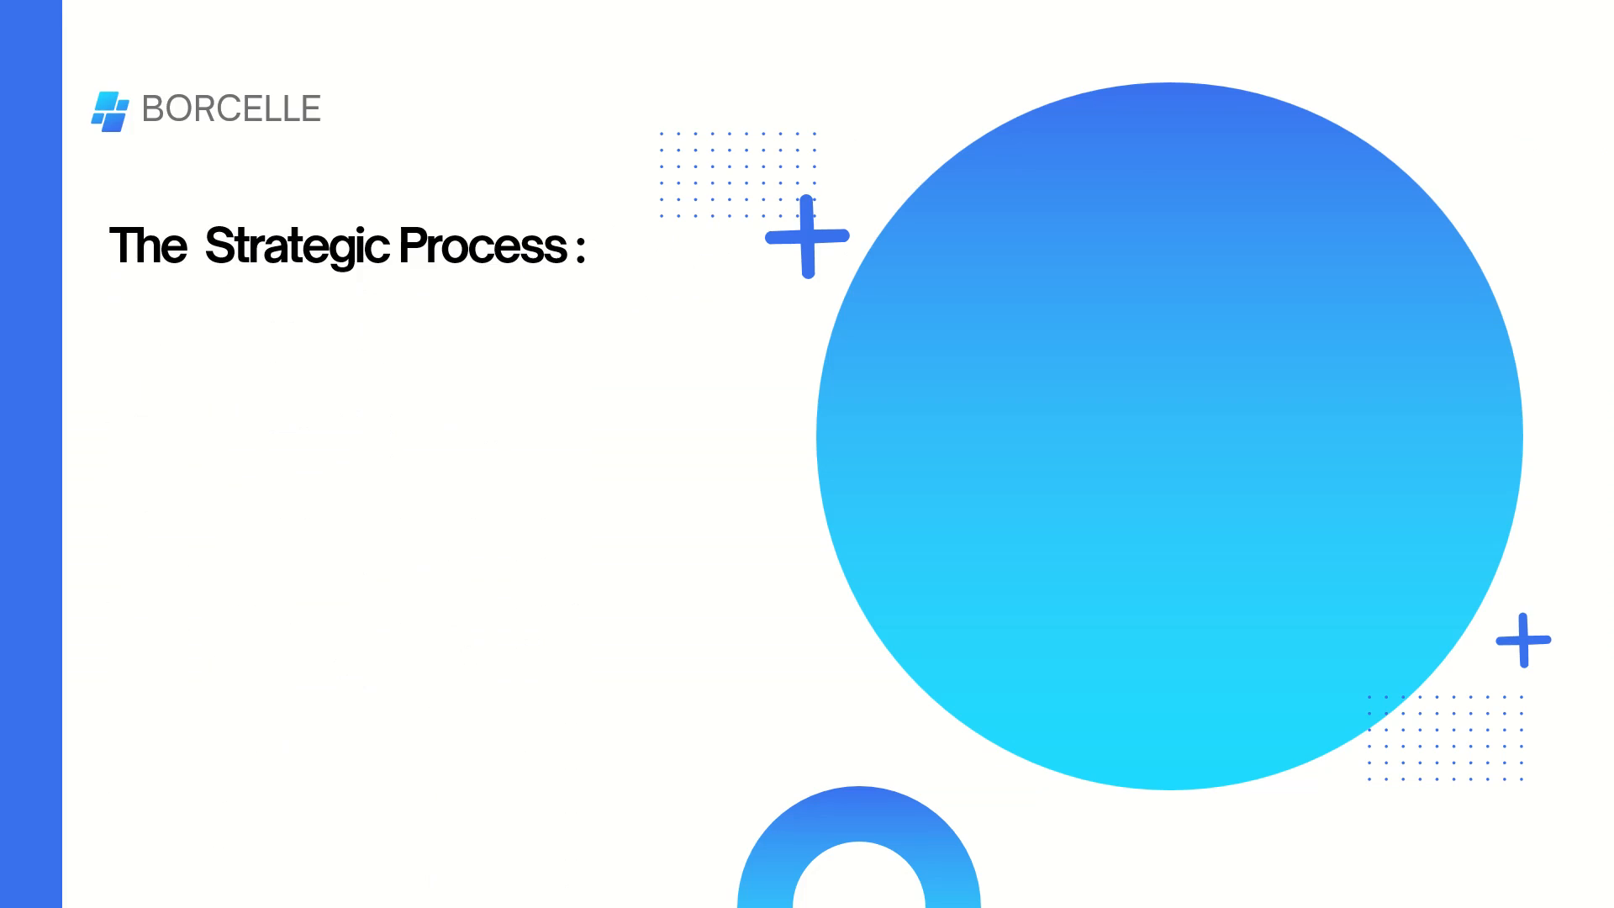
key("Right")
key("Right")
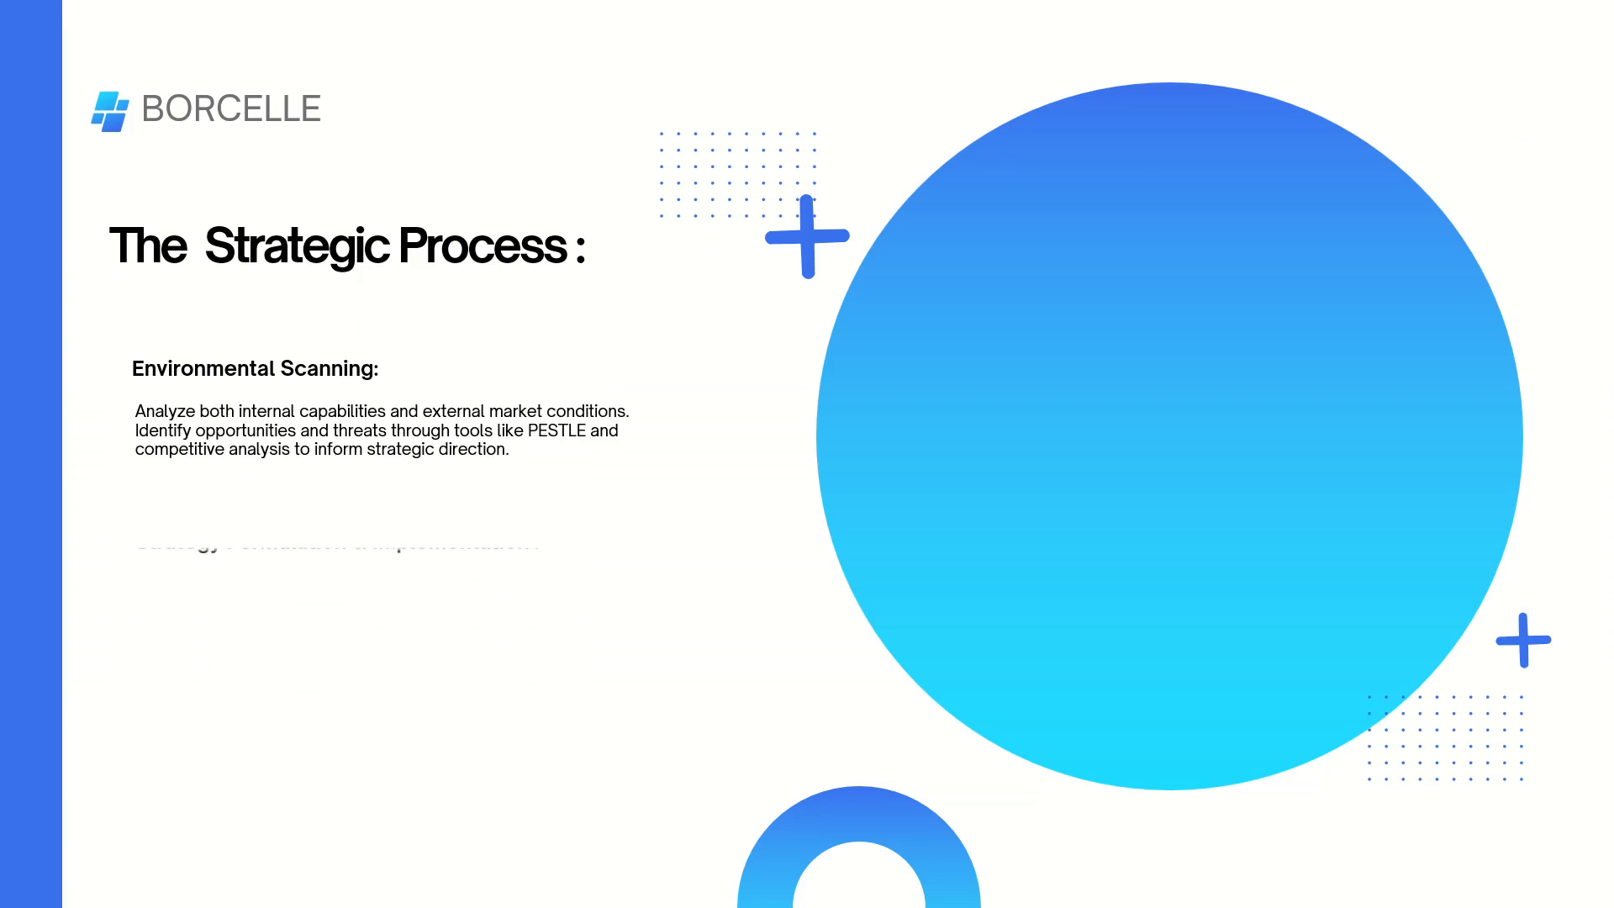
key("Right")
key("Right")
key("Right")
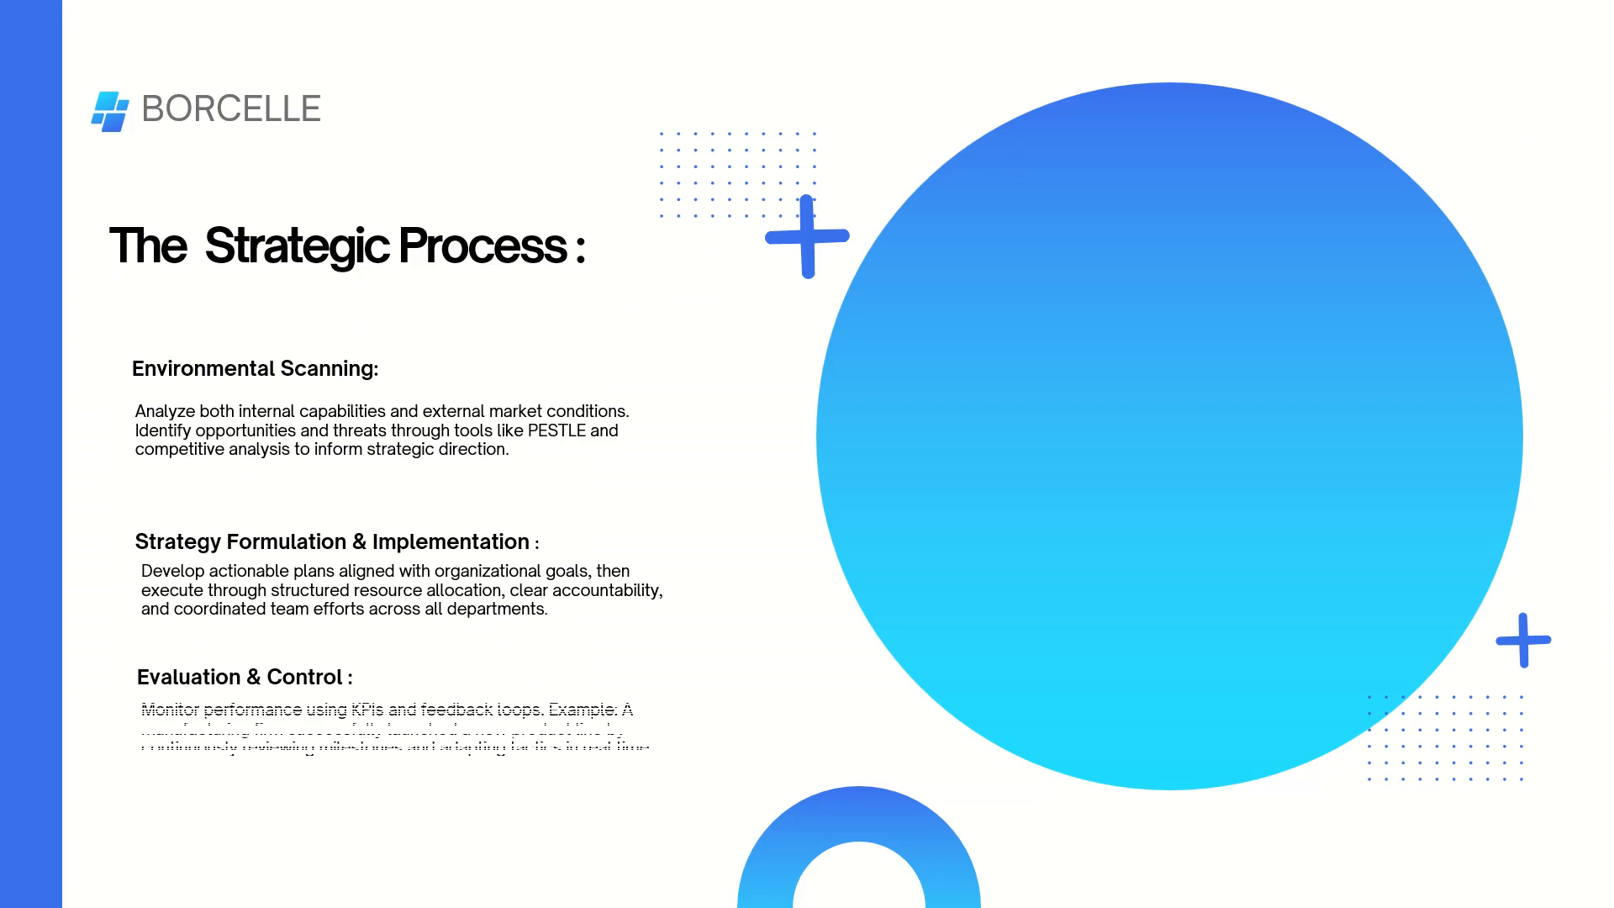
key("Right")
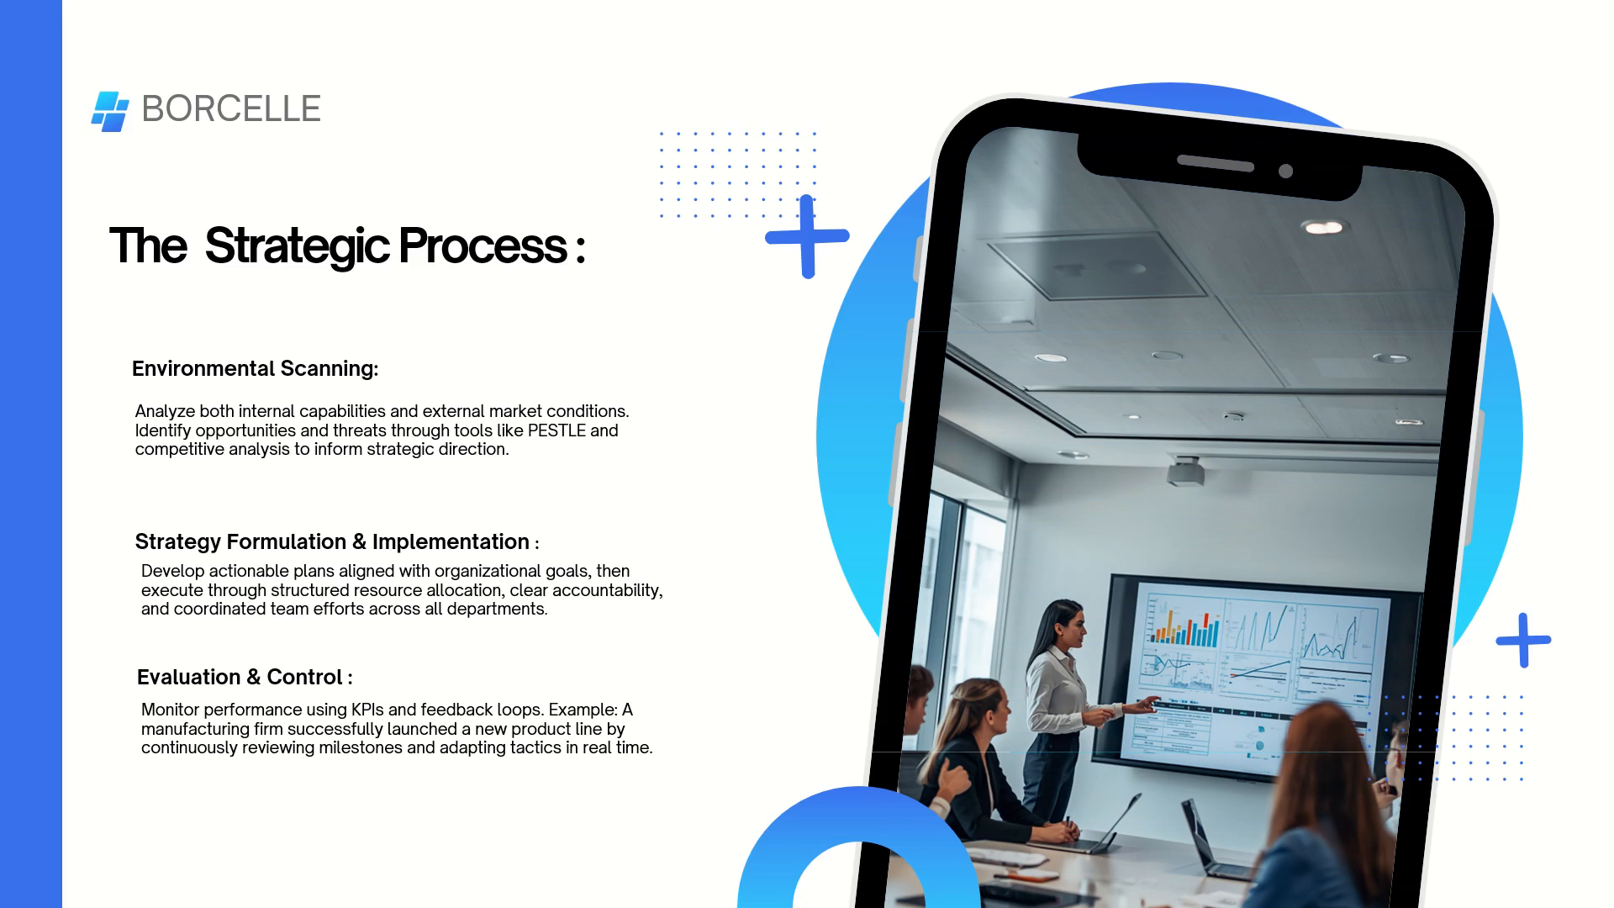
Play the remaining slides from Swot Analysis to Thank You, and exit the slide show.
key("Right")
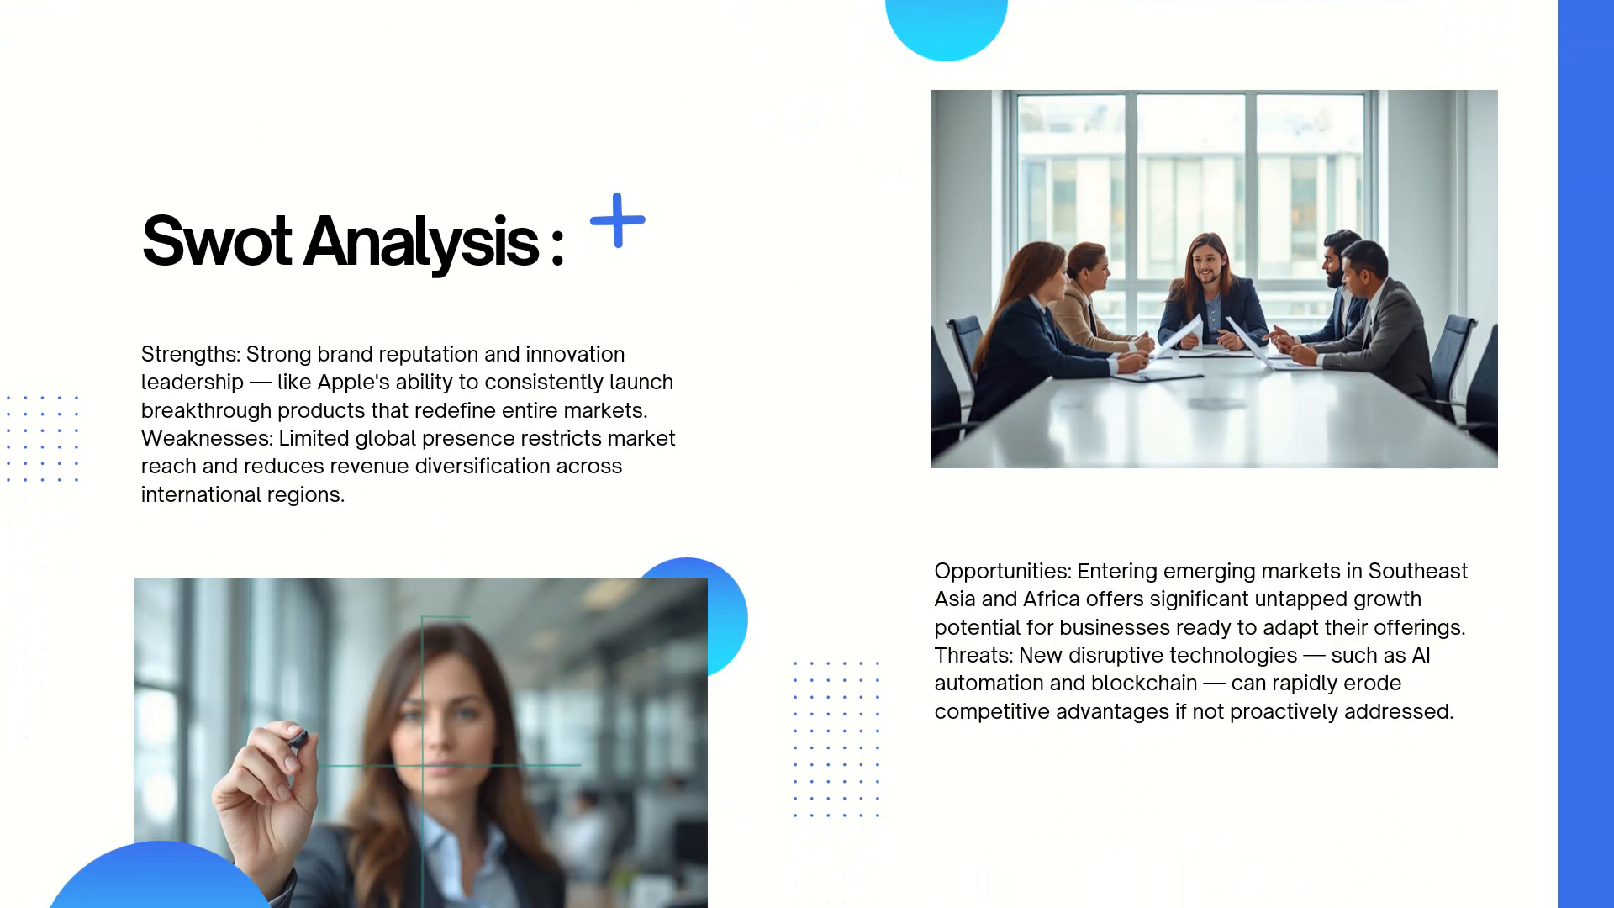
key("Right")
key("Right")
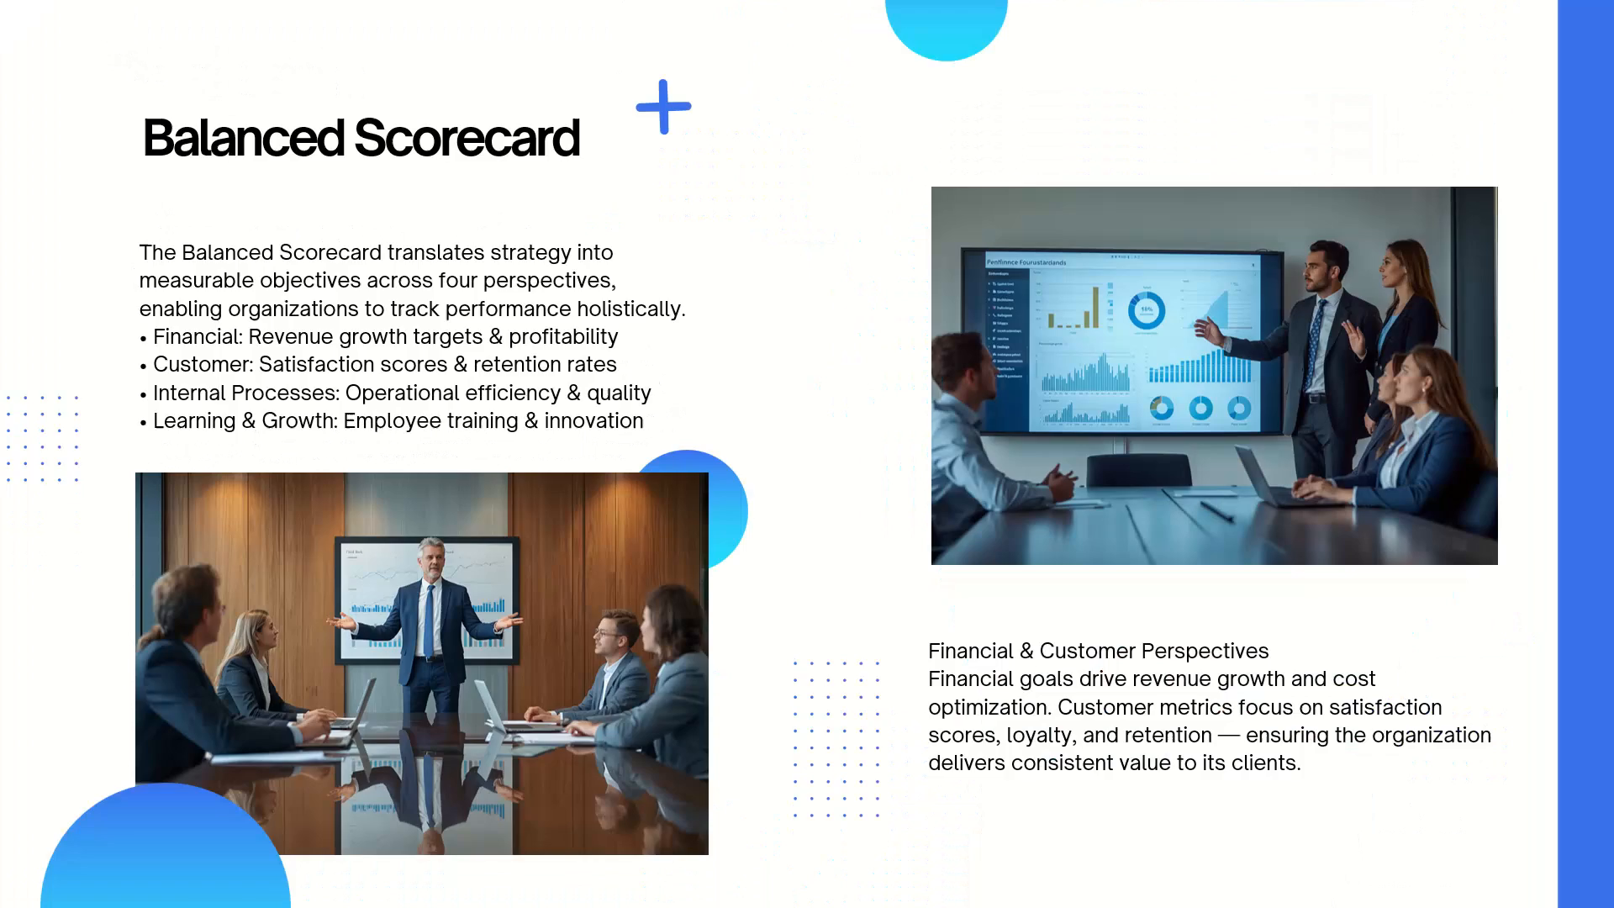
key("Right")
key("Right")
key("Right")
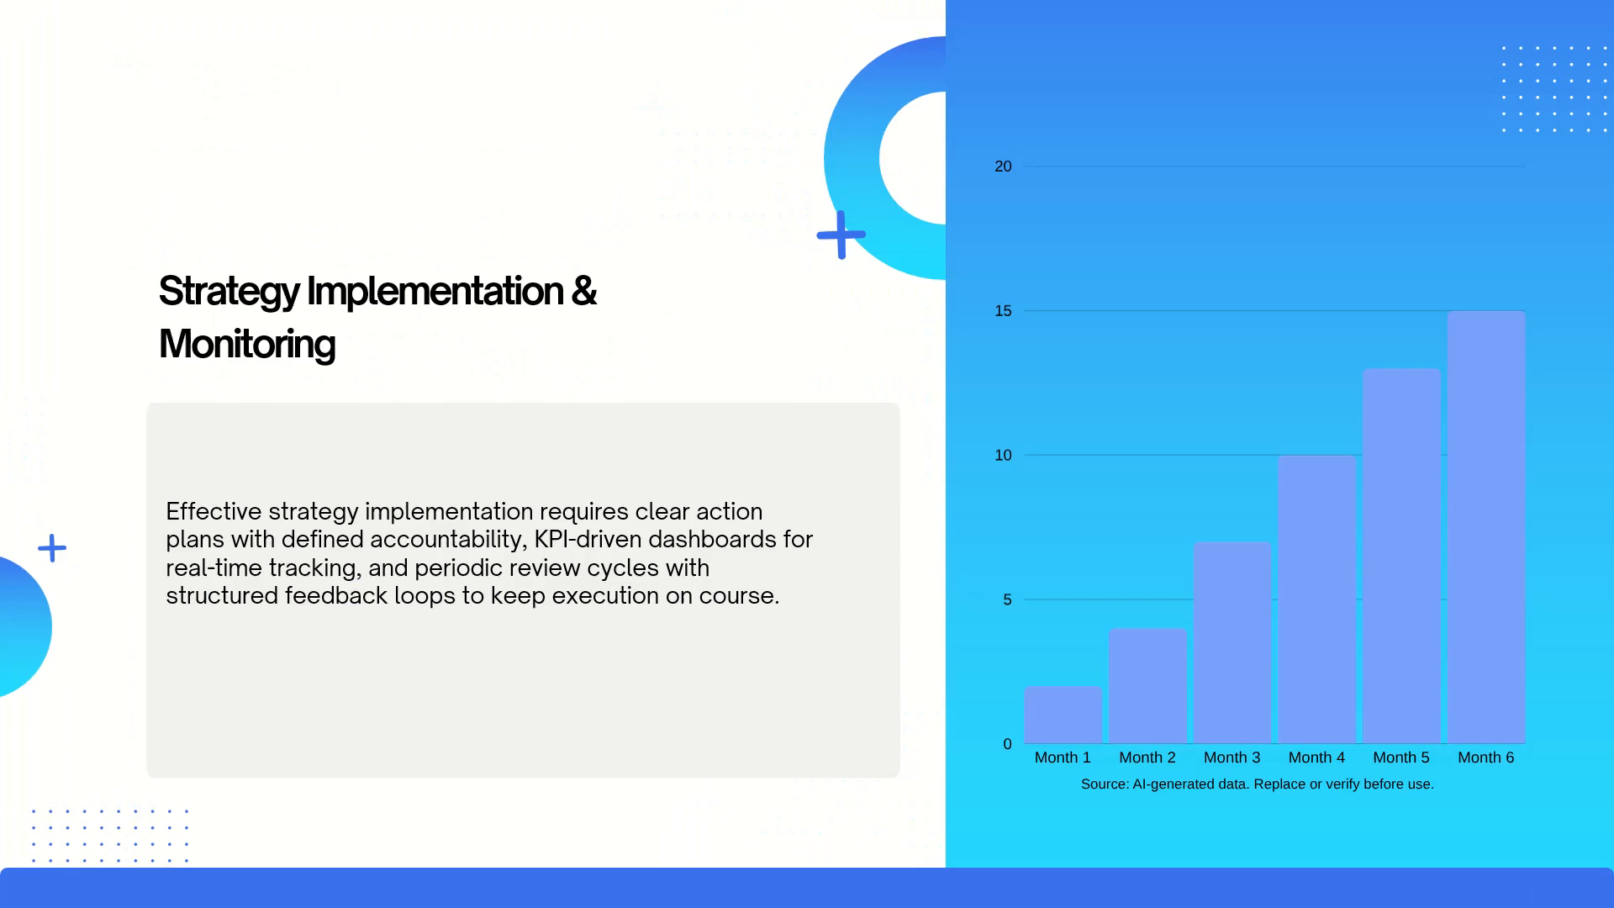
key("Right")
key("Right")
key("Right")
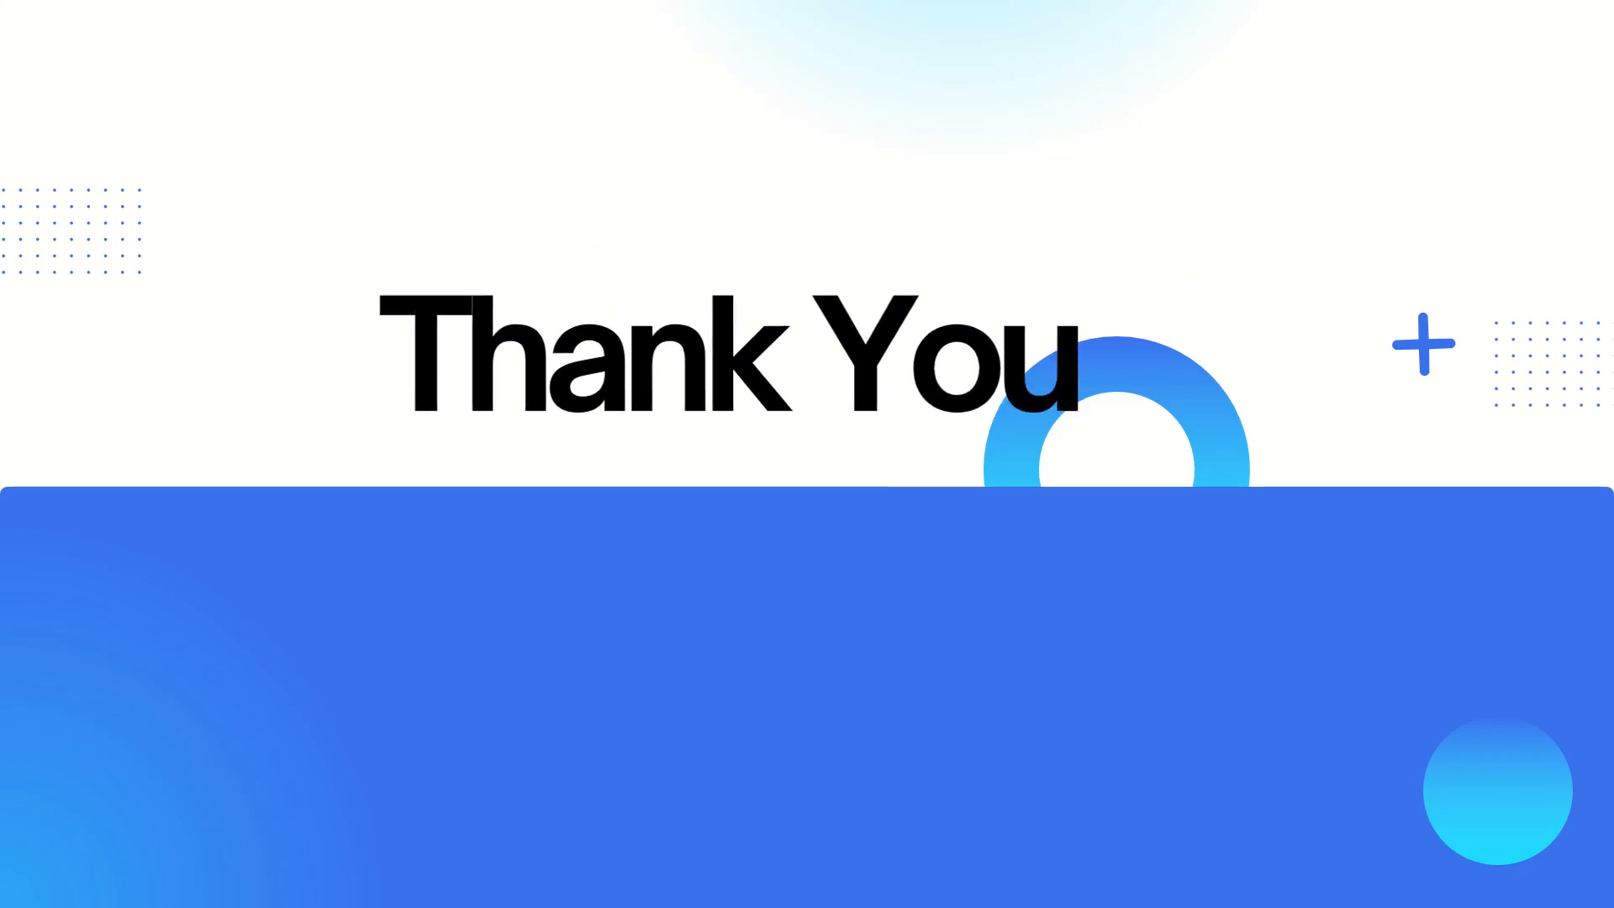
key("Right")
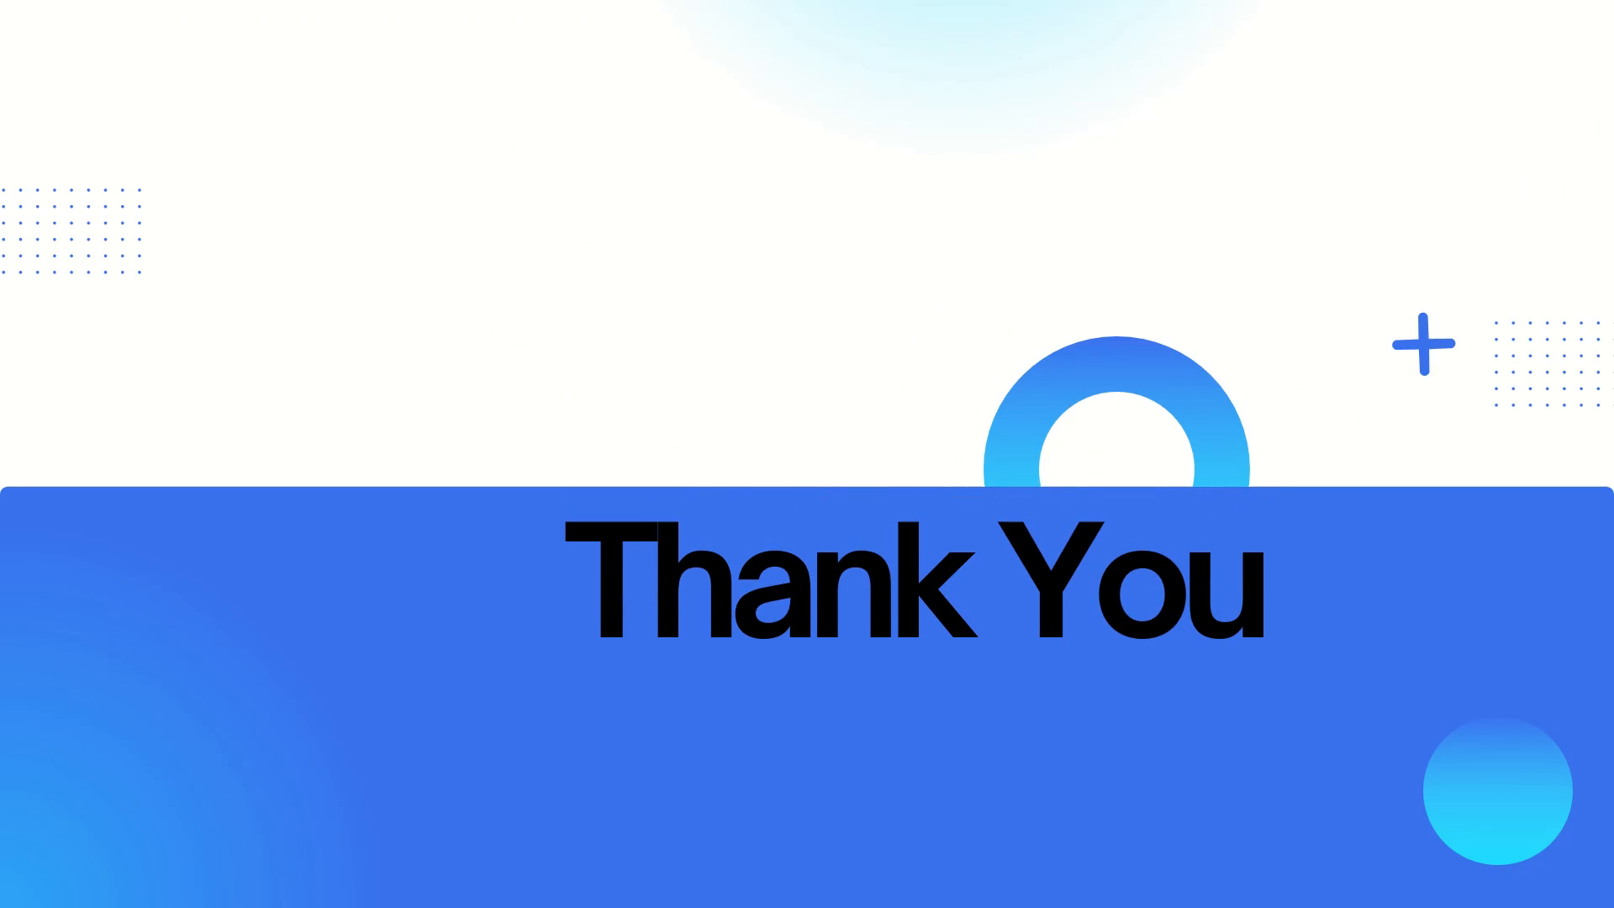
key("Escape")
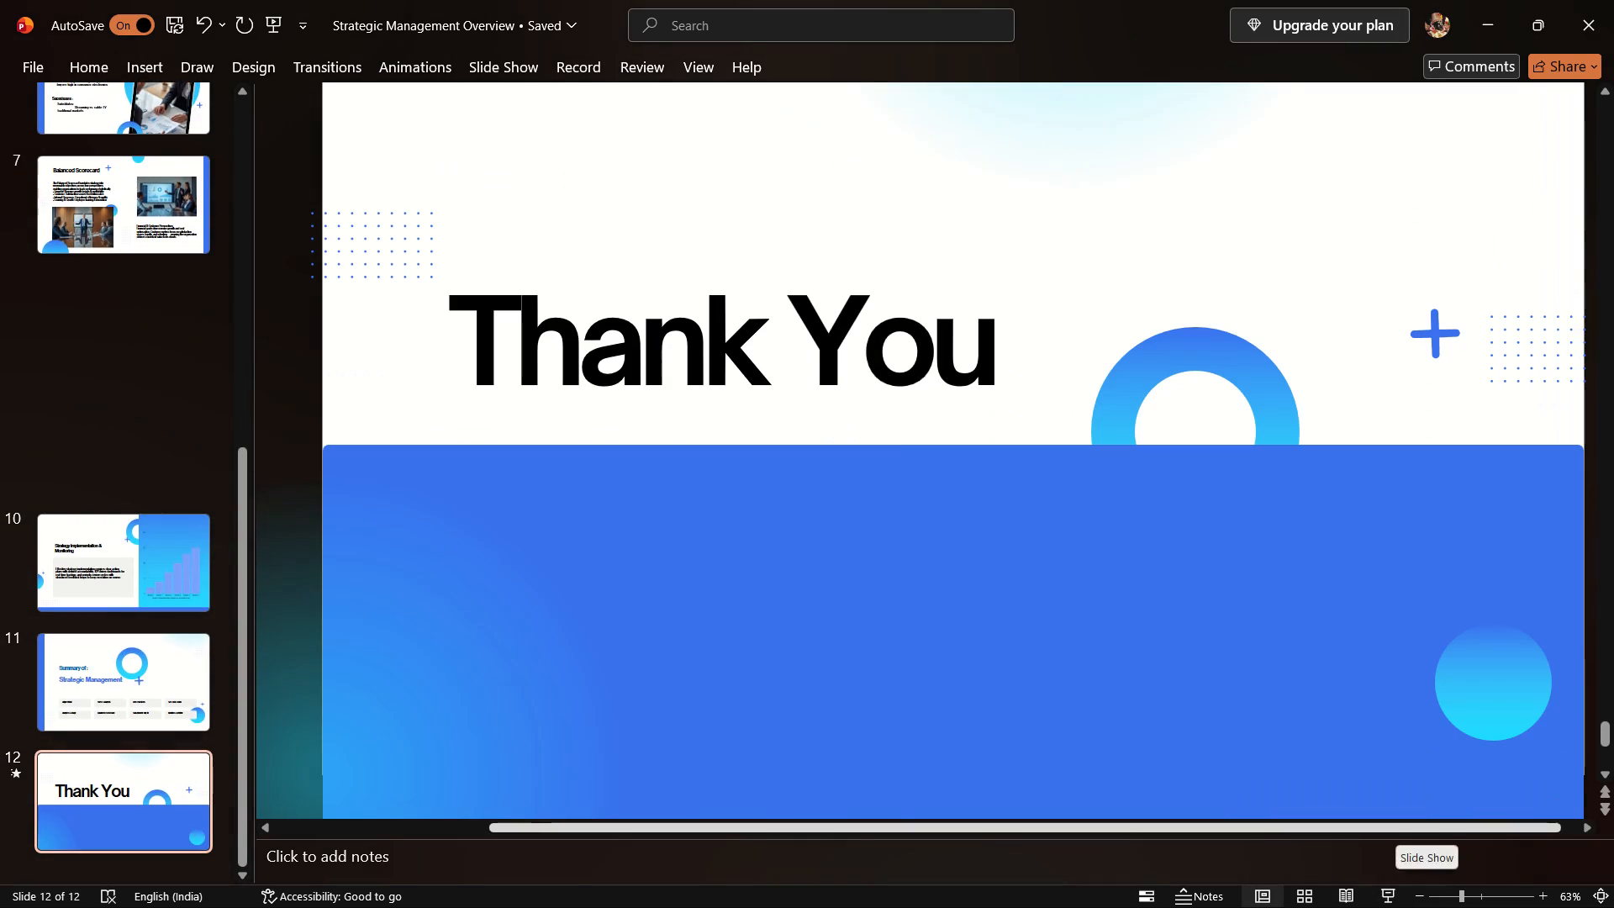
Apply an entrance animation to the "Swot Analysis :" title on slide 5, trying Wipe before settling on Float In.
scroll(200, 404, "up", 7)
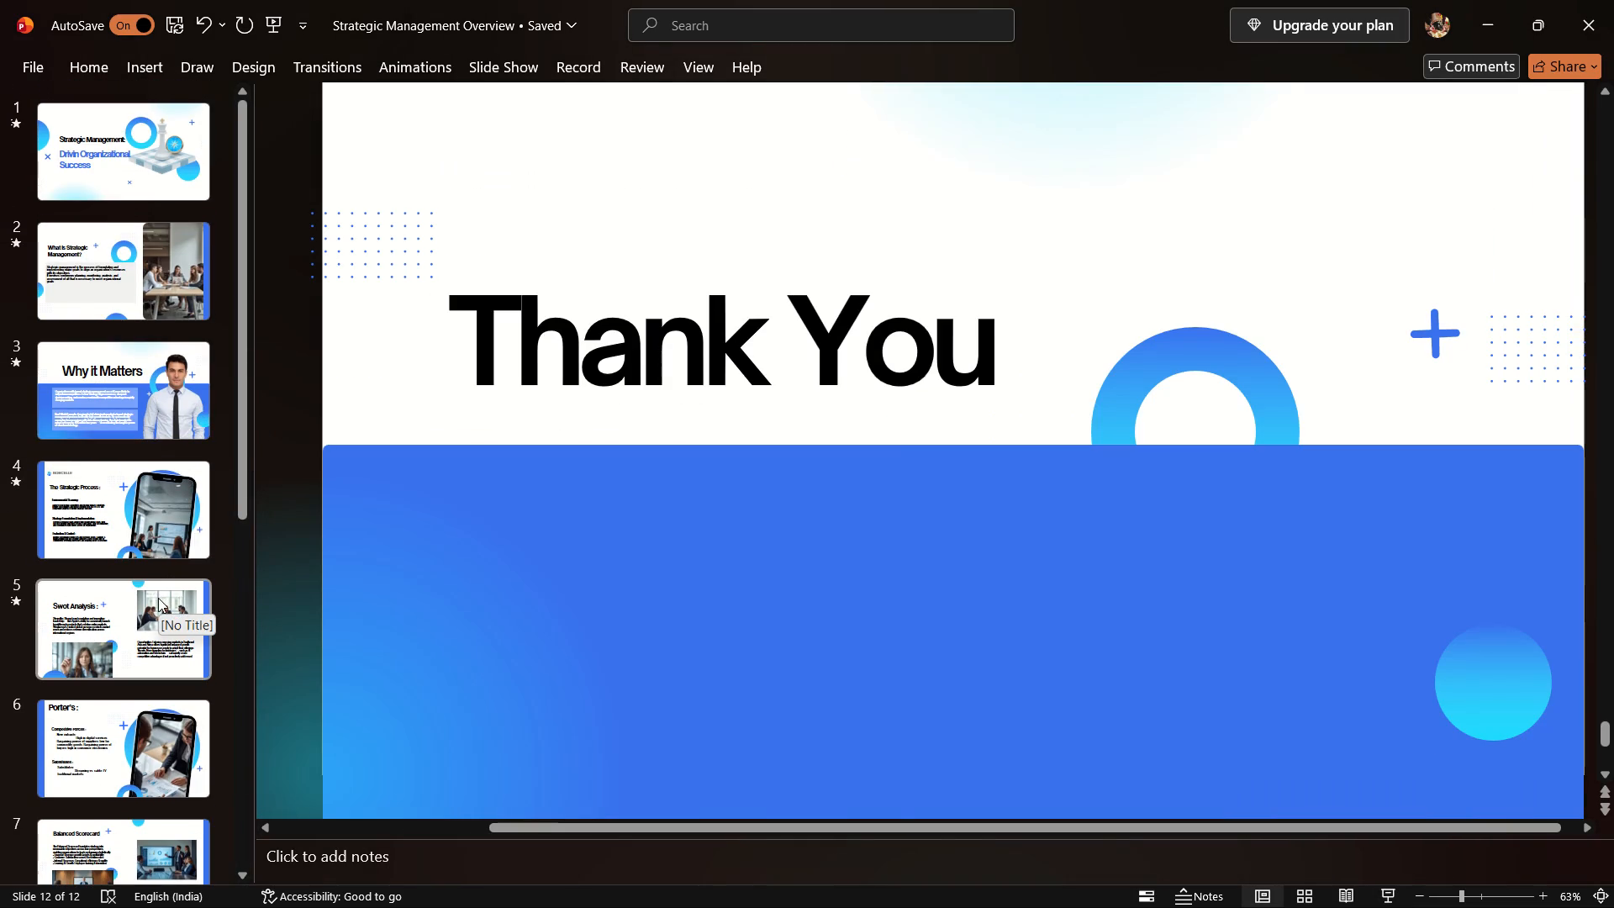
left_click(158, 592)
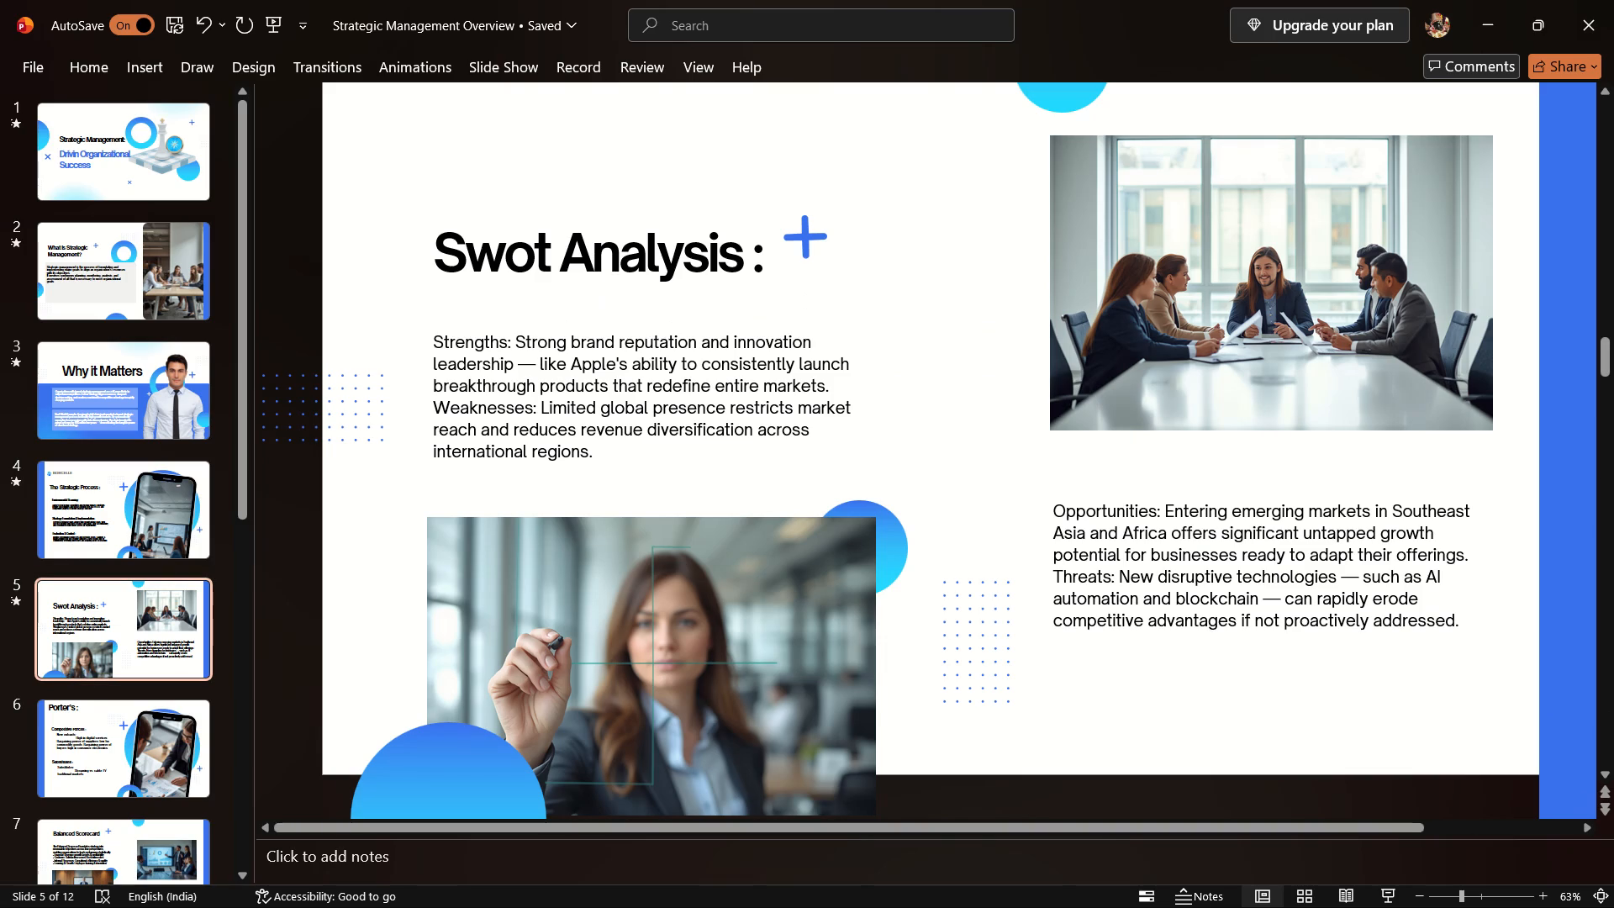
left_click(636, 256)
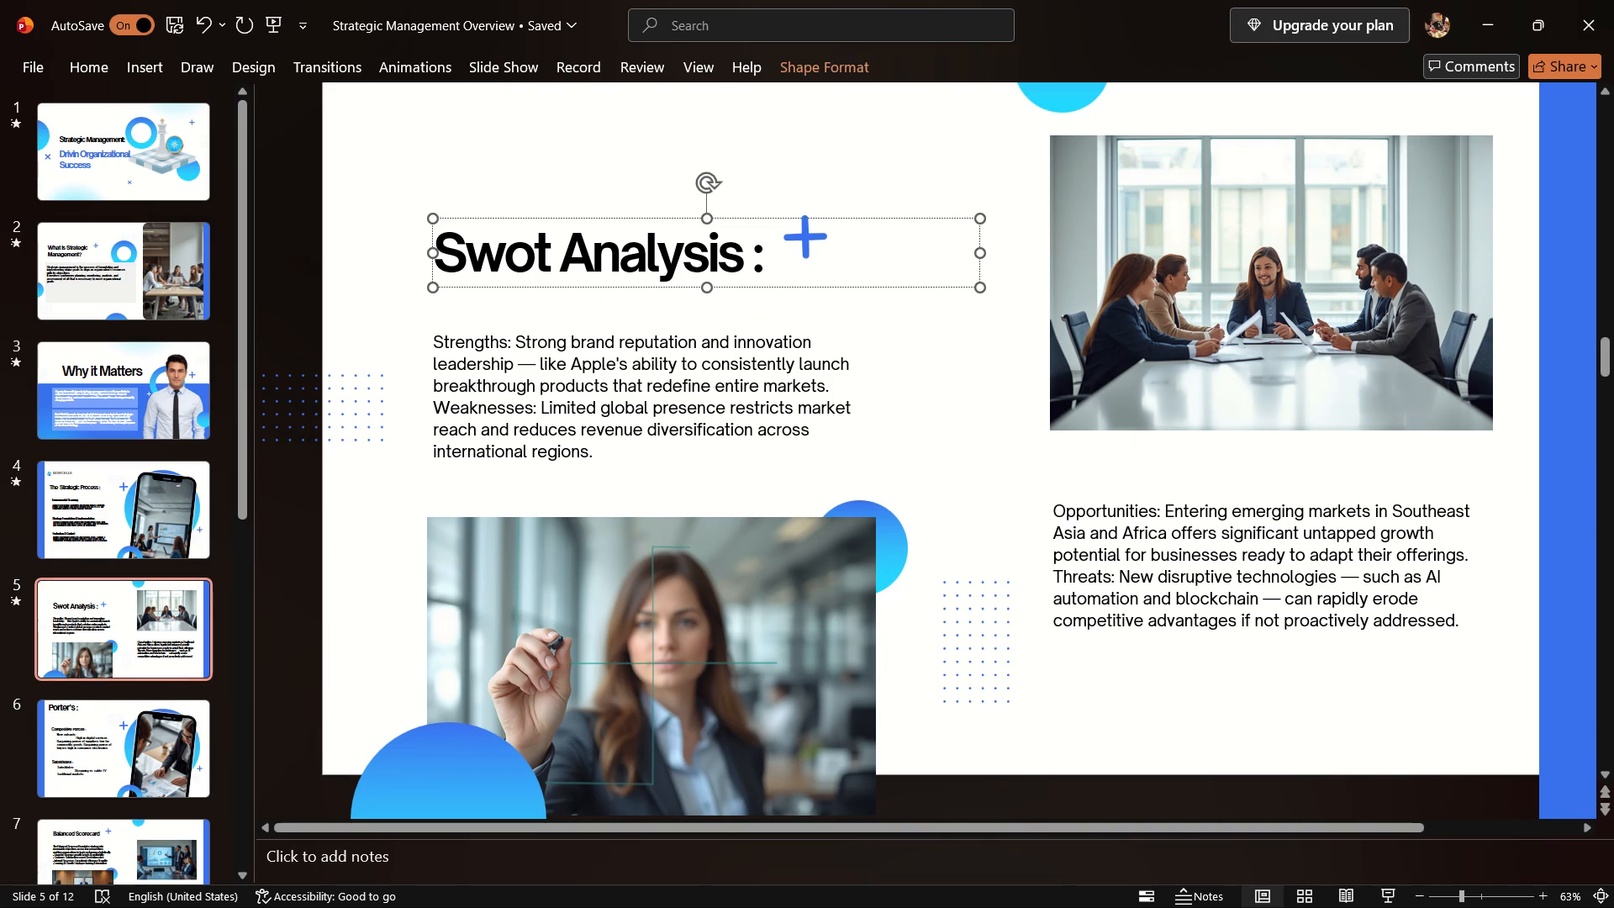
left_click_drag(761, 254, 435, 282)
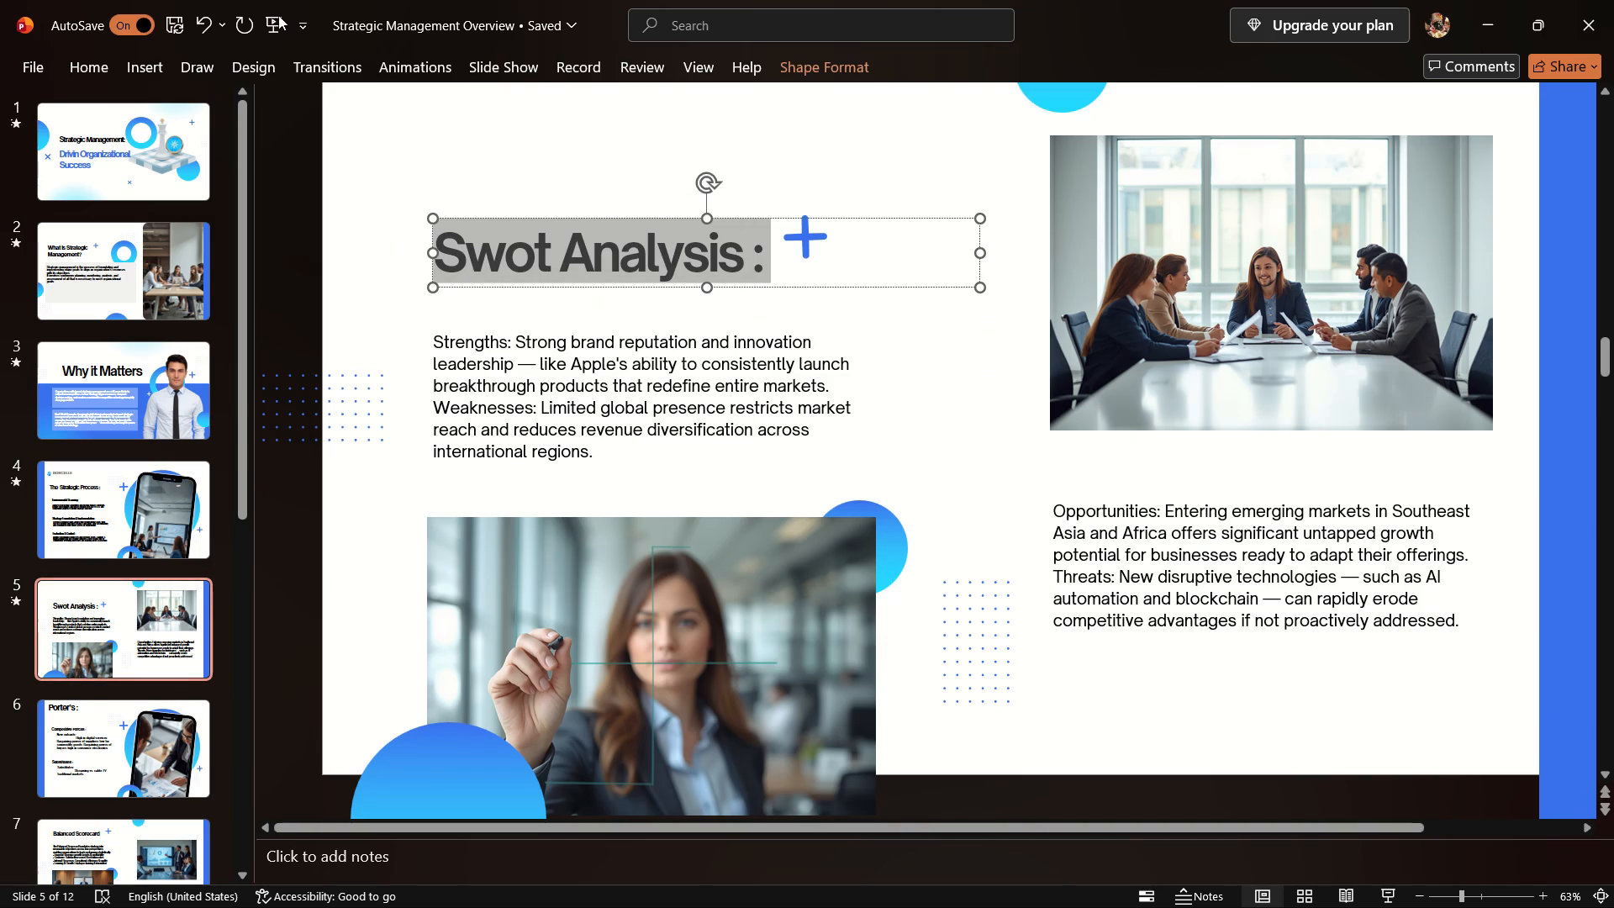
left_click(393, 61)
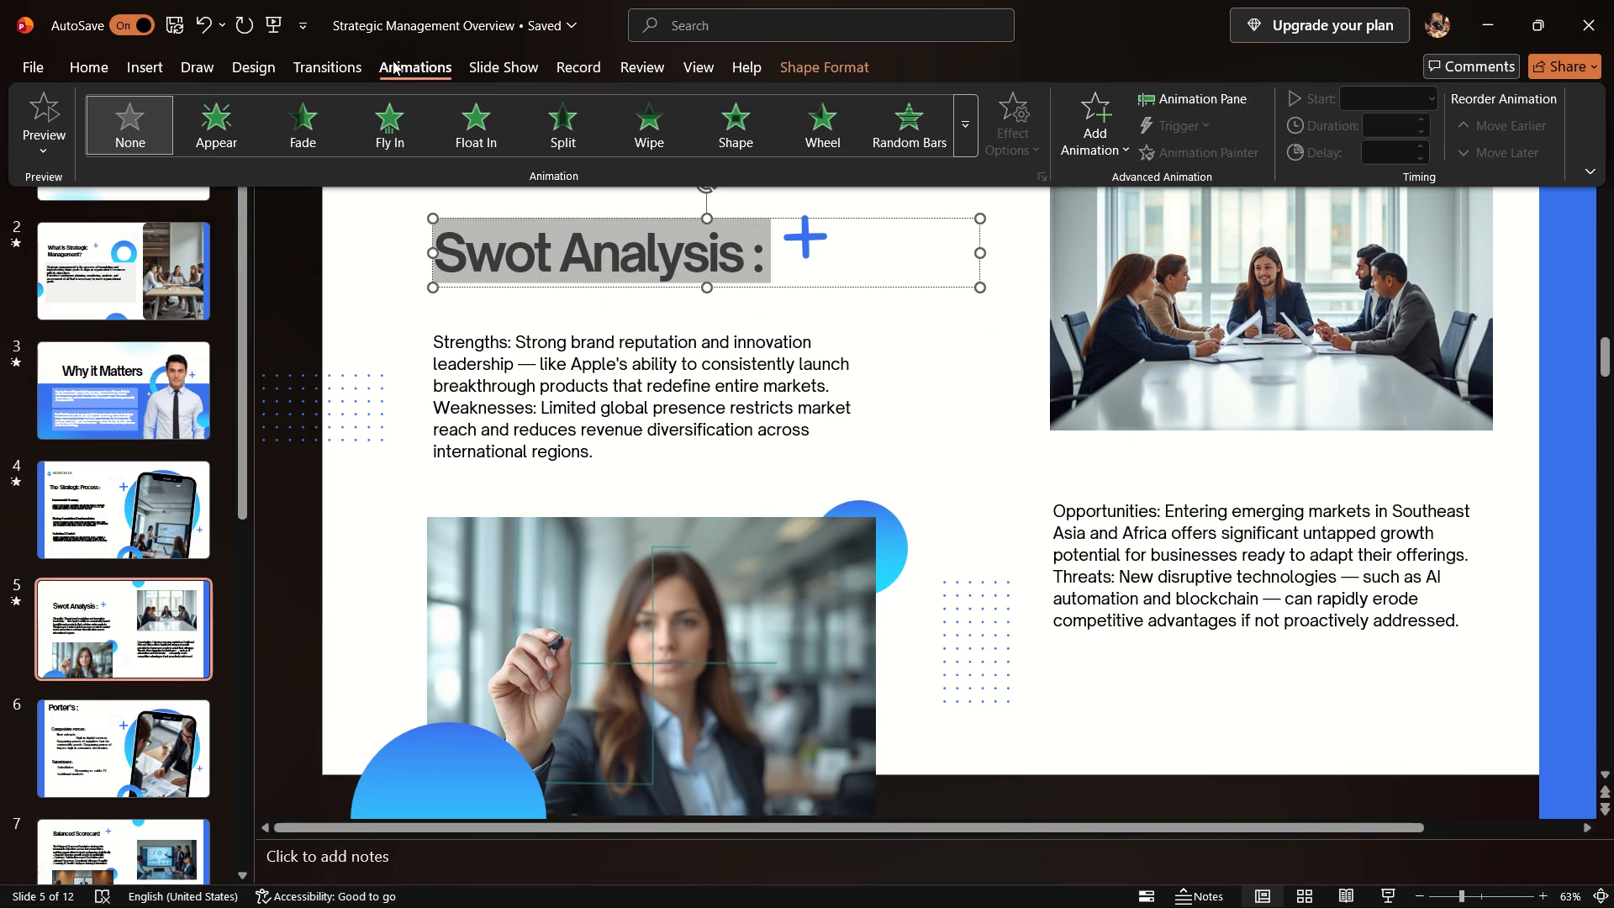
left_click(690, 106)
left_click(447, 132)
left_click(364, 156)
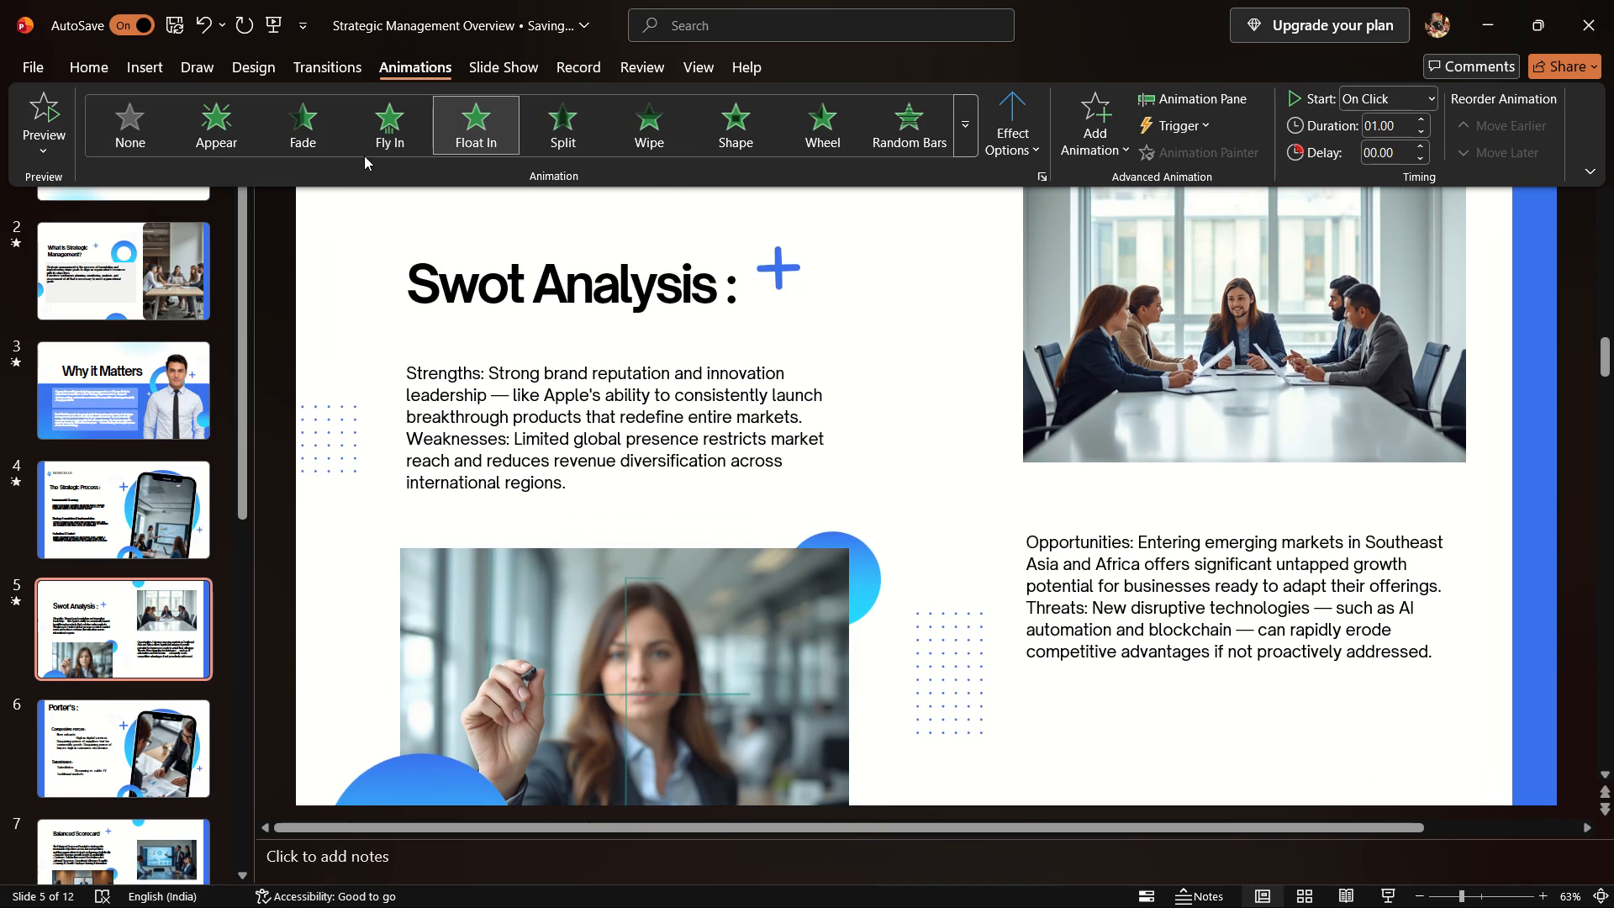
Change the entrance animation of the "Swot Analysis :" title on slide 5 to Fly In.
left_click(384, 131)
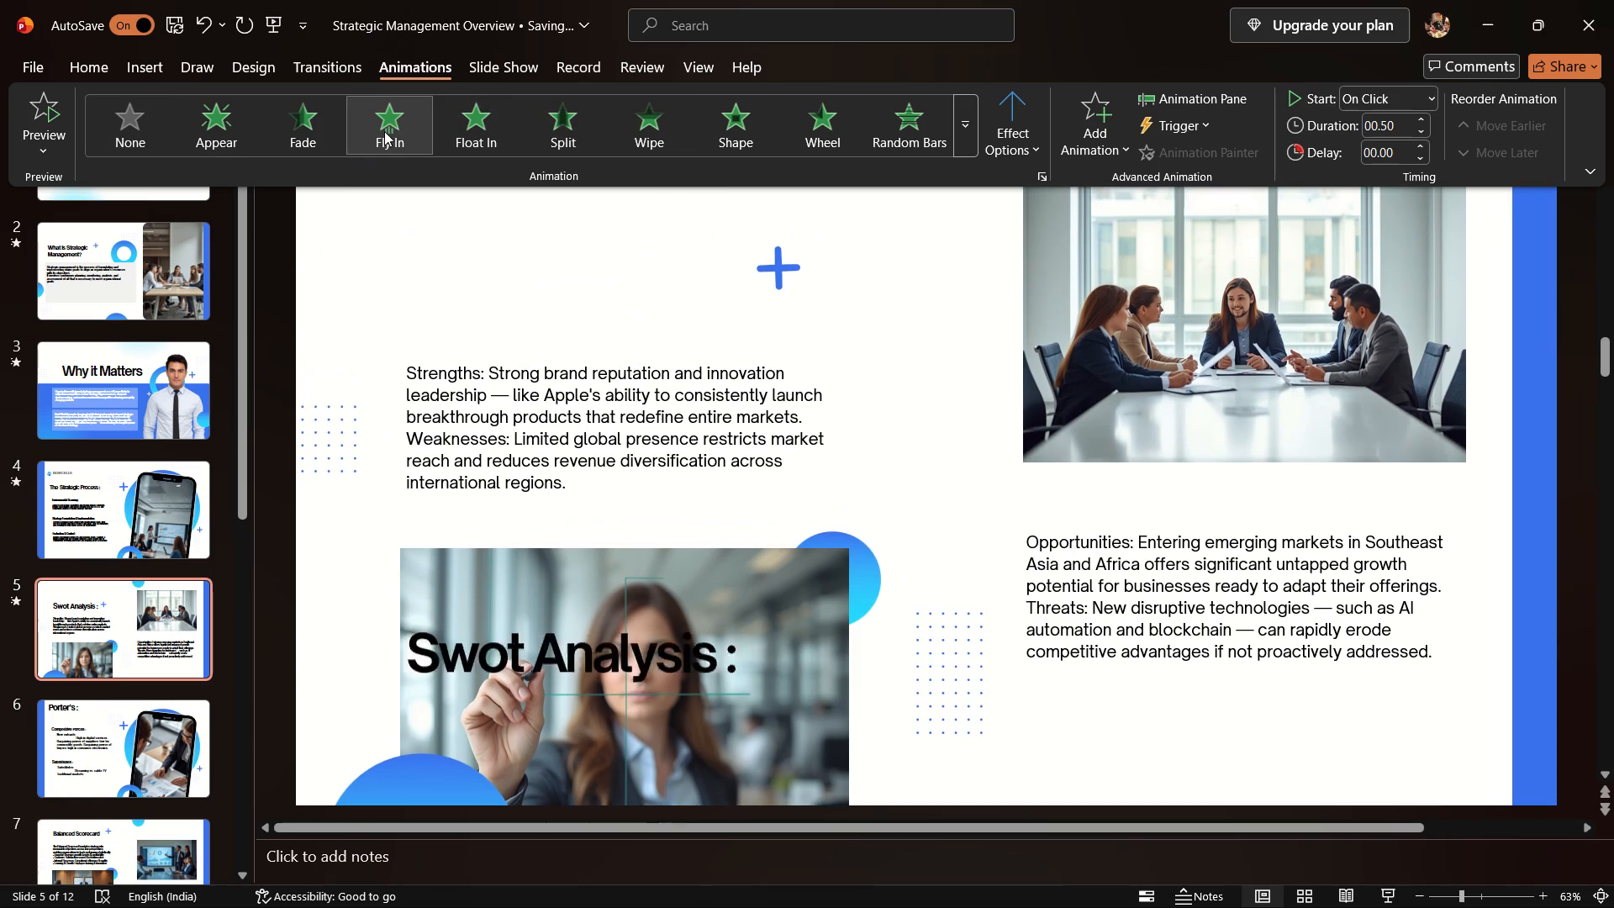
Apply the Random Bars entrance animation to the Strengths and Weaknesses text block on slide 5.
left_click(563, 395)
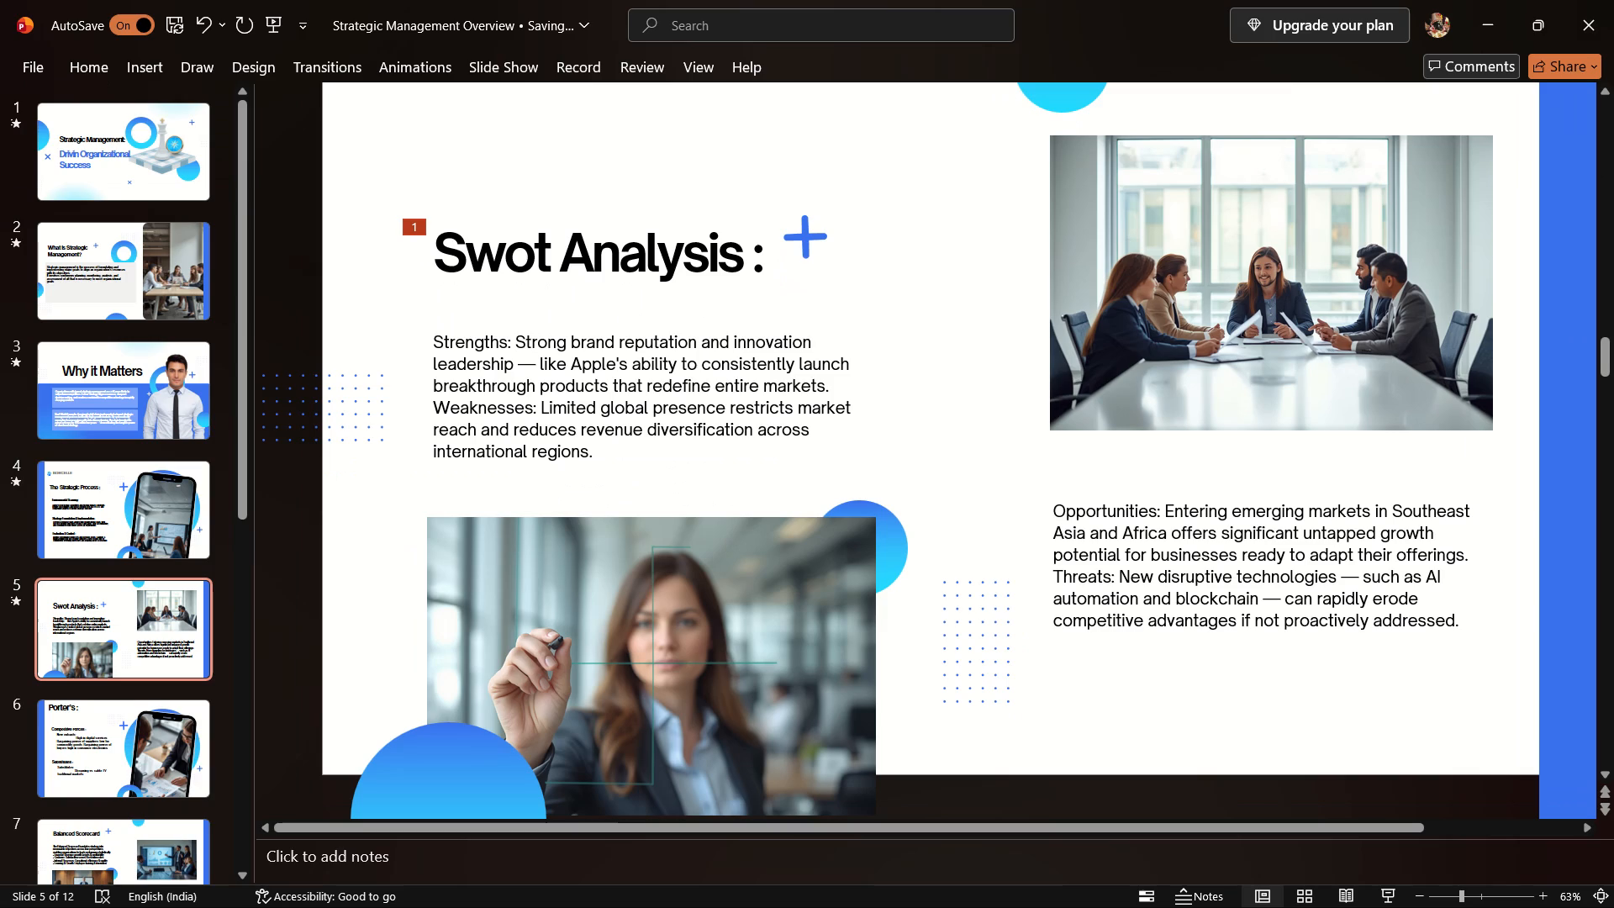
left_click(639, 377)
left_click(445, 71)
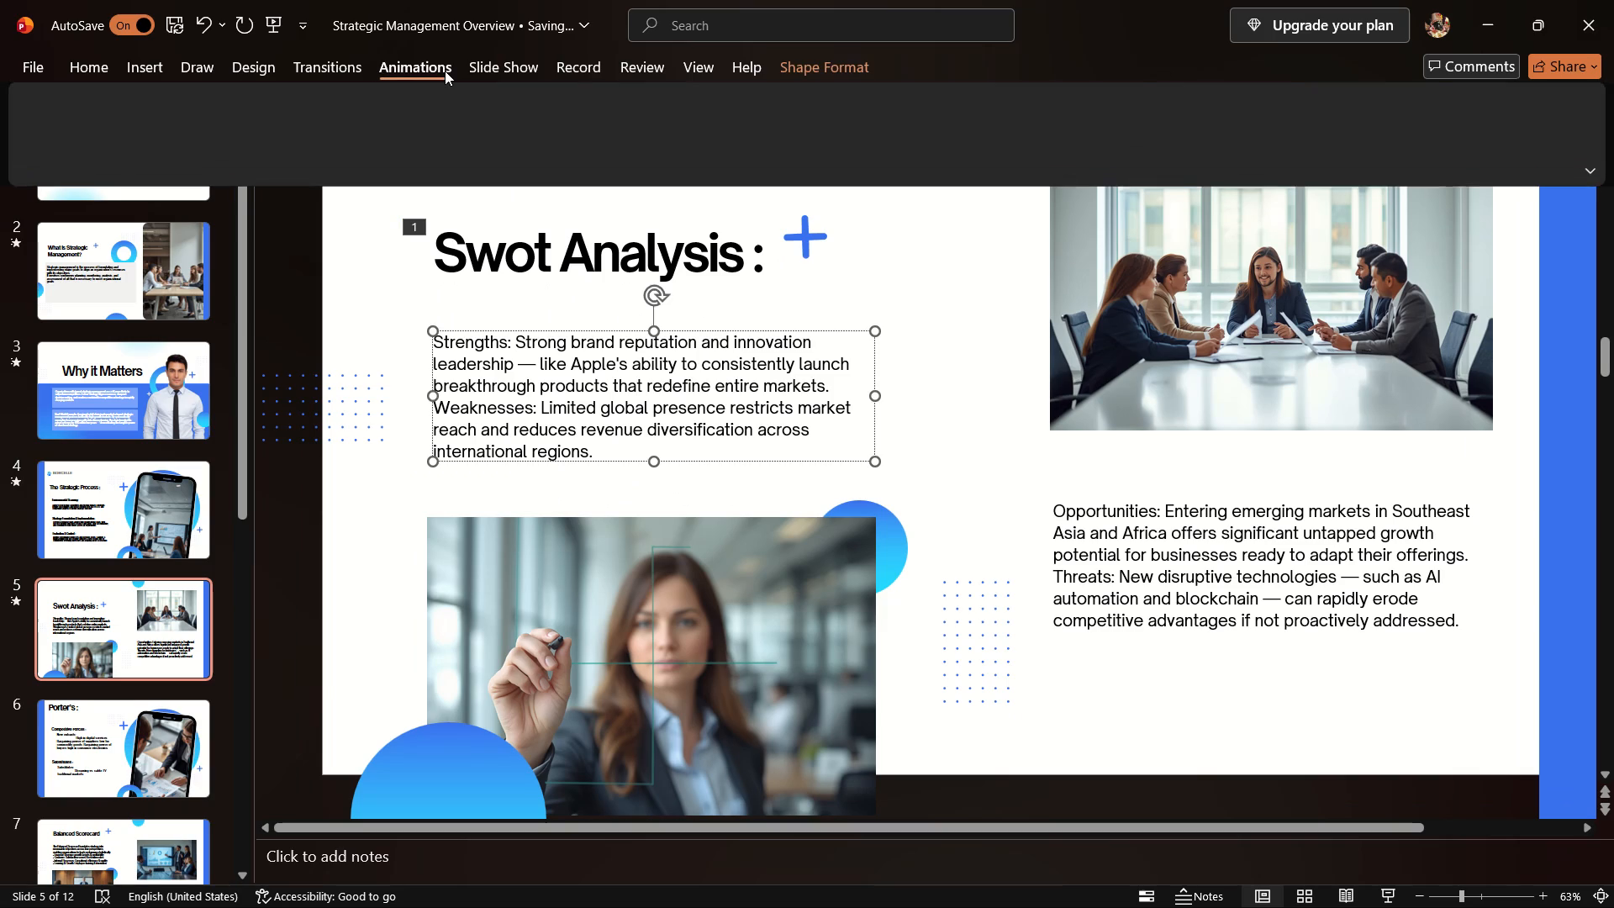
left_click(872, 139)
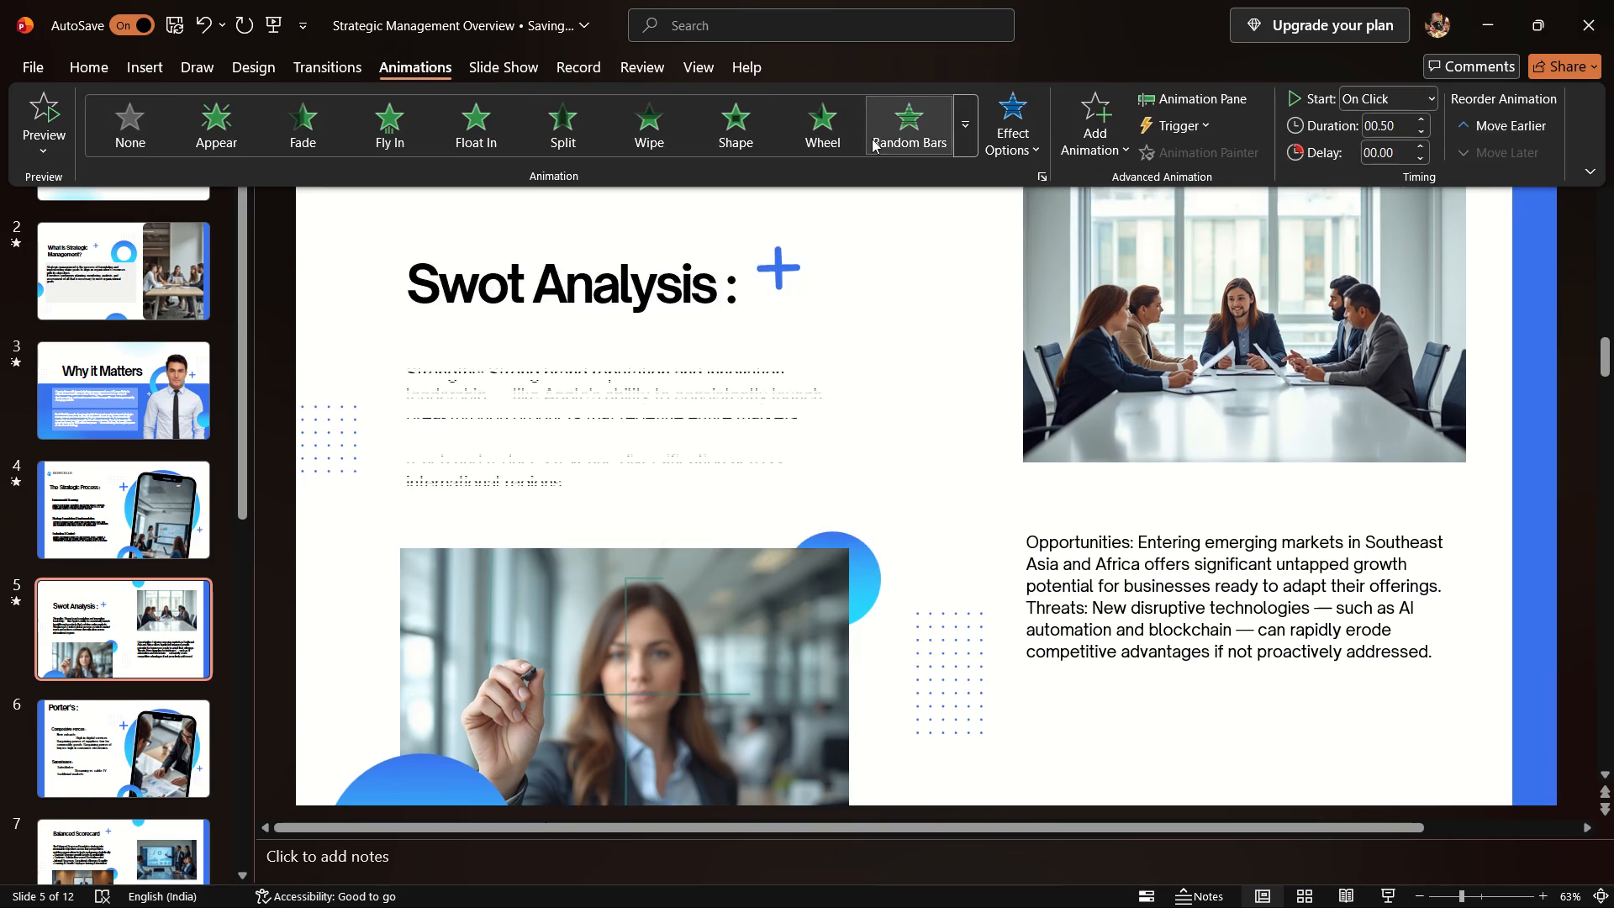
Apply the Random Bars entrance animation to the Opportunities and Threats text block on slide 5.
left_click(1266, 645)
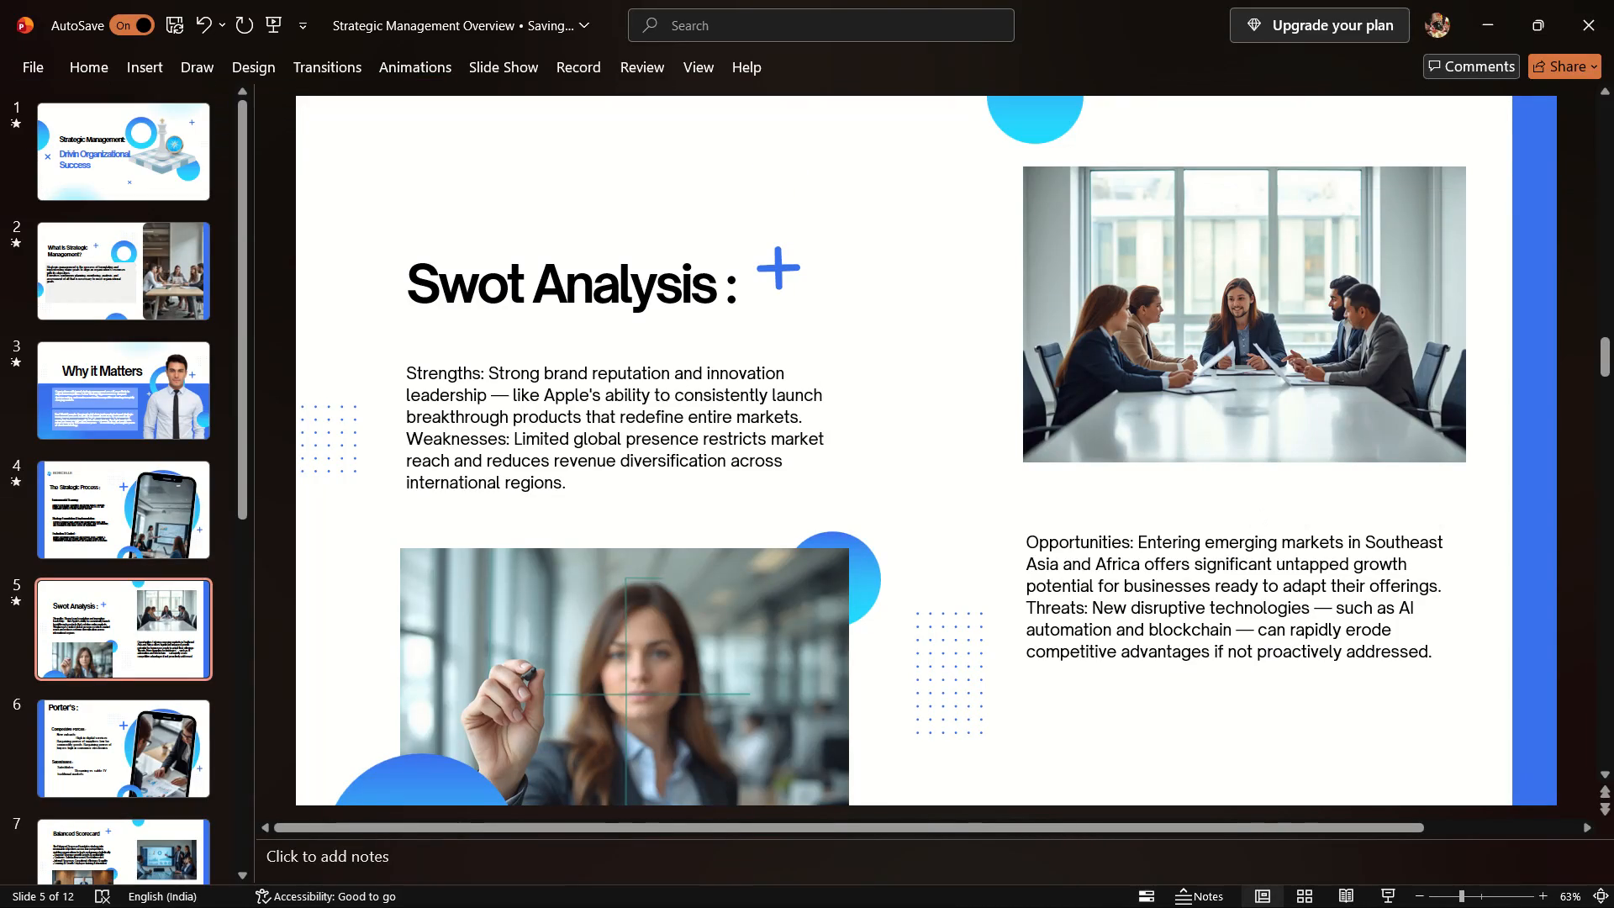
left_click(1229, 591)
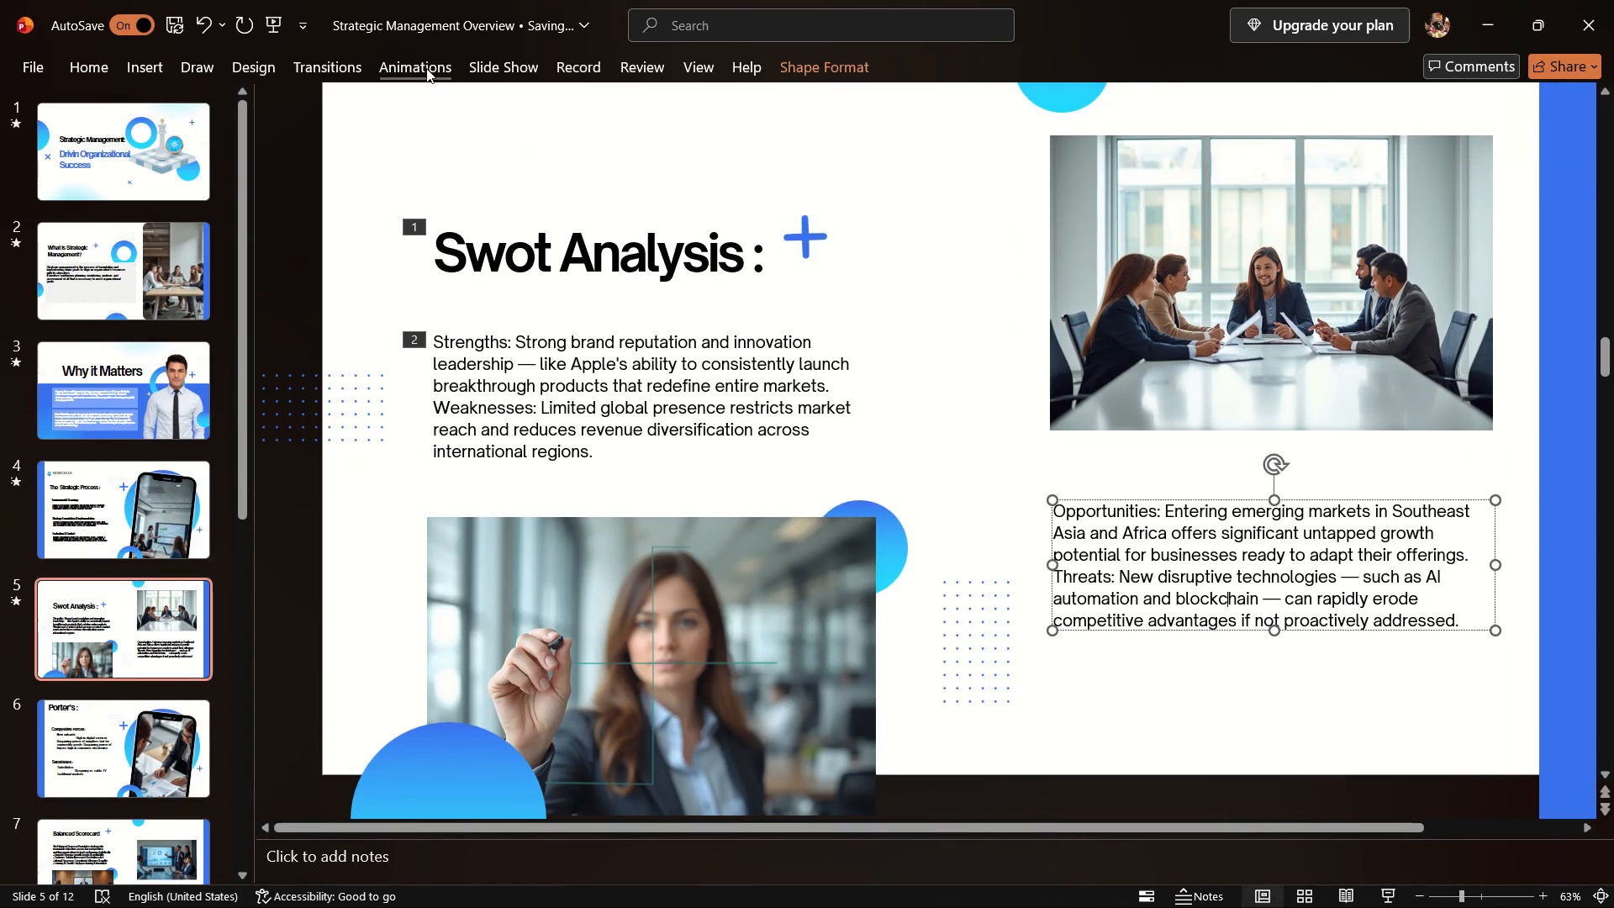
left_click(426, 68)
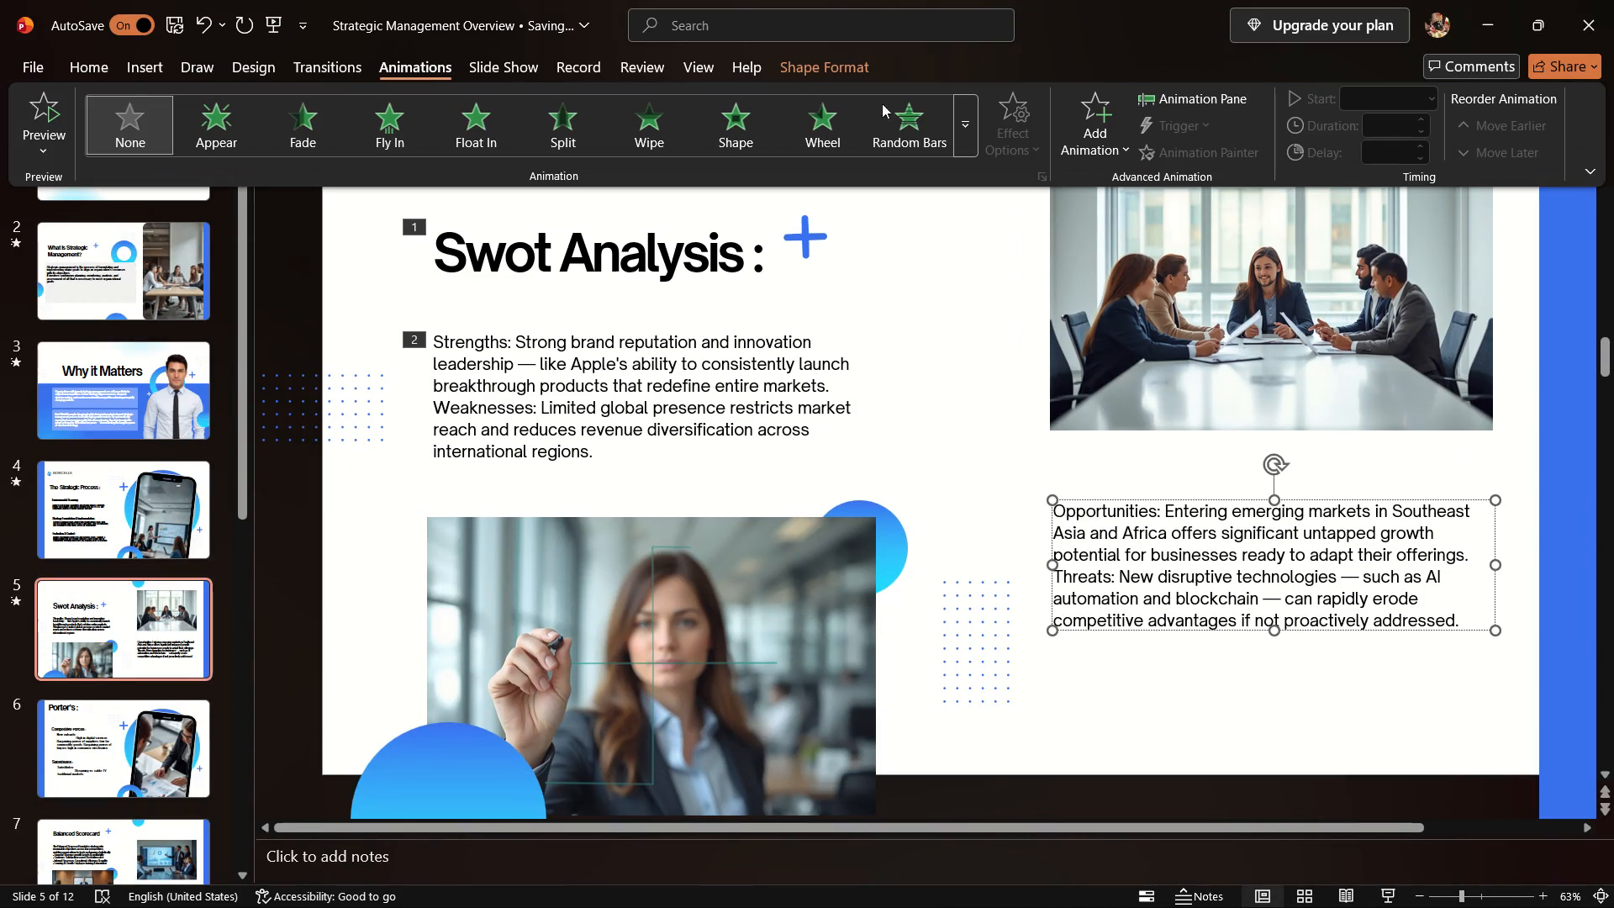
left_click(894, 115)
Apply the Push transition to the Swot Analysis slide.
scroll(812, 360, "down", 1)
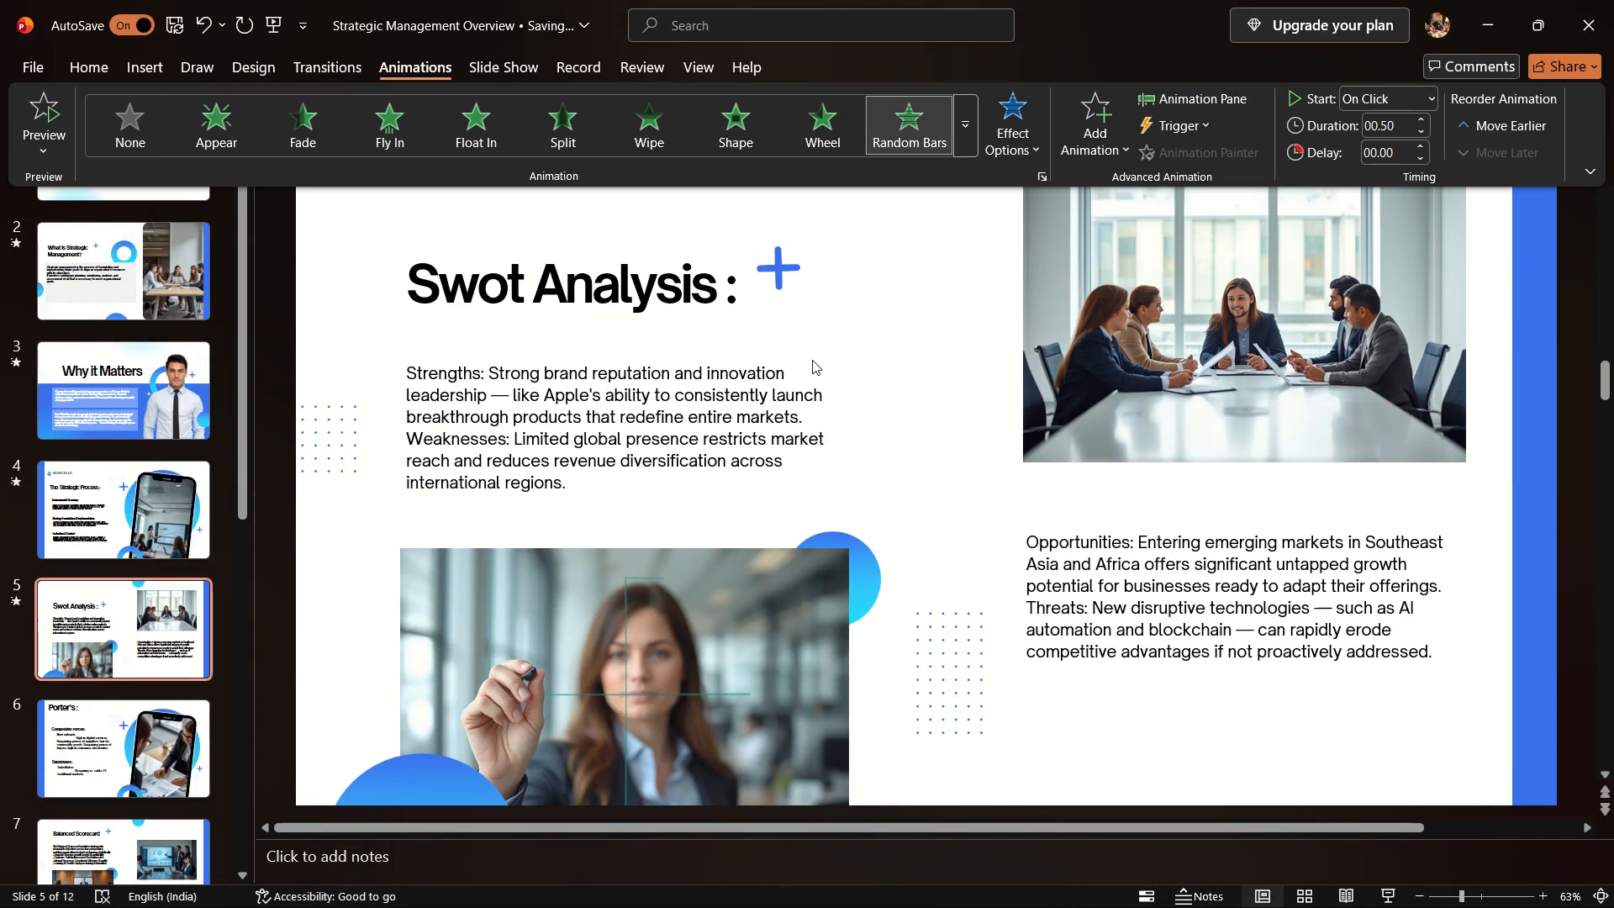
scroll(812, 360, "down", 1)
scroll(812, 360, "up", 1)
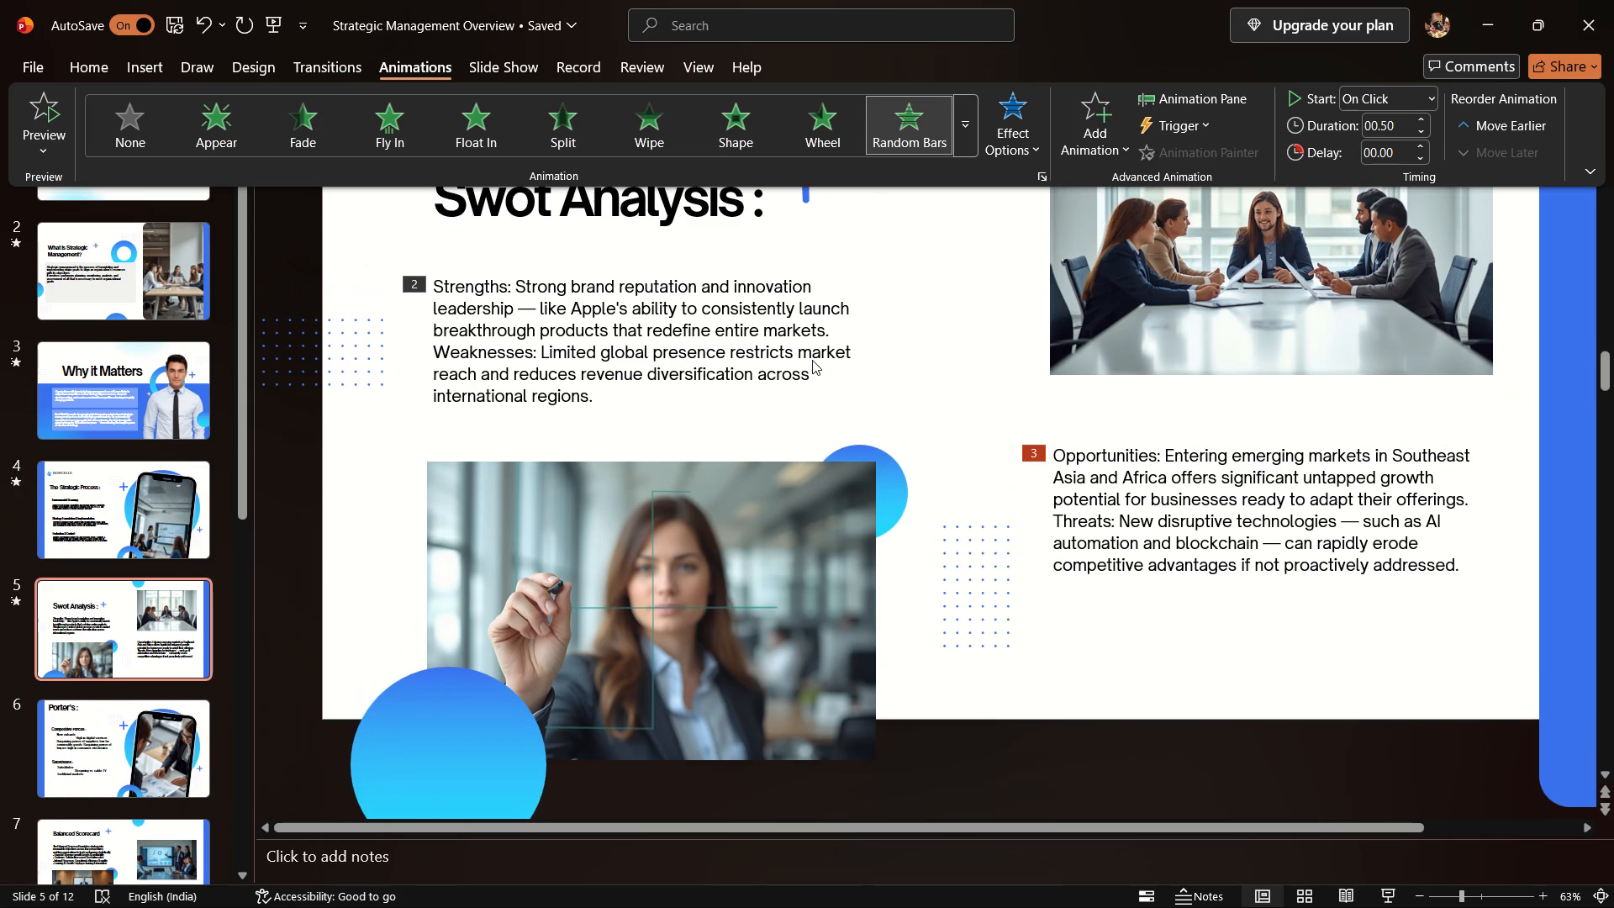
scroll(812, 360, "up", 1)
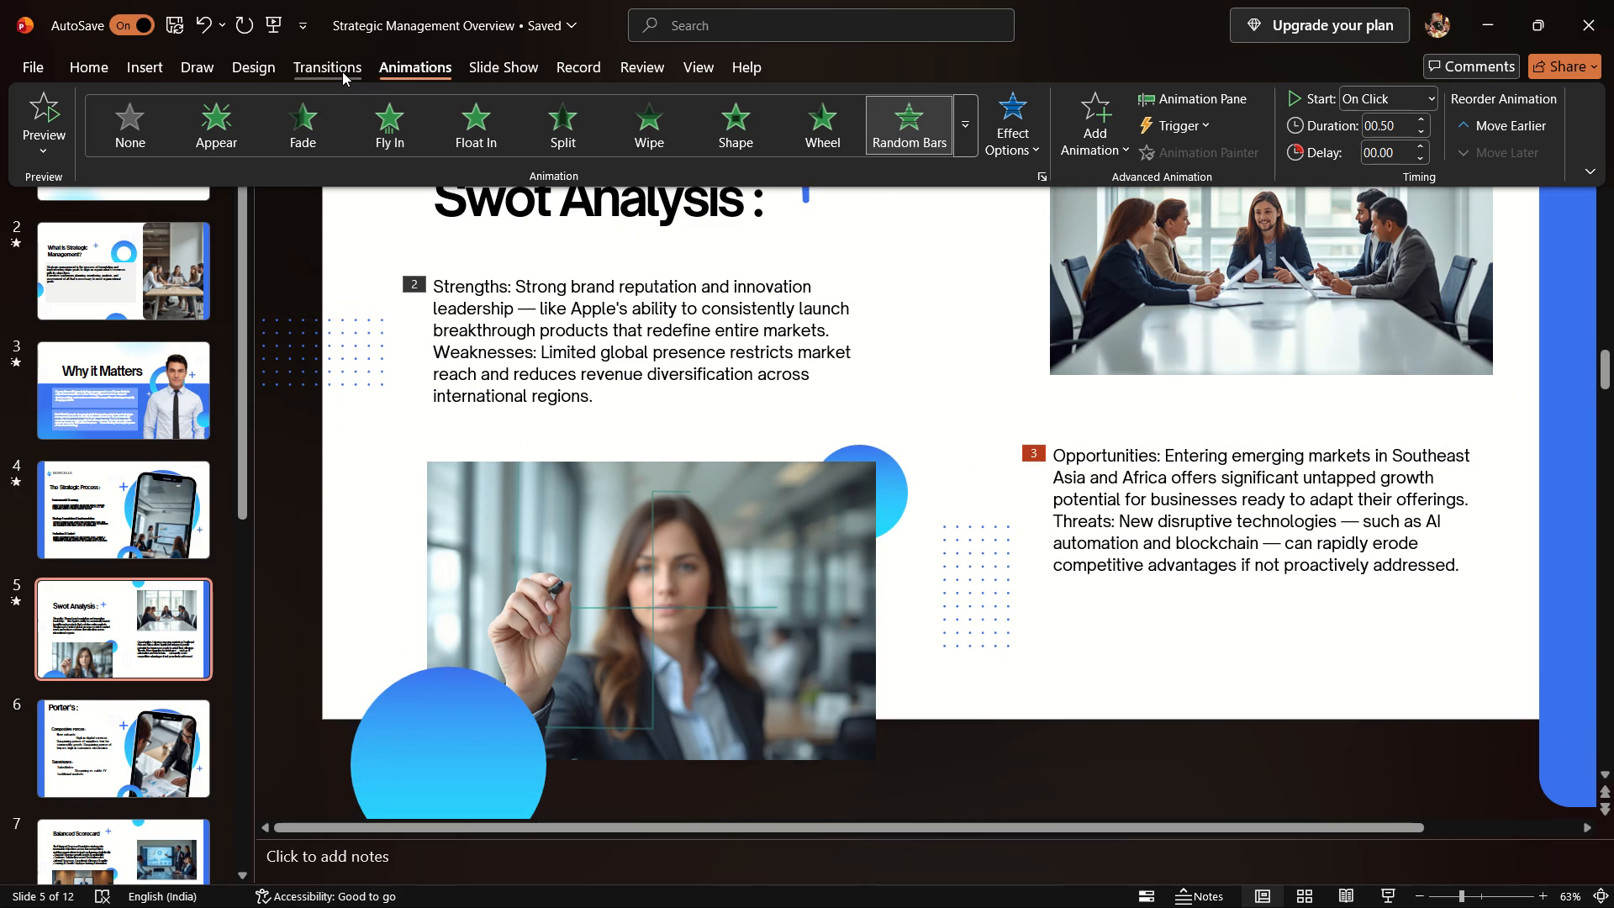
left_click(342, 71)
left_click(423, 131)
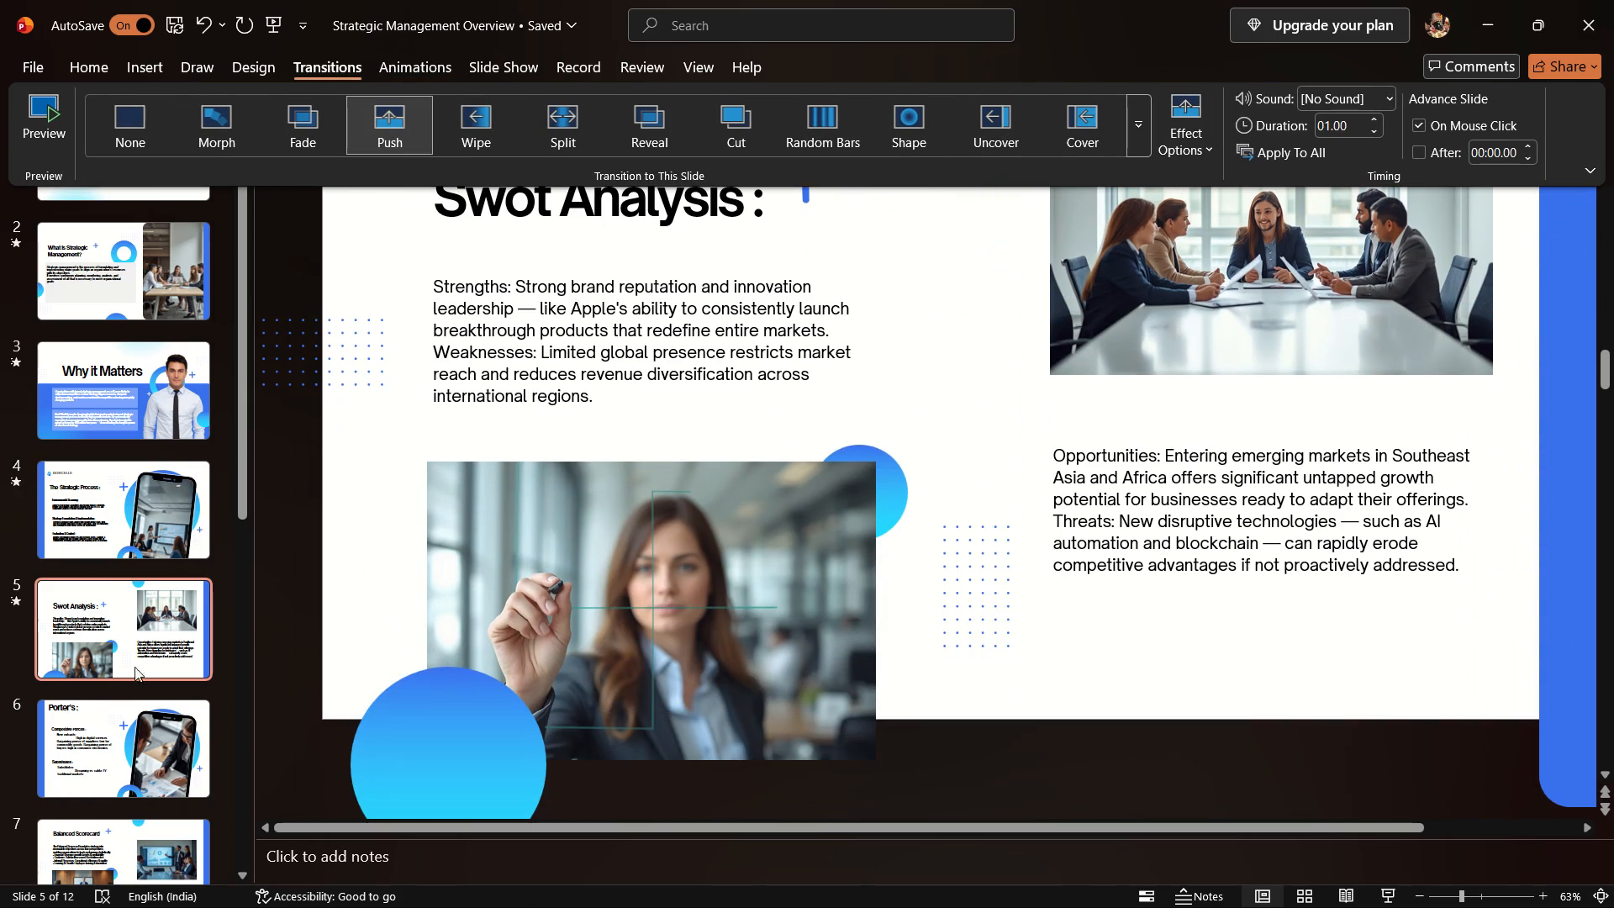
Apply the Push transition to slide 6, the Porter's slide.
left_click(156, 705)
left_click(157, 712)
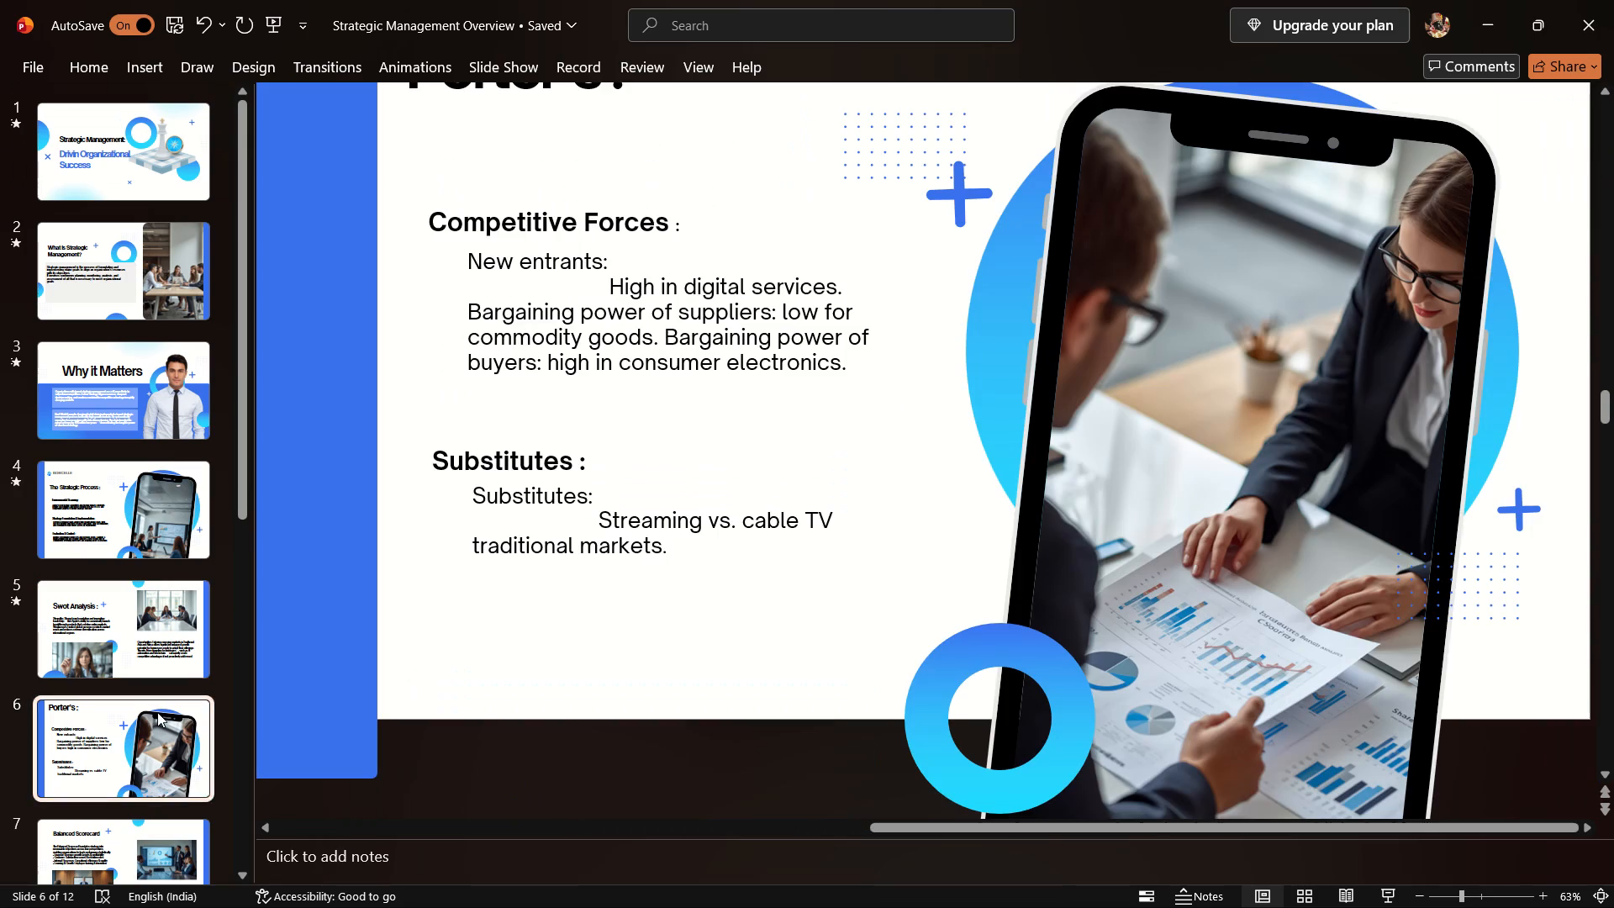
left_click(308, 65)
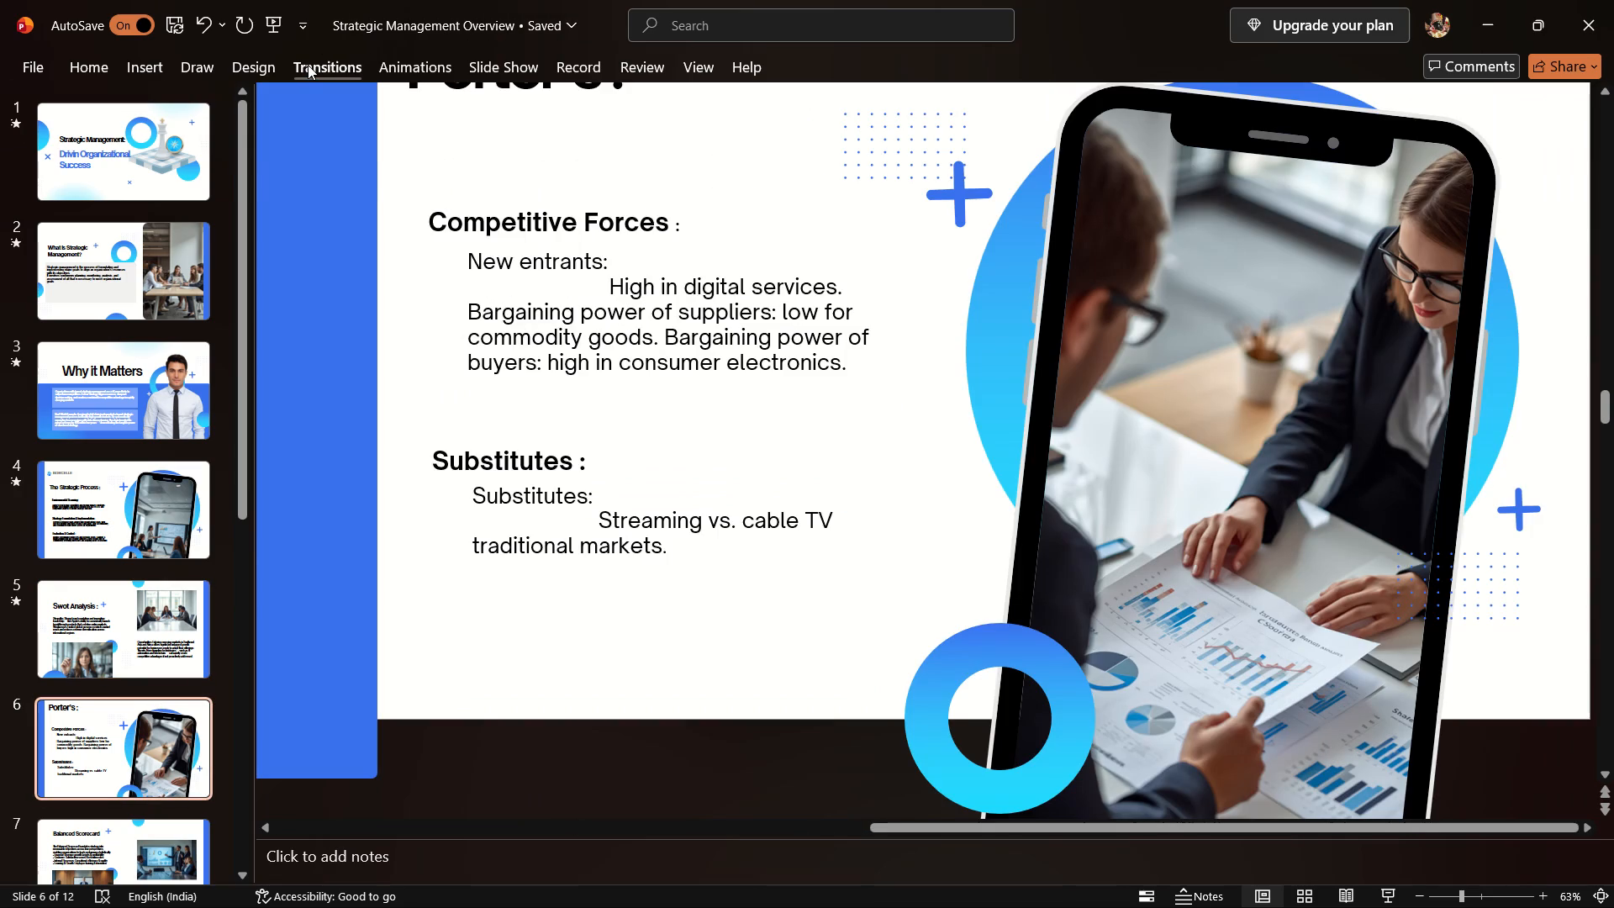
left_click(371, 144)
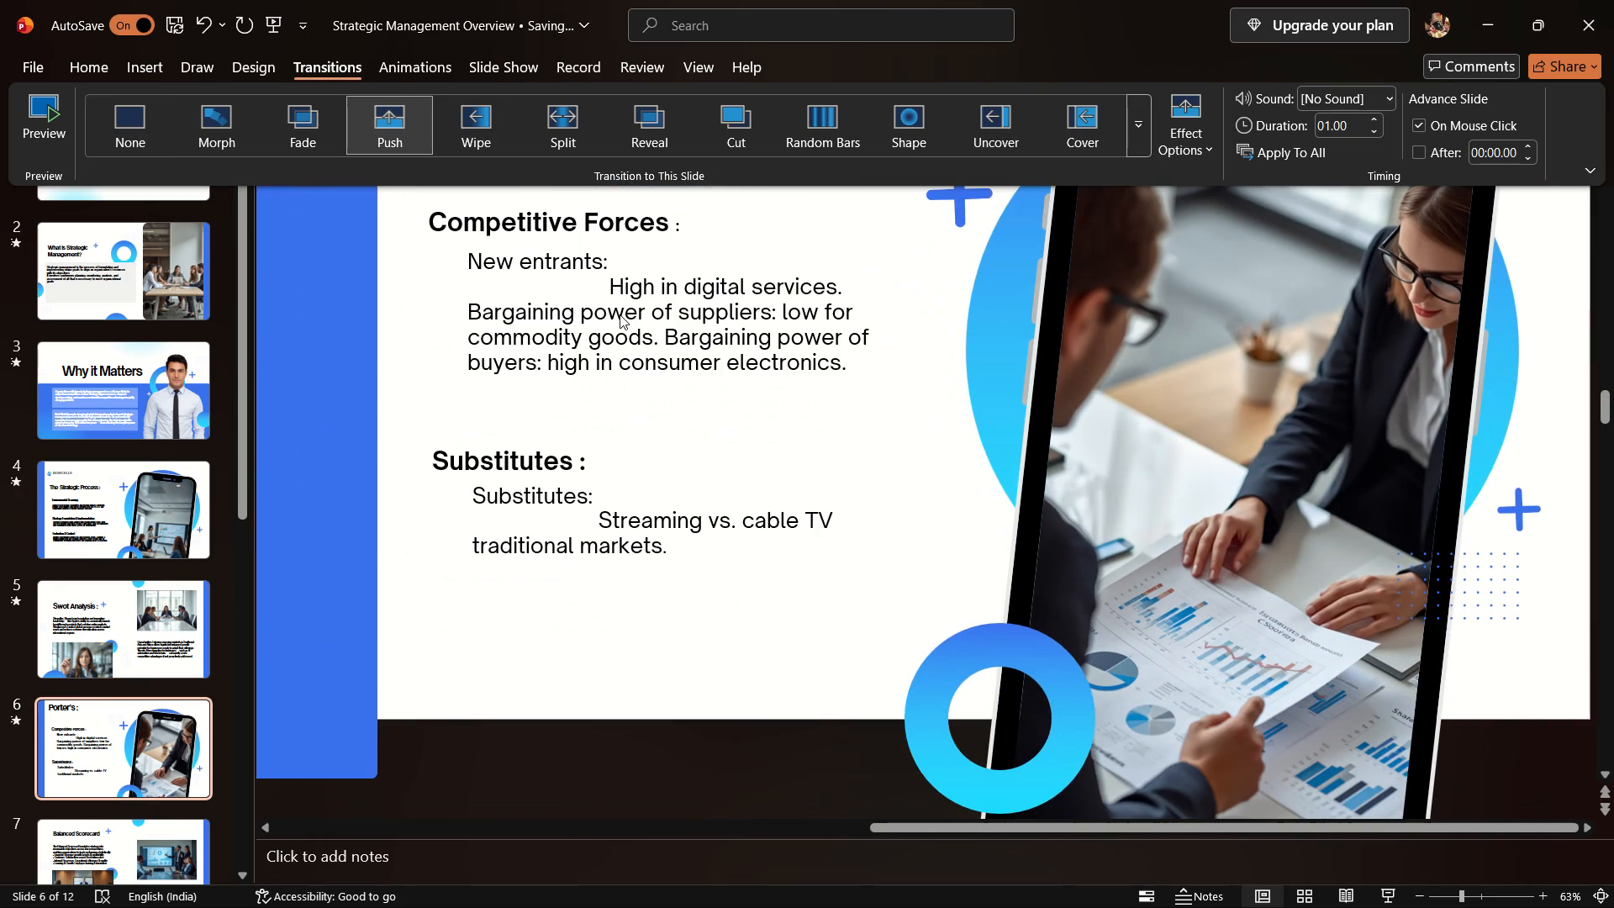
Apply the Fly In entrance animation to the "Porter's :" title on slide 6.
left_click(587, 358)
scroll(587, 358, "up", 1)
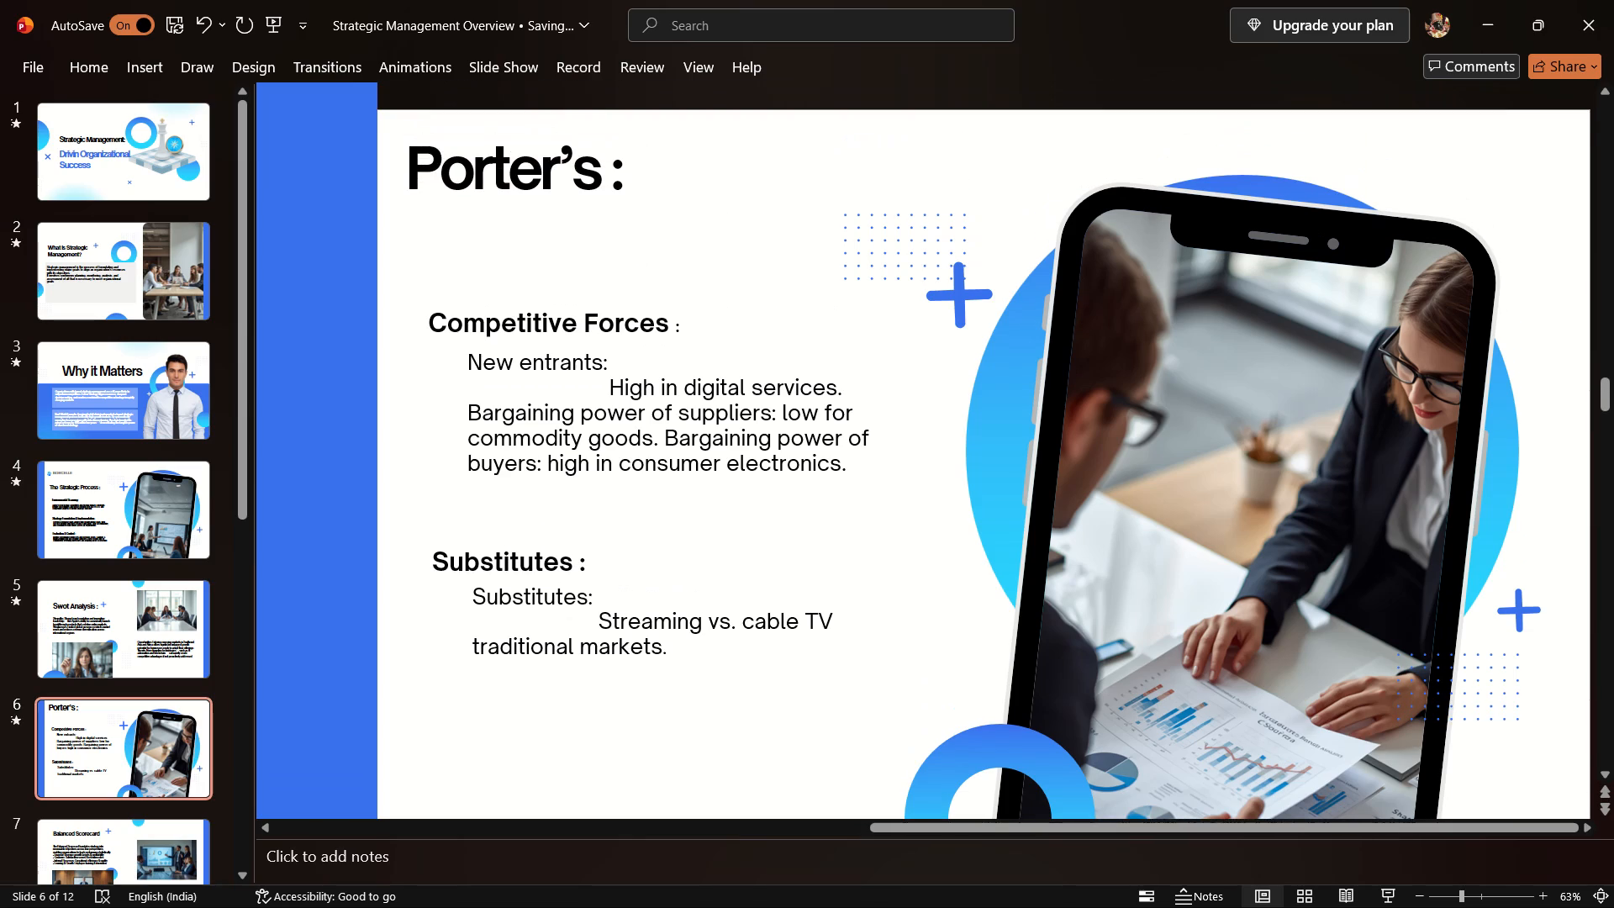
left_click(620, 182)
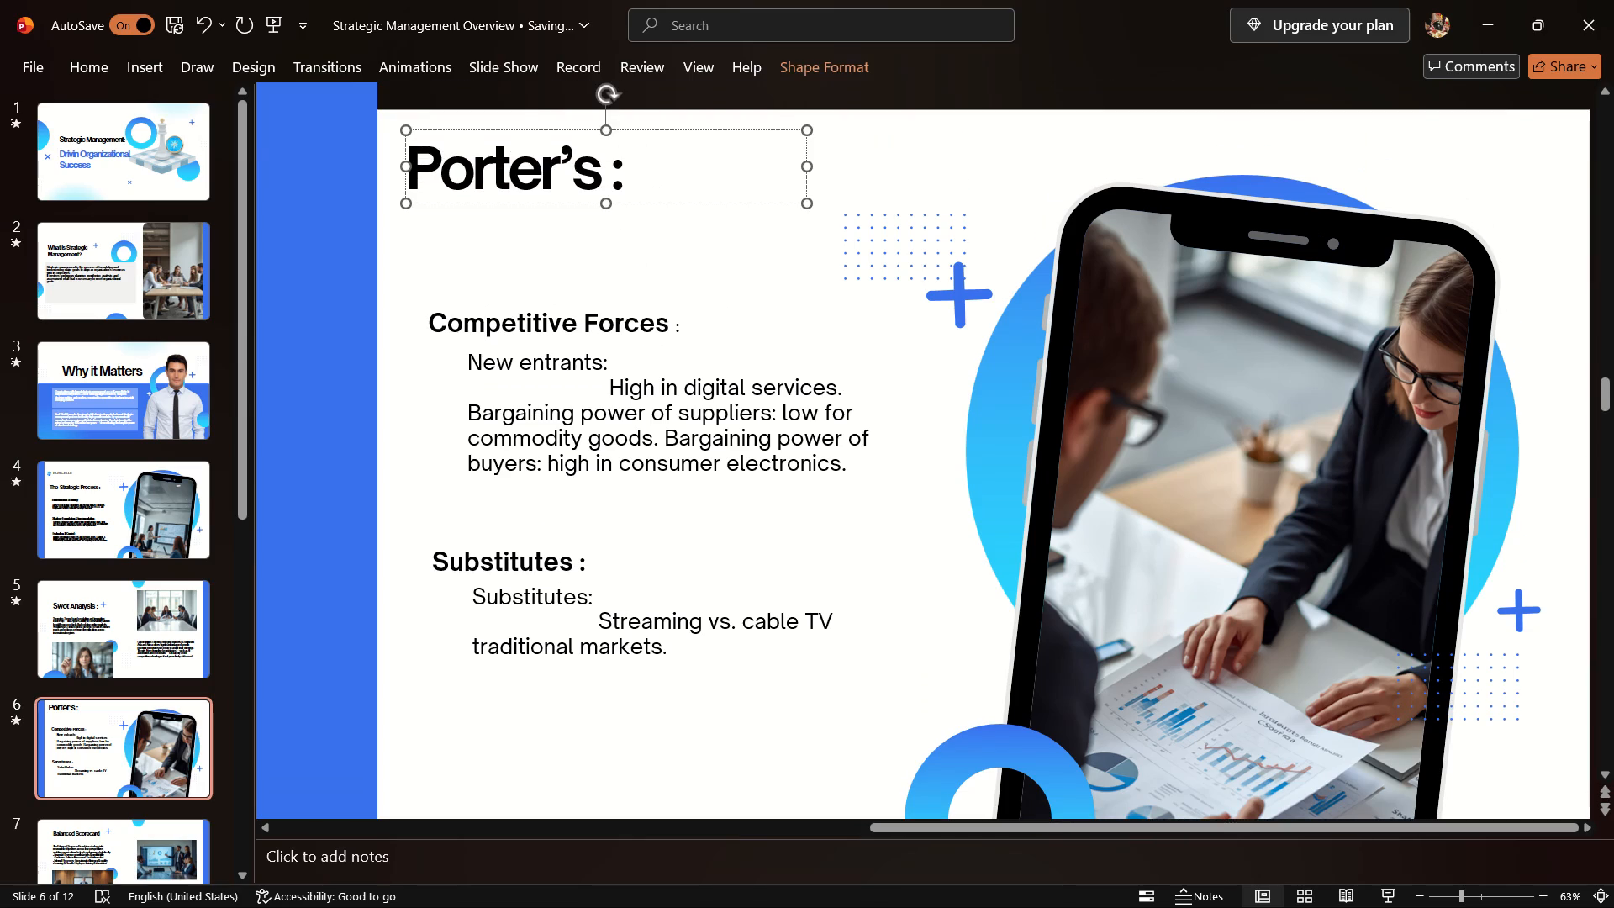
left_click_drag(620, 182, 412, 186)
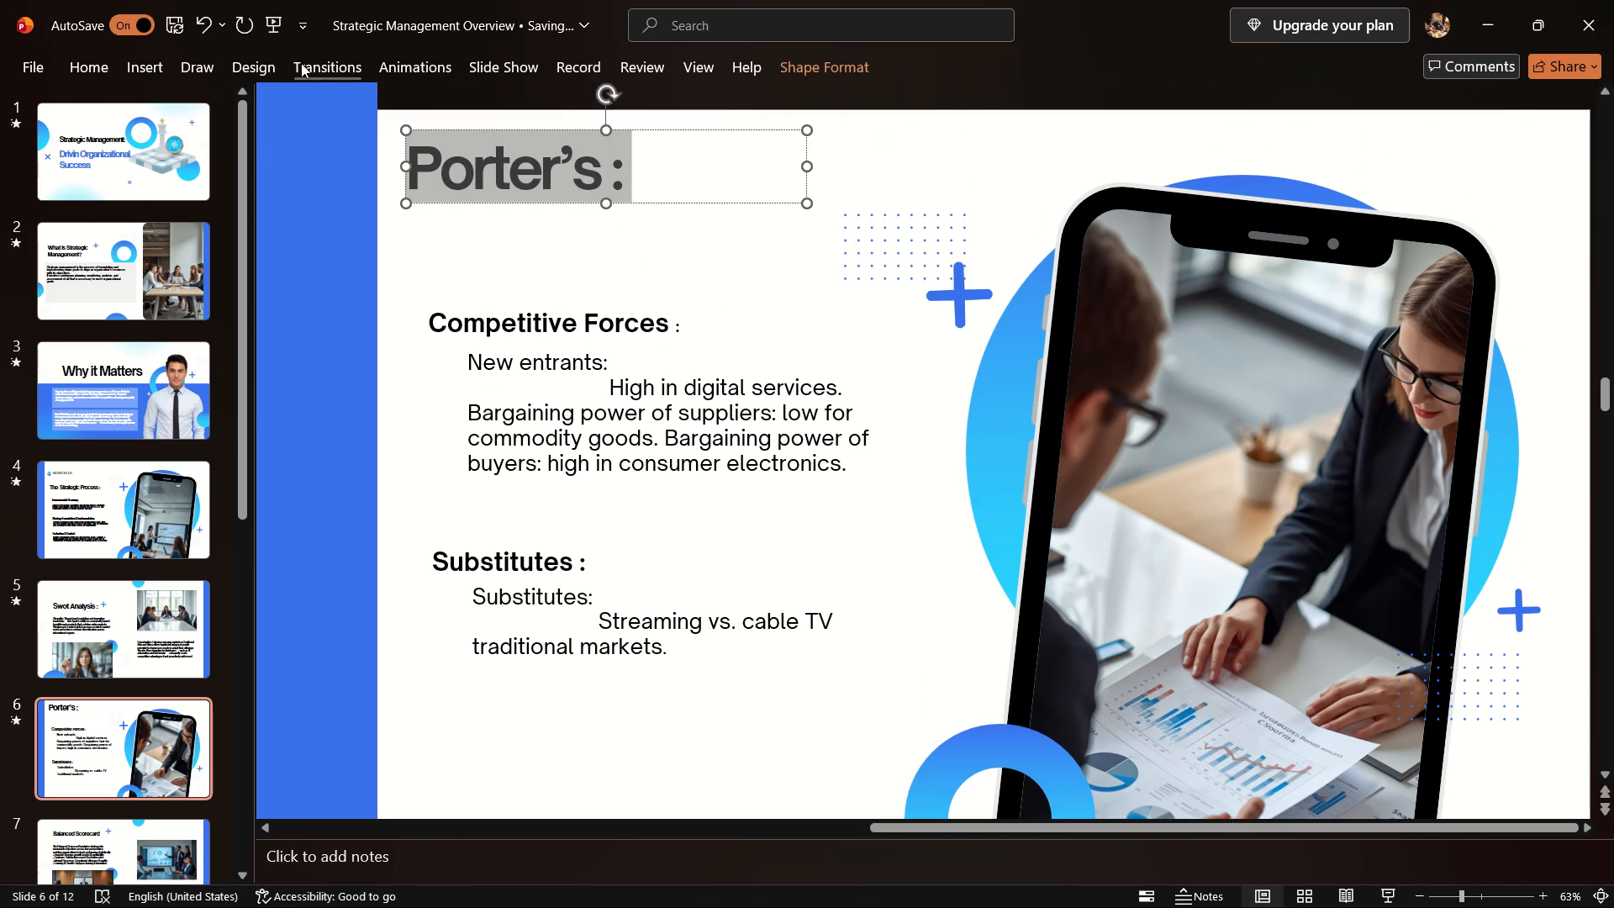
left_click(425, 73)
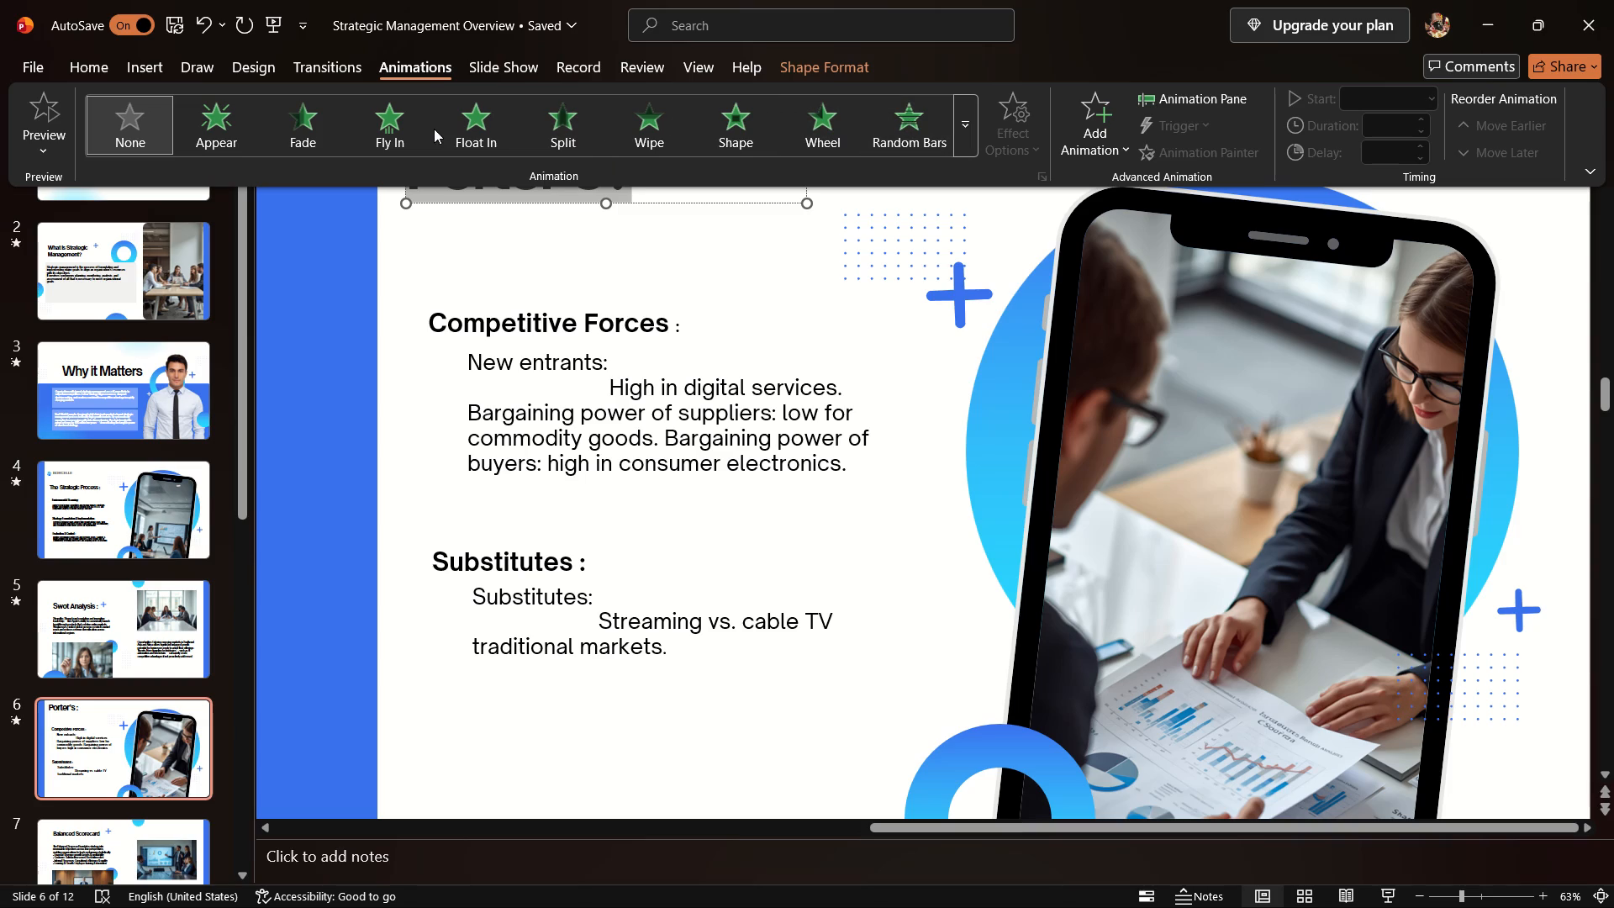
left_click(398, 130)
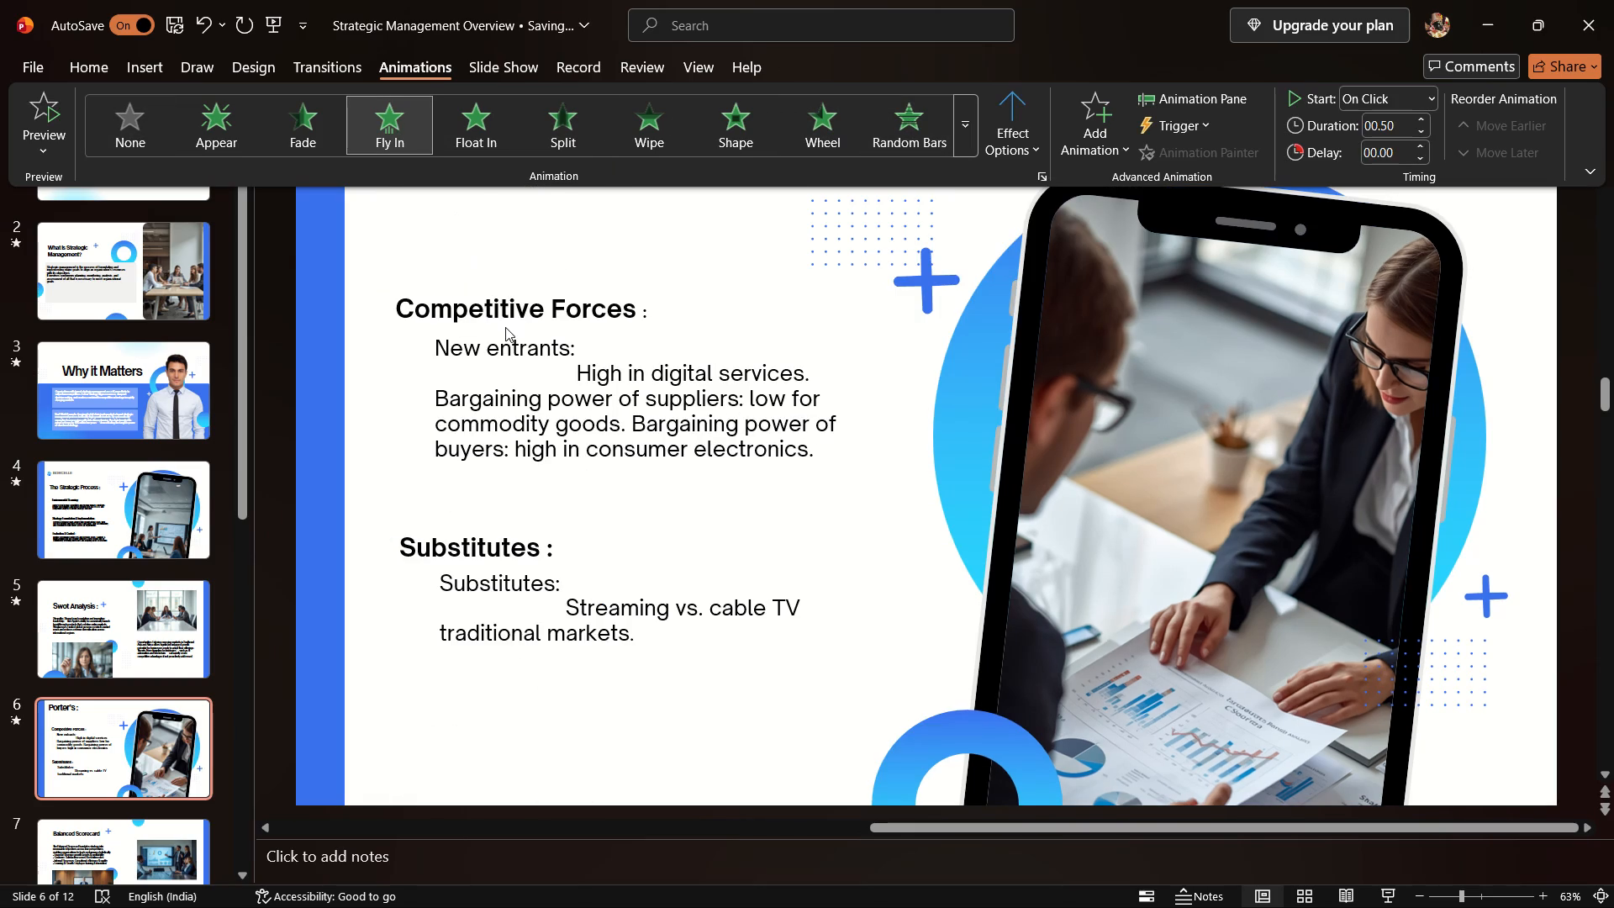
Apply the Fly In entrance animation to the "Competitive Forces :" heading on the Porter's slide.
left_click(510, 319)
left_click(551, 302)
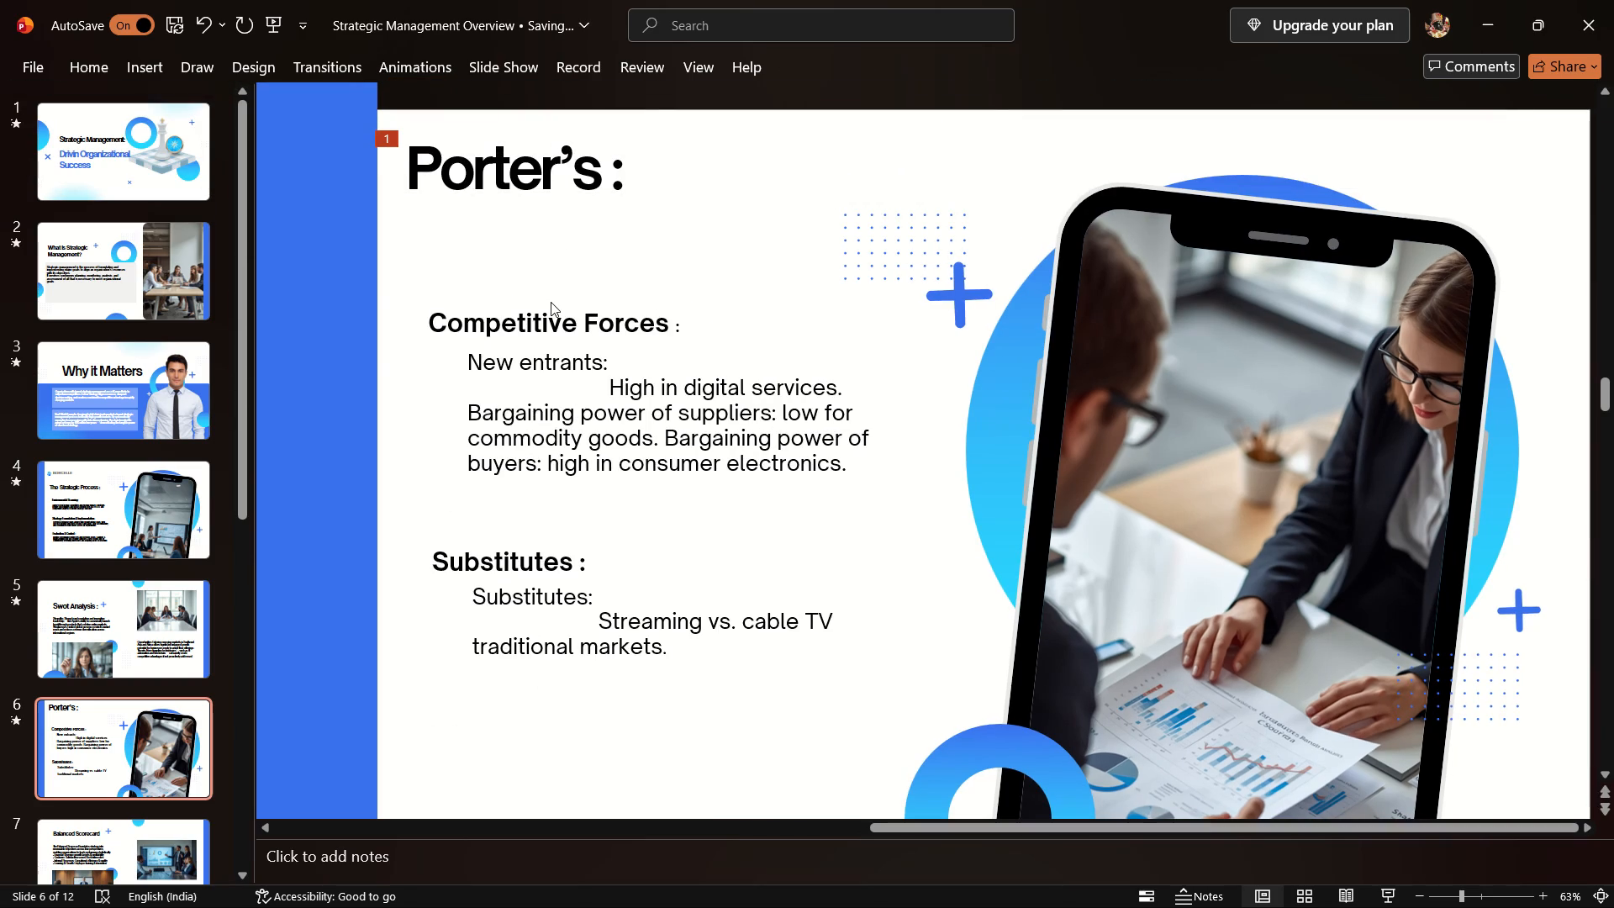
left_click(572, 315)
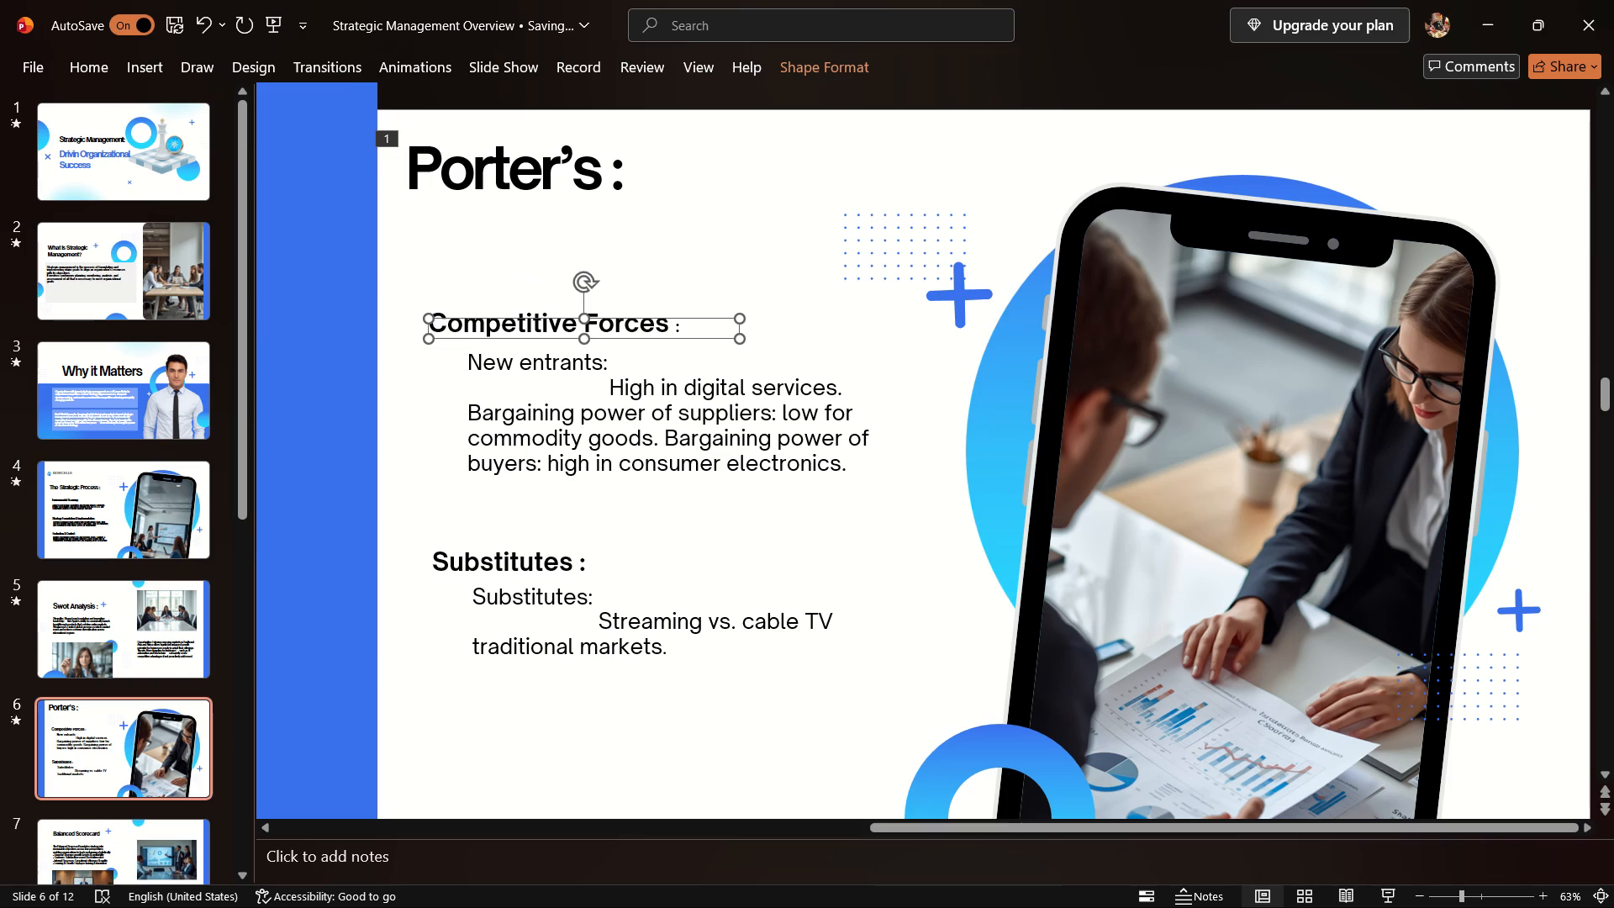
left_click(420, 60)
left_click(397, 135)
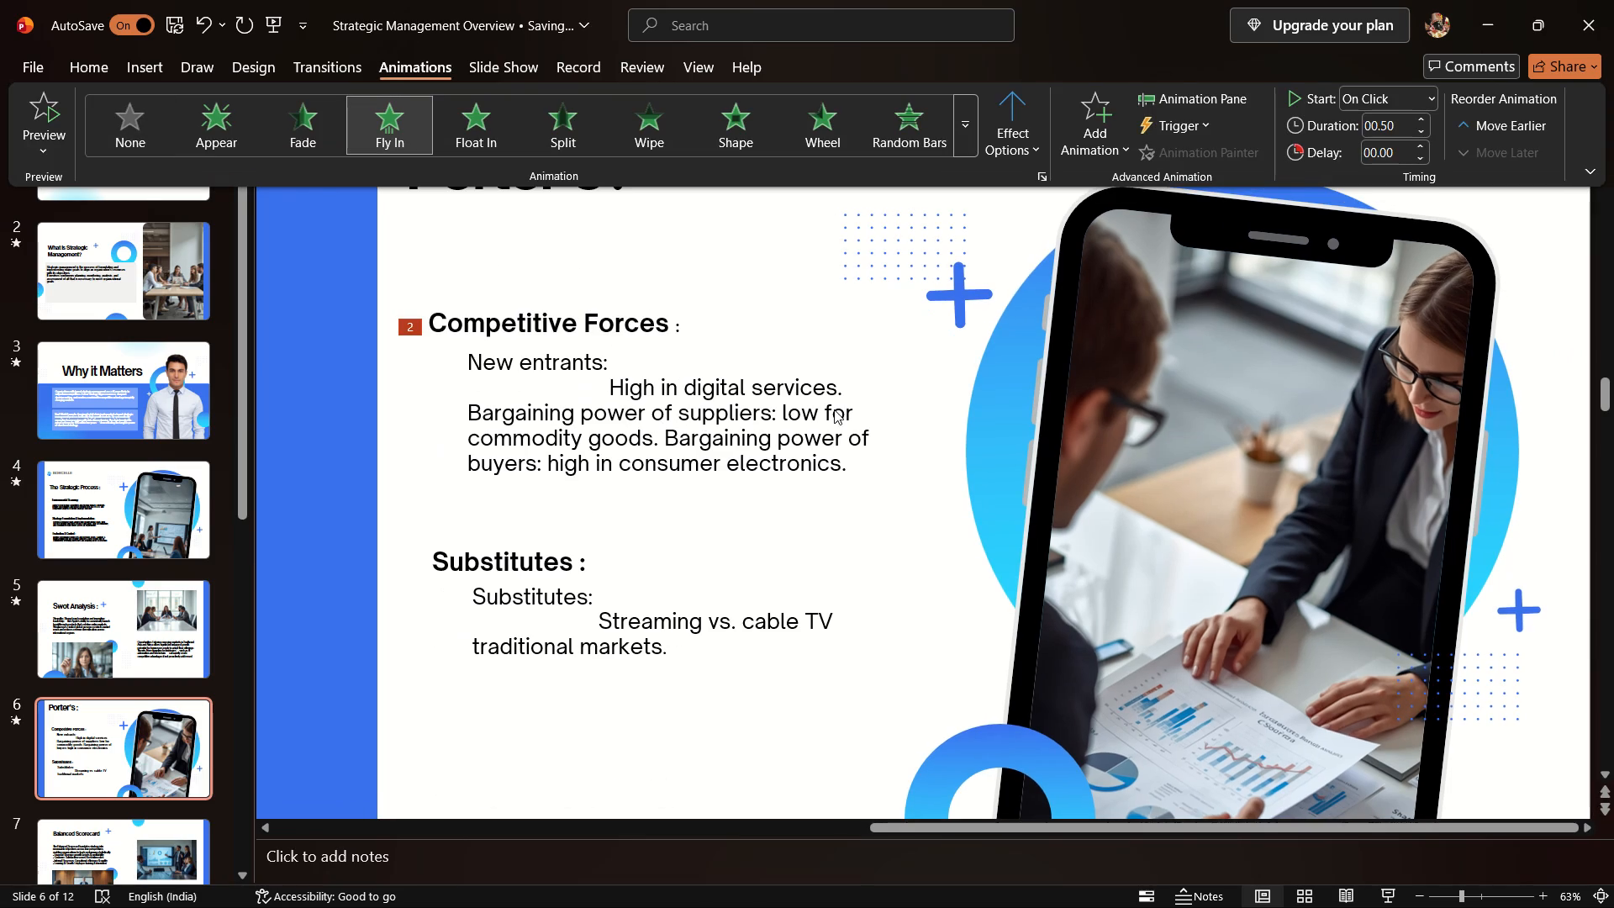
Apply the Random Bars entrance animation to the New entrants paragraph under Competitive Forces.
left_click(863, 457)
left_click(854, 463)
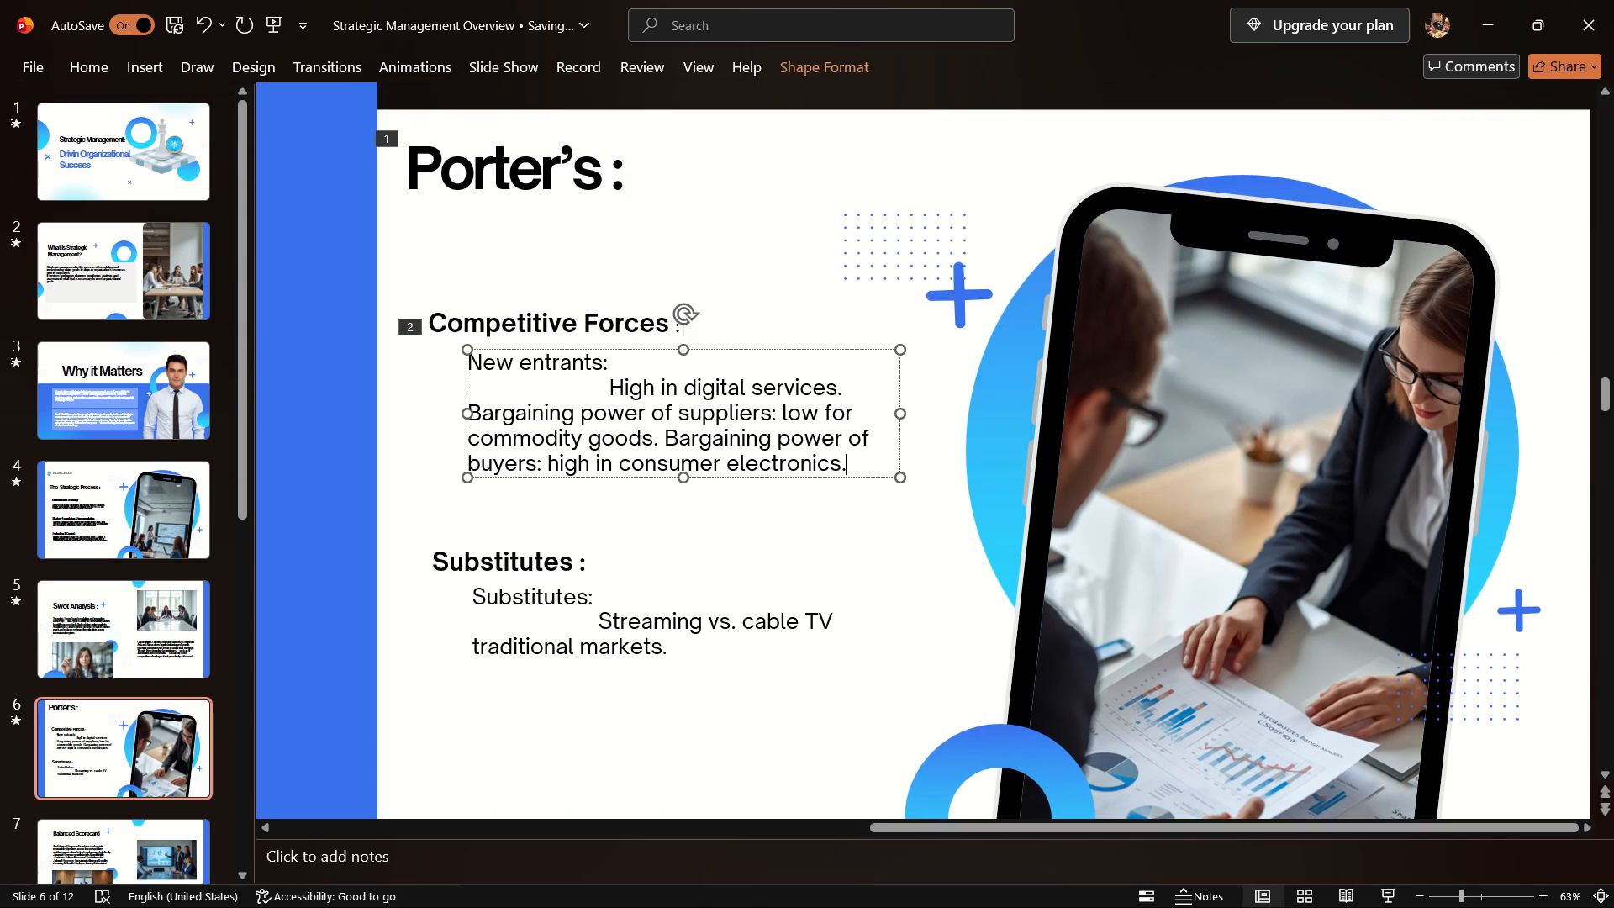
left_click_drag(854, 463, 435, 354)
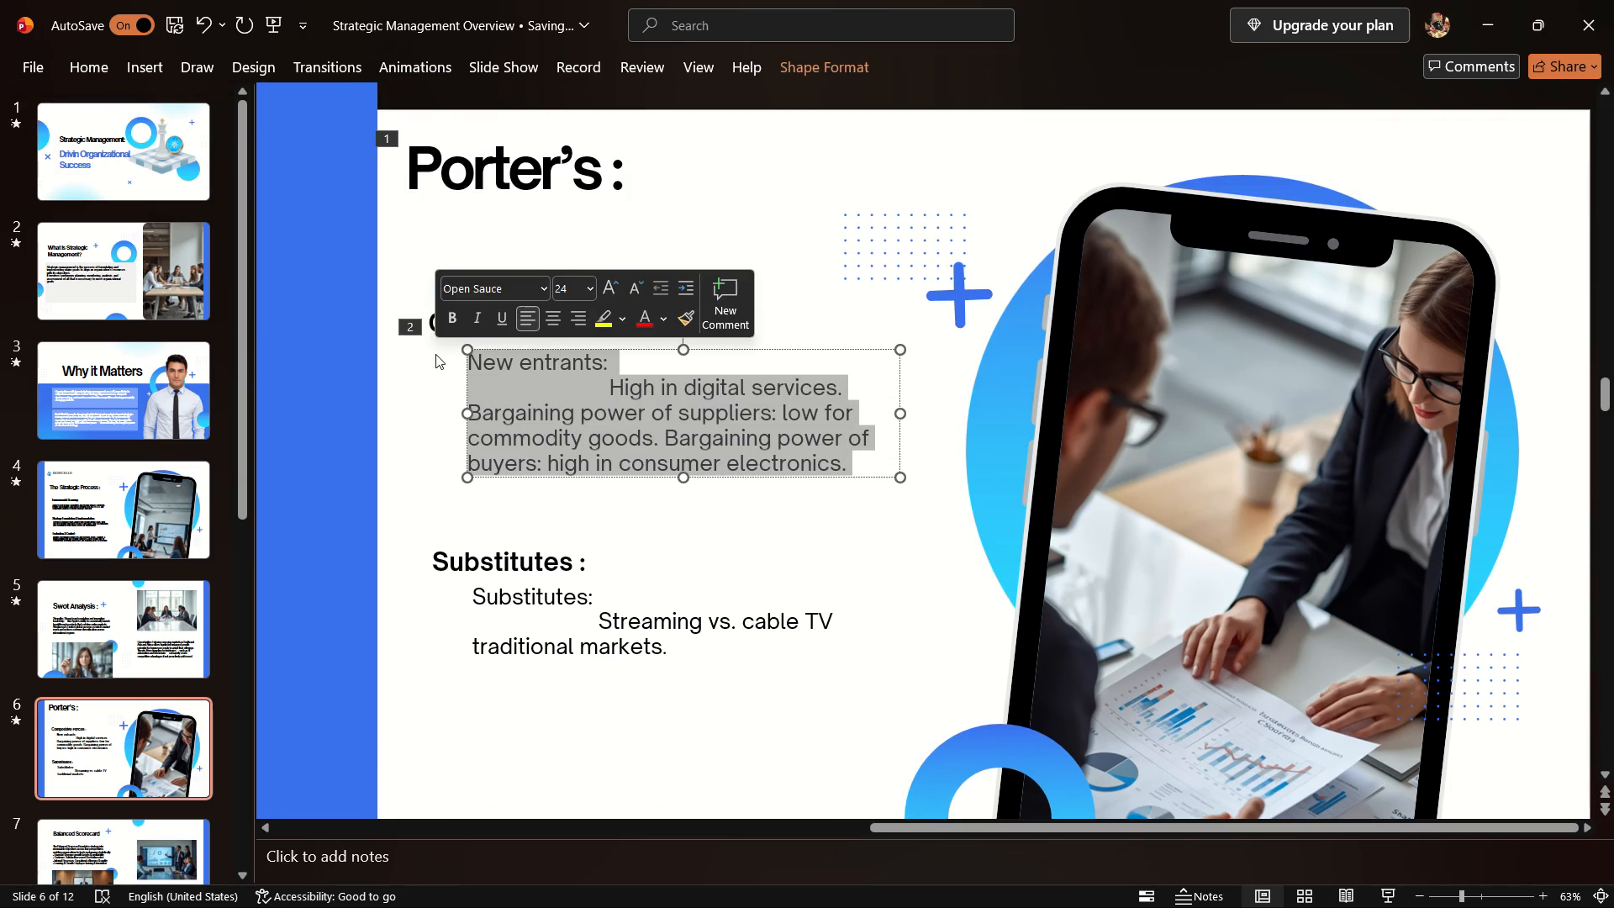
left_click(414, 53)
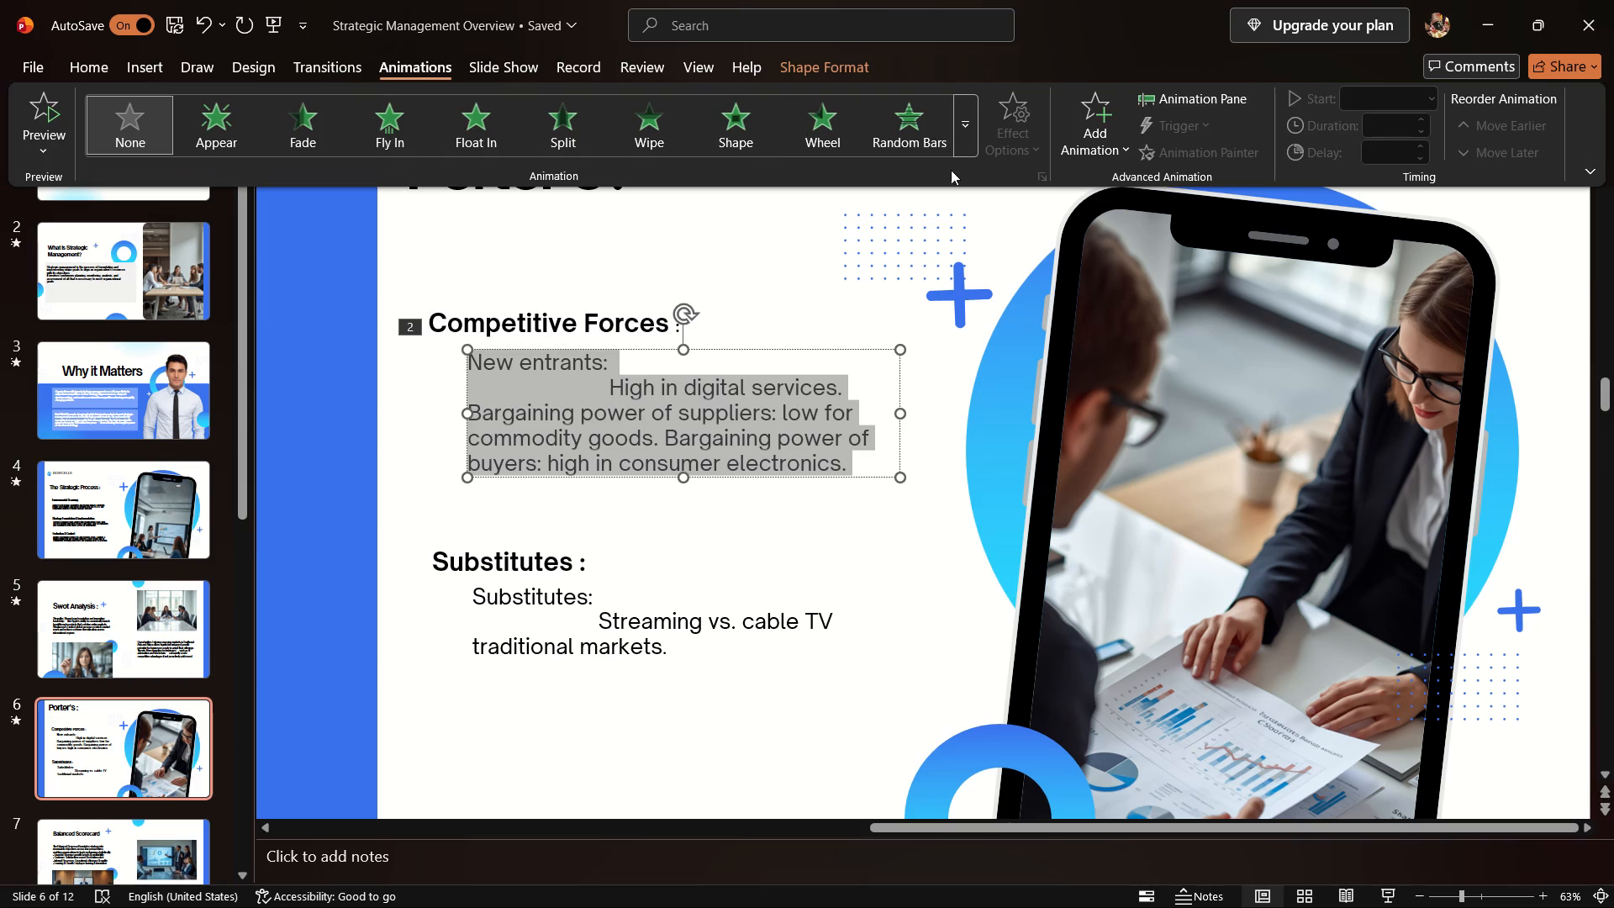
left_click(921, 129)
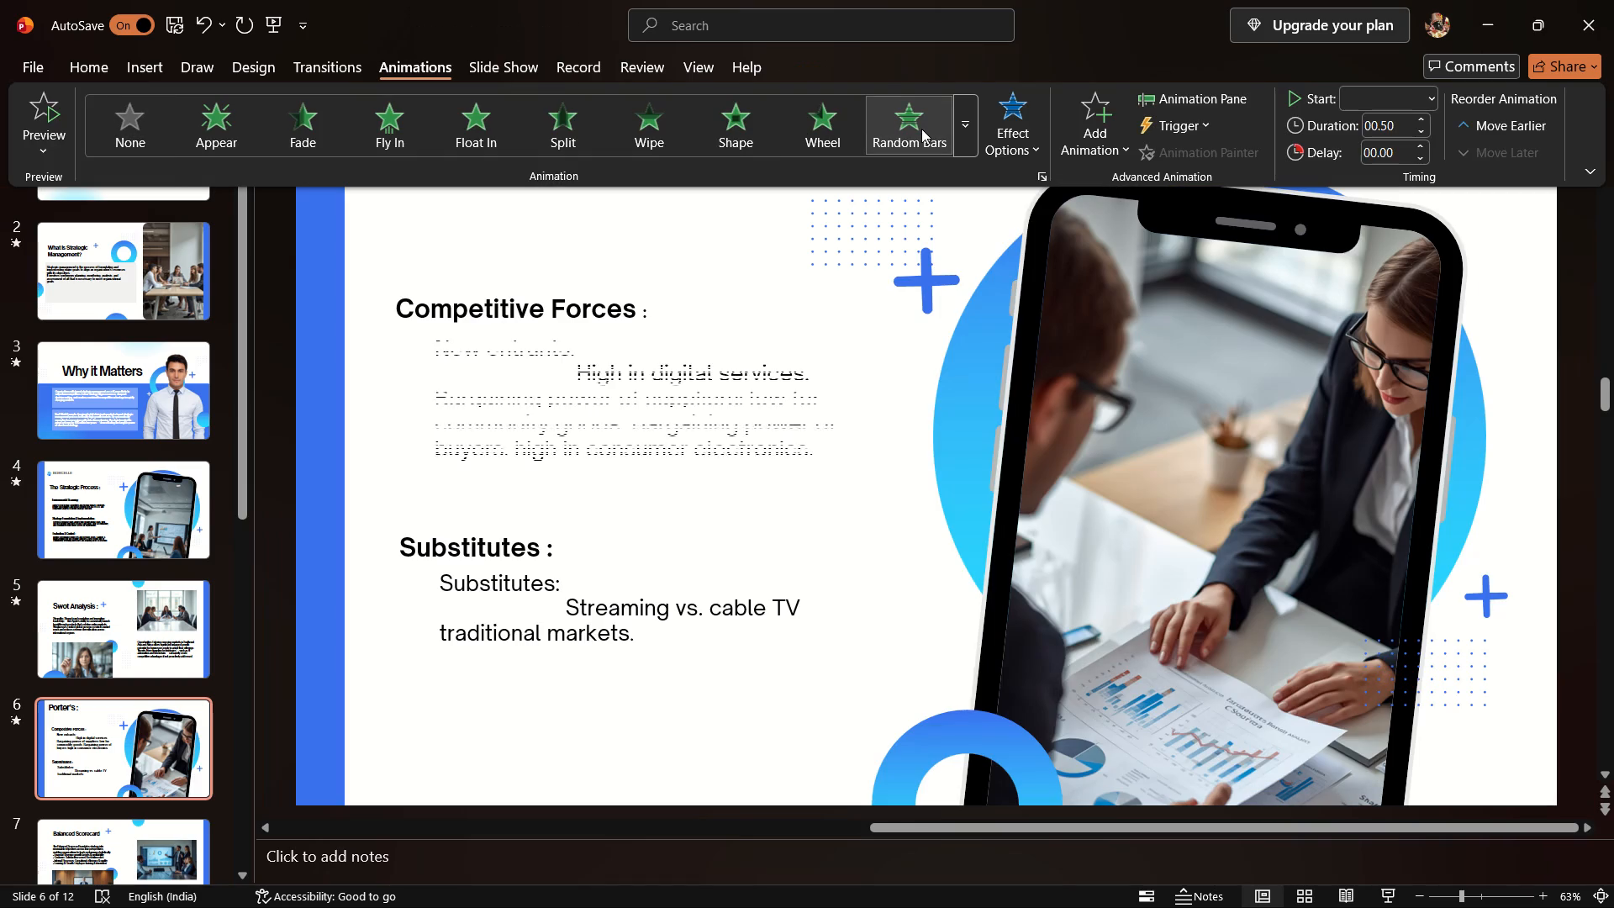
Apply the Fly In entrance animation to the "Substitutes :" heading on the Porter's slide.
left_click(510, 560)
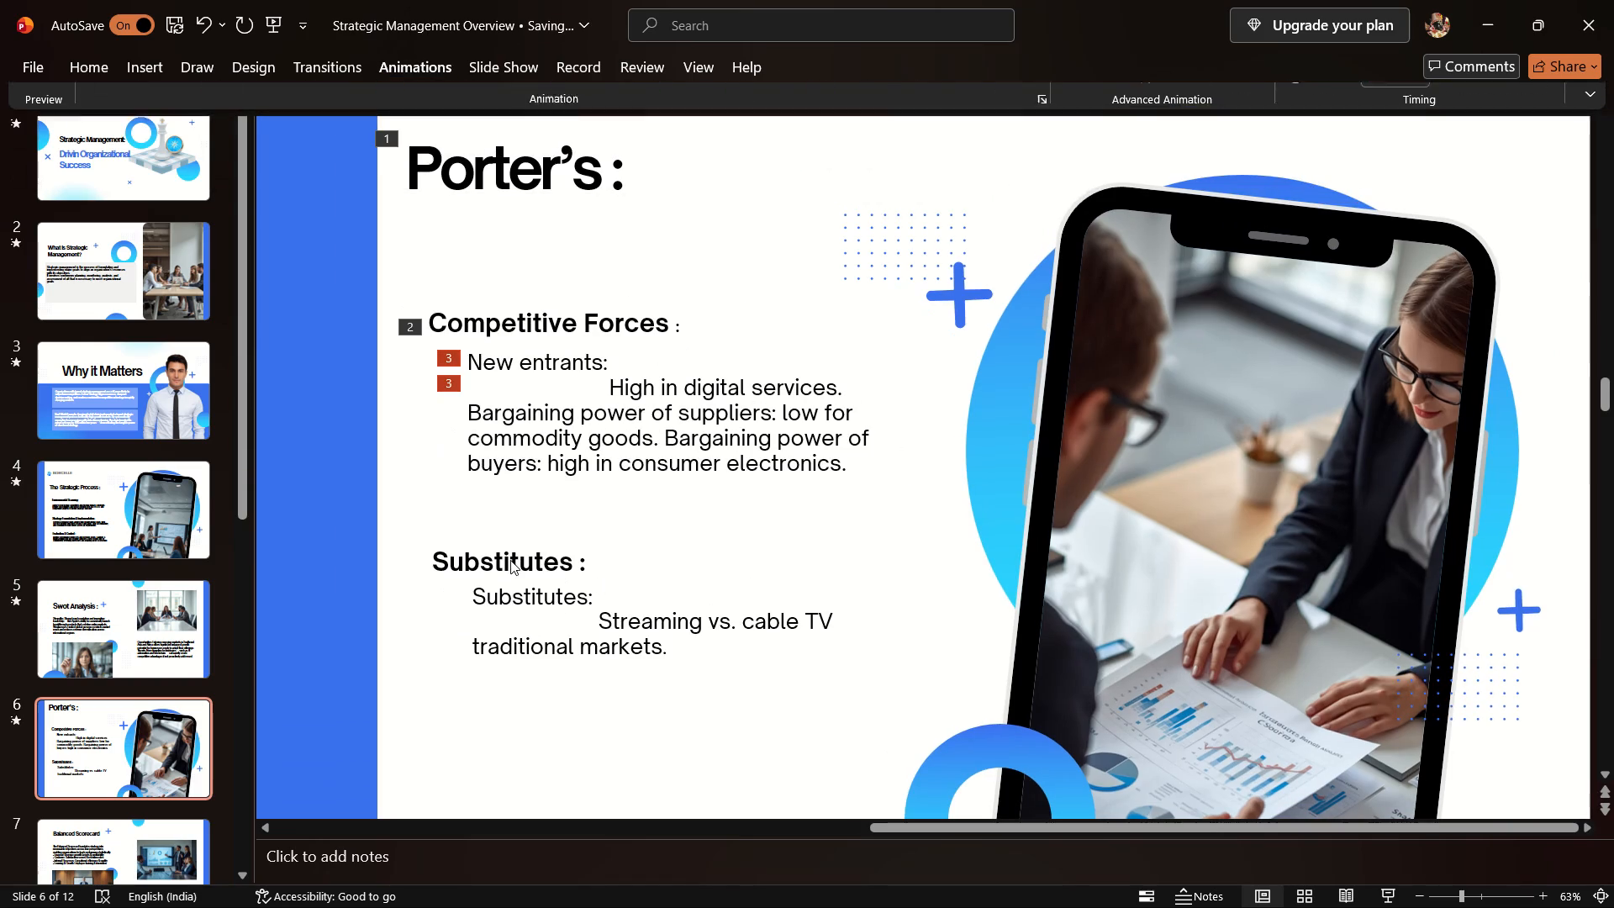
left_click(545, 554)
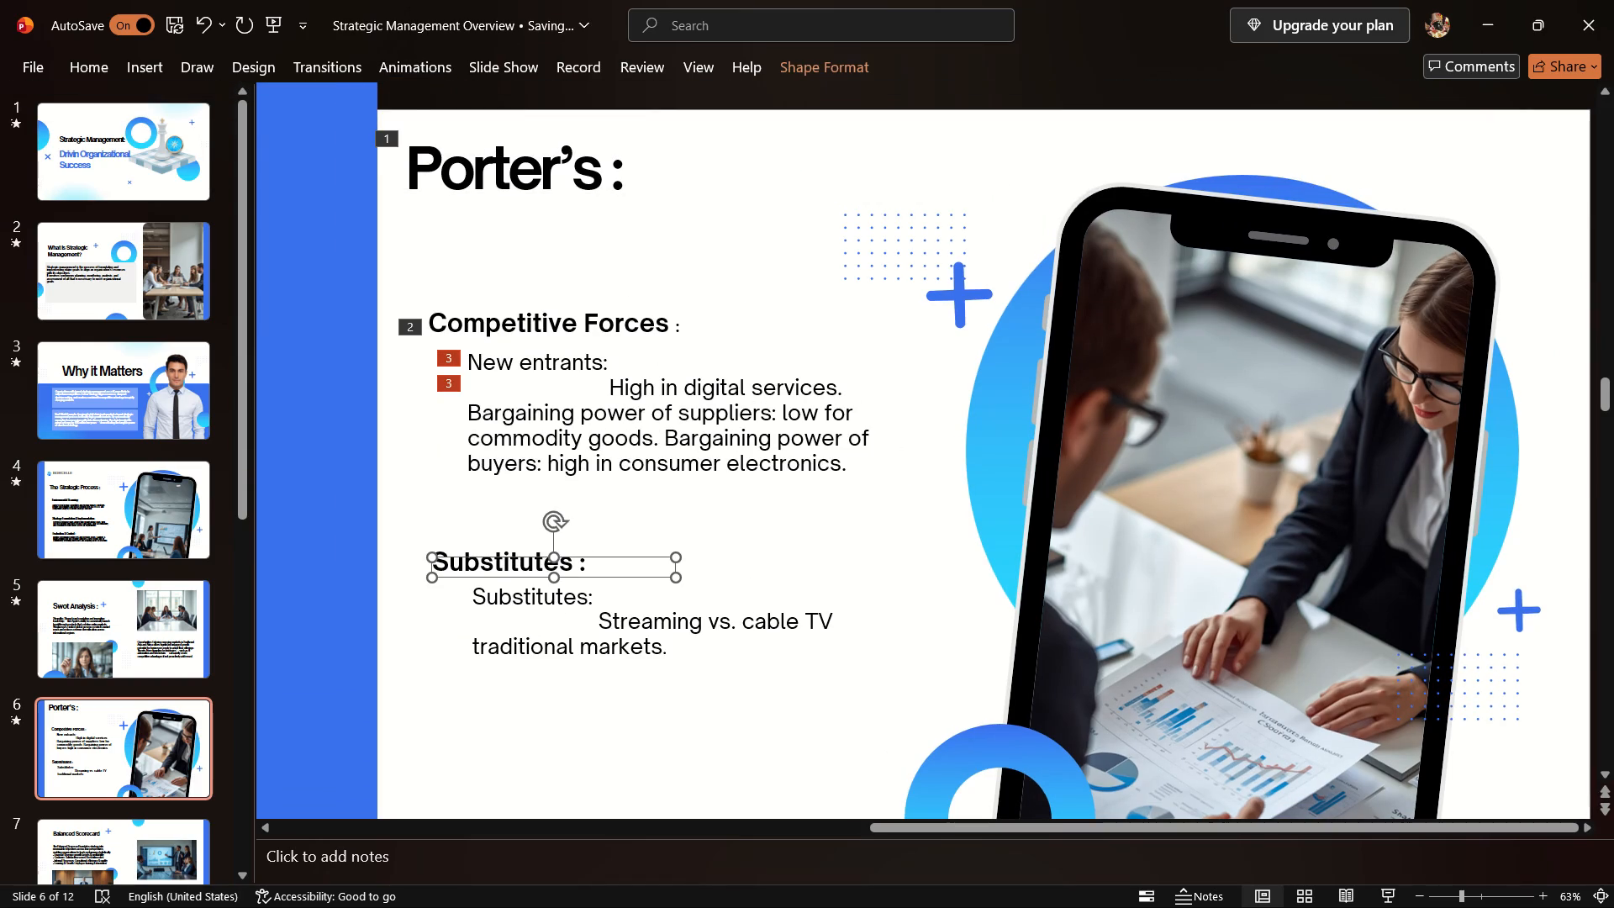
left_click(406, 55)
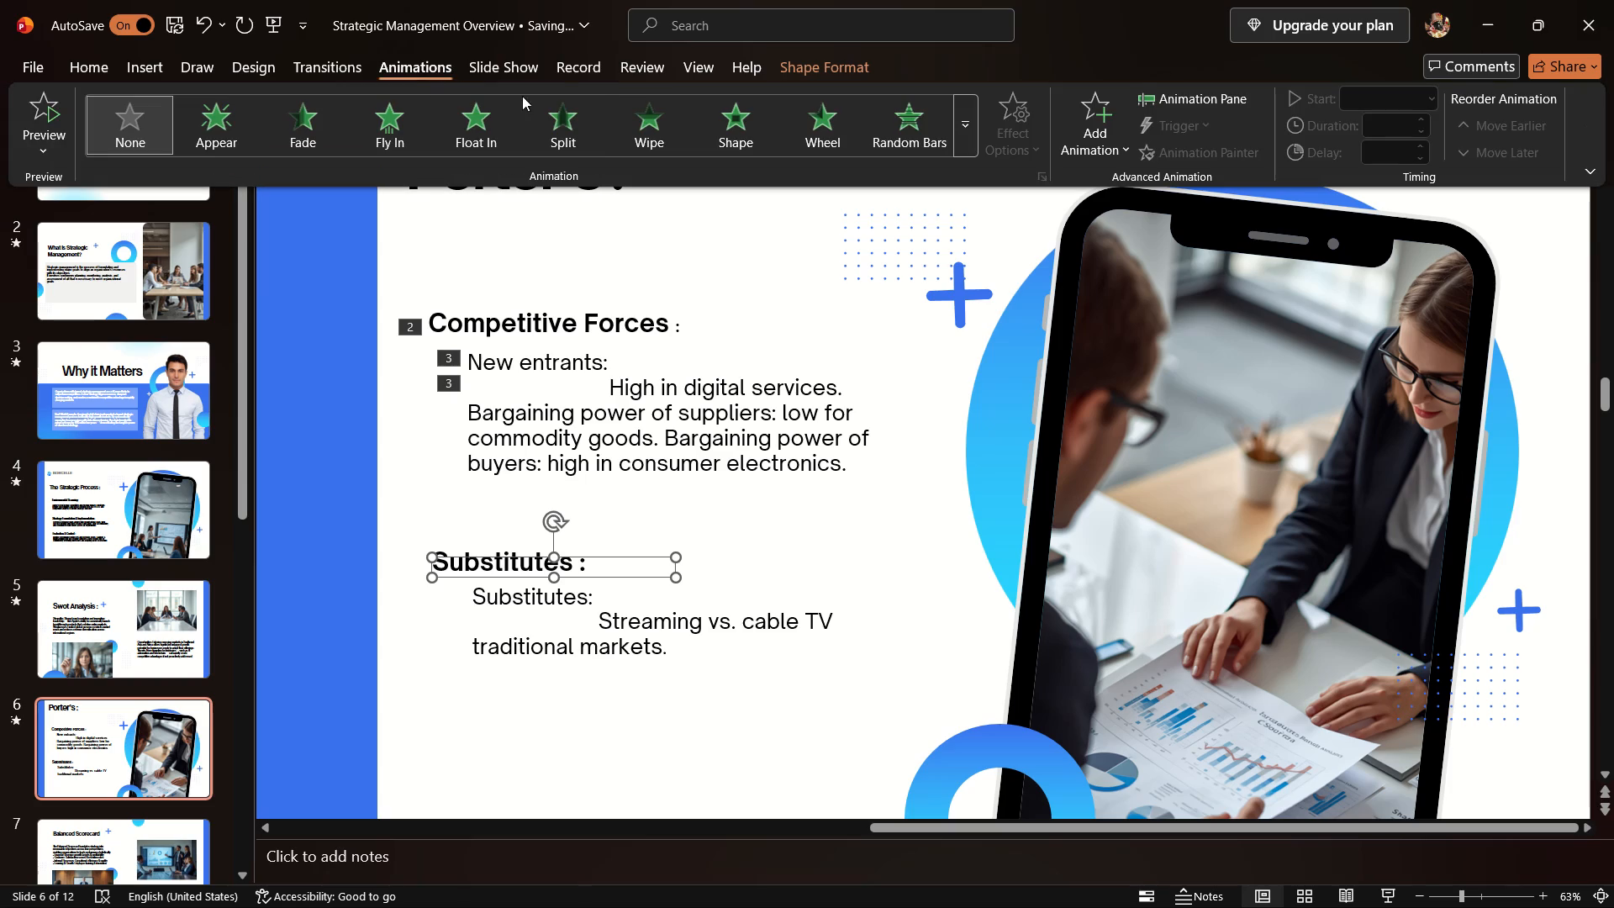
left_click(410, 148)
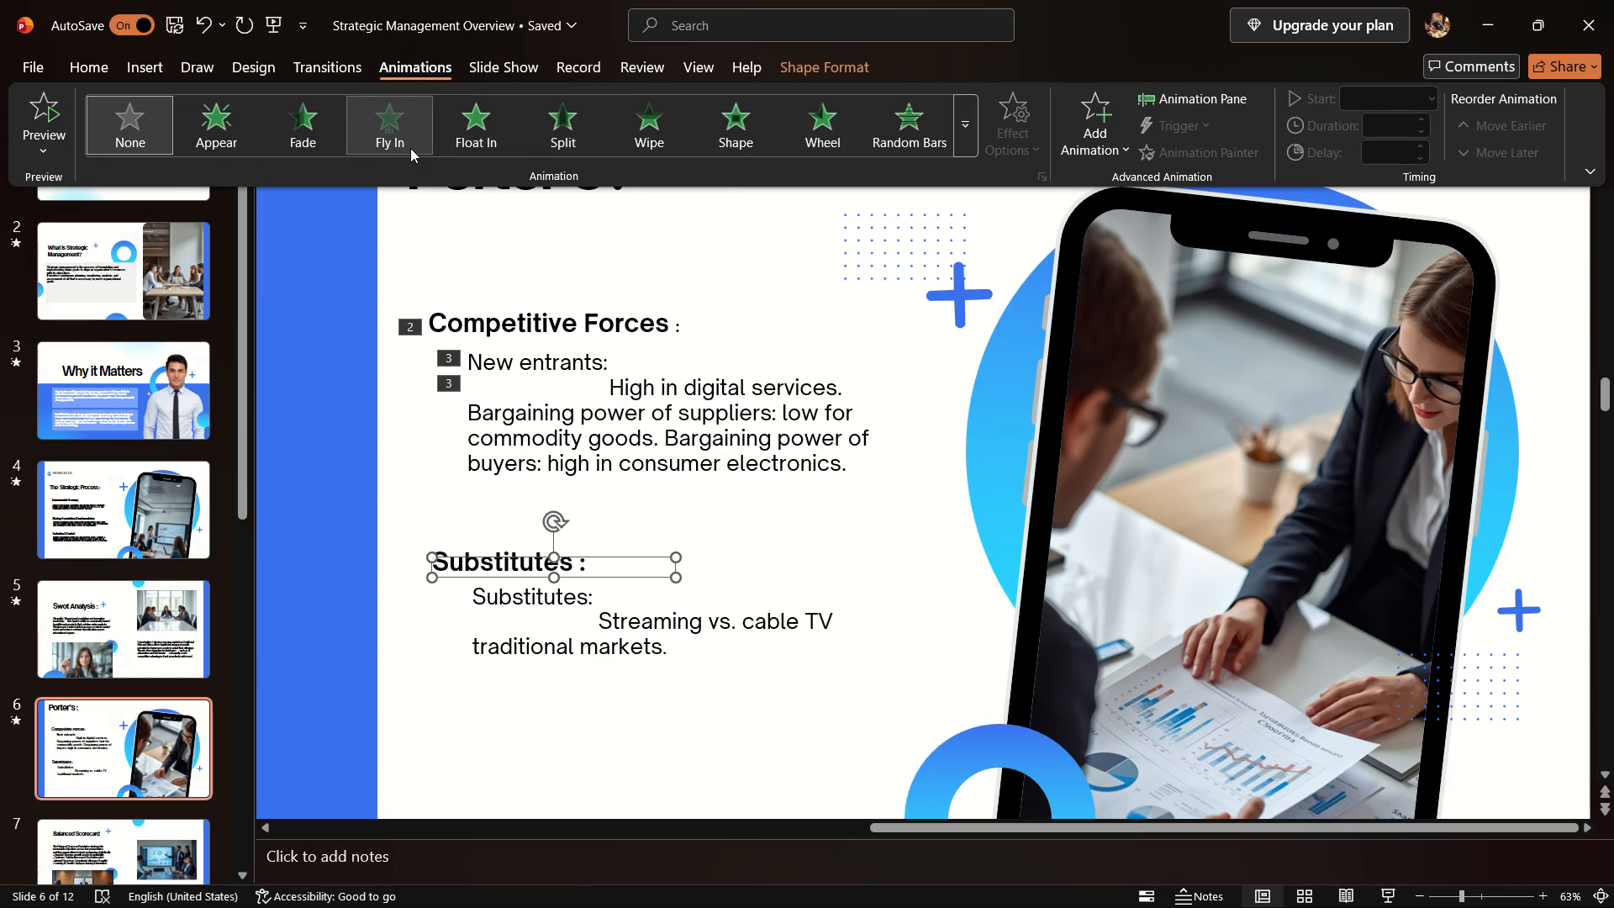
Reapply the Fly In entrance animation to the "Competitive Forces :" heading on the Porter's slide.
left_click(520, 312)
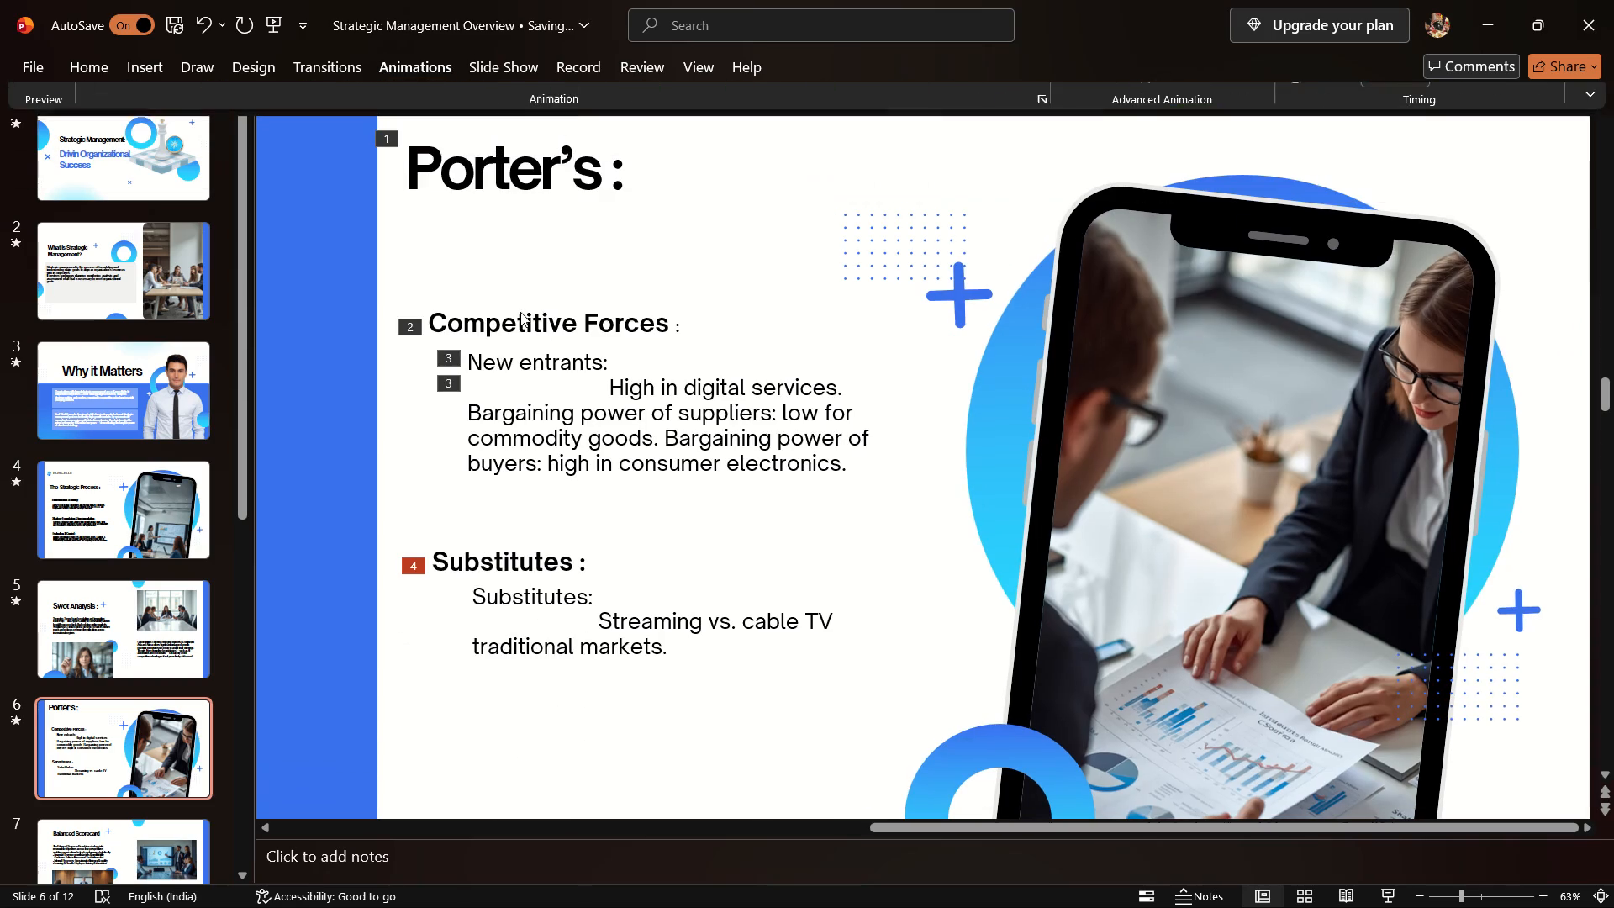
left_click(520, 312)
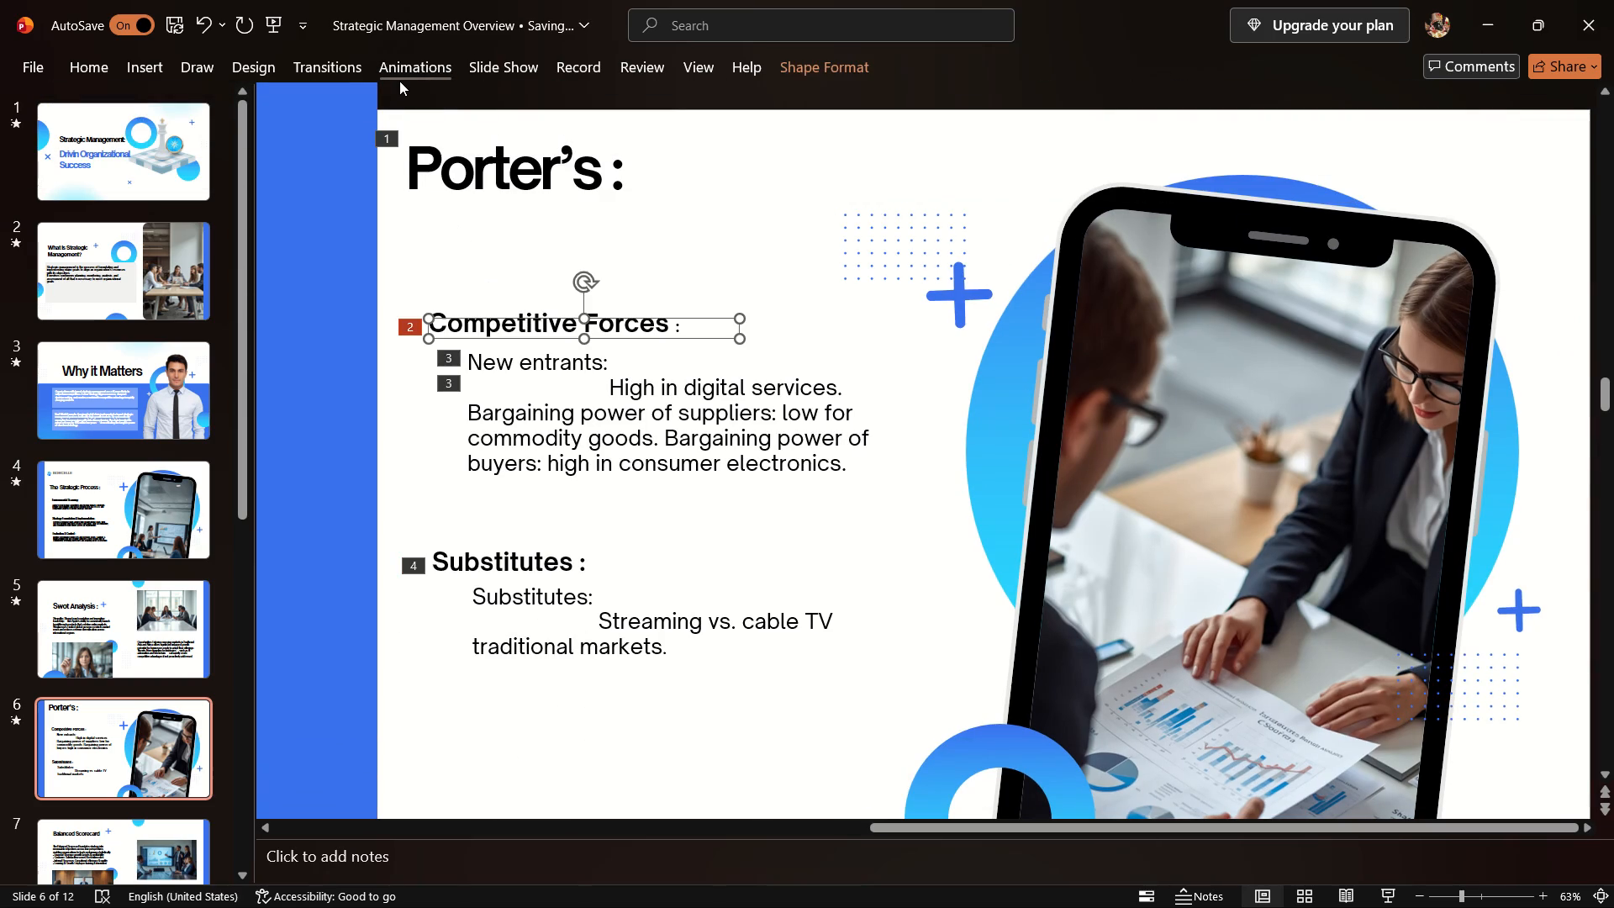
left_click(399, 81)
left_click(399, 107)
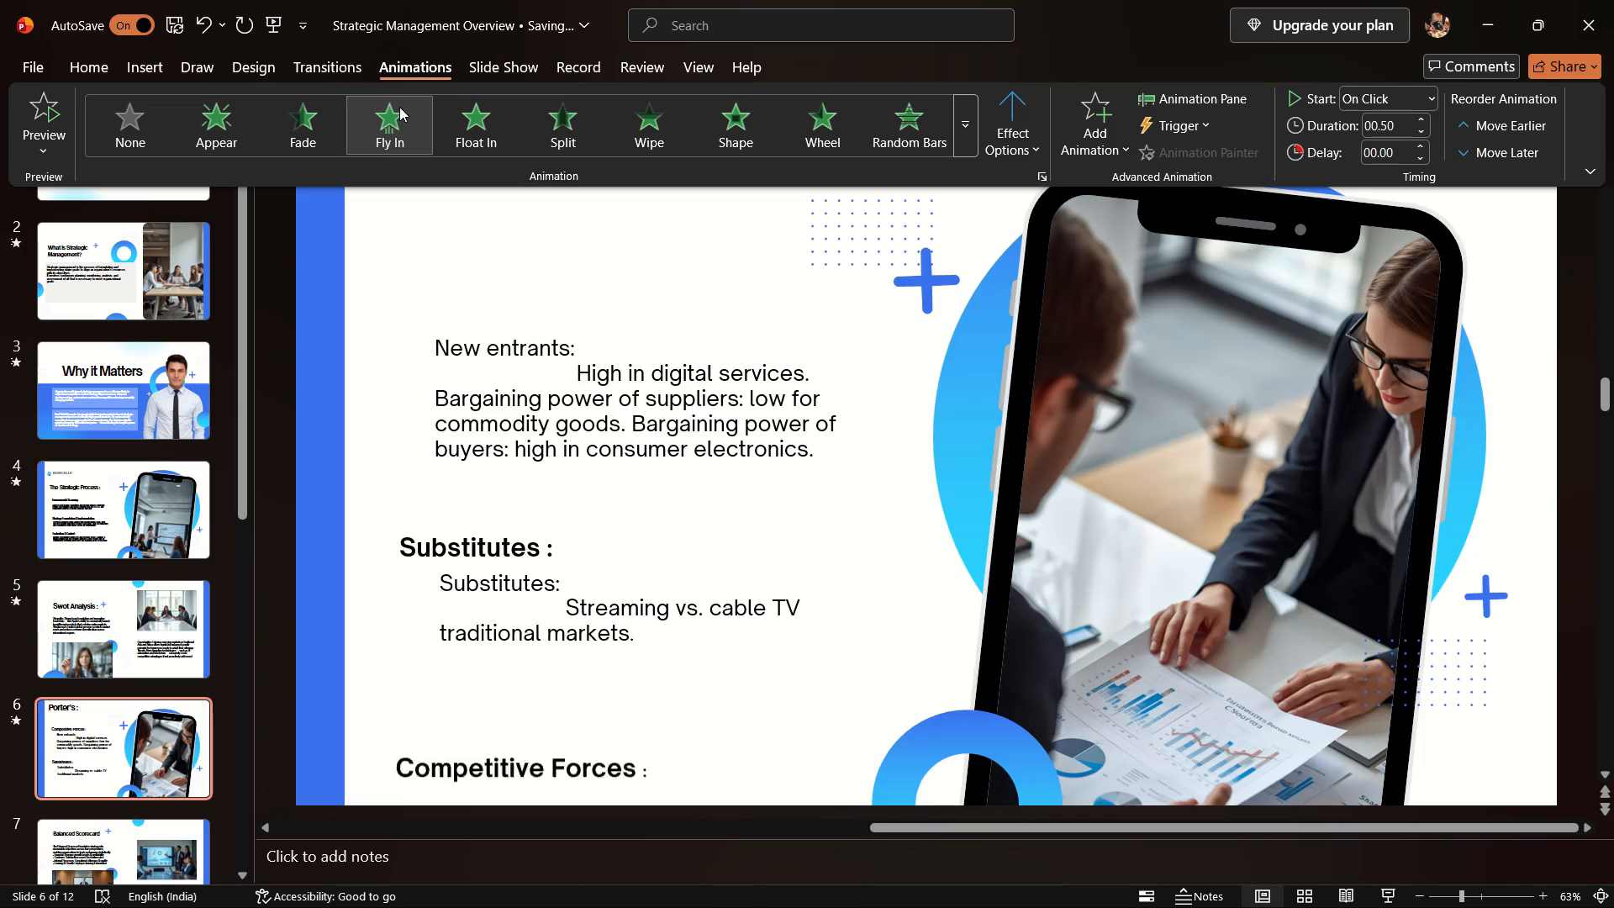
Apply the Random Bars entrance animation to the streaming vs. cable TV paragraph under Substitutes on the Porter's slide.
left_click(558, 638)
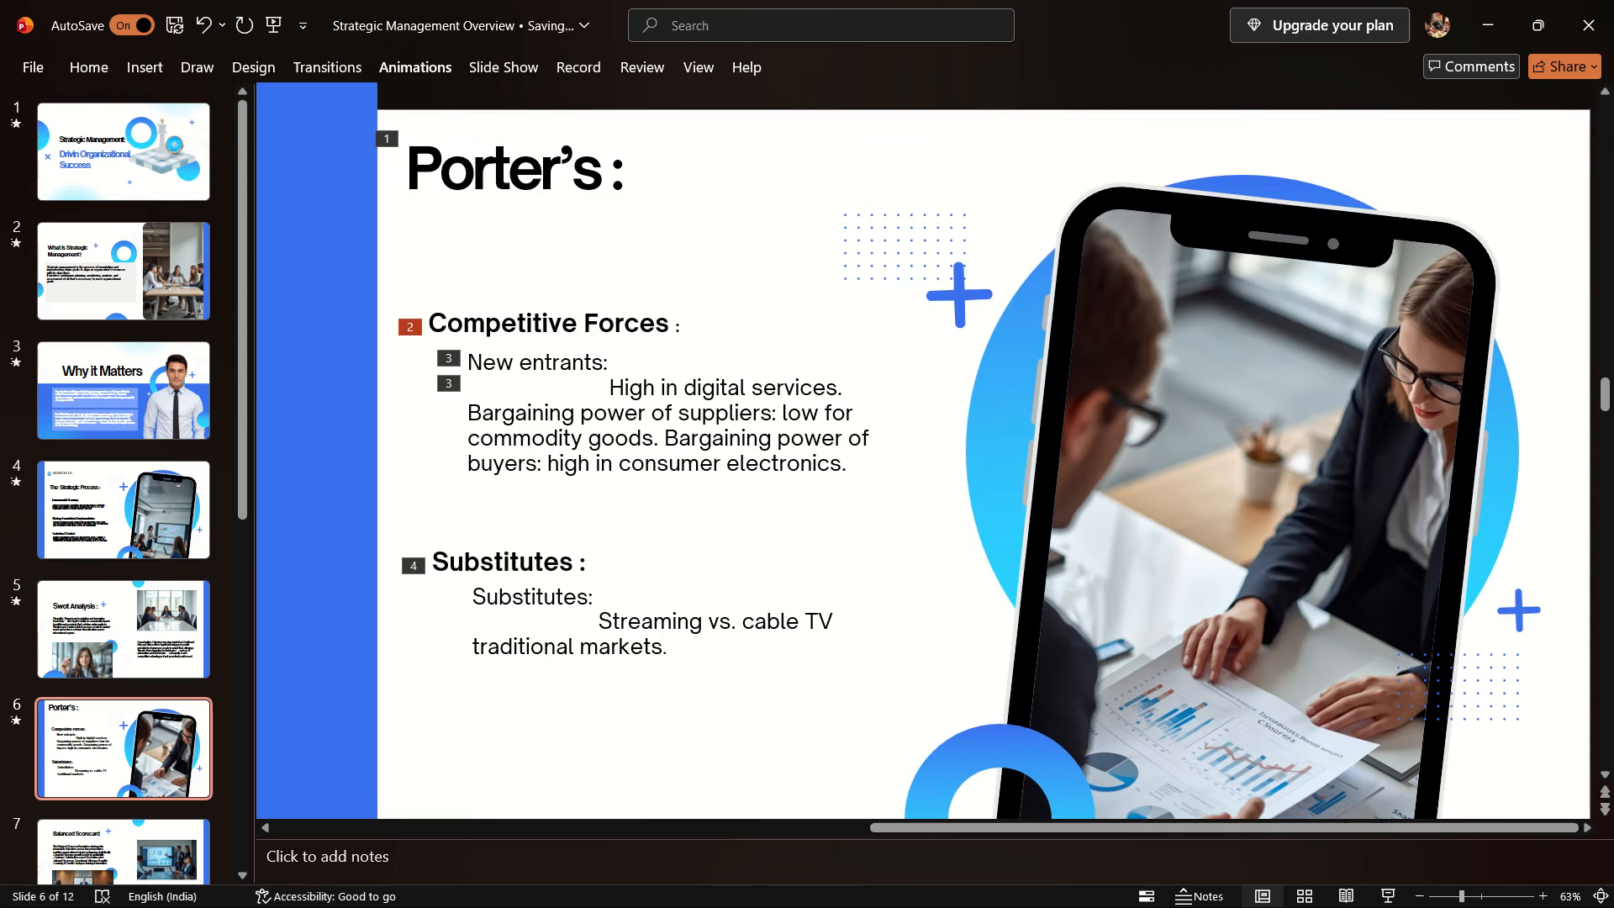
left_click(588, 635)
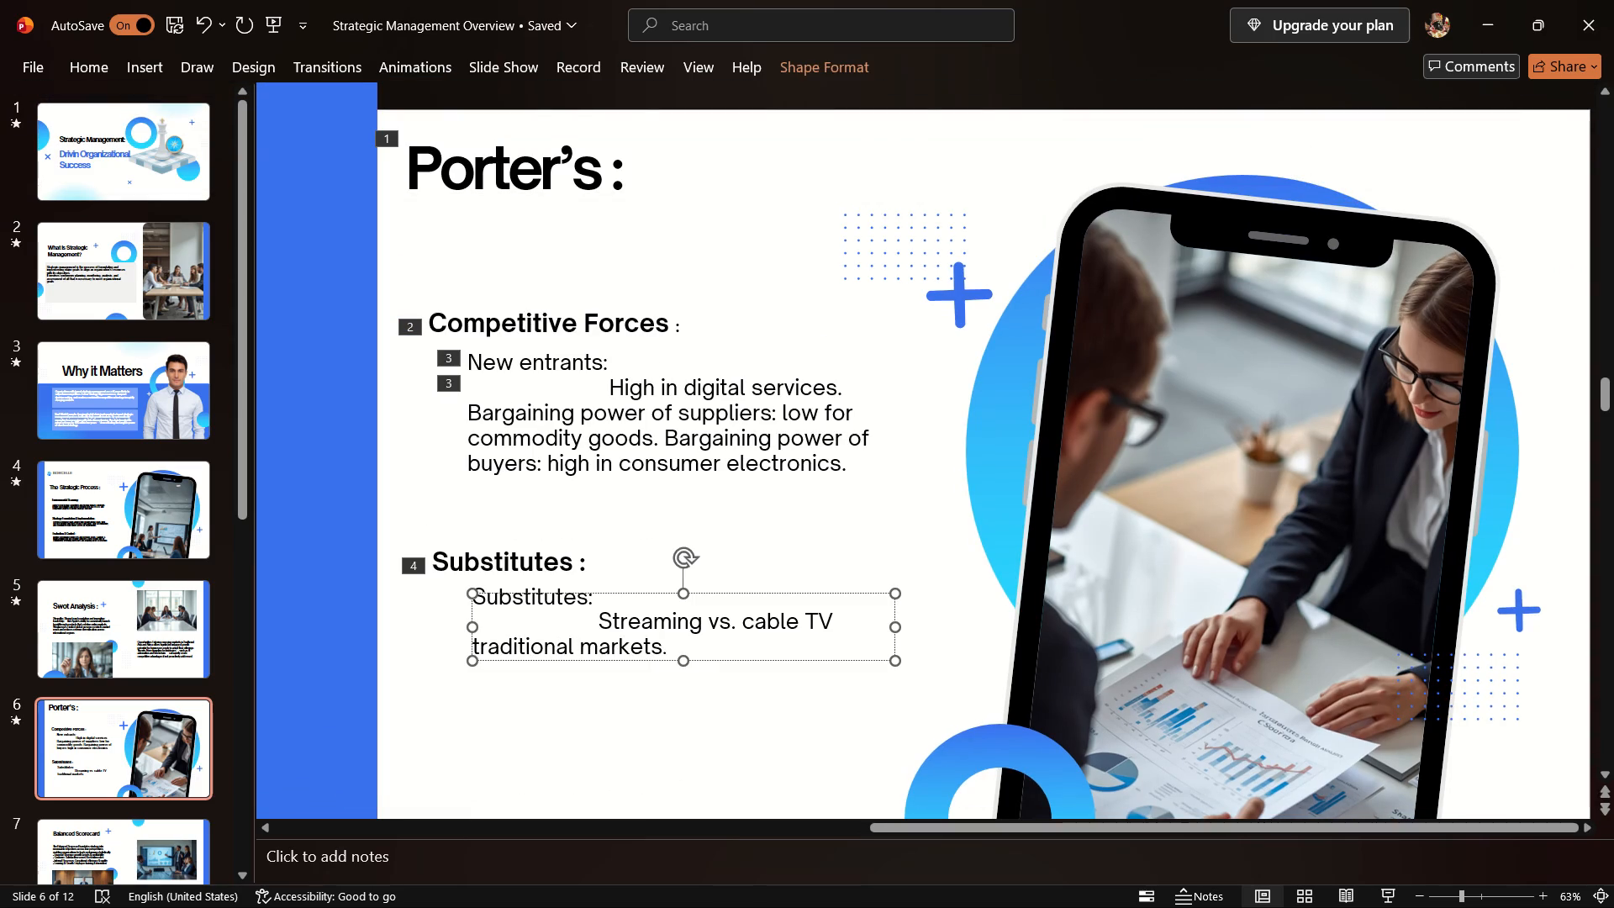
left_click(395, 55)
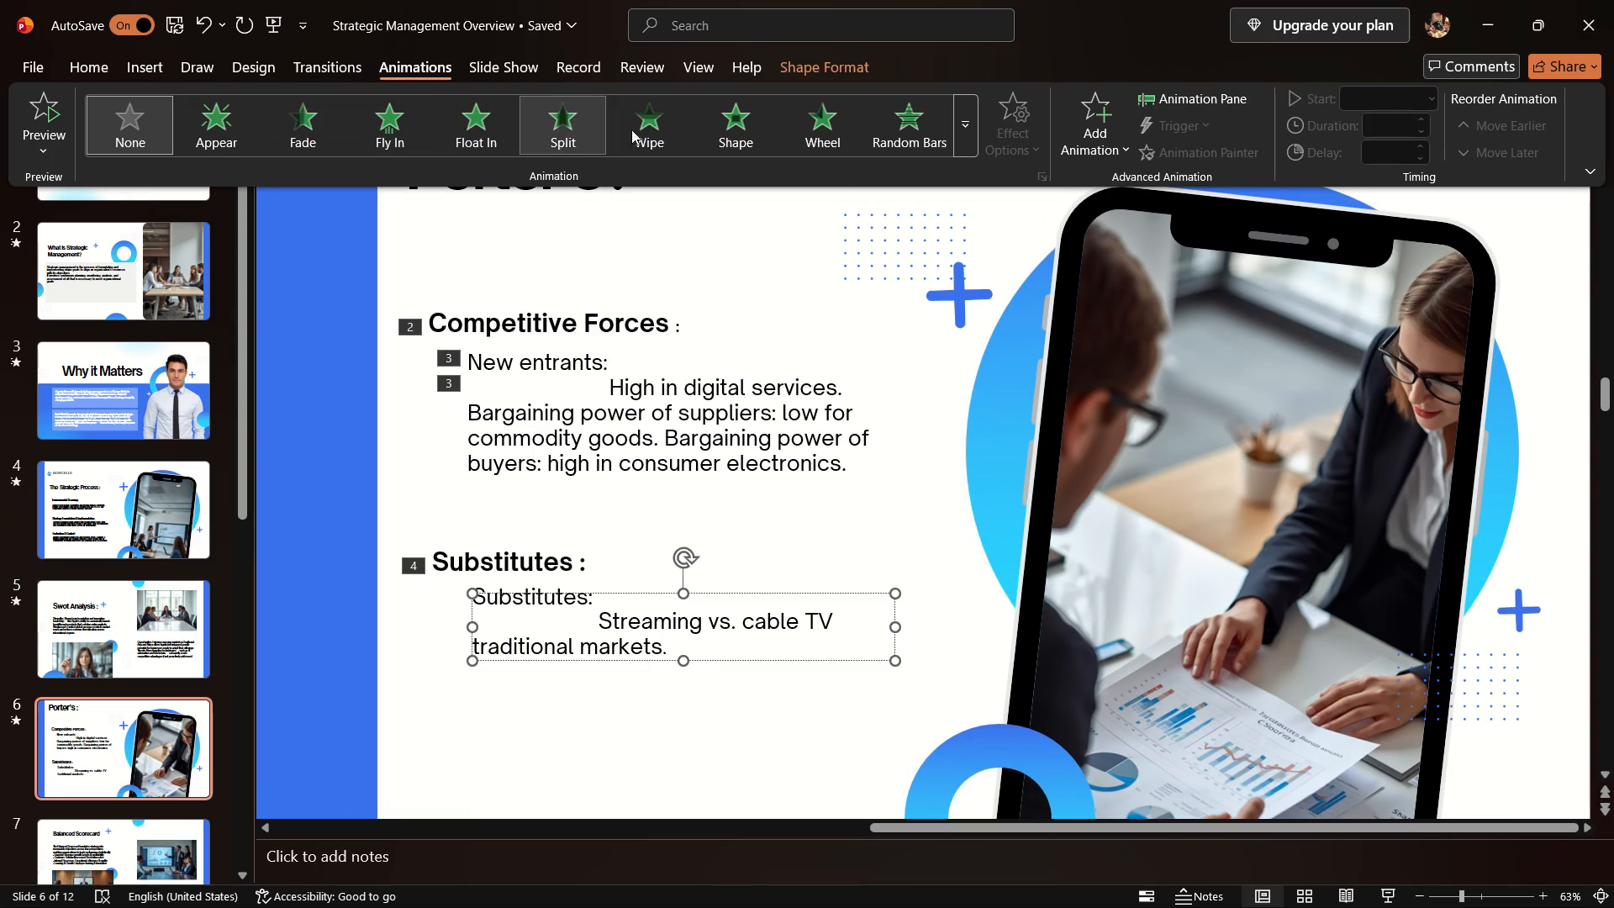
left_click(880, 150)
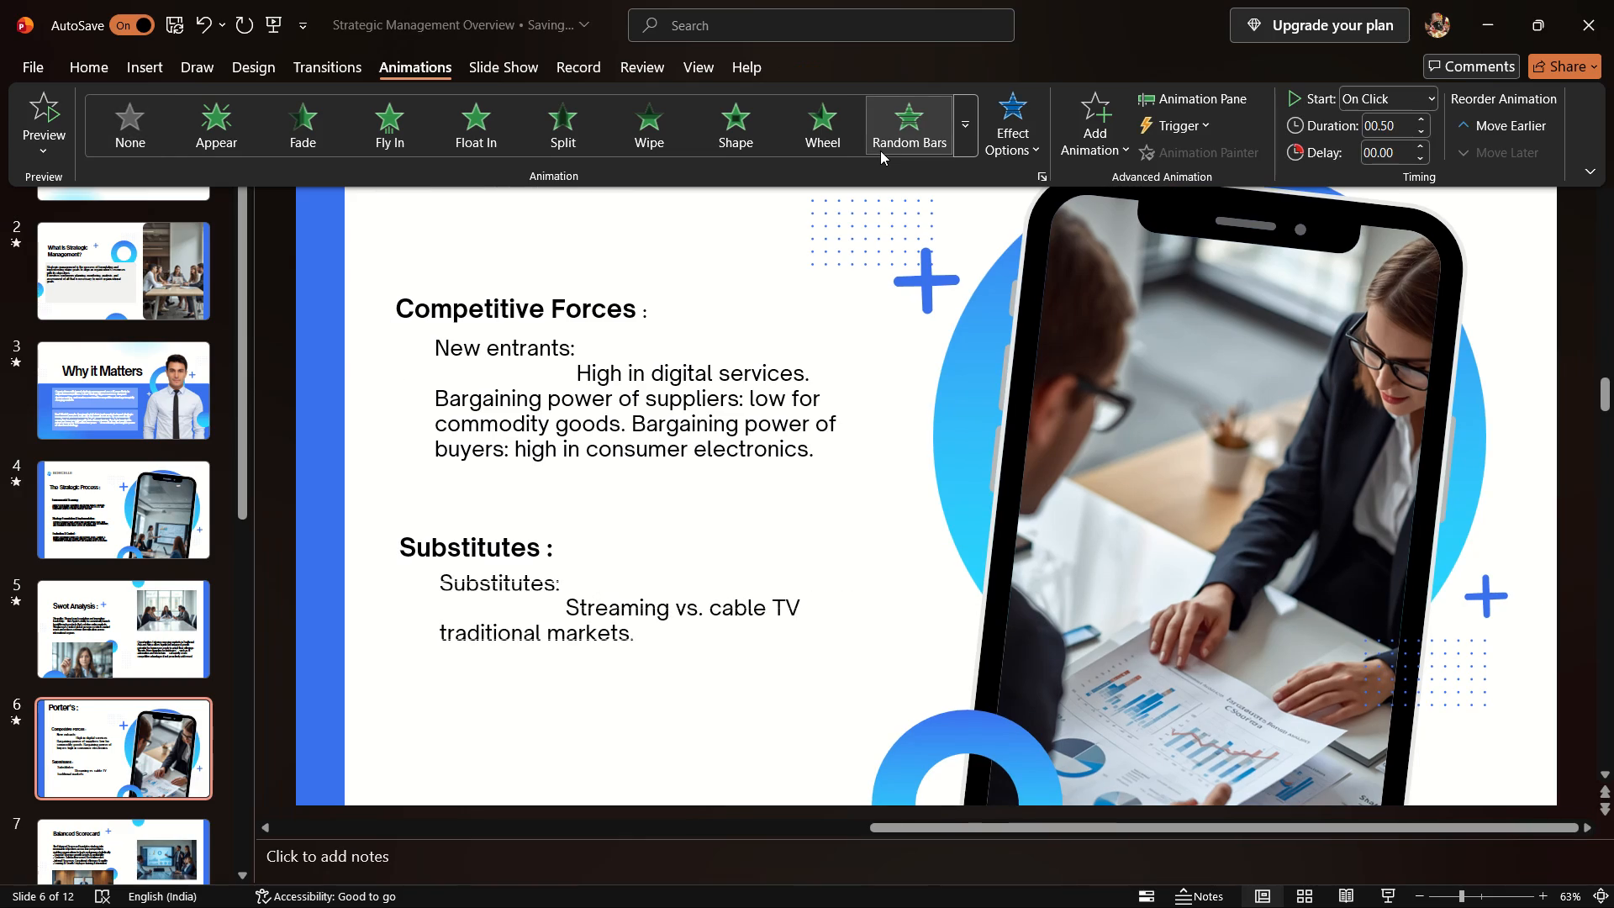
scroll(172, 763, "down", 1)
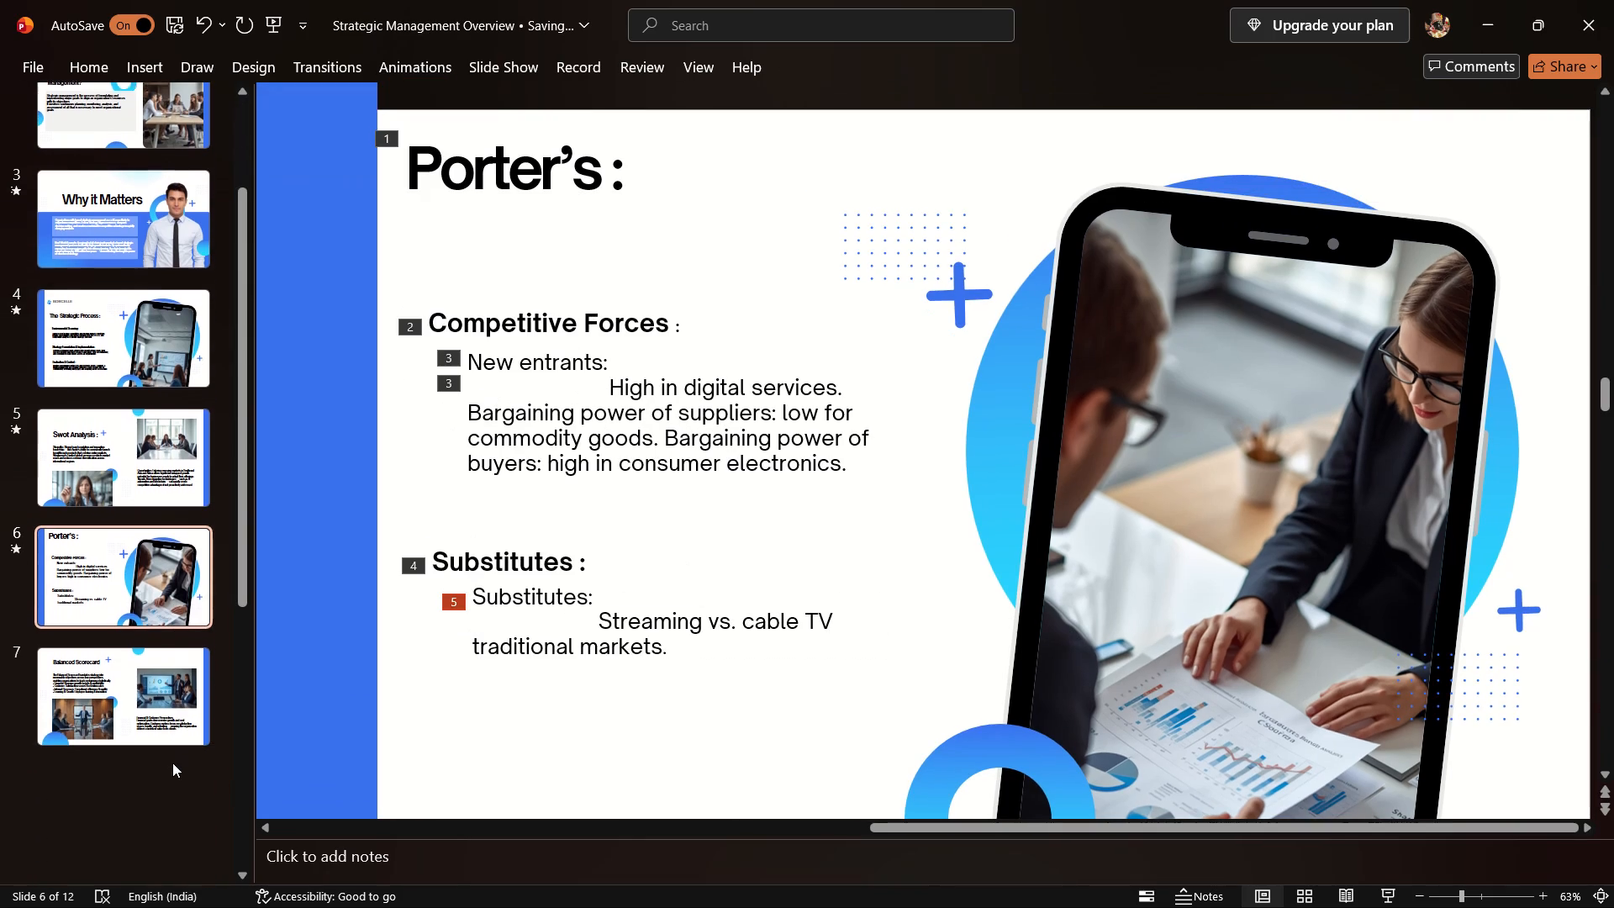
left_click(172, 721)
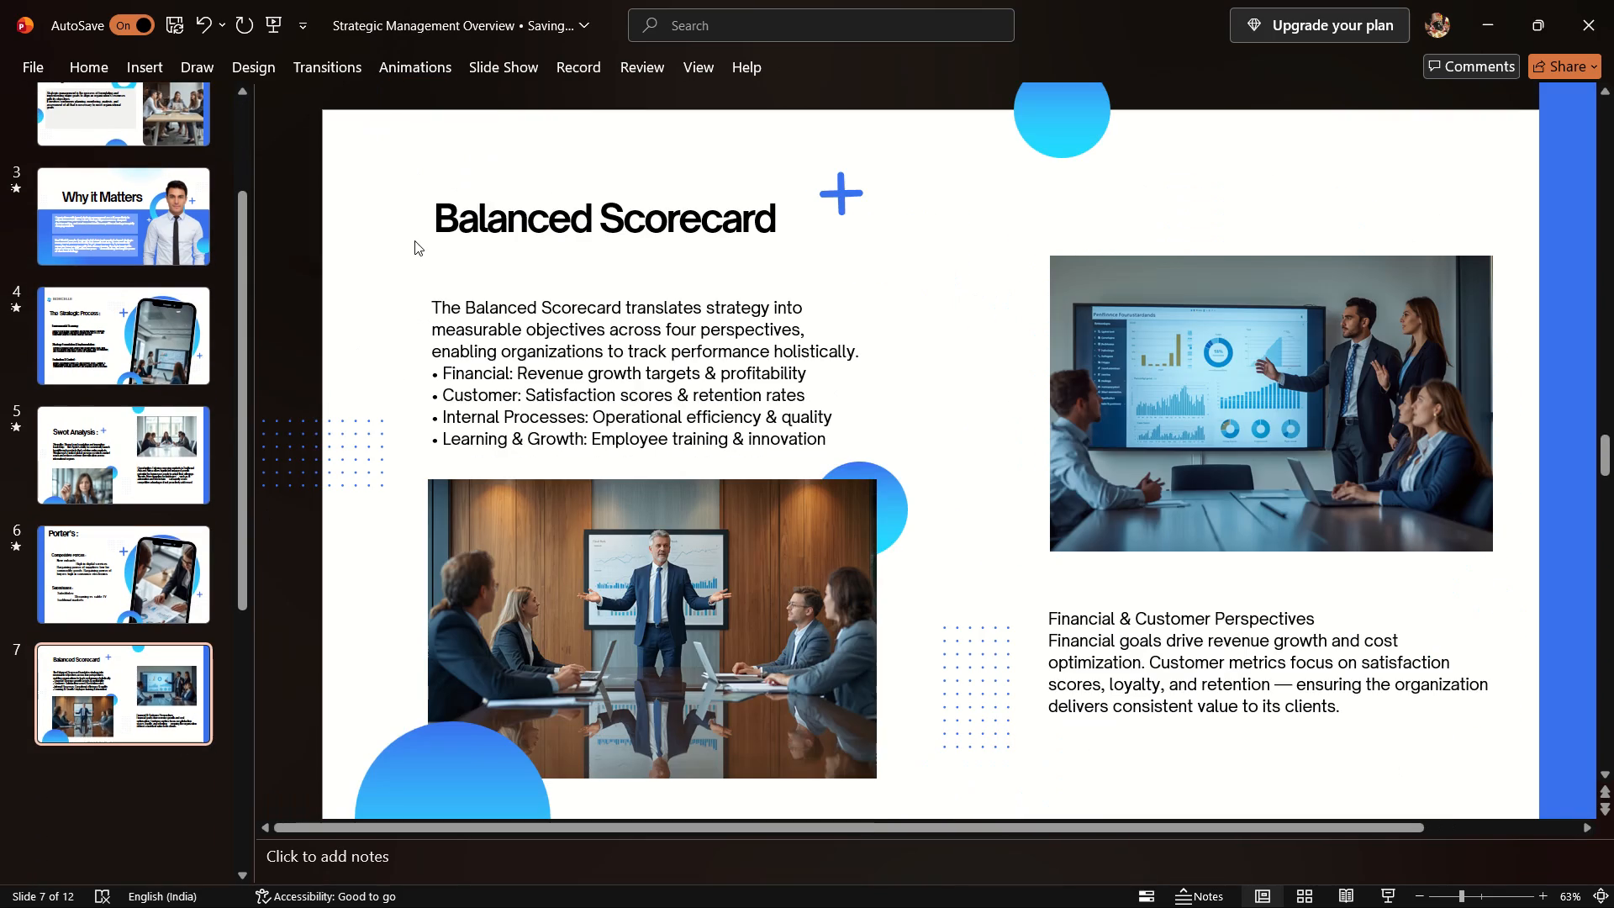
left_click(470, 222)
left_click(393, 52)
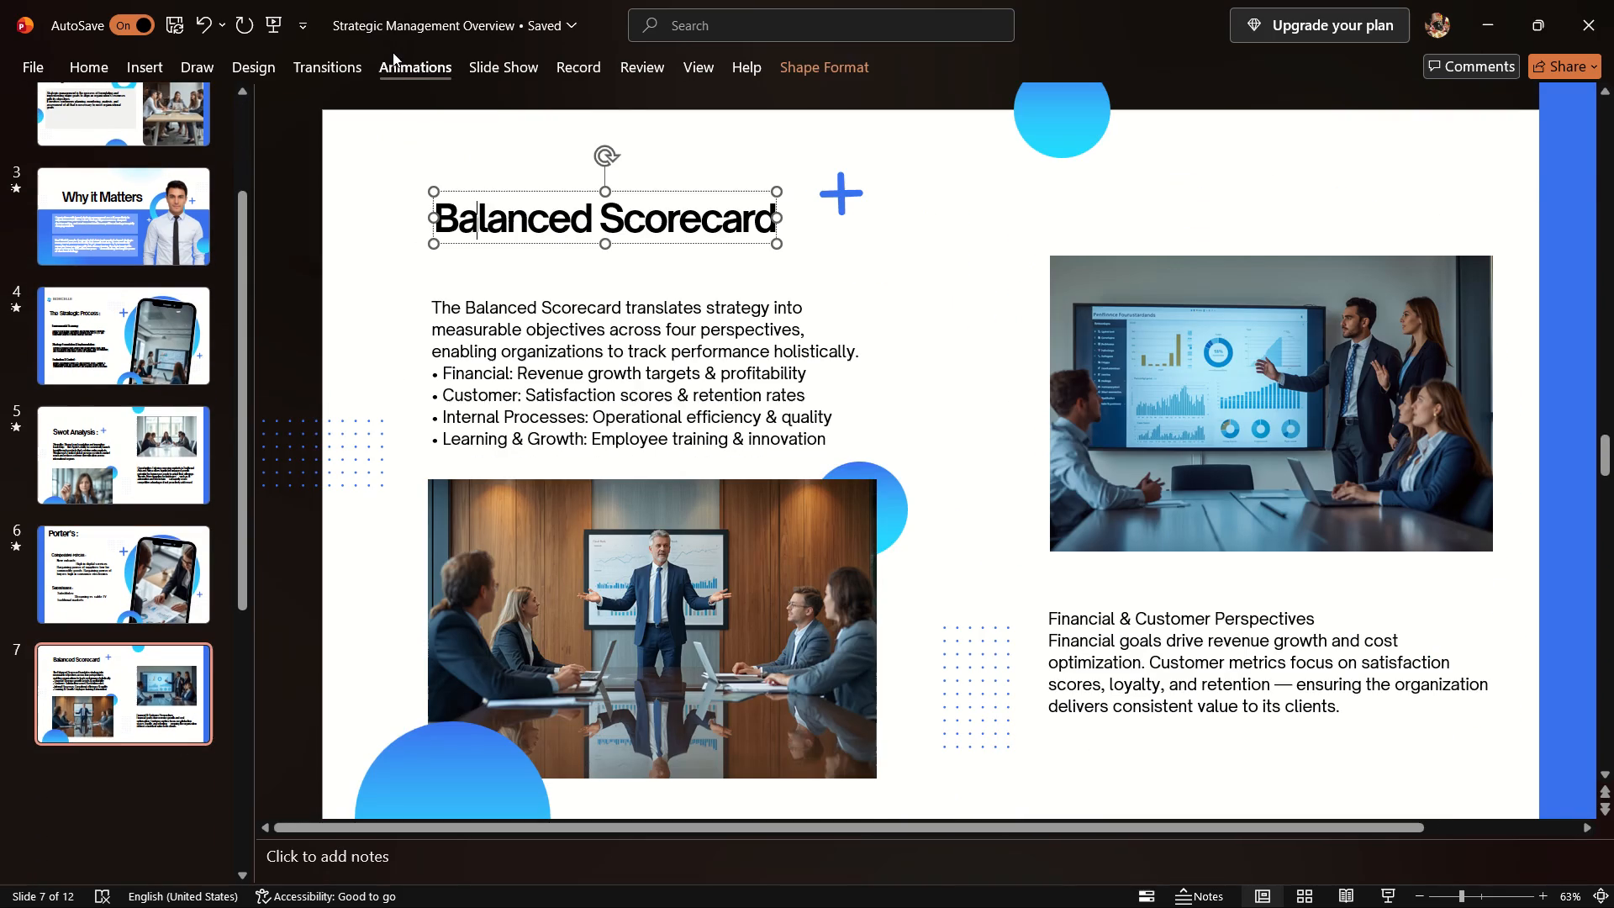
Return to the Porter's slide and apply the Push transition to it.
left_click(193, 536)
left_click_drag(193, 536, 175, 543)
left_click(175, 543)
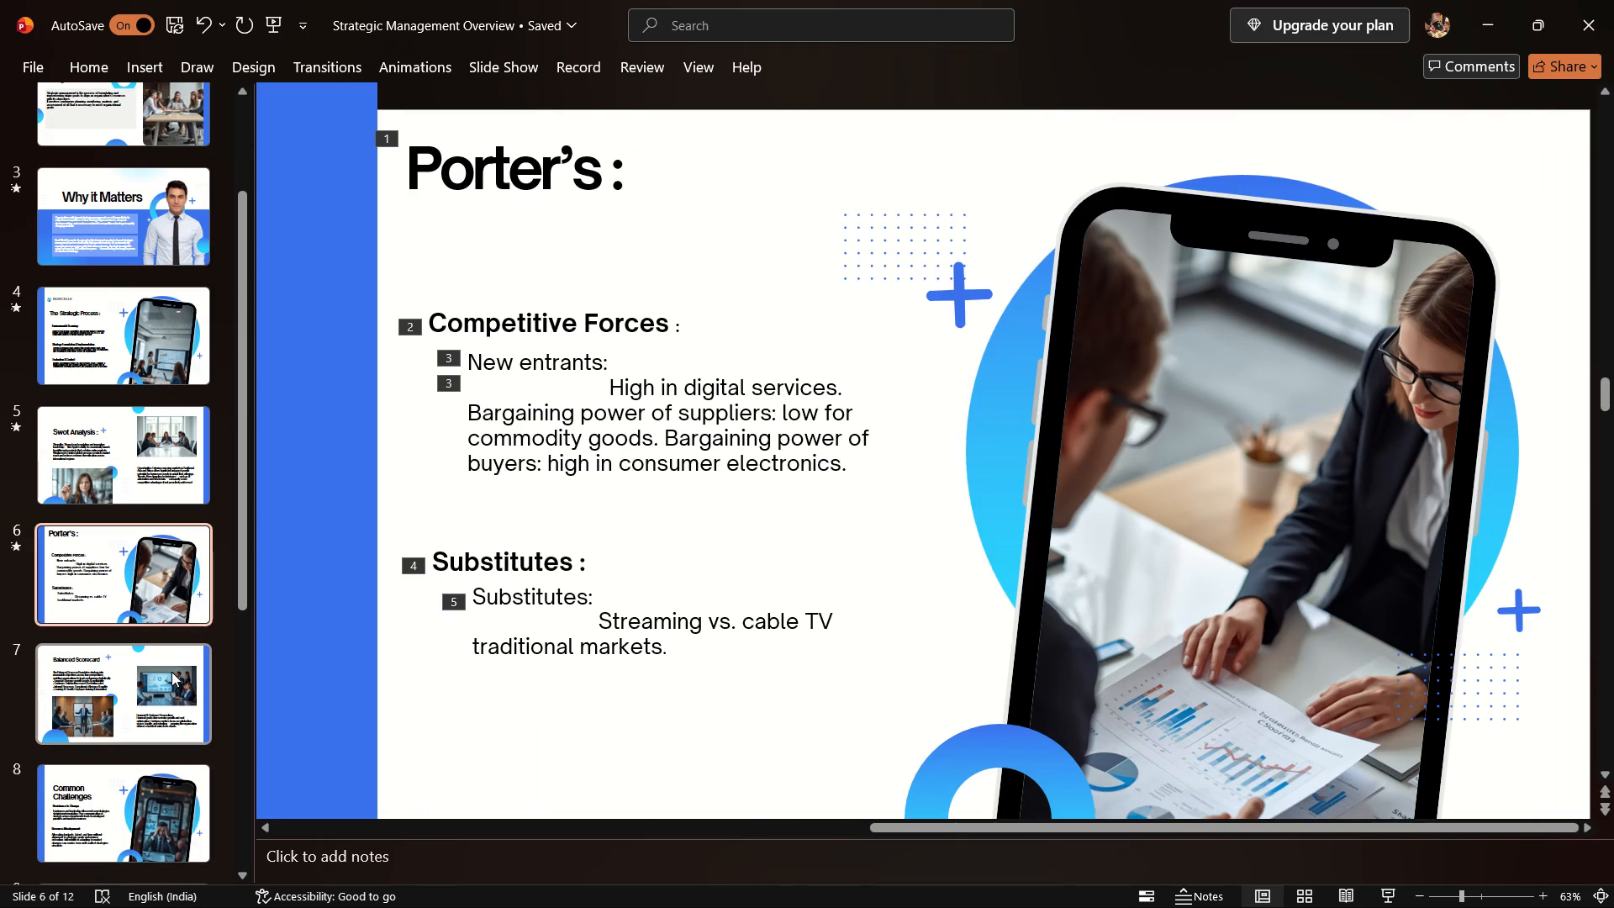
left_click_drag(326, 85, 330, 61)
left_click(330, 61)
left_click(384, 113)
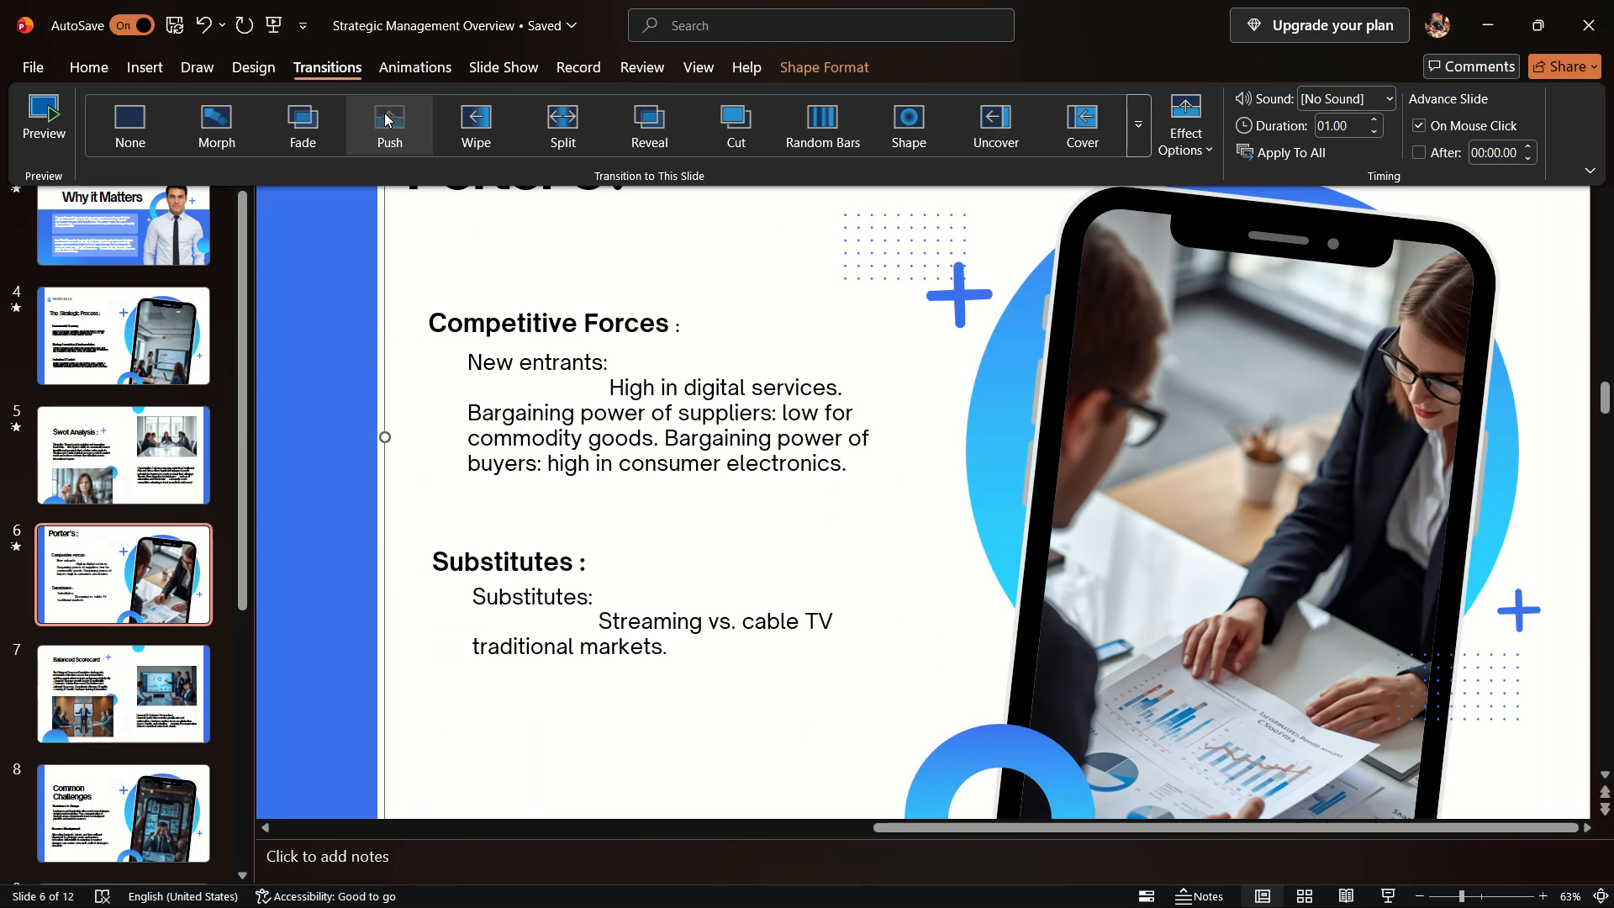
left_click(166, 710)
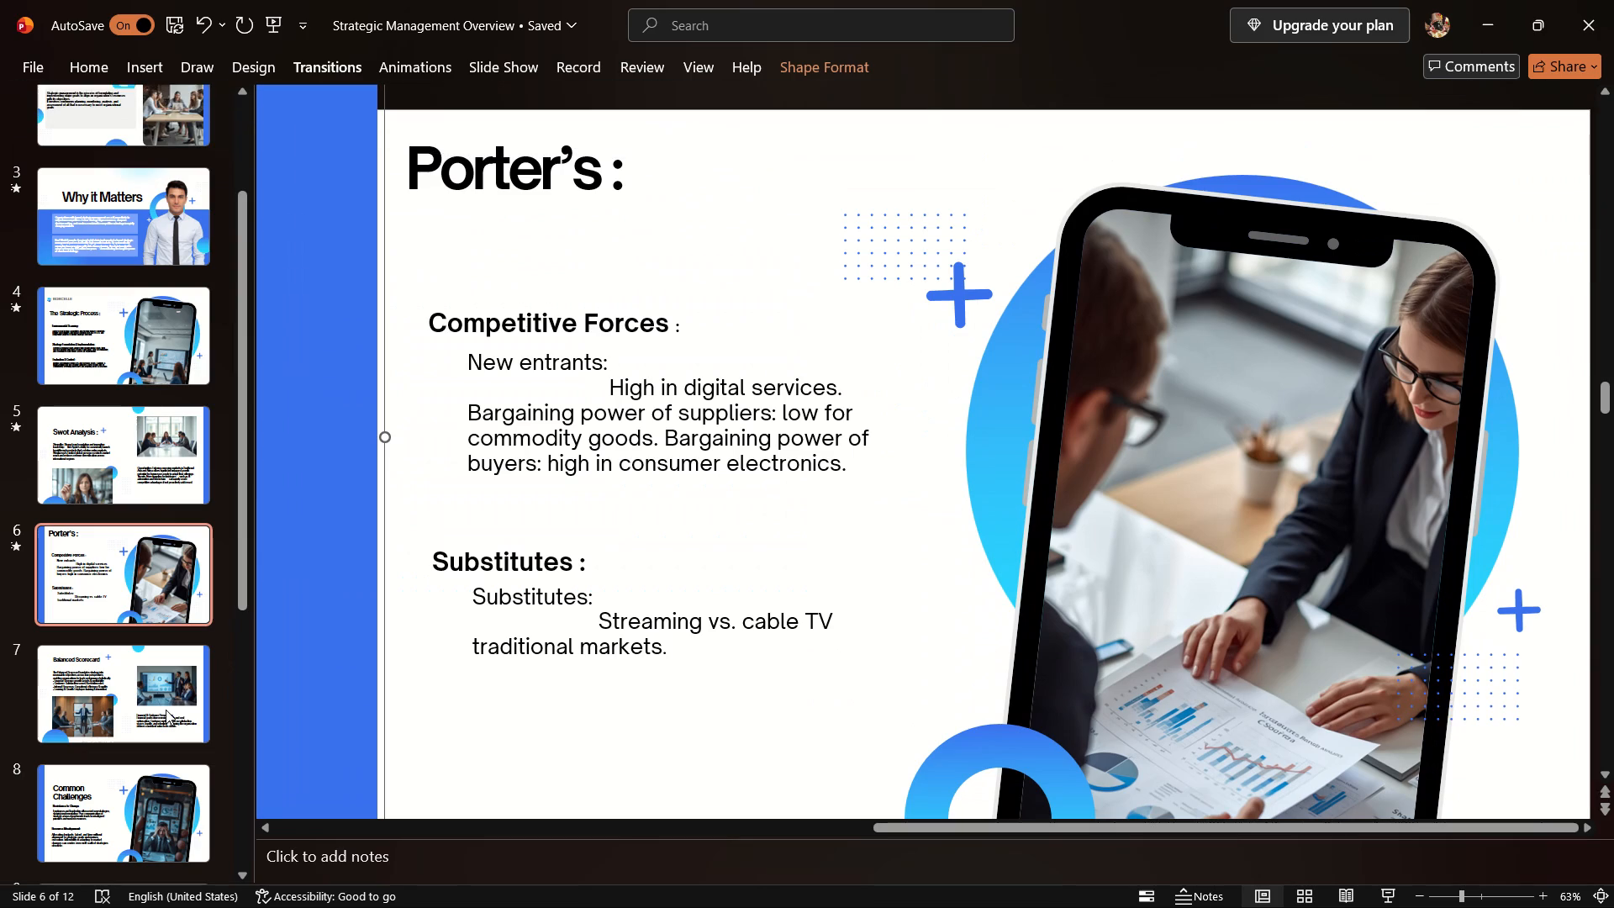
left_click(340, 60)
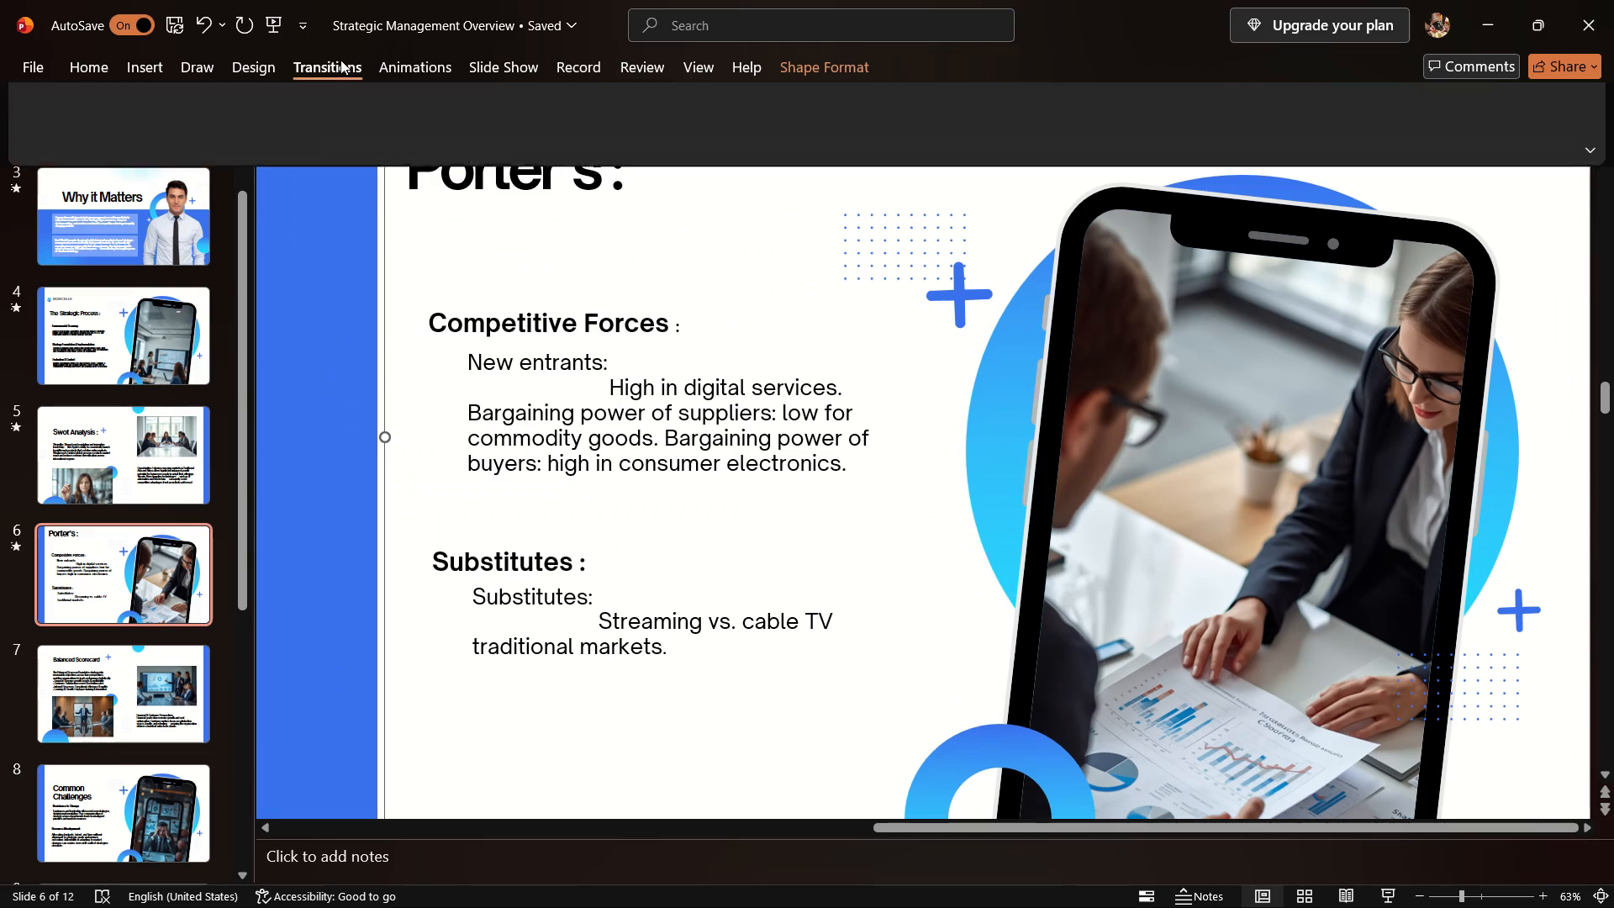
left_click(393, 133)
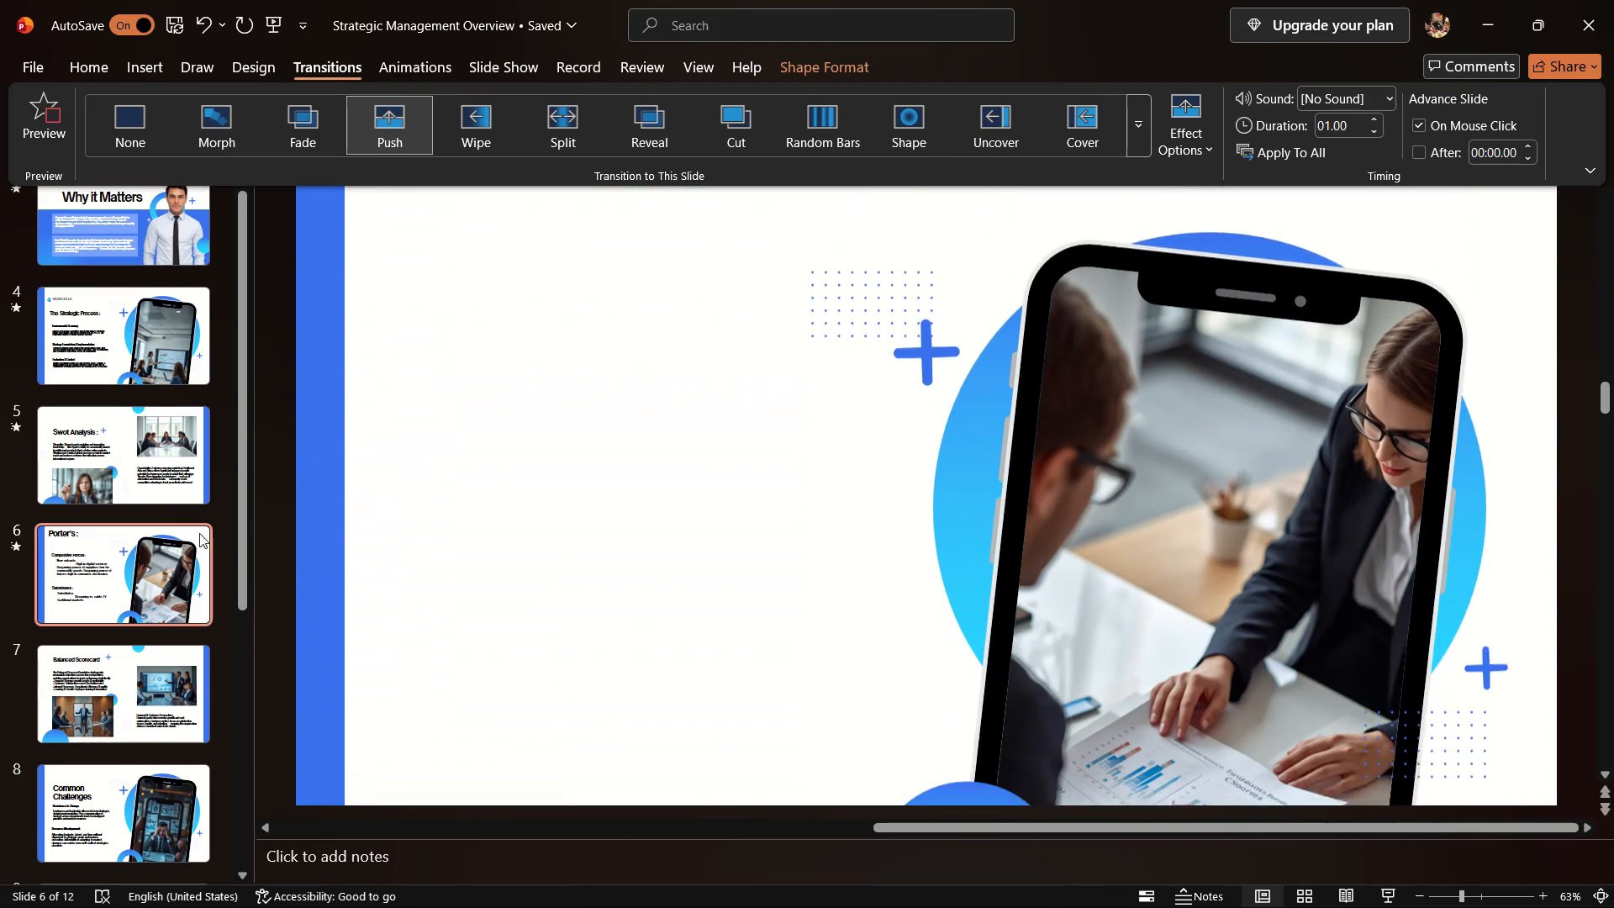
left_click(573, 301)
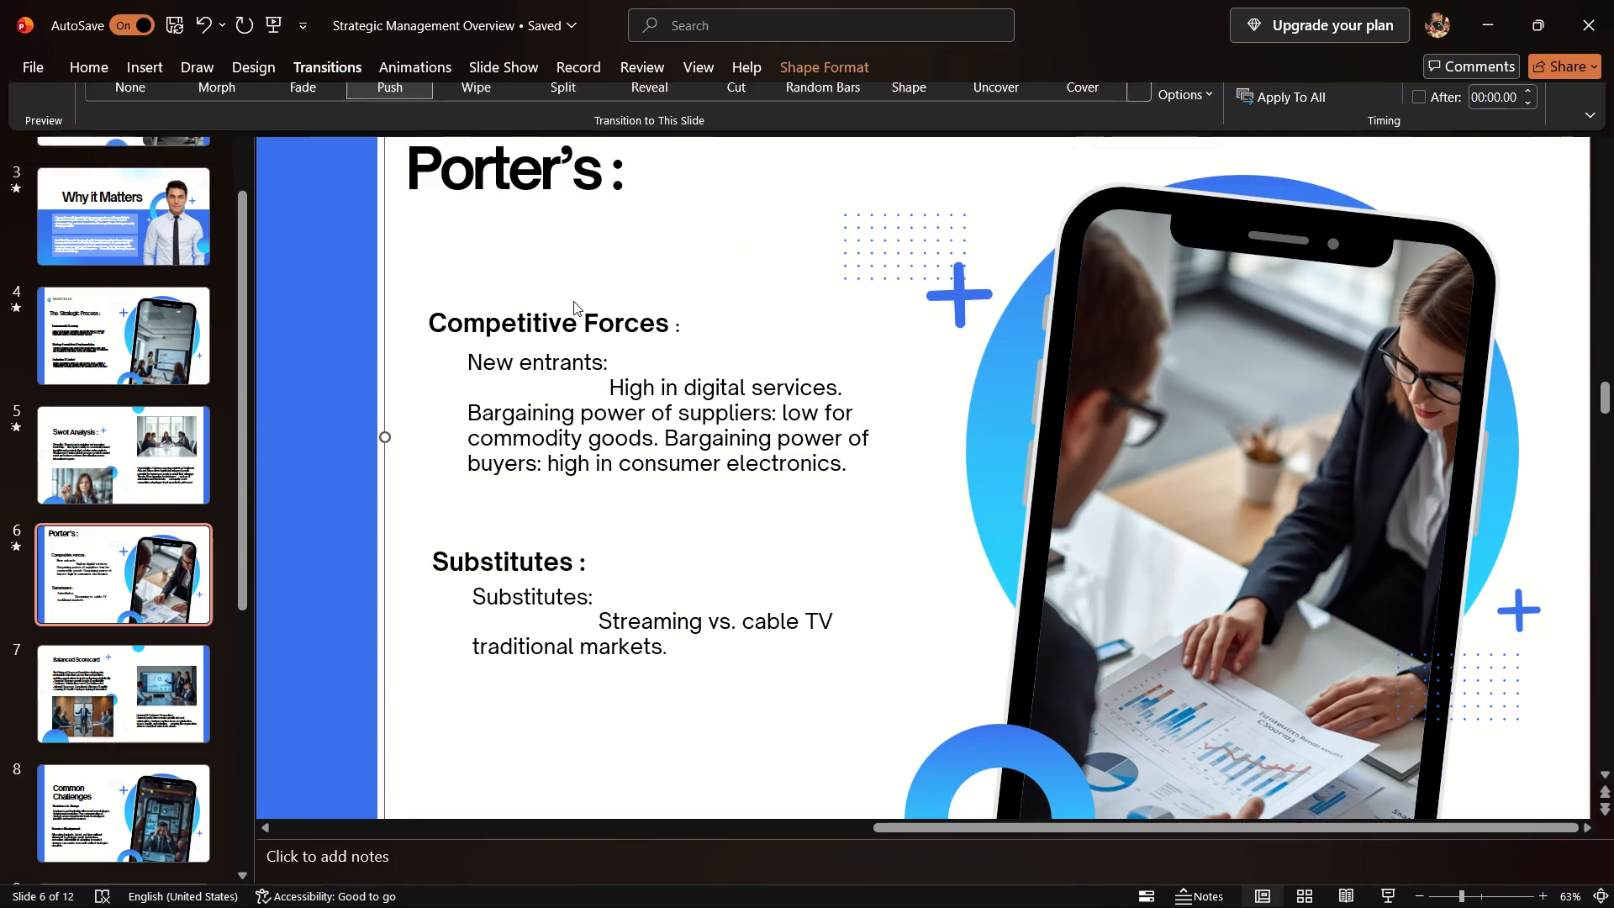
Apply the Push transition to the Balanced Scorecard slide.
left_click(115, 666)
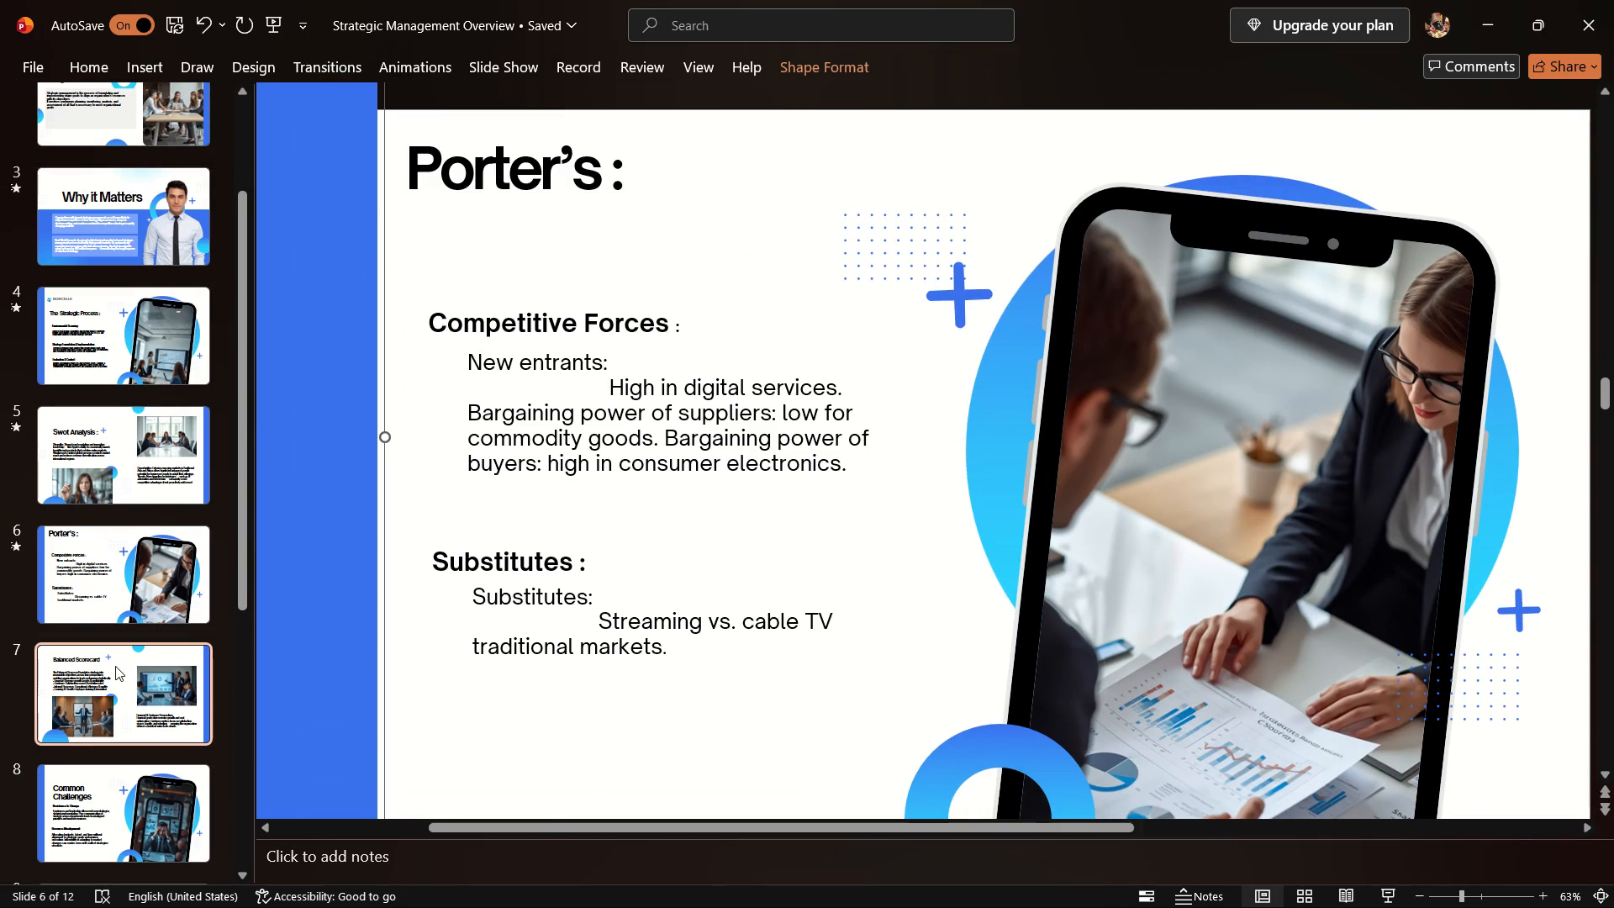
left_click(328, 52)
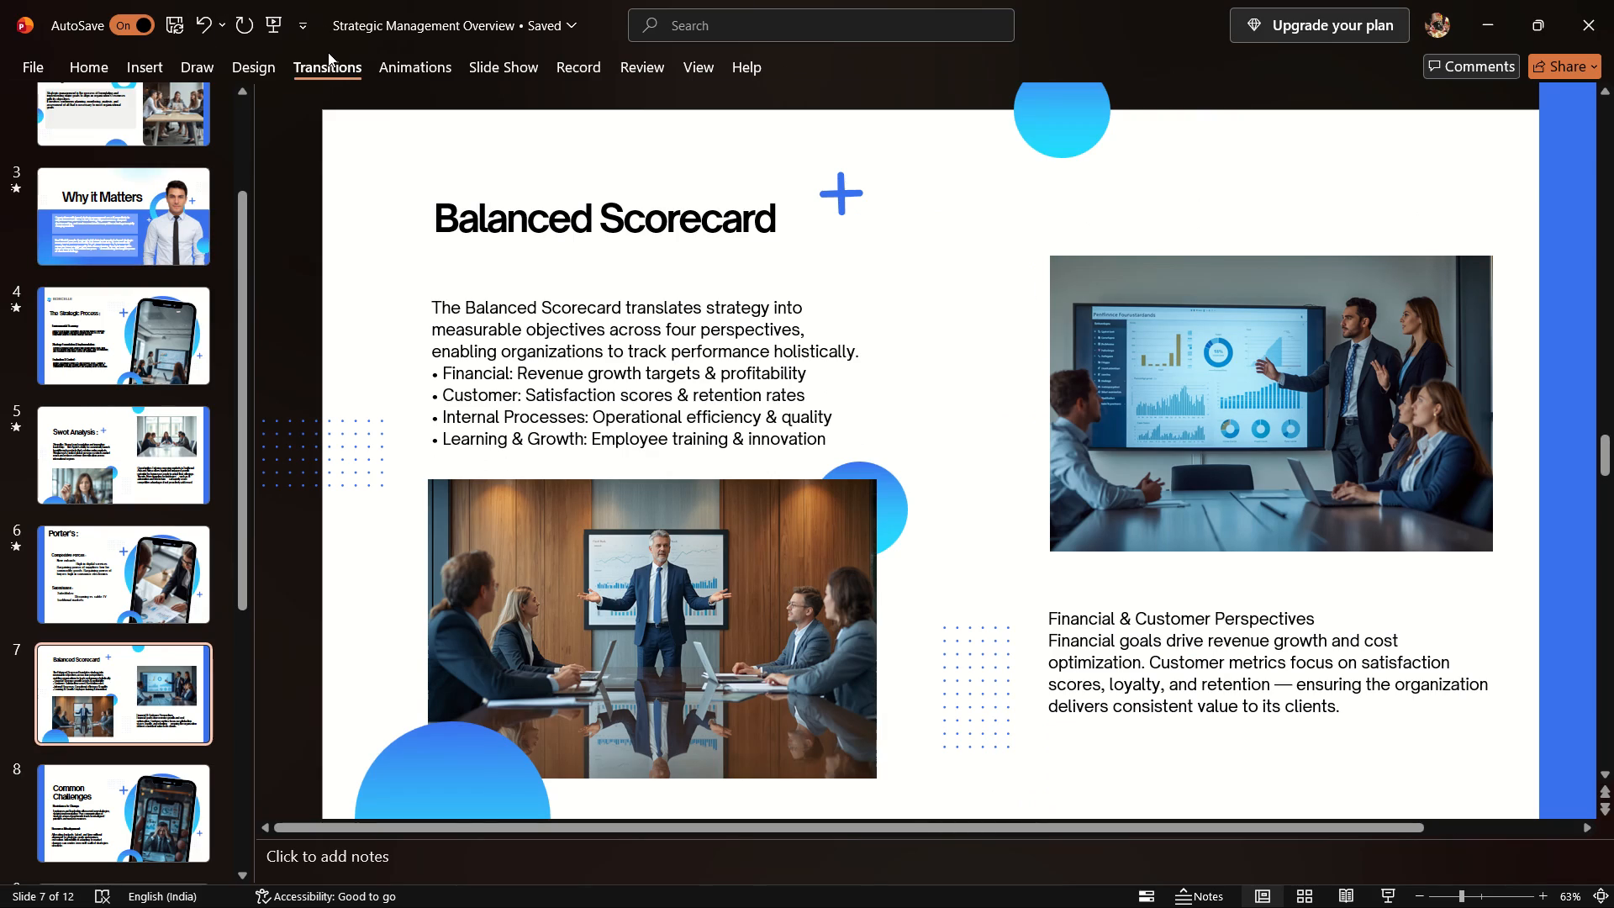
left_click(392, 120)
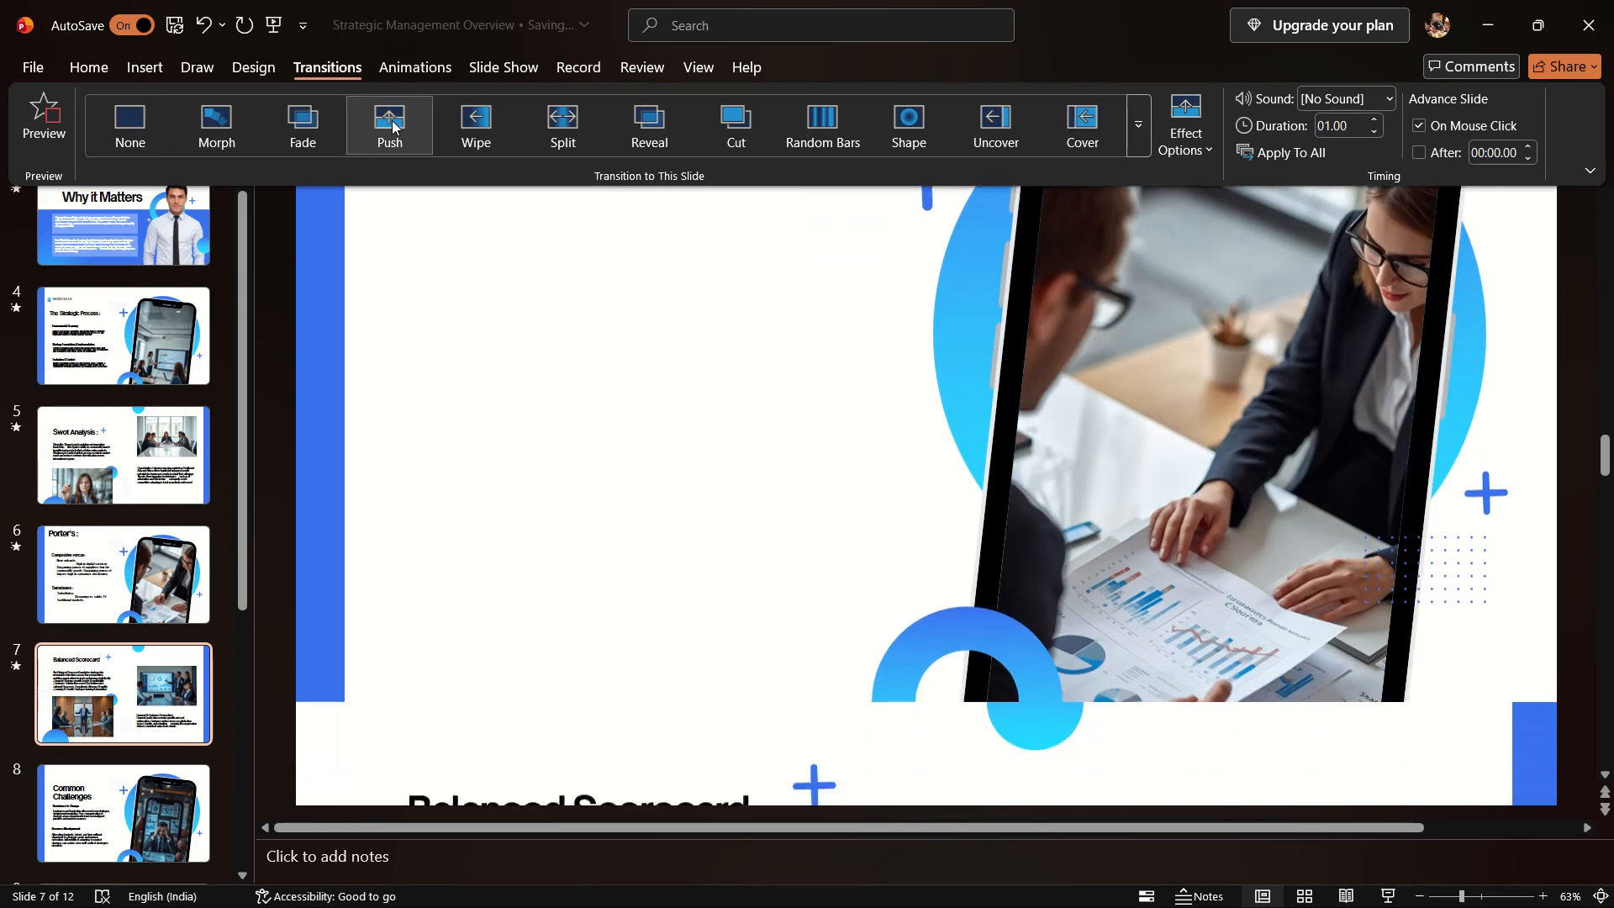
left_click(600, 635)
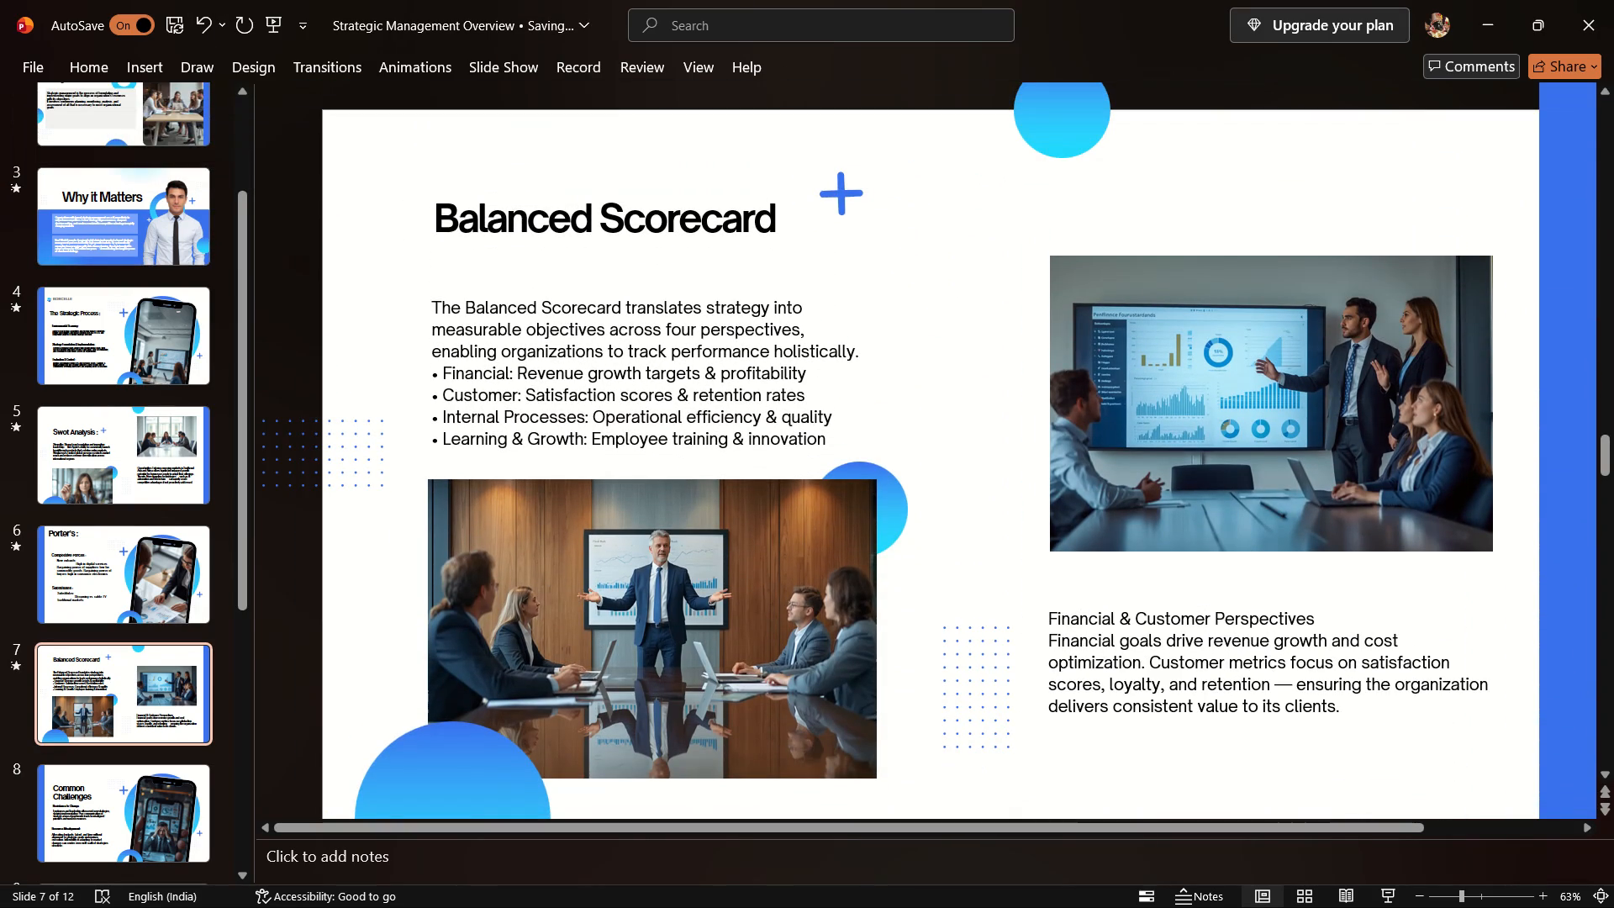
Apply the Fly In entrance animation to the "Balanced Scorecard" heading.
left_click(733, 228)
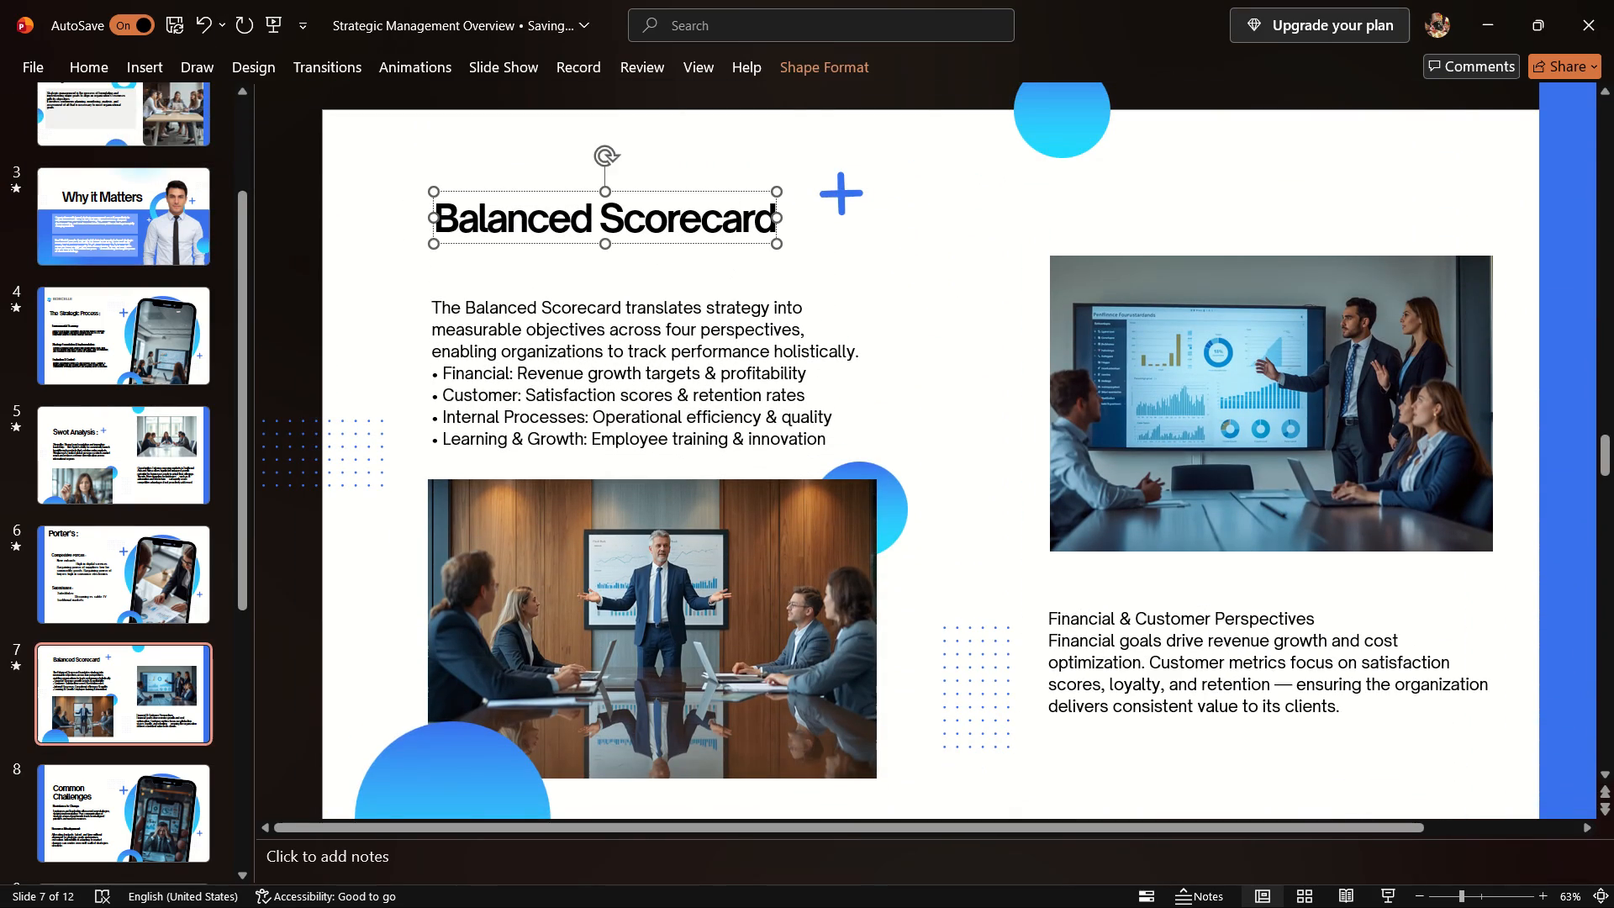
left_click(438, 75)
left_click(405, 134)
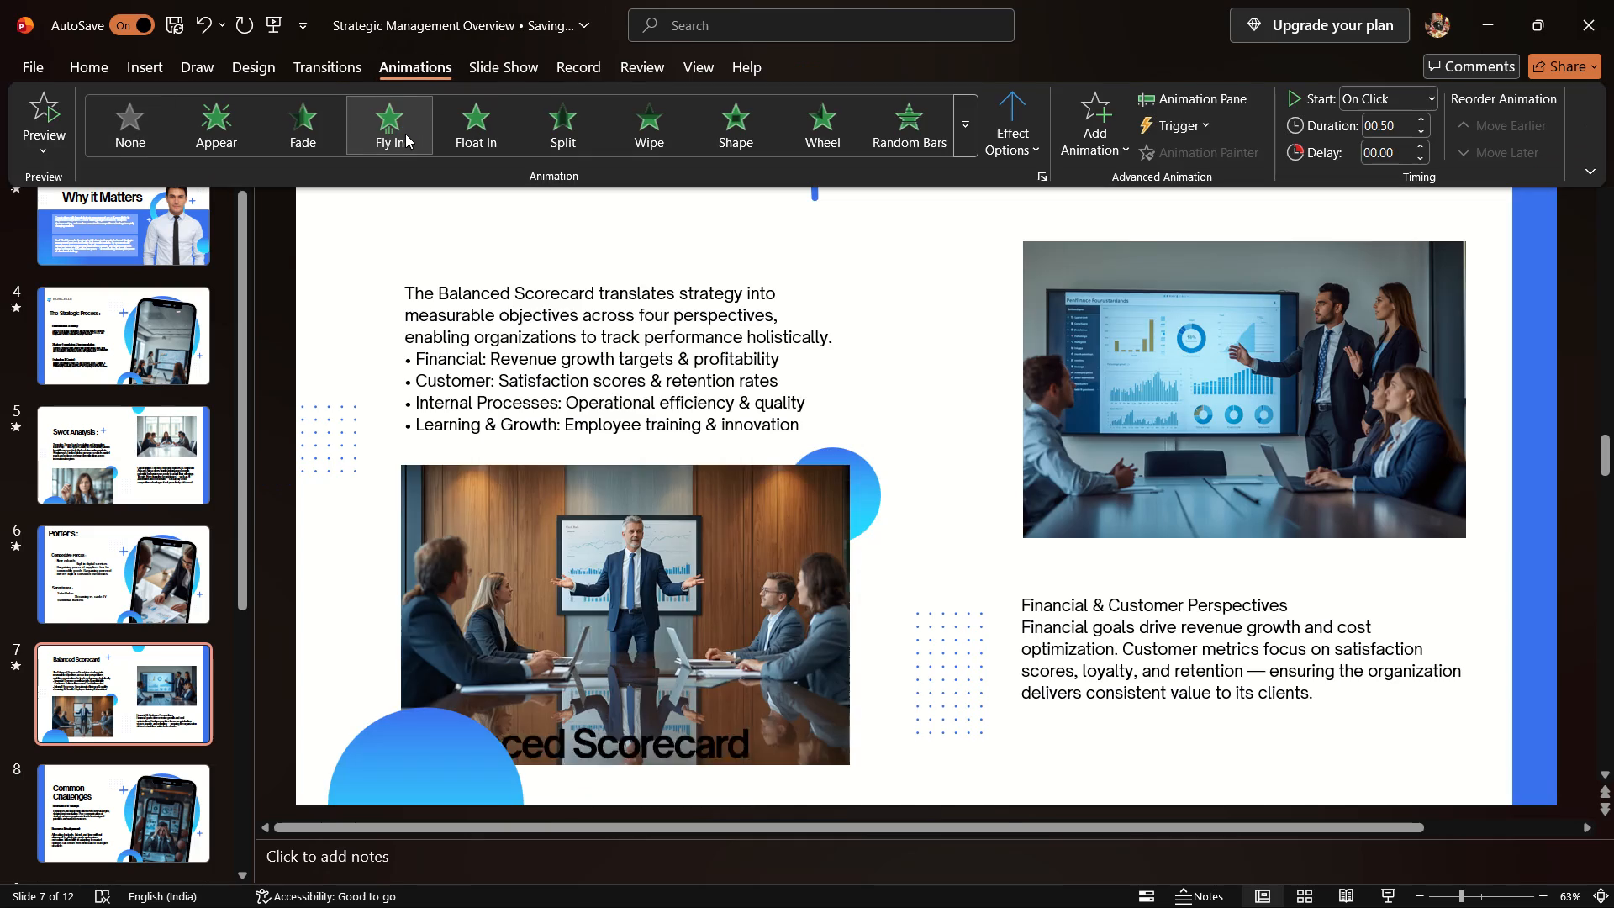
Apply the Random Bars entrance animation to the four-perspectives text block below the Balanced Scorecard heading.
left_click(616, 389)
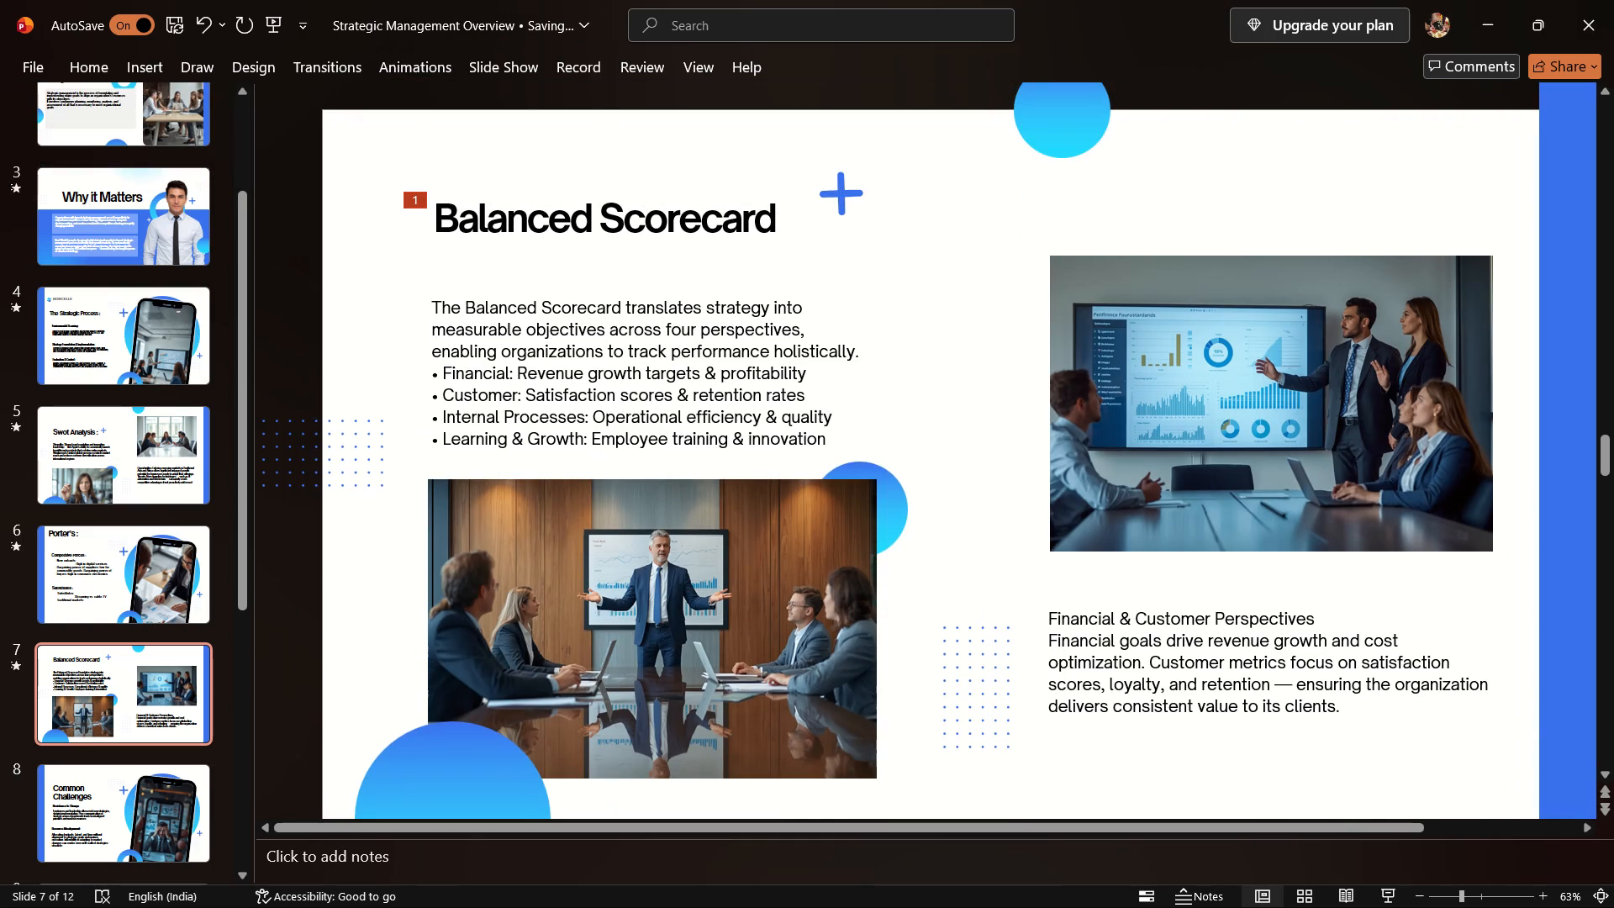
left_click(616, 389)
left_click(444, 72)
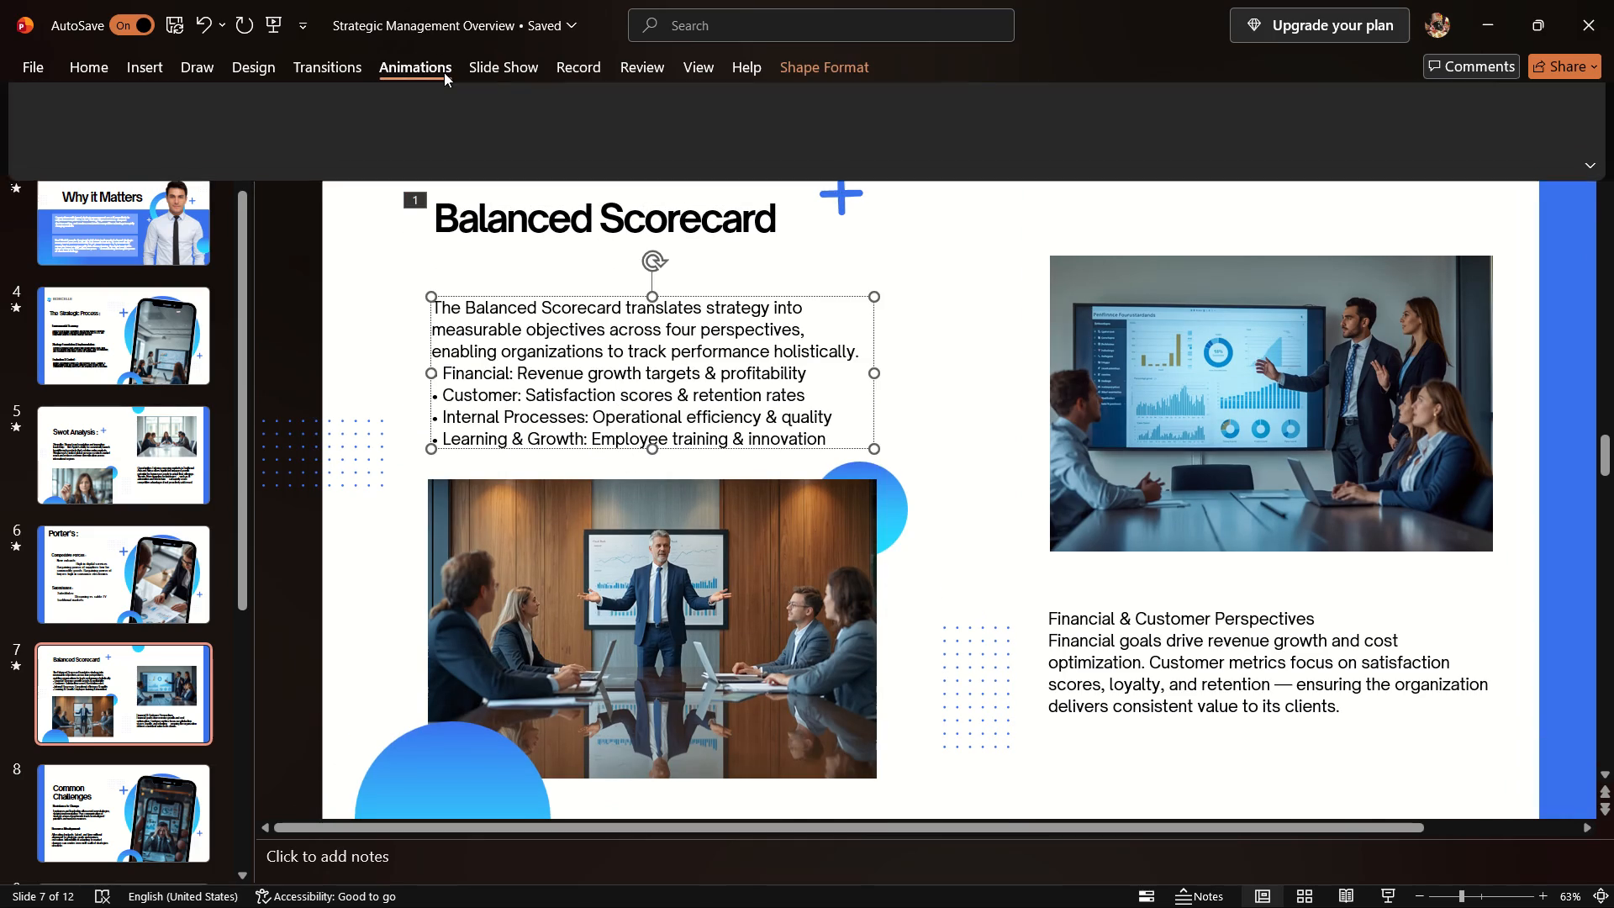
left_click(943, 138)
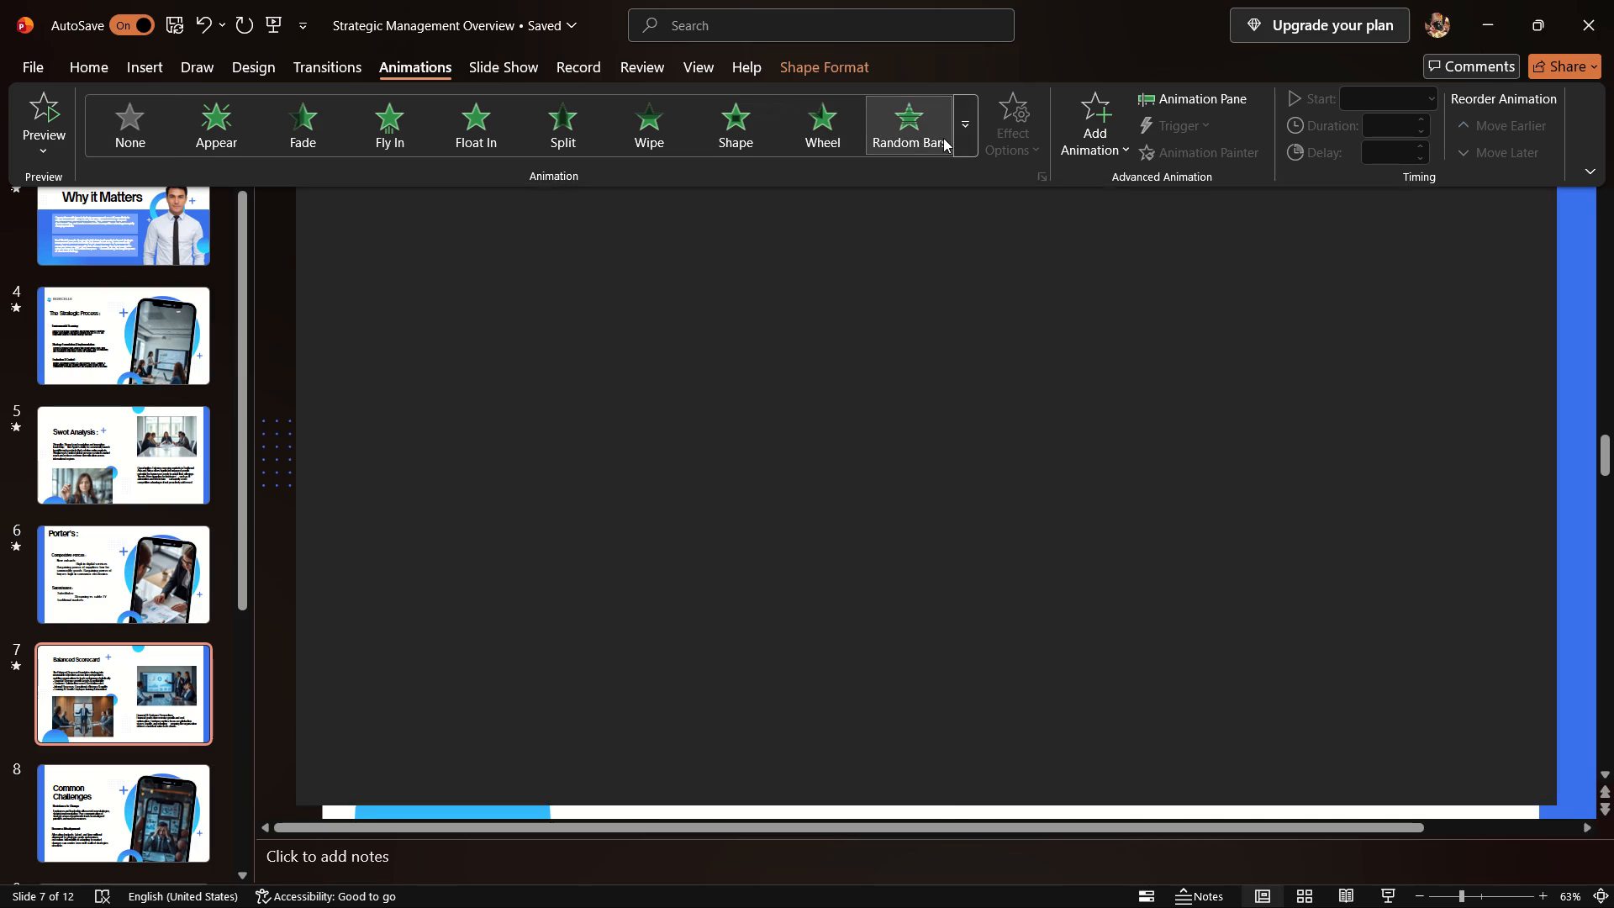
Apply the Random Bars entrance animation to the Financial & Customer Perspectives text block on the Balanced Scorecard slide.
left_click(1197, 678)
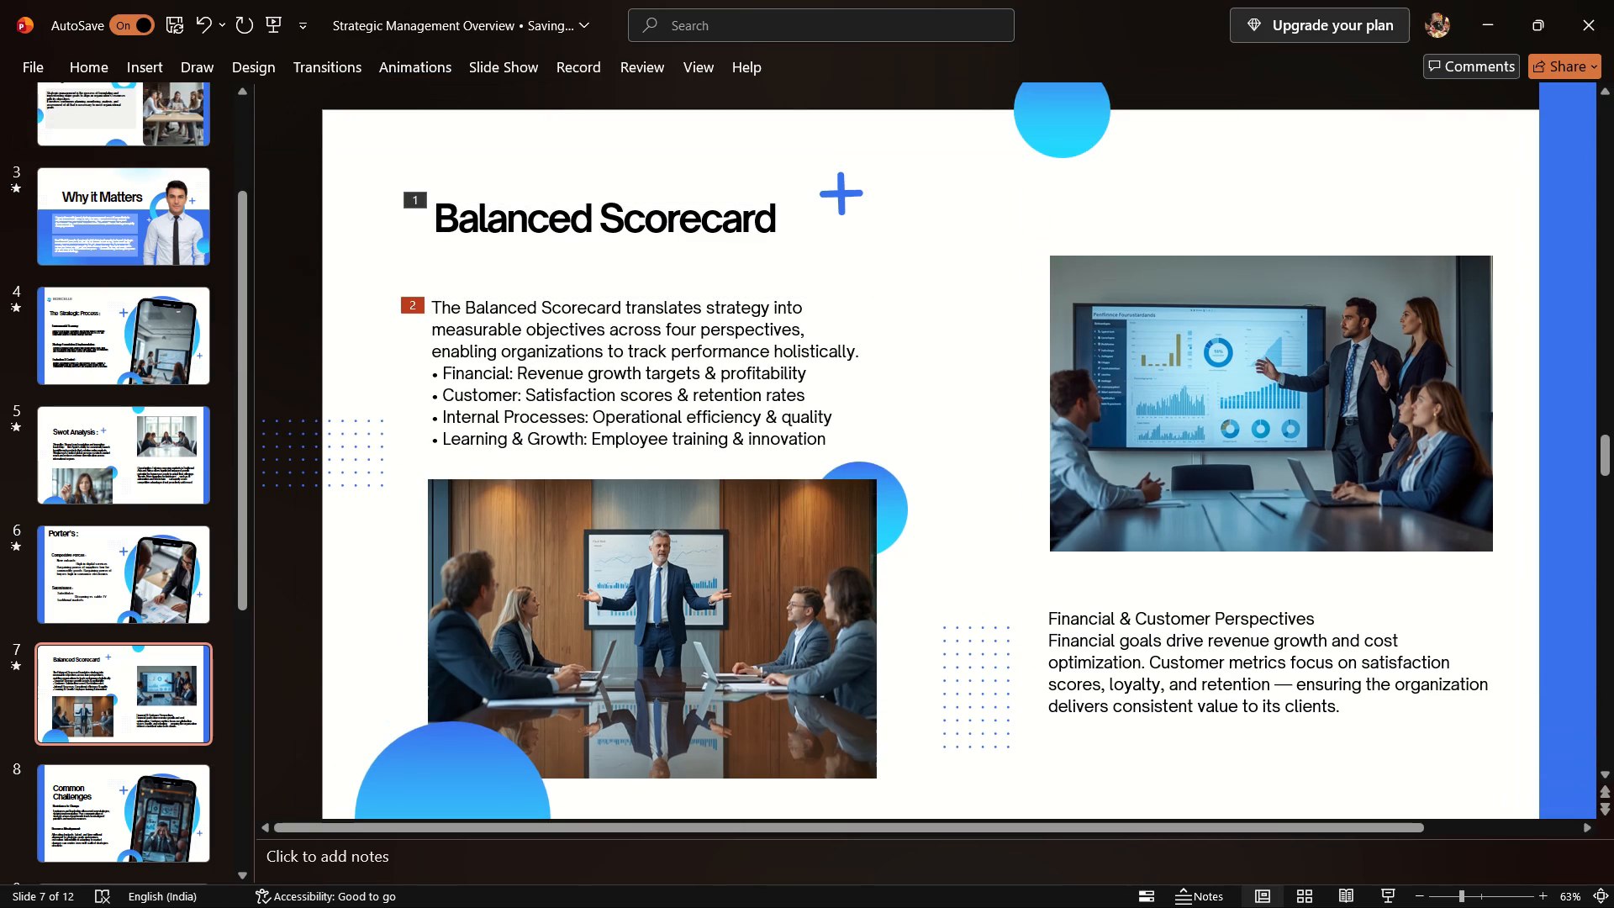
left_click(1197, 678)
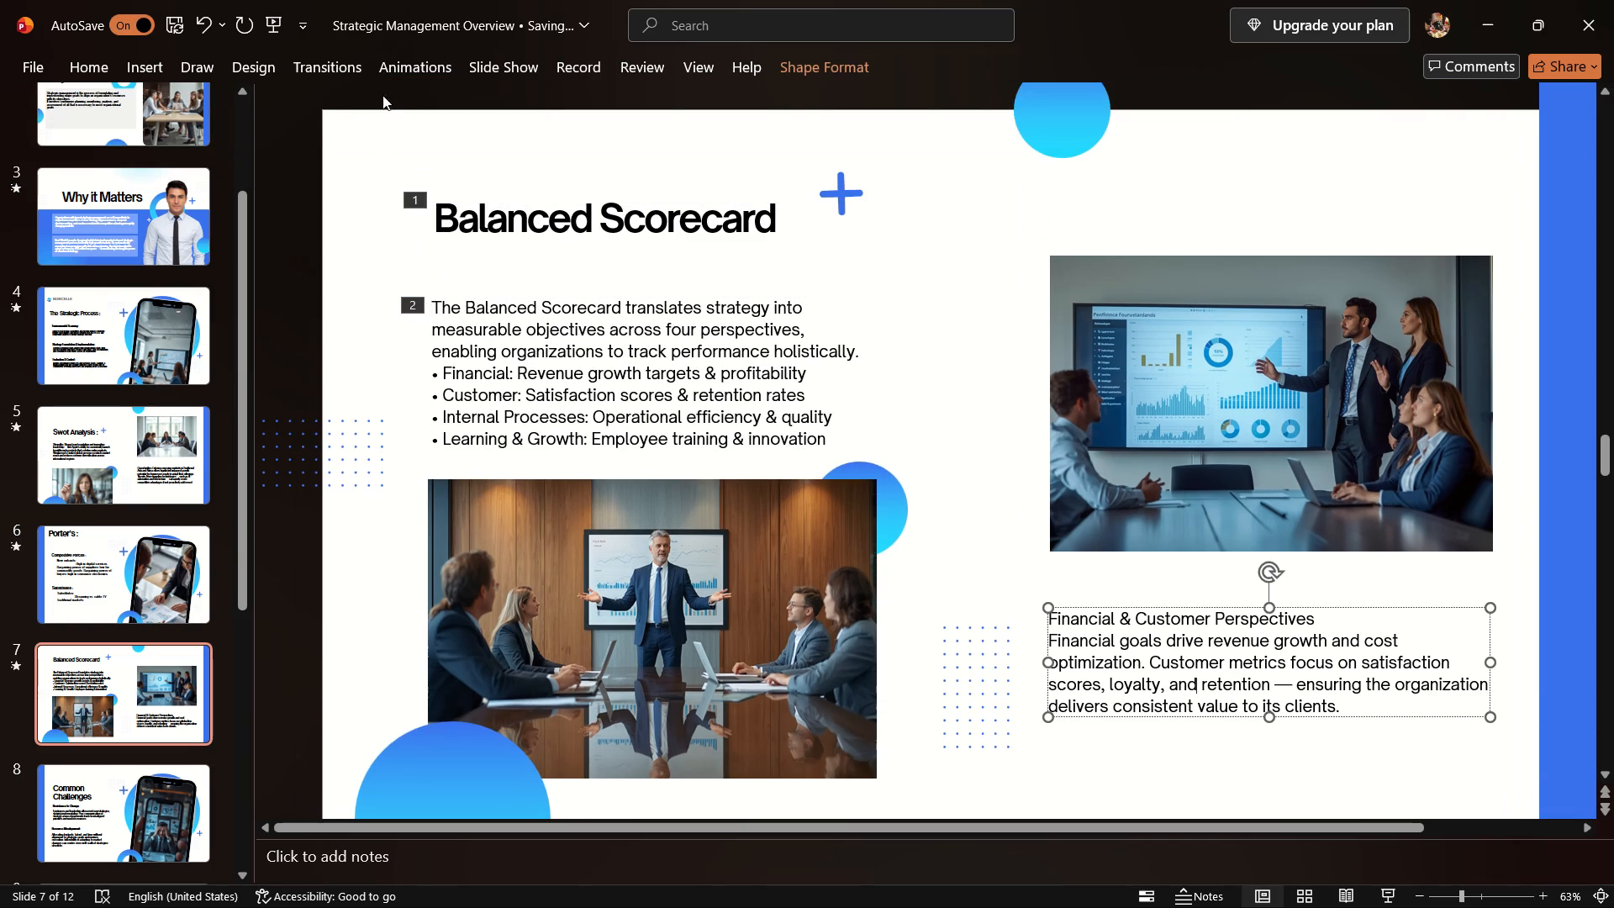
left_click(395, 61)
left_click(883, 131)
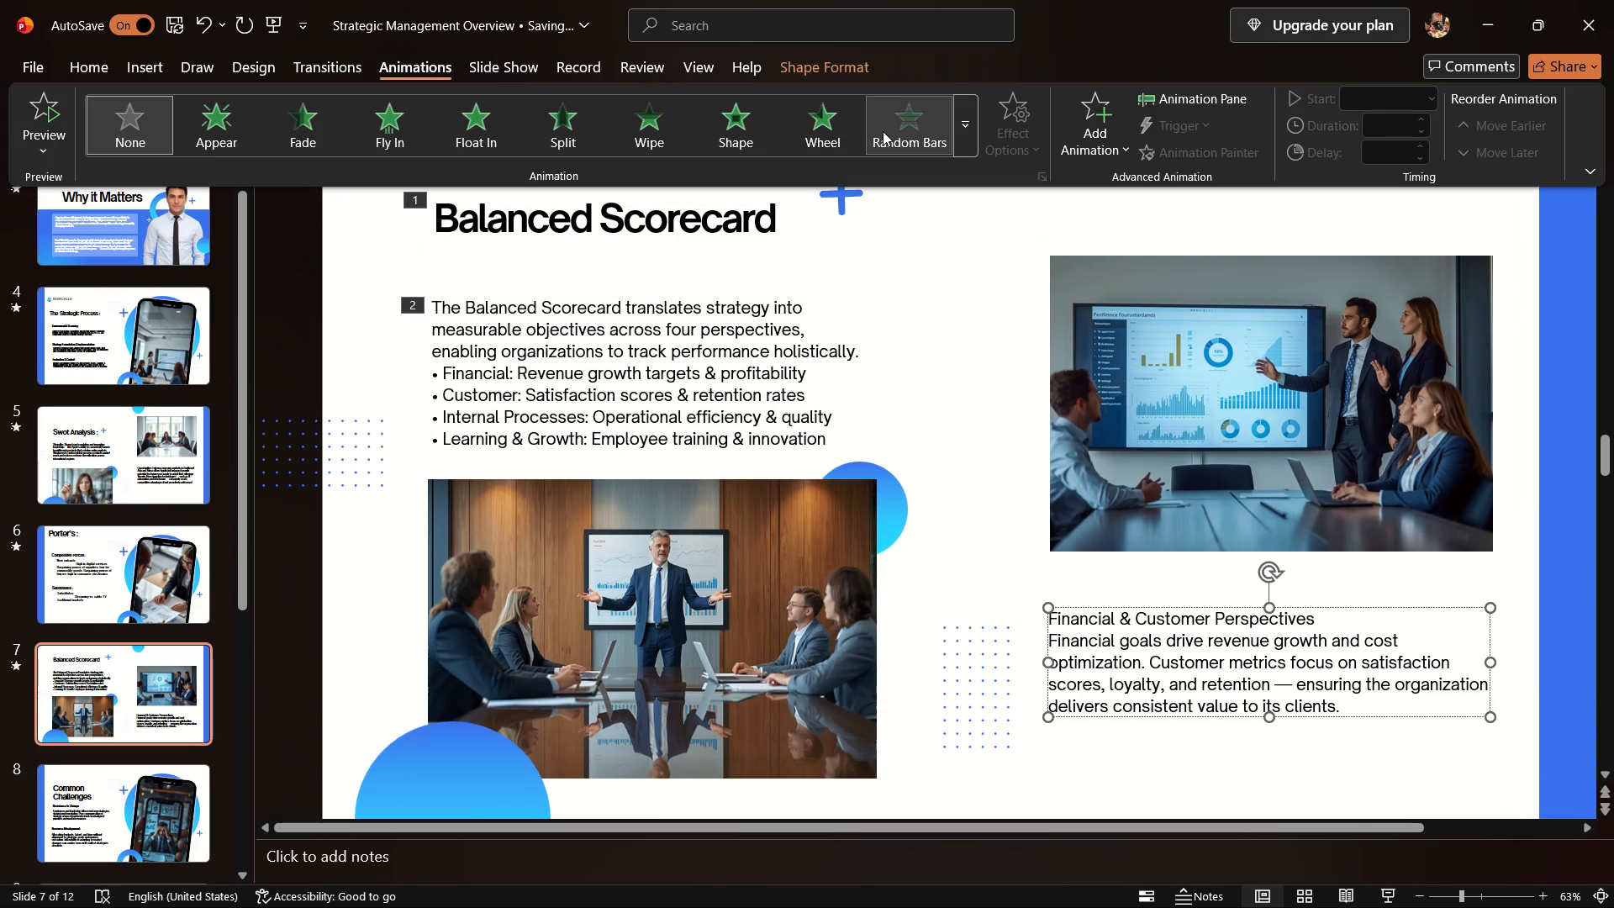
left_click(578, 573)
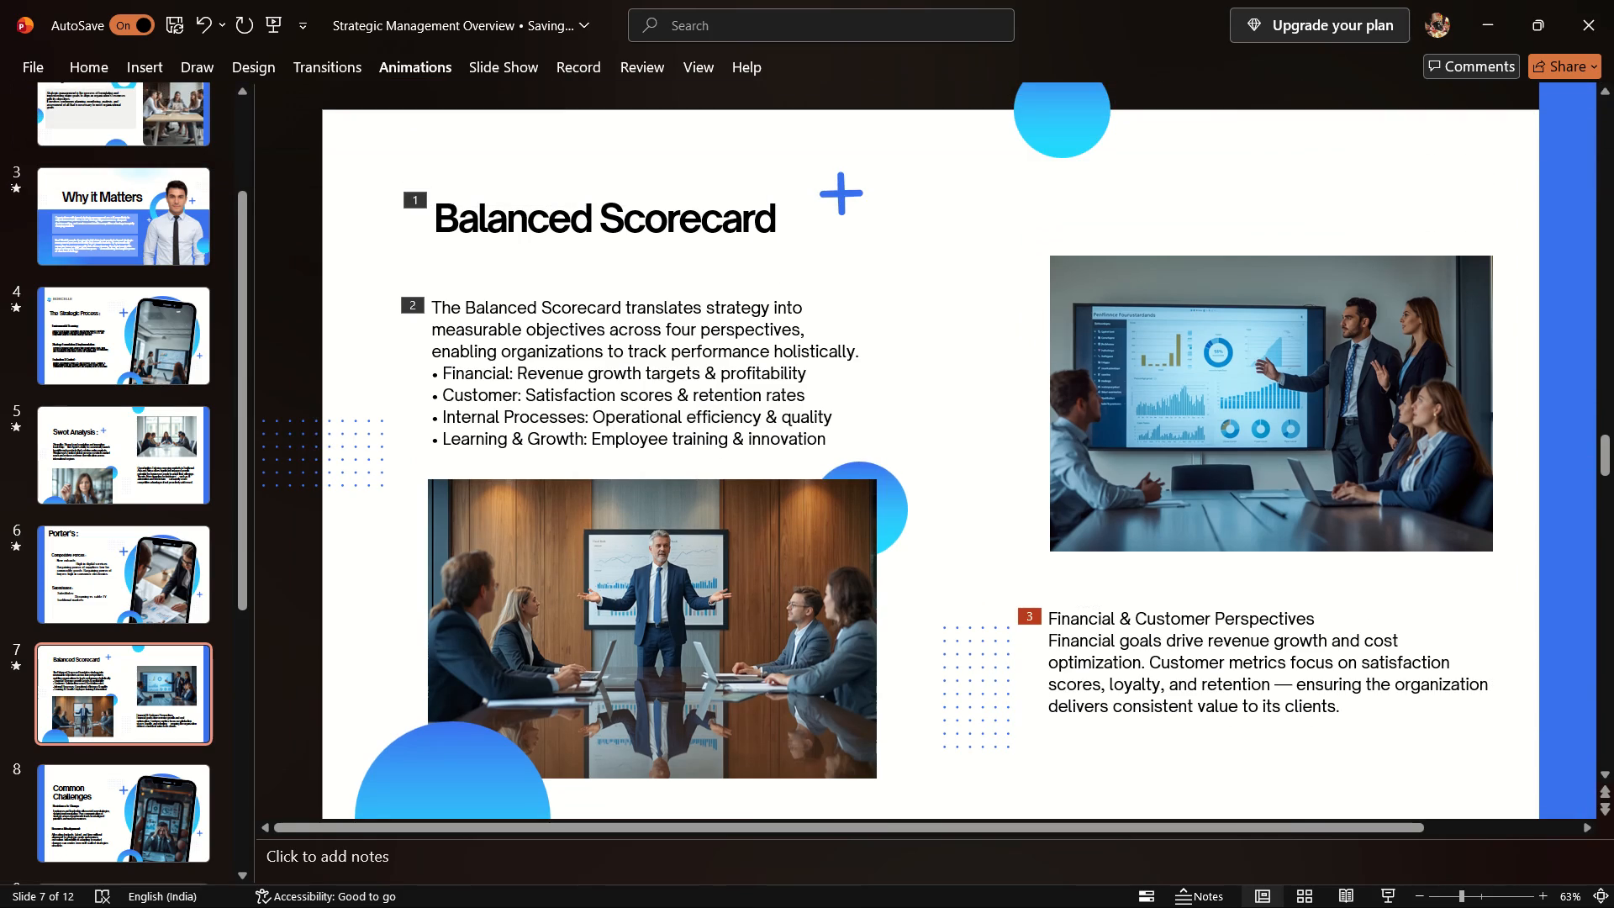
Reapply the Push transition to the Balanced Scorecard slide.
left_click(316, 73)
left_click(393, 103)
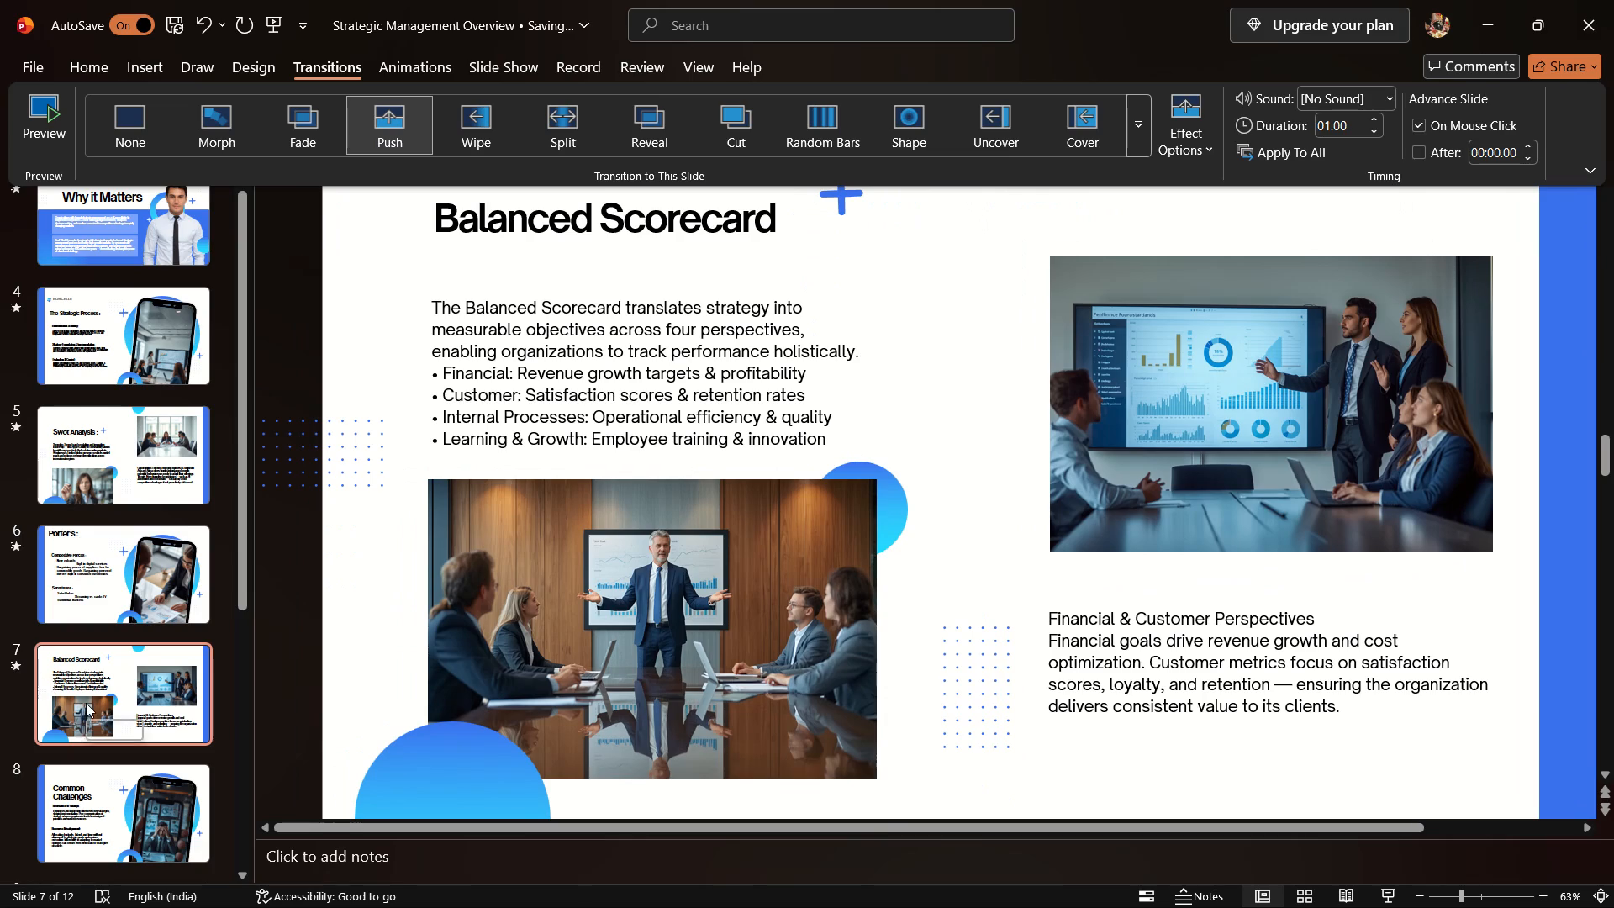
Apply the Push transition to the Common Challenges slide.
scroll(86, 703, "down", 1)
left_click(93, 665)
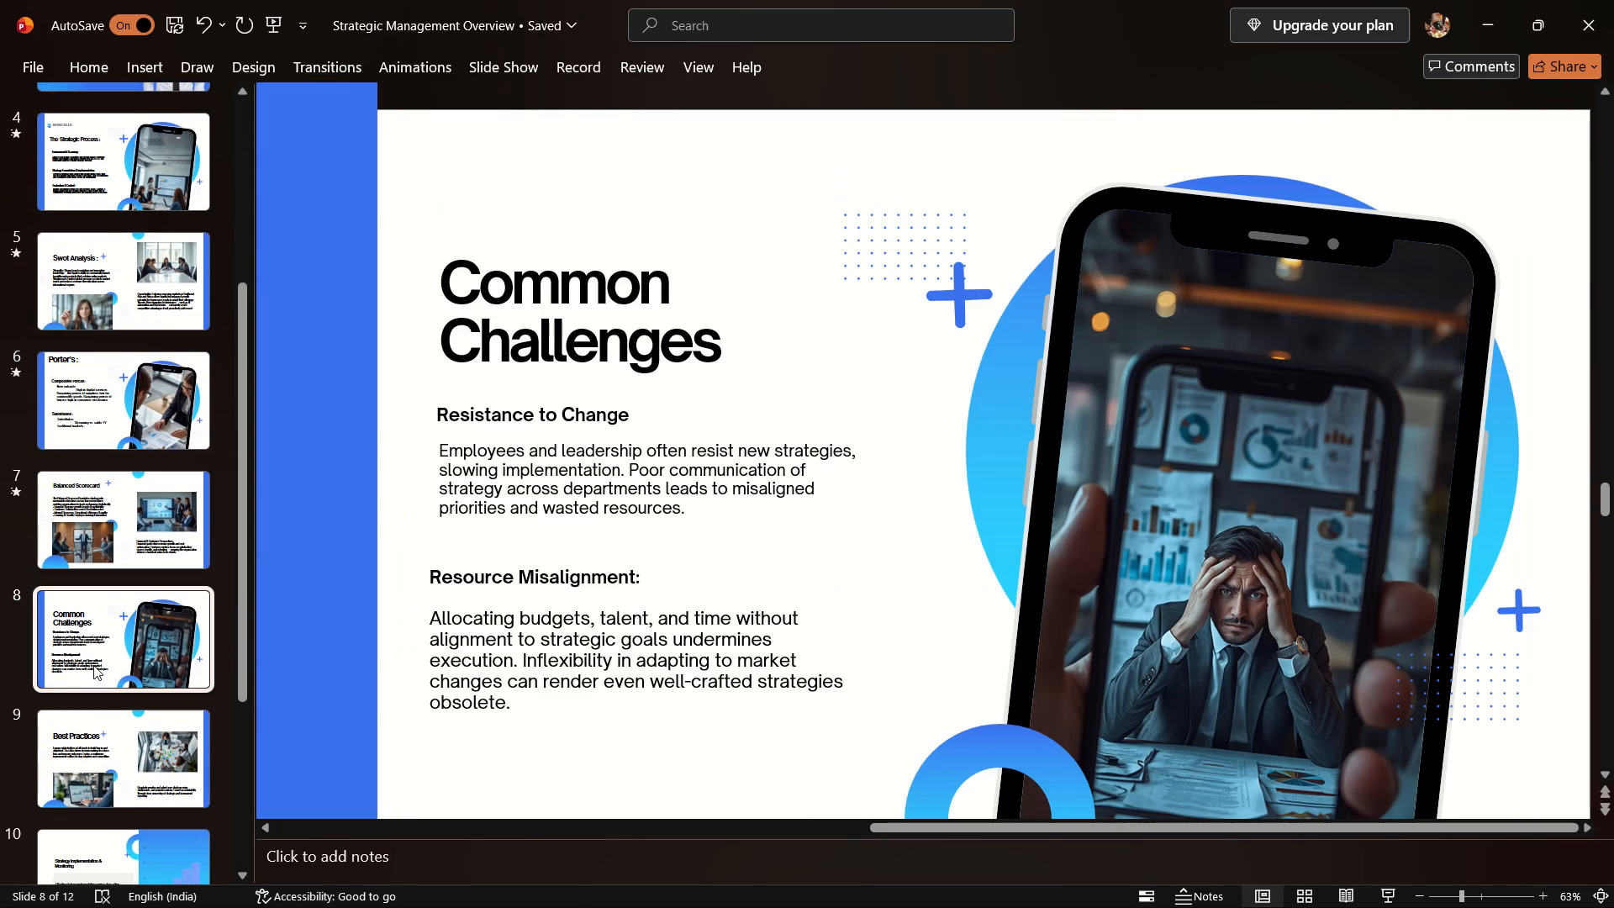
left_click(553, 346)
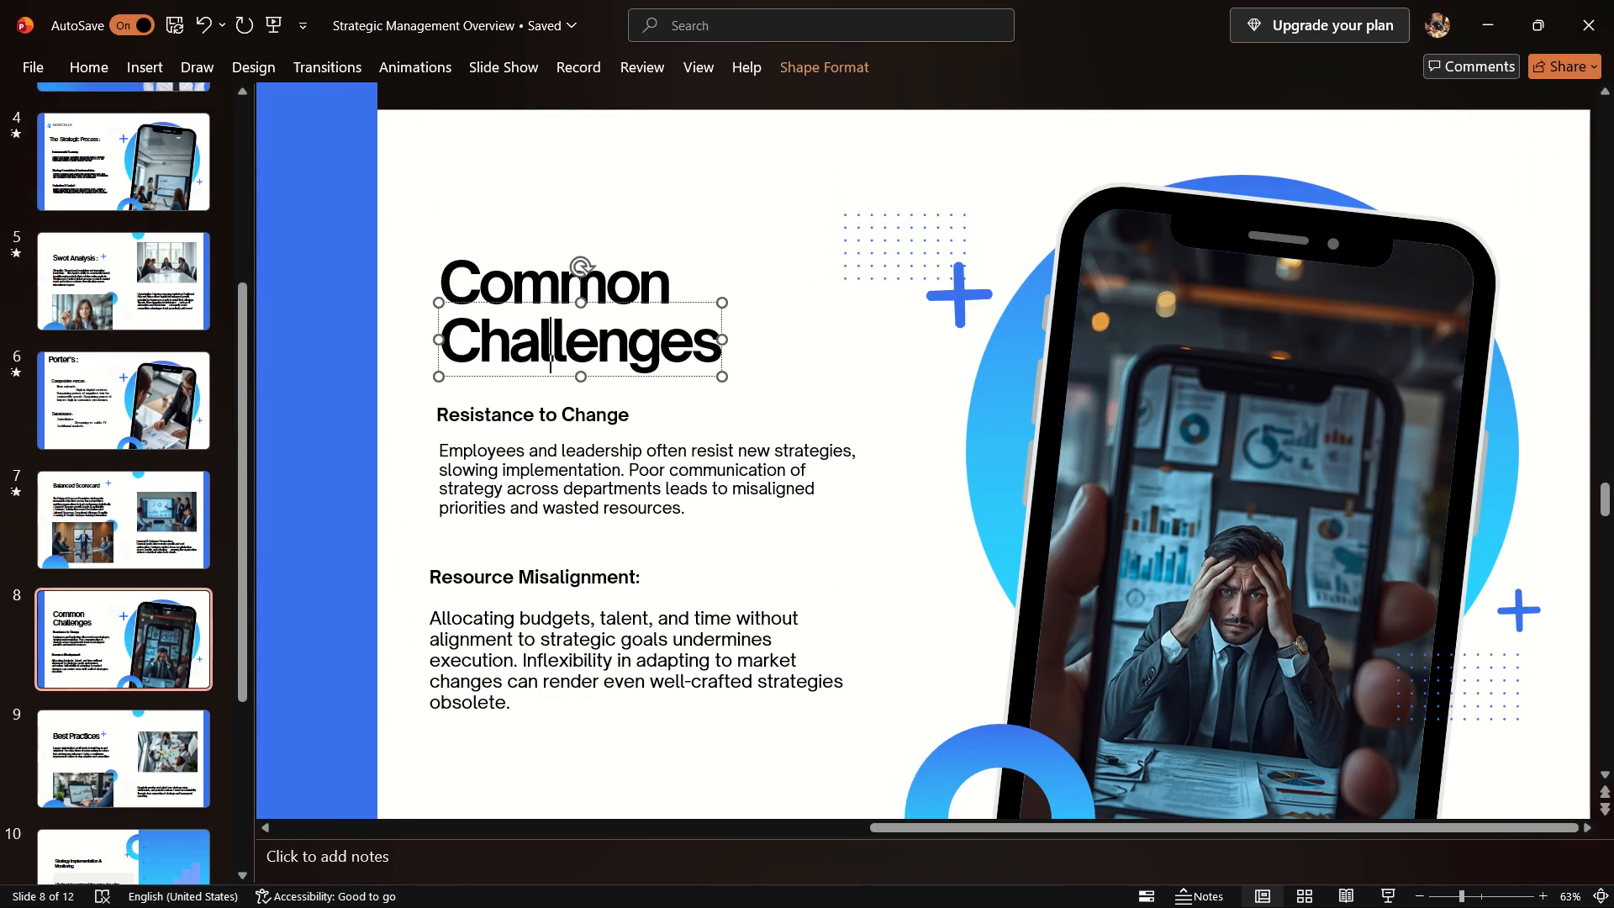
left_click(577, 312)
left_click(580, 275)
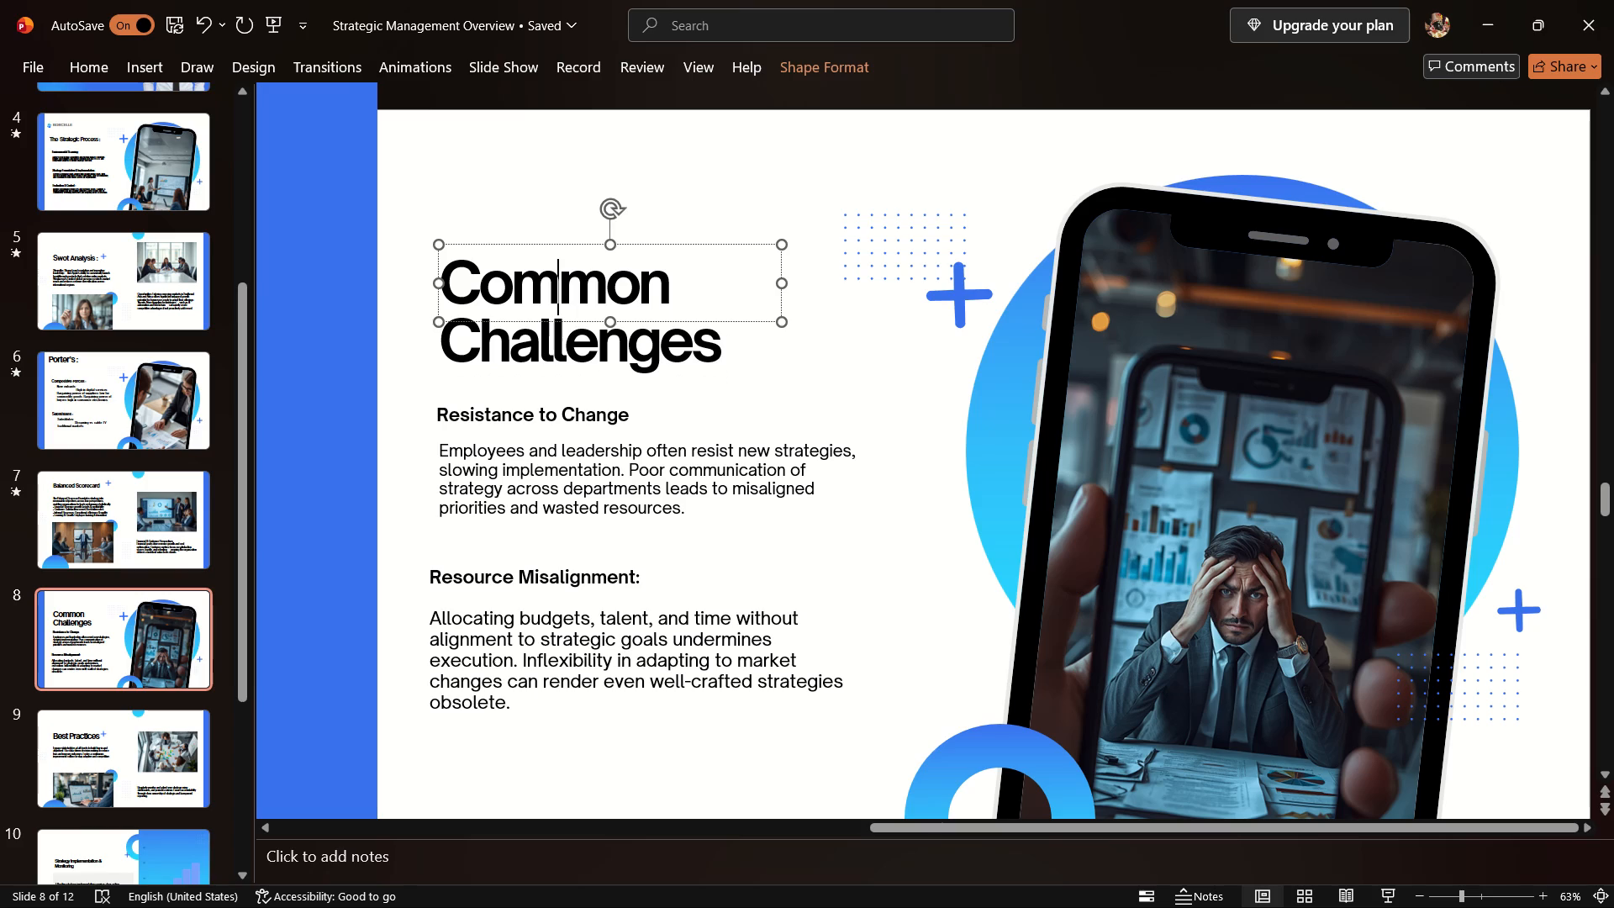
left_click(365, 62)
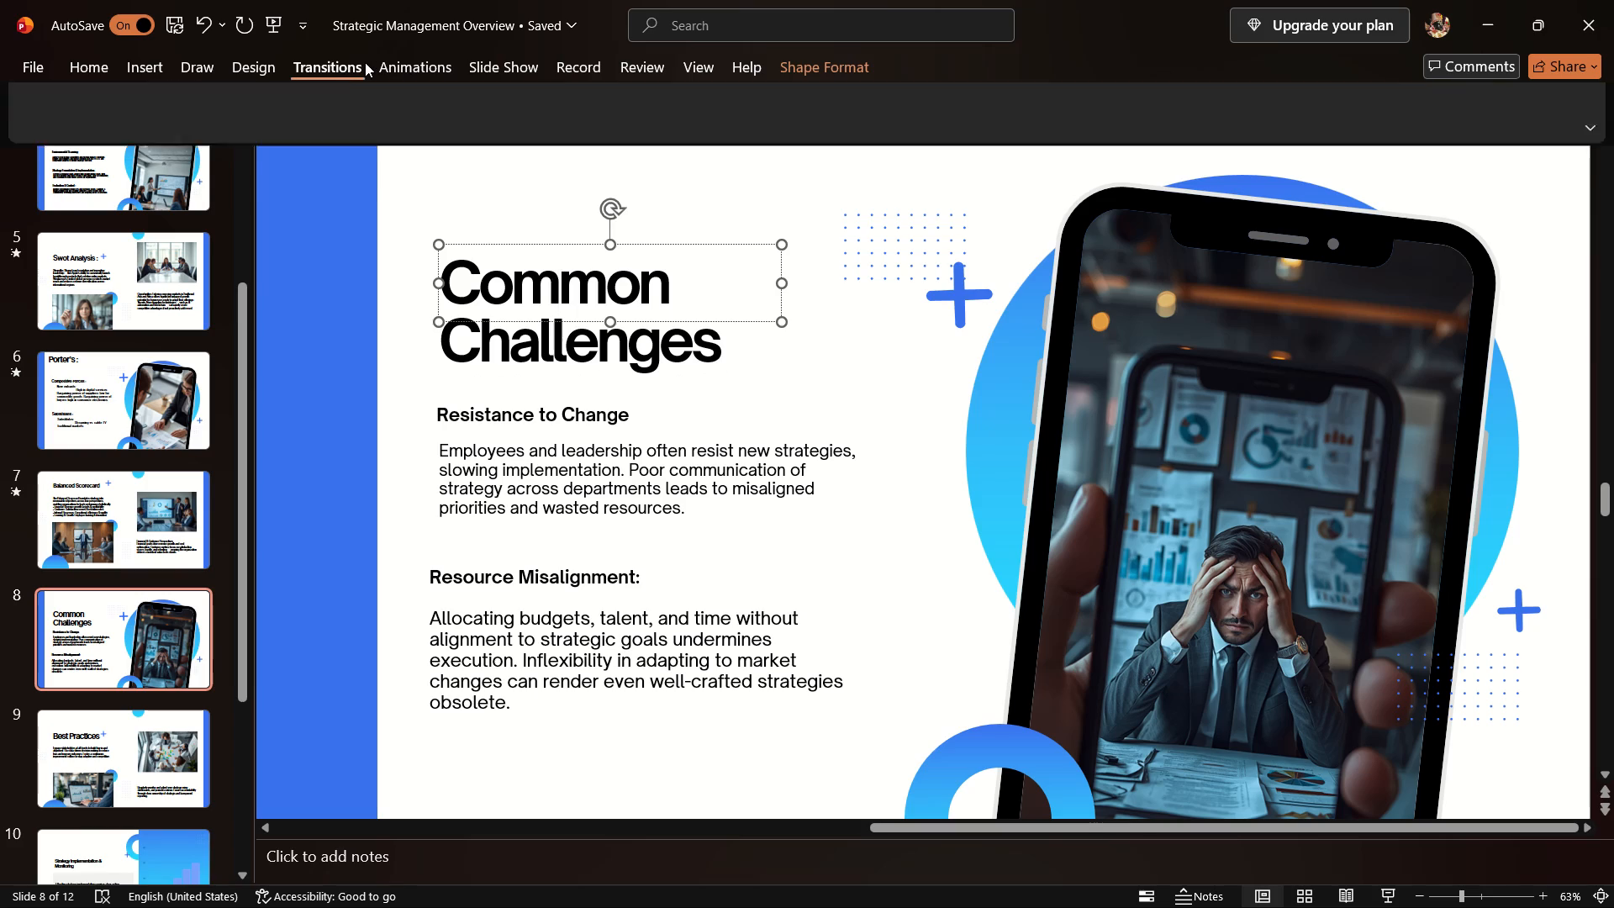
left_click(386, 109)
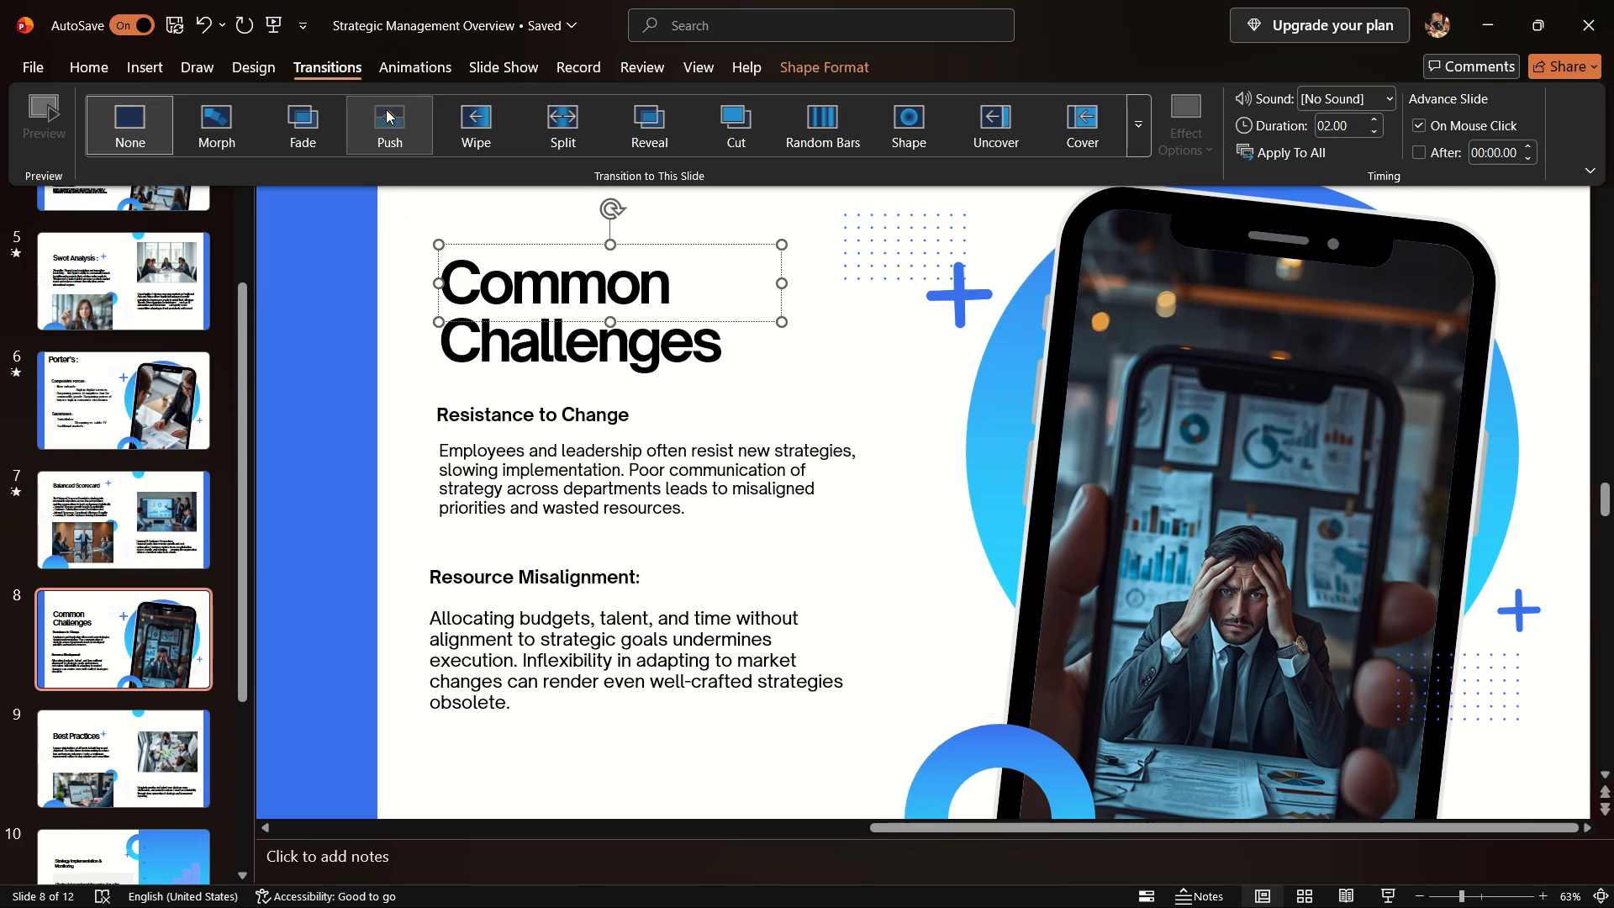
Apply the Fly In entrance animation to the "Common" heading text box on the Common Challenges slide.
left_click(426, 57)
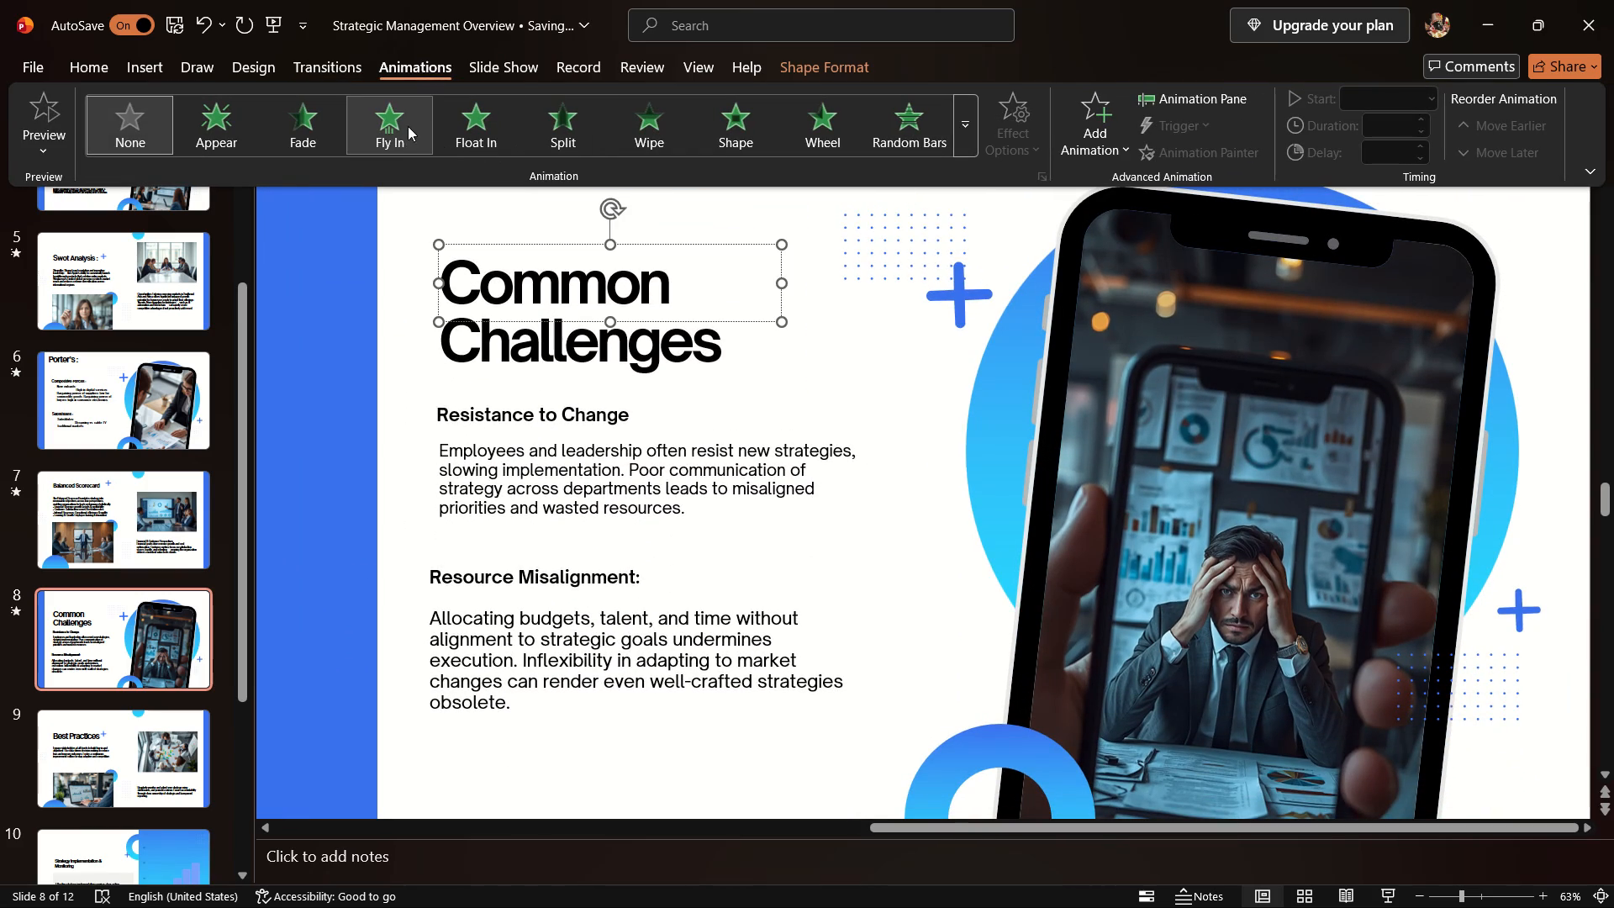
left_click(402, 124)
left_click(535, 314)
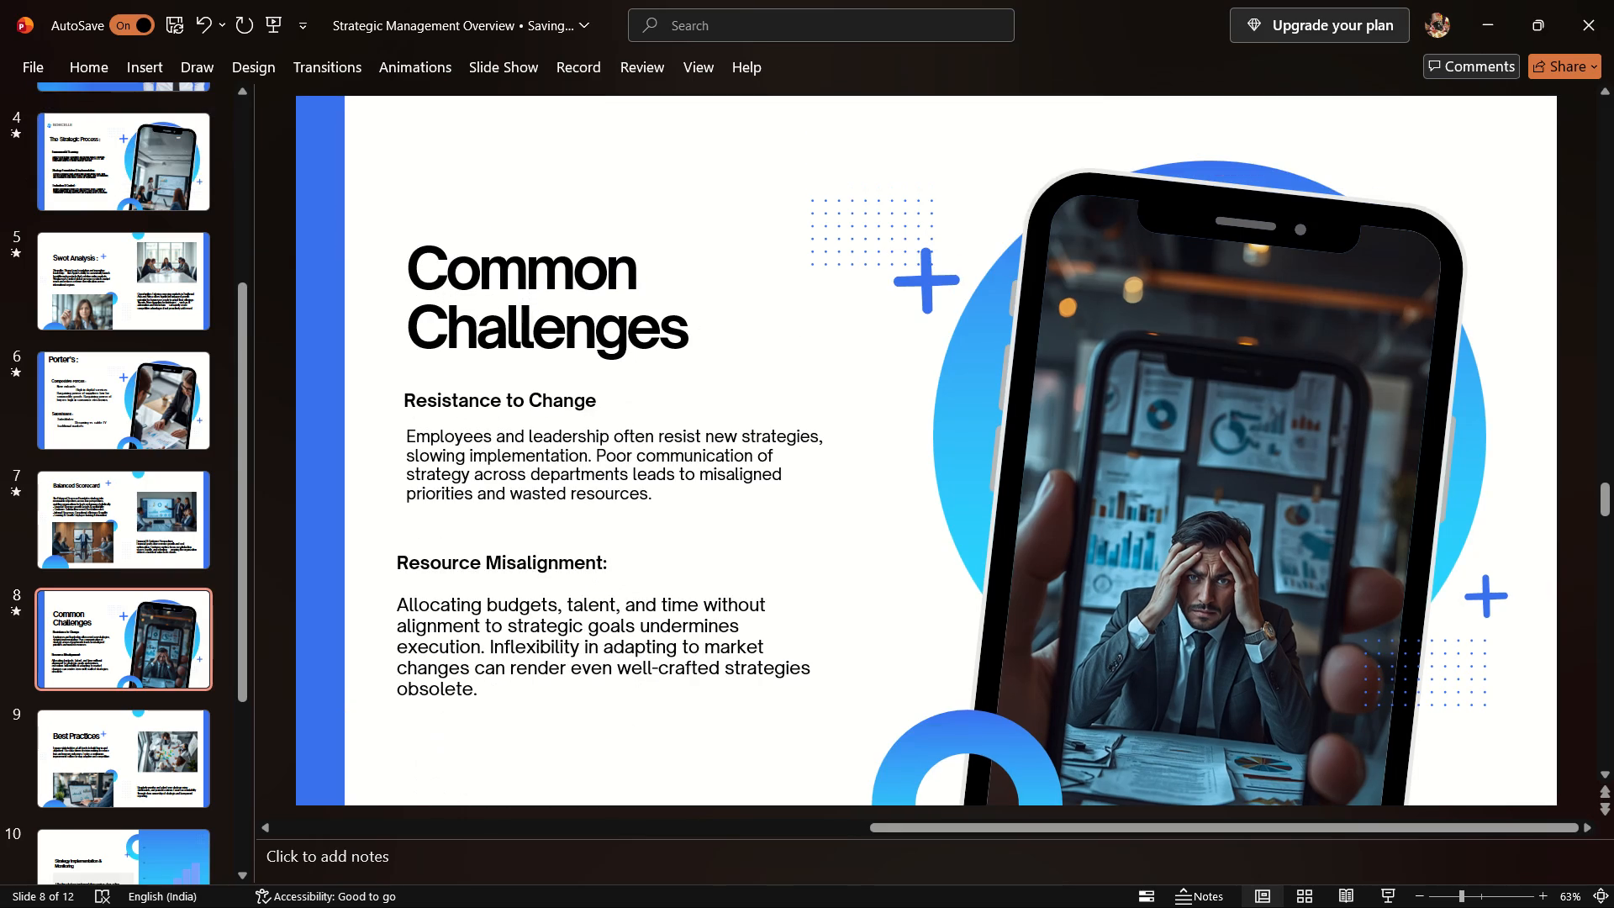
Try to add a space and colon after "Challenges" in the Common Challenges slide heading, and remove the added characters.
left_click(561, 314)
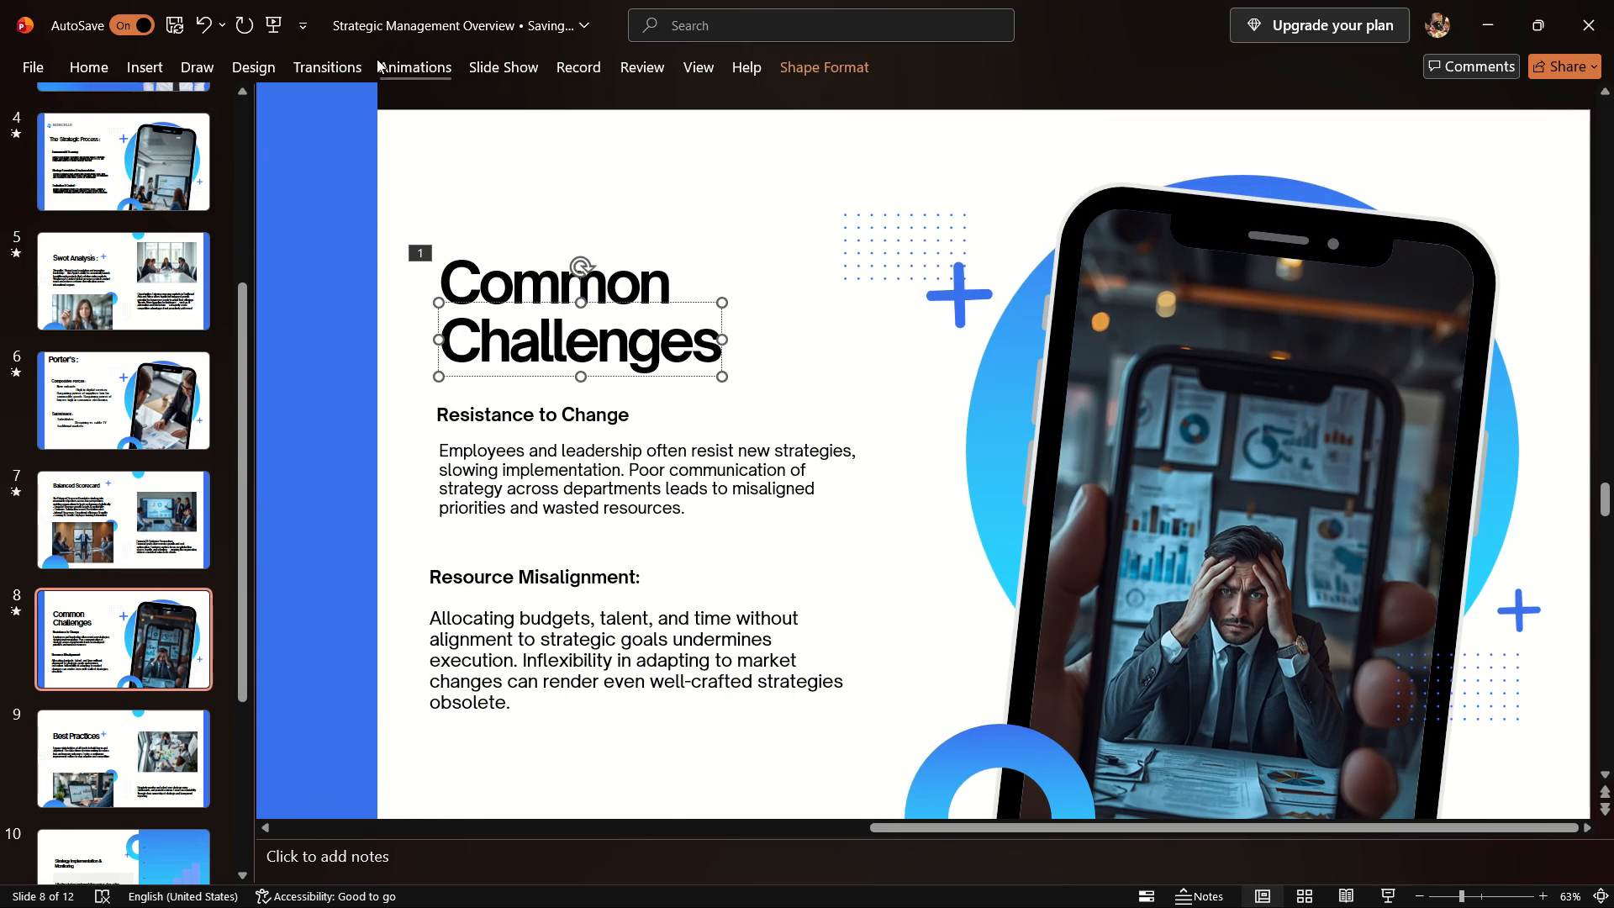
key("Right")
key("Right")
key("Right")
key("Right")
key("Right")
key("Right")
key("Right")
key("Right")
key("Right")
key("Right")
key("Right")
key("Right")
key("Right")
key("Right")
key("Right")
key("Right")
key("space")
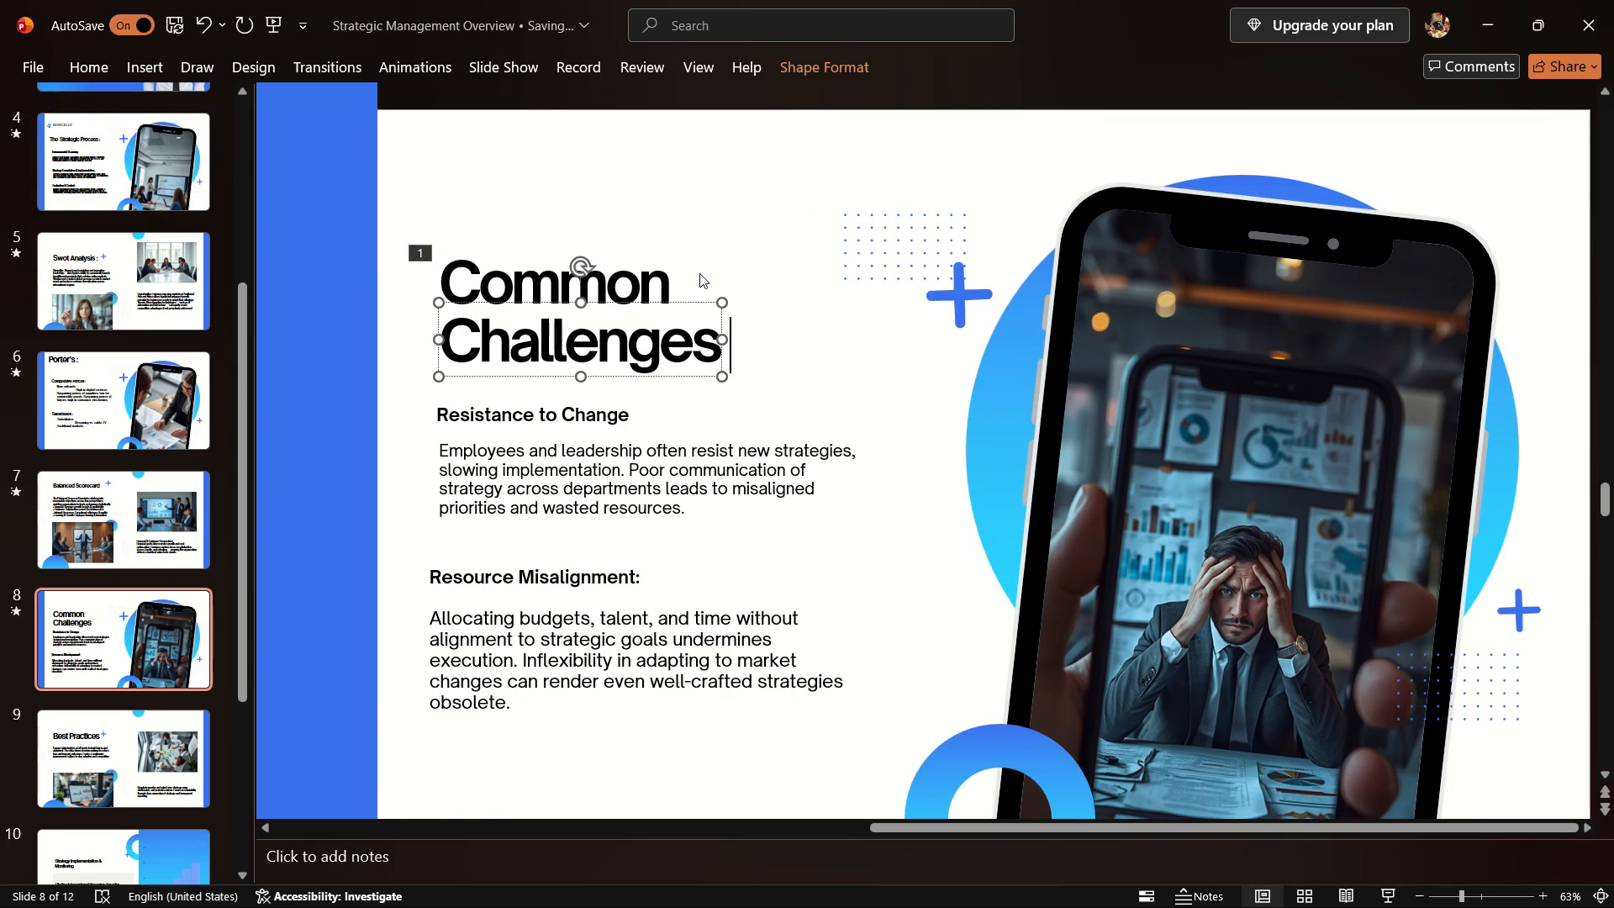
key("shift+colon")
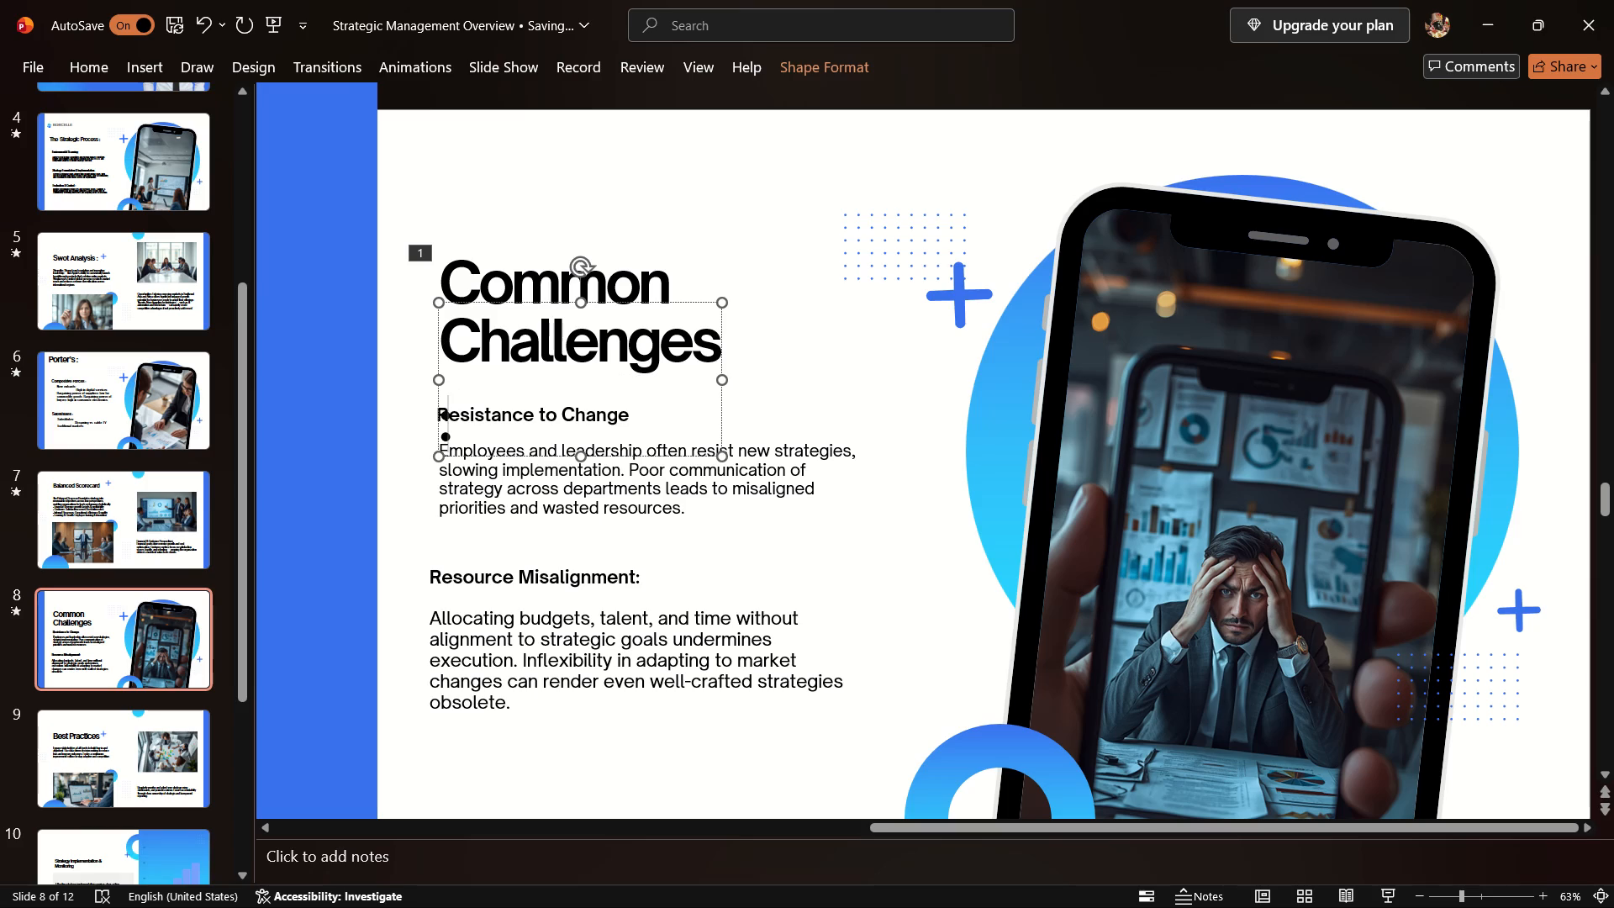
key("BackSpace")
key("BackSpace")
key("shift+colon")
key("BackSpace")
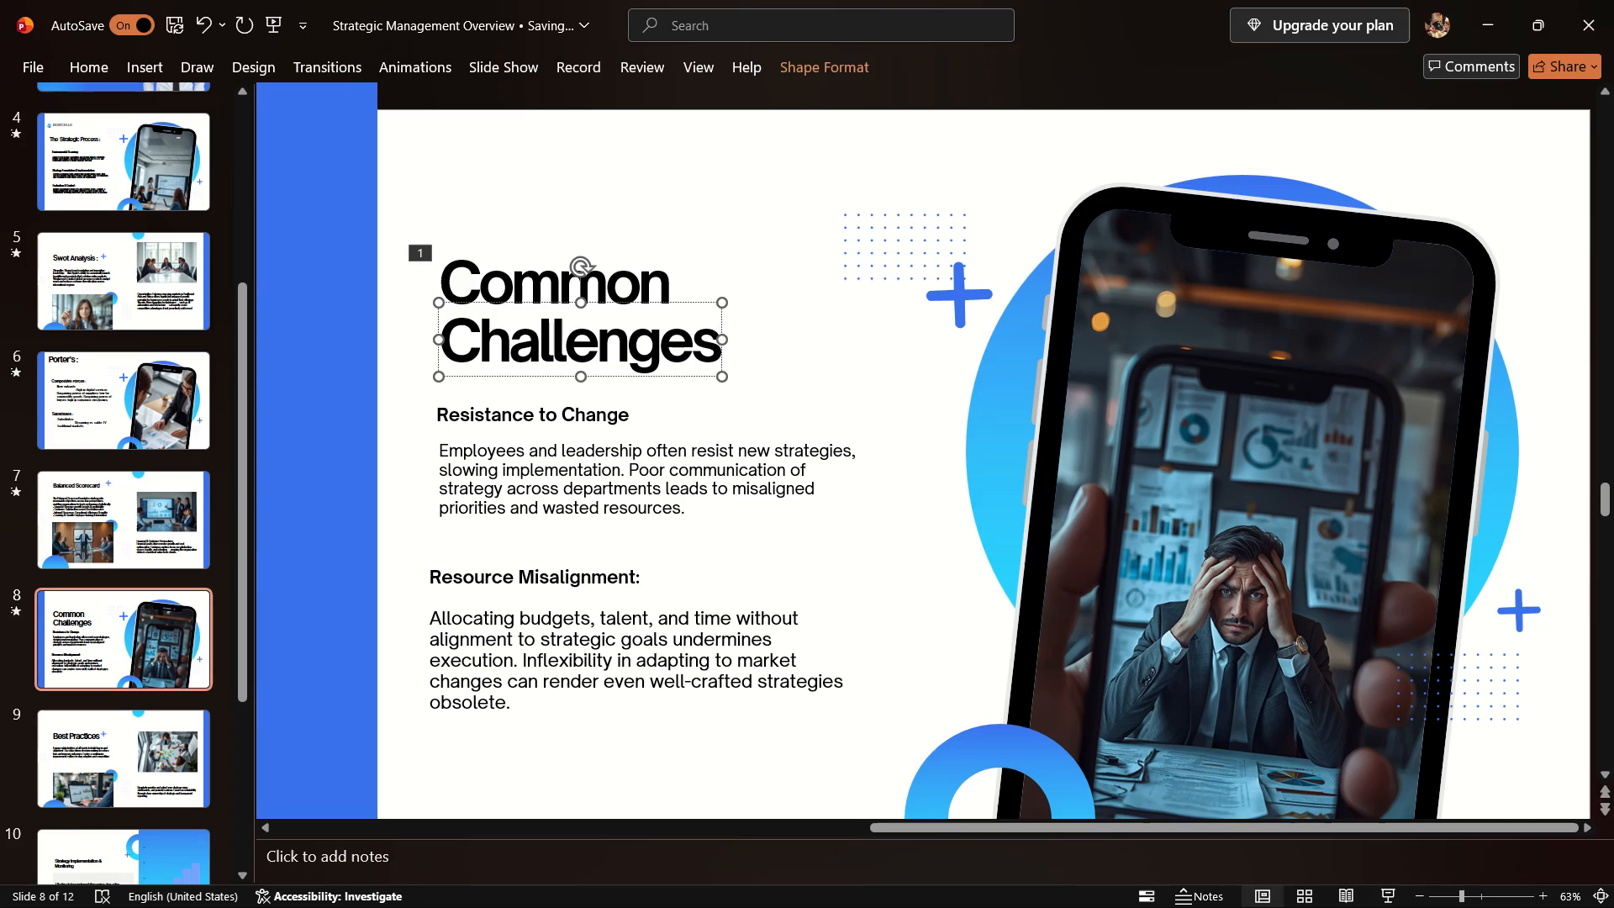
Widen the "Challenges" heading text box on the Common Challenges slide and append a space and colon to its text.
left_click_drag(724, 340, 781, 340)
left_click(731, 330)
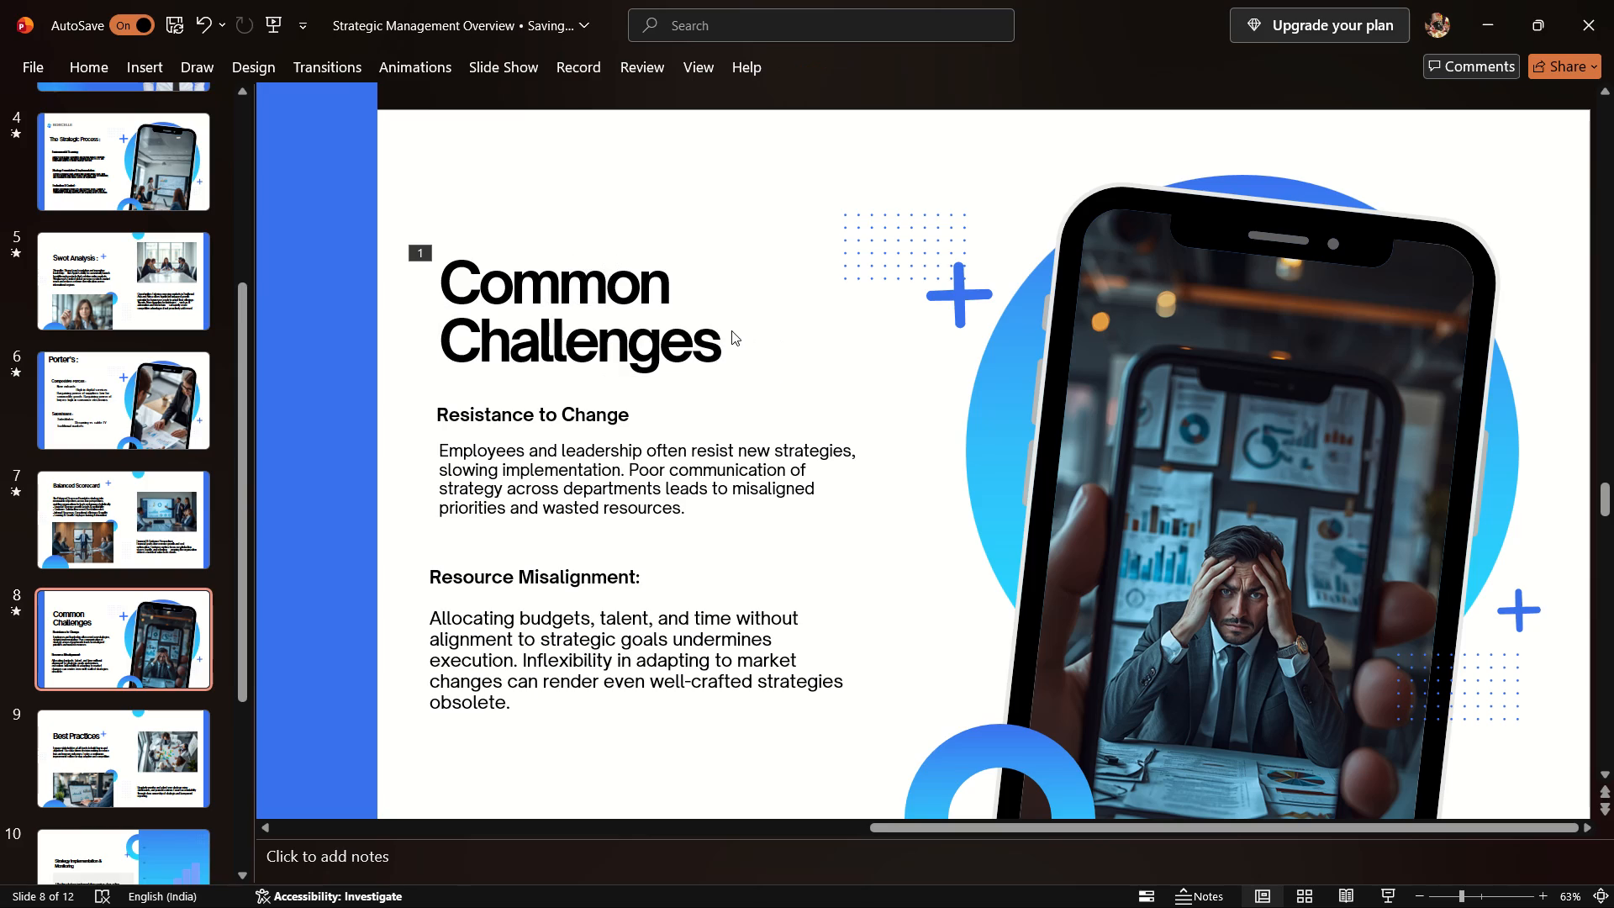
left_click(704, 339)
key("Right")
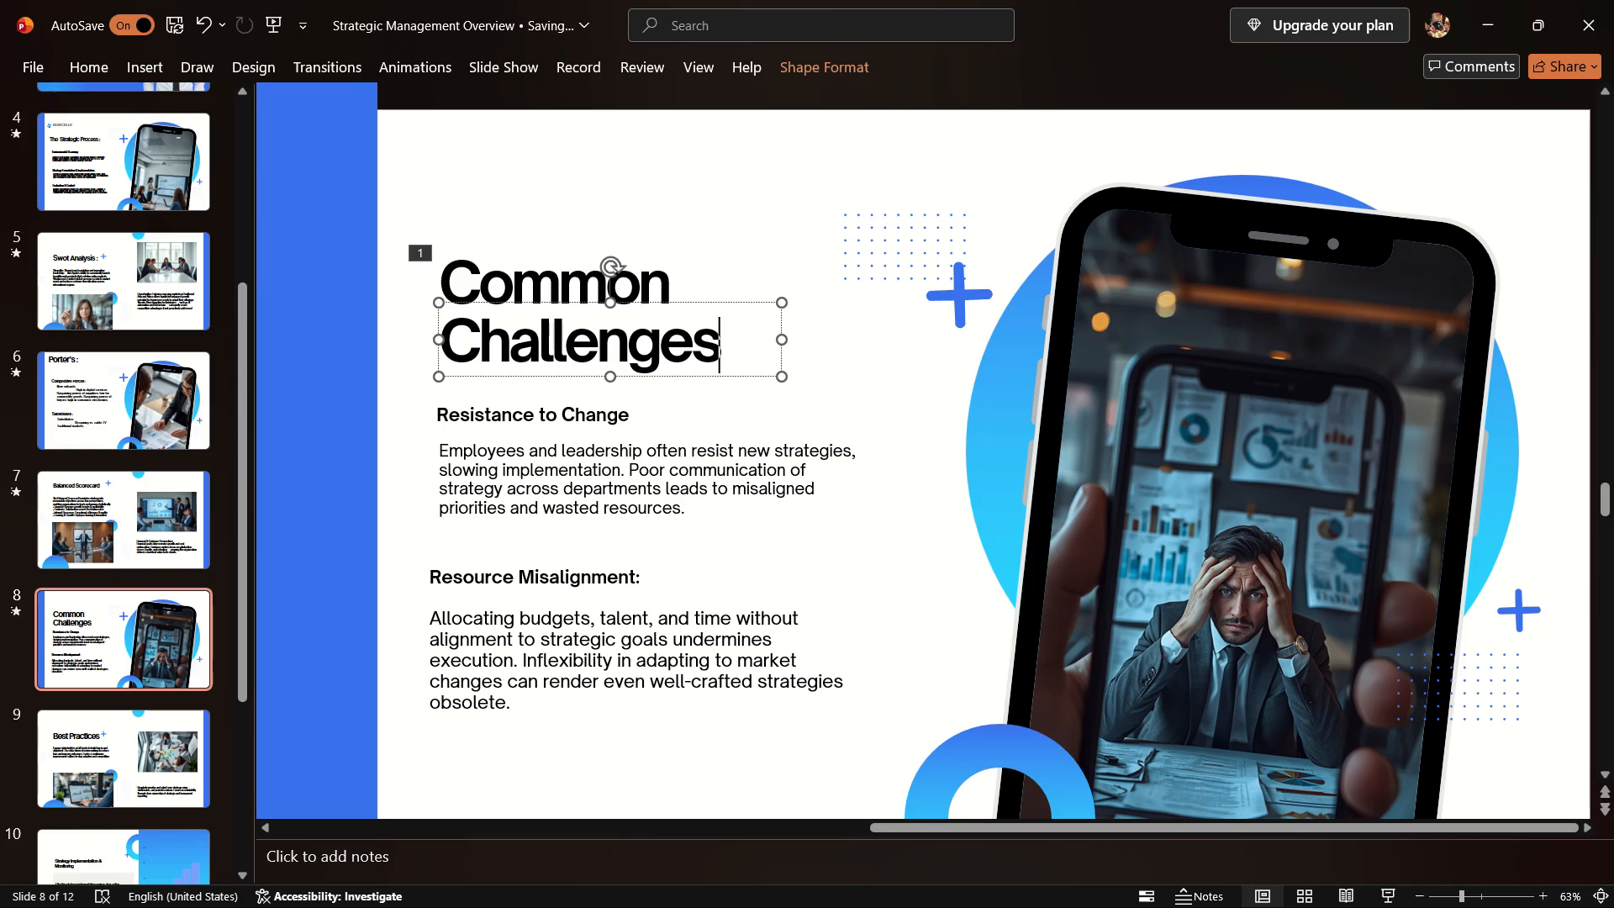
key("space")
key("shift+colon")
Apply the Fly In entrance animation to the "Challenges :" heading text box.
left_click(398, 69)
left_click(393, 107)
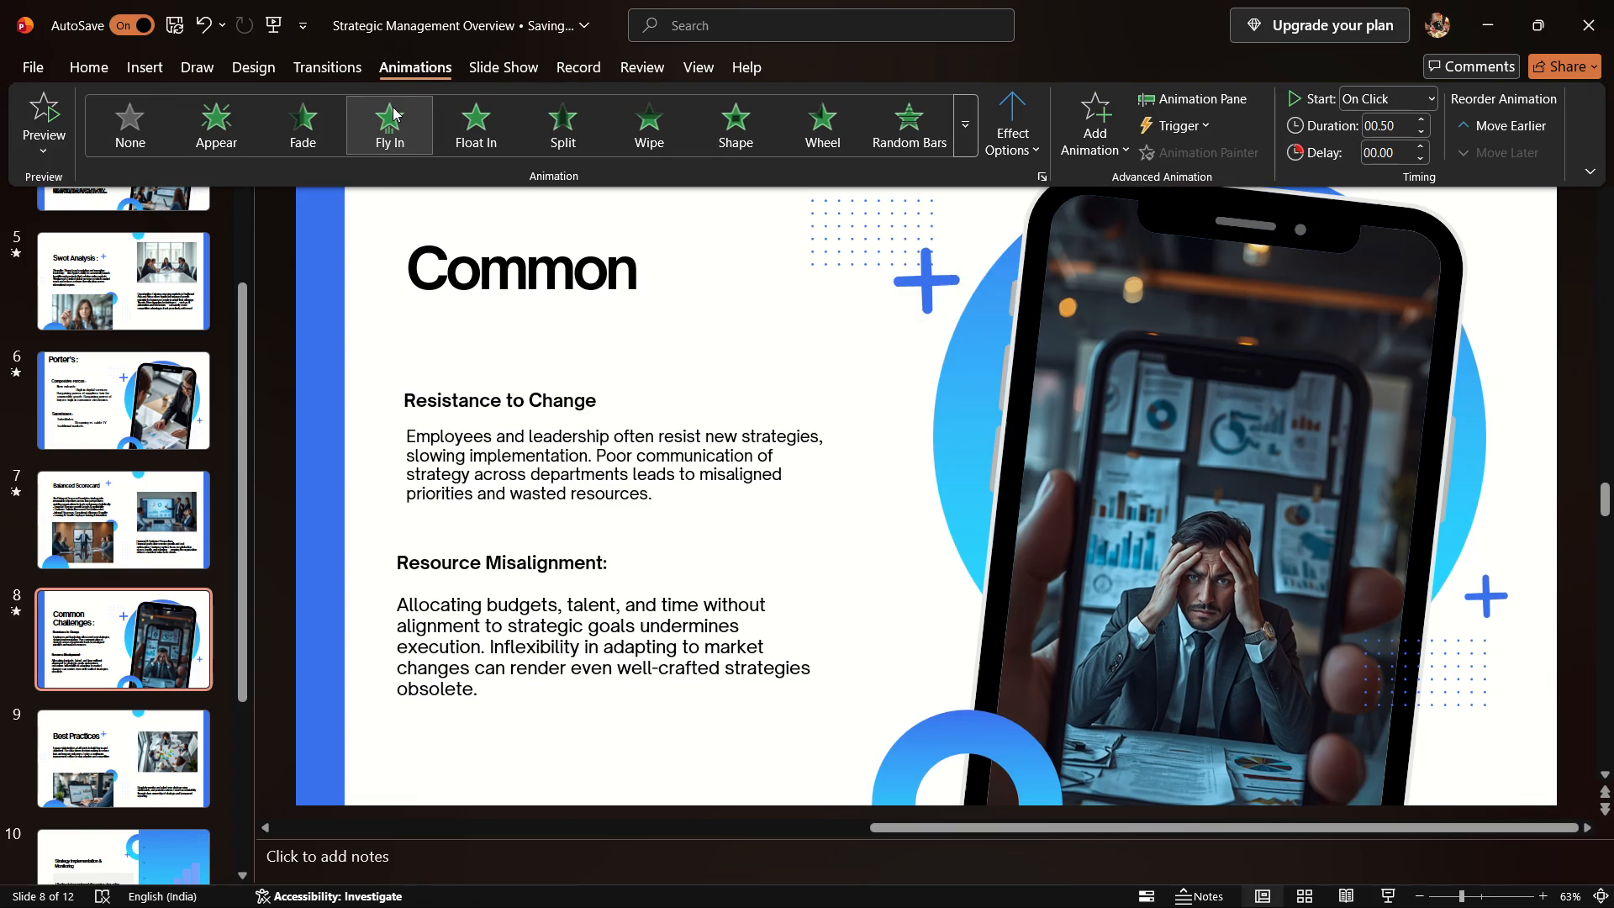
Reapply the Push transition to the Common Challenges slide.
left_click(348, 74)
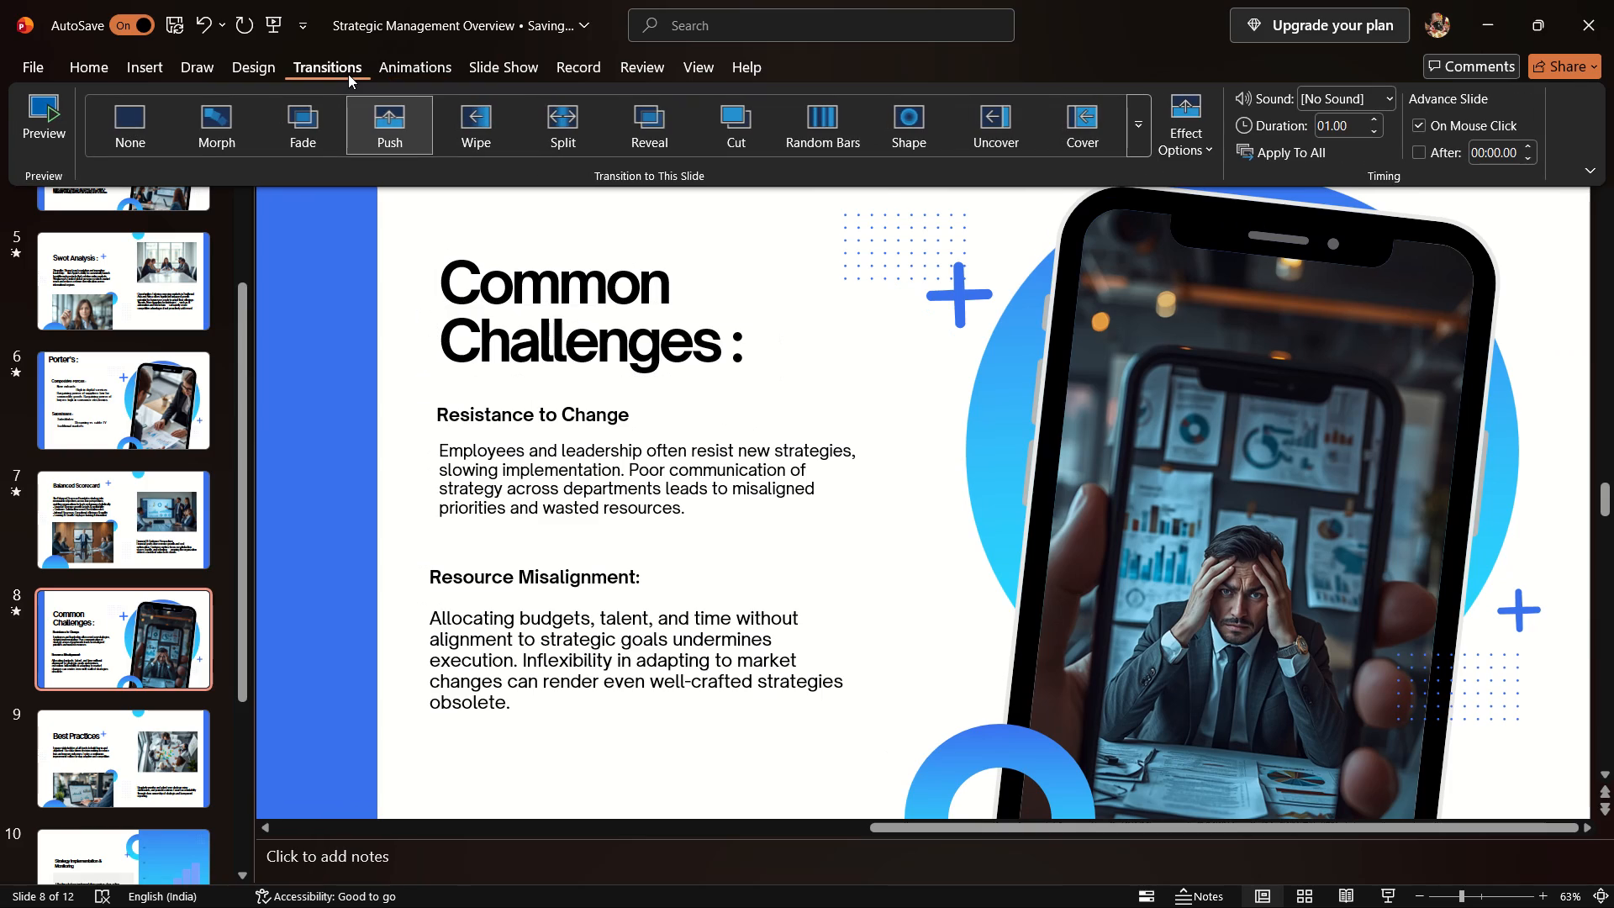
left_click(369, 105)
left_click(409, 66)
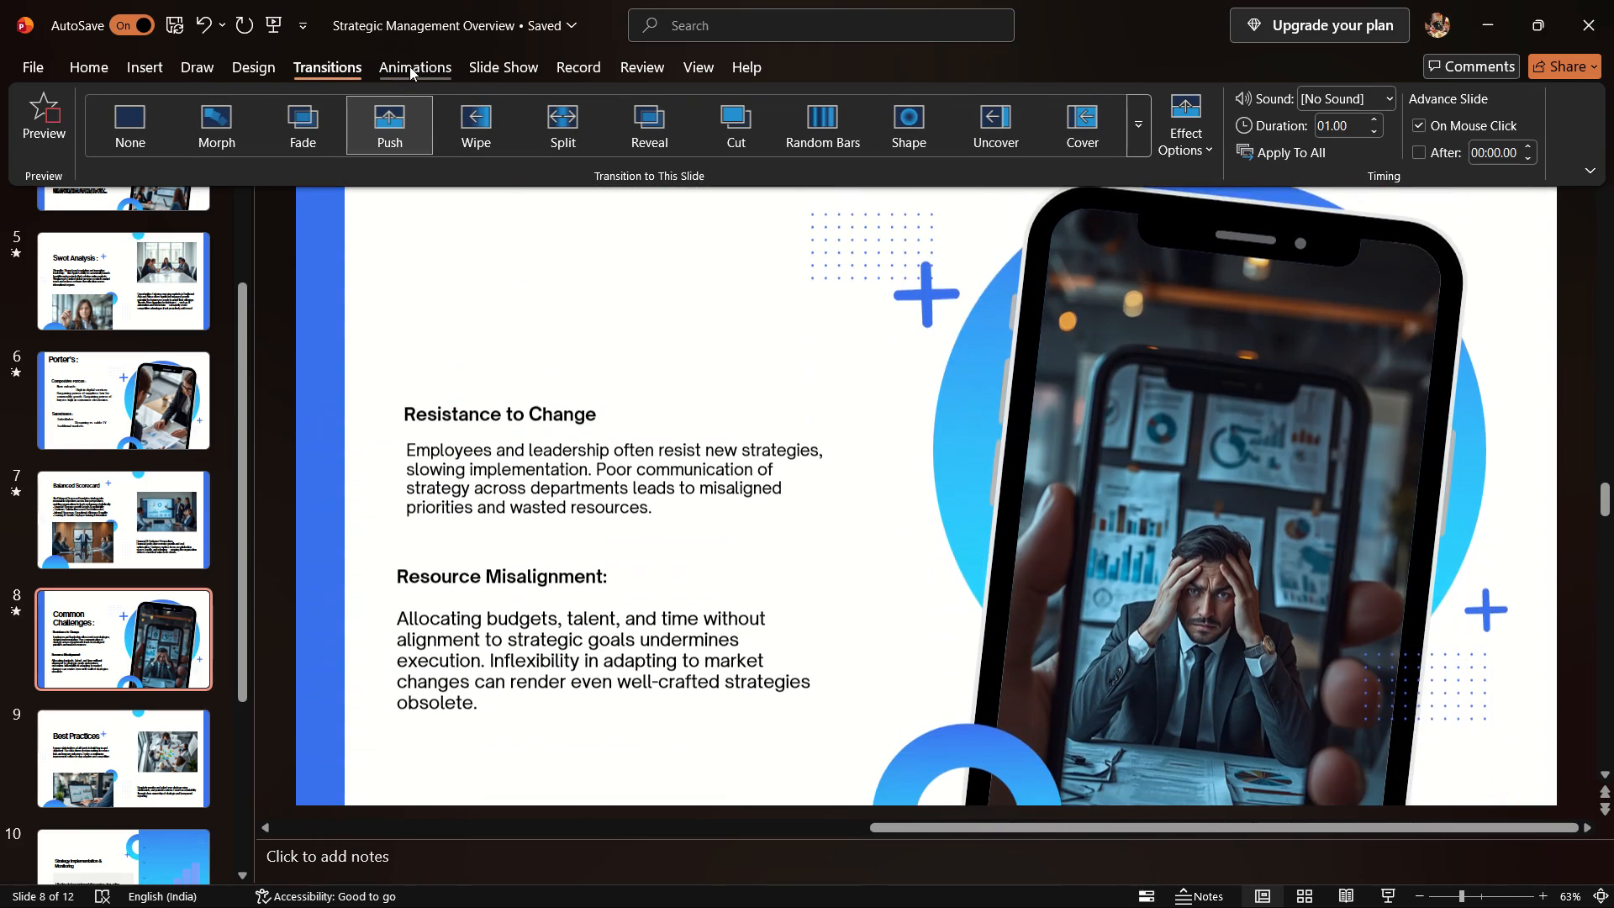
left_click(409, 66)
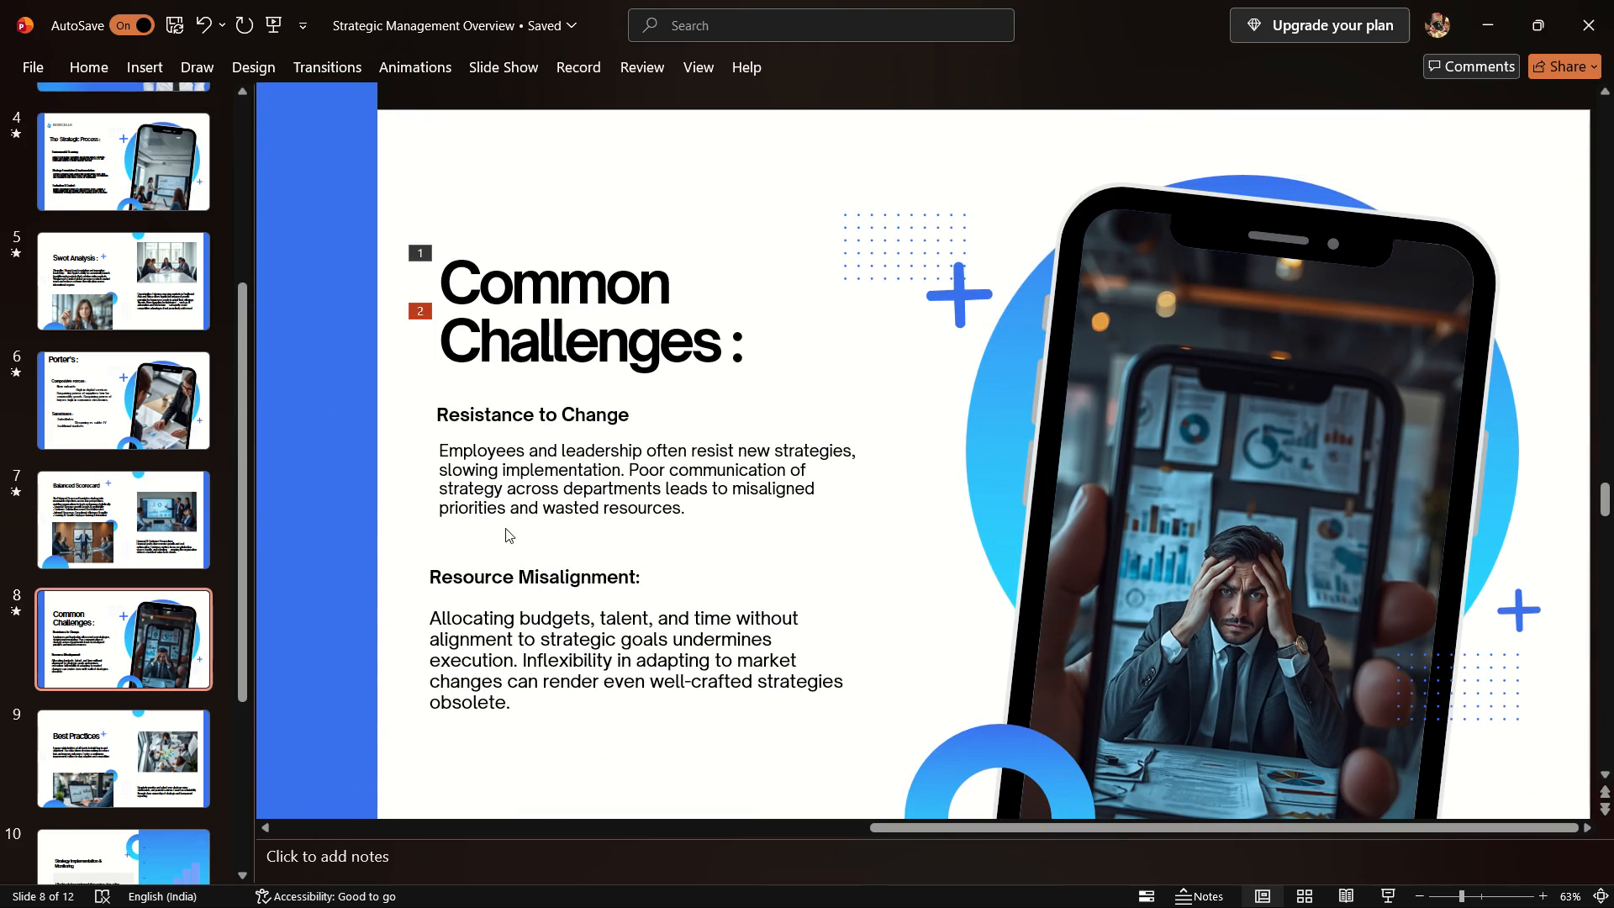
Apply the Fly In entrance animation to the "Resistance to Change" subheading on the Common Challenges slide.
left_click(517, 419)
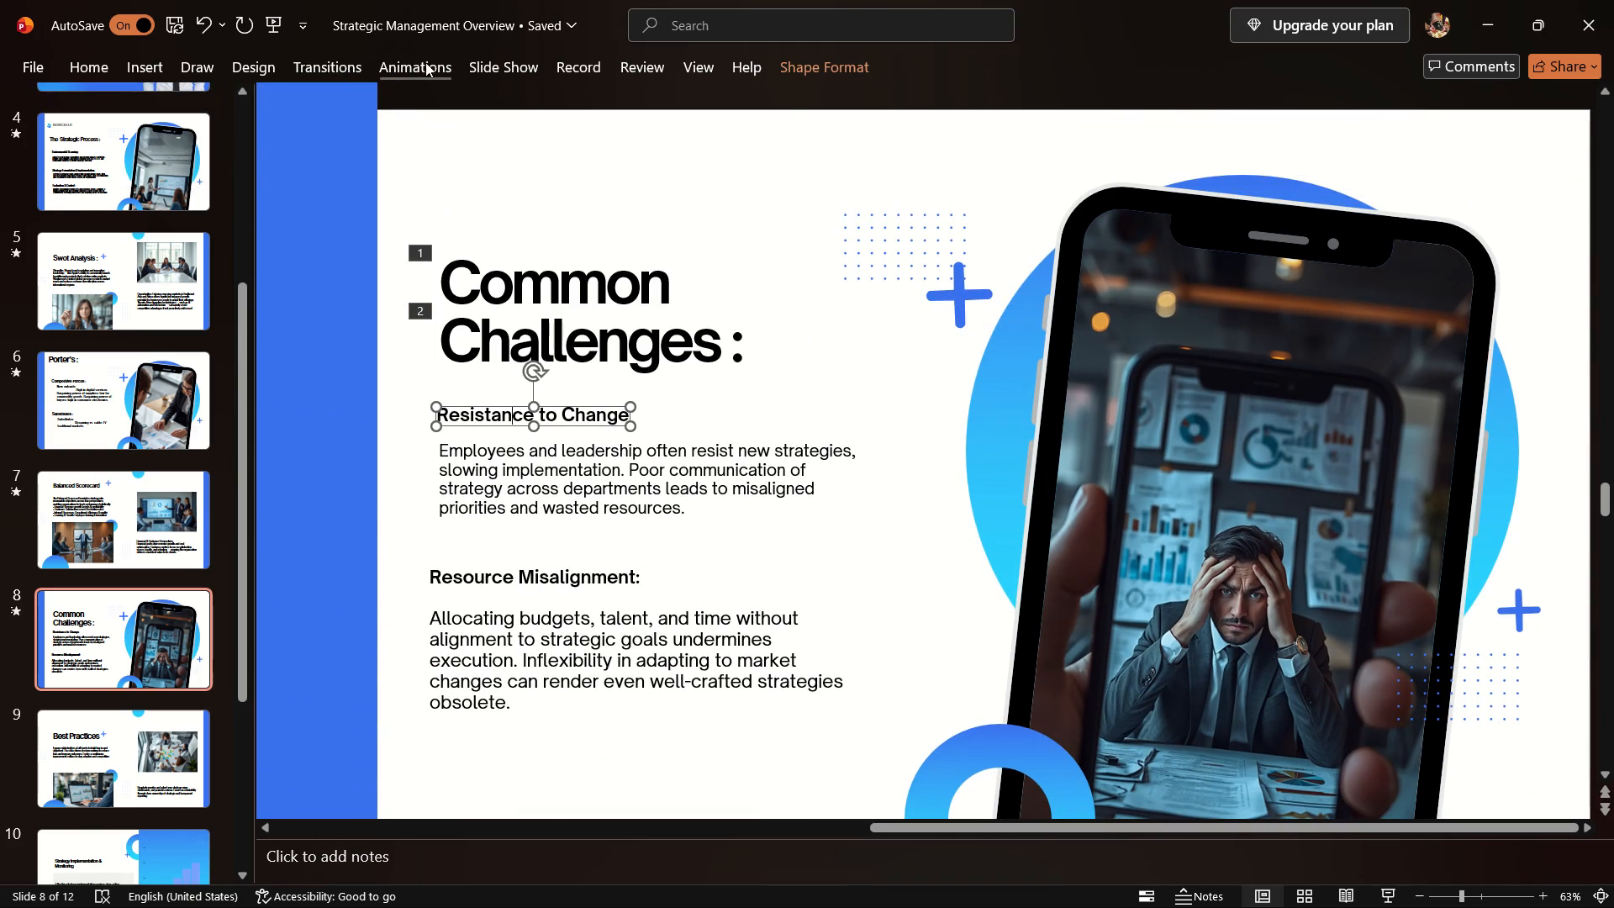
left_click(425, 59)
left_click(410, 142)
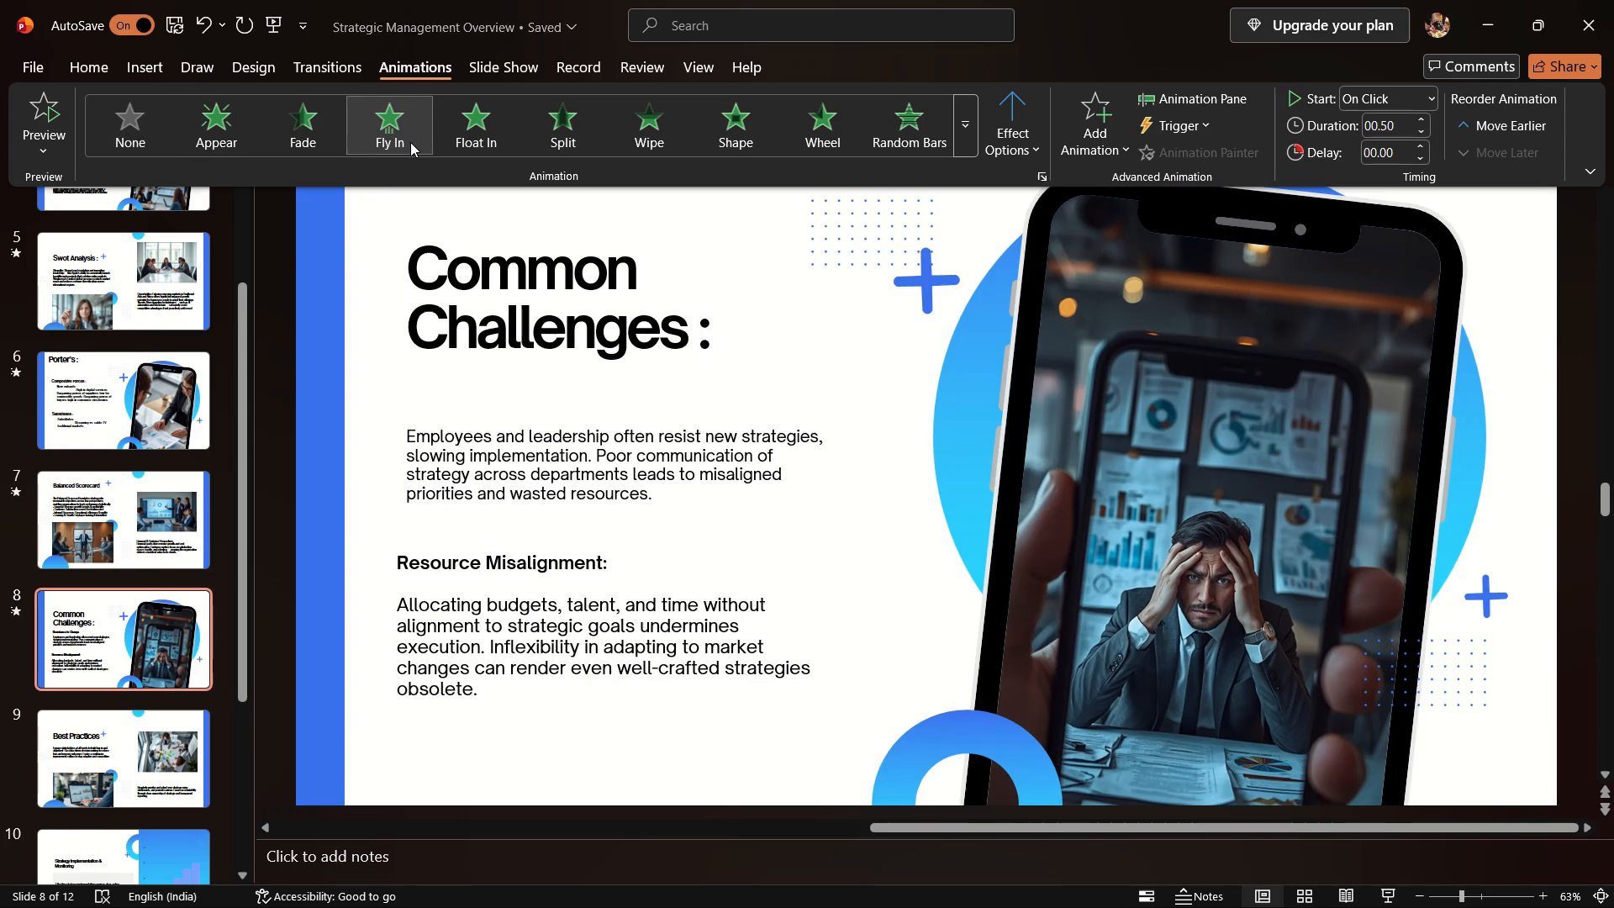
Apply the Random Bars entrance animation to the paragraph under "Resistance to Change" on the Common Challenges slide.
left_click(526, 465)
left_click(526, 465)
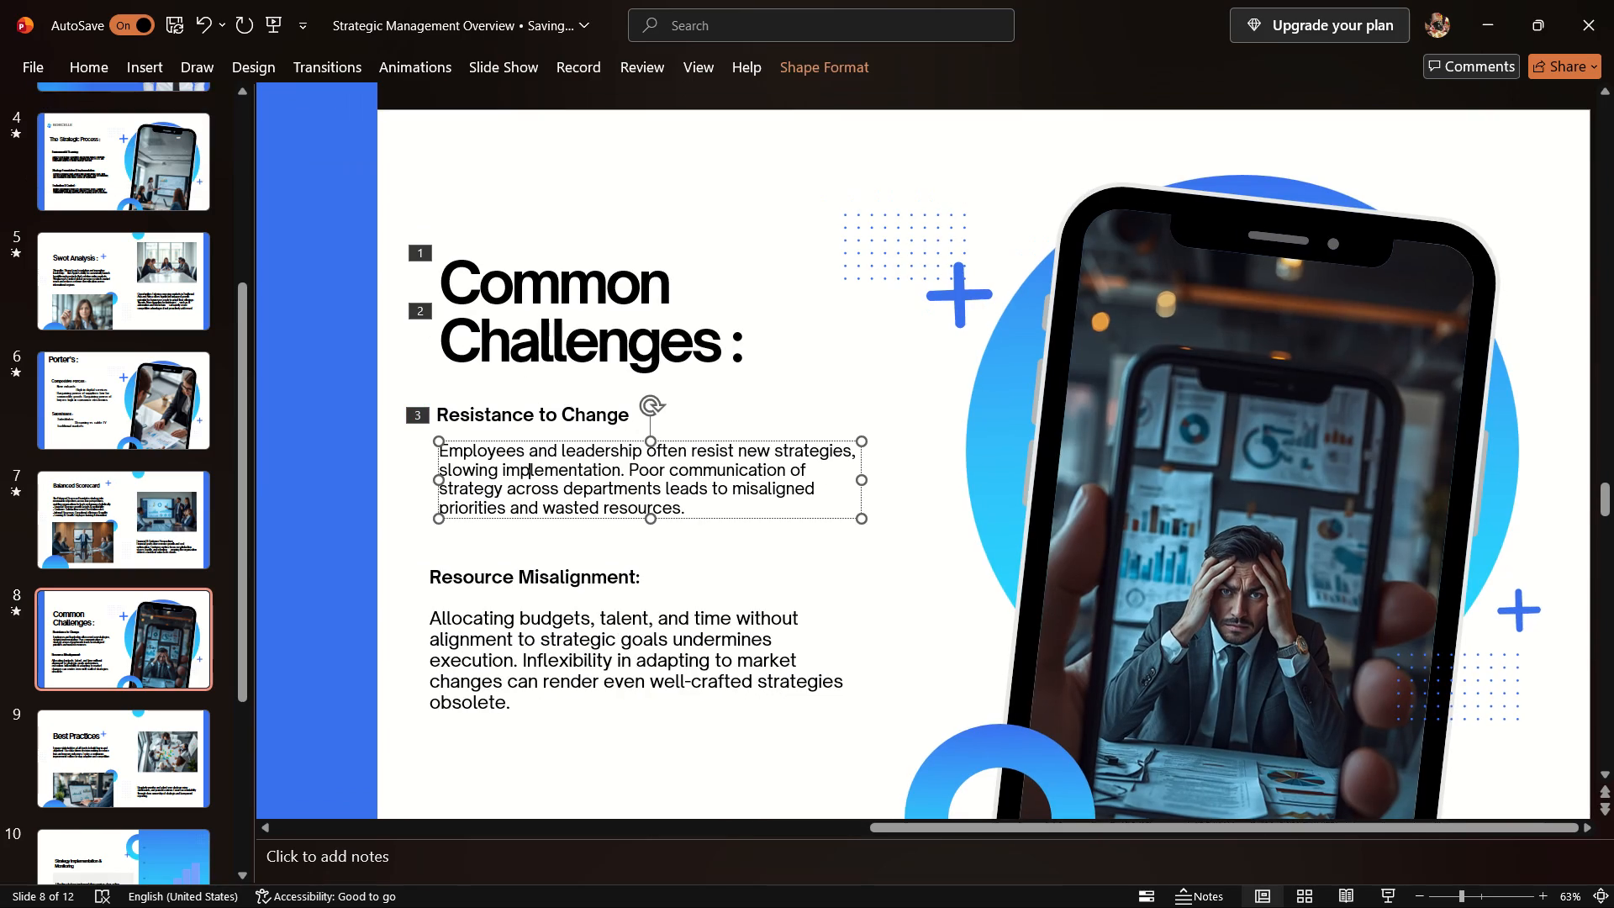
left_click(429, 60)
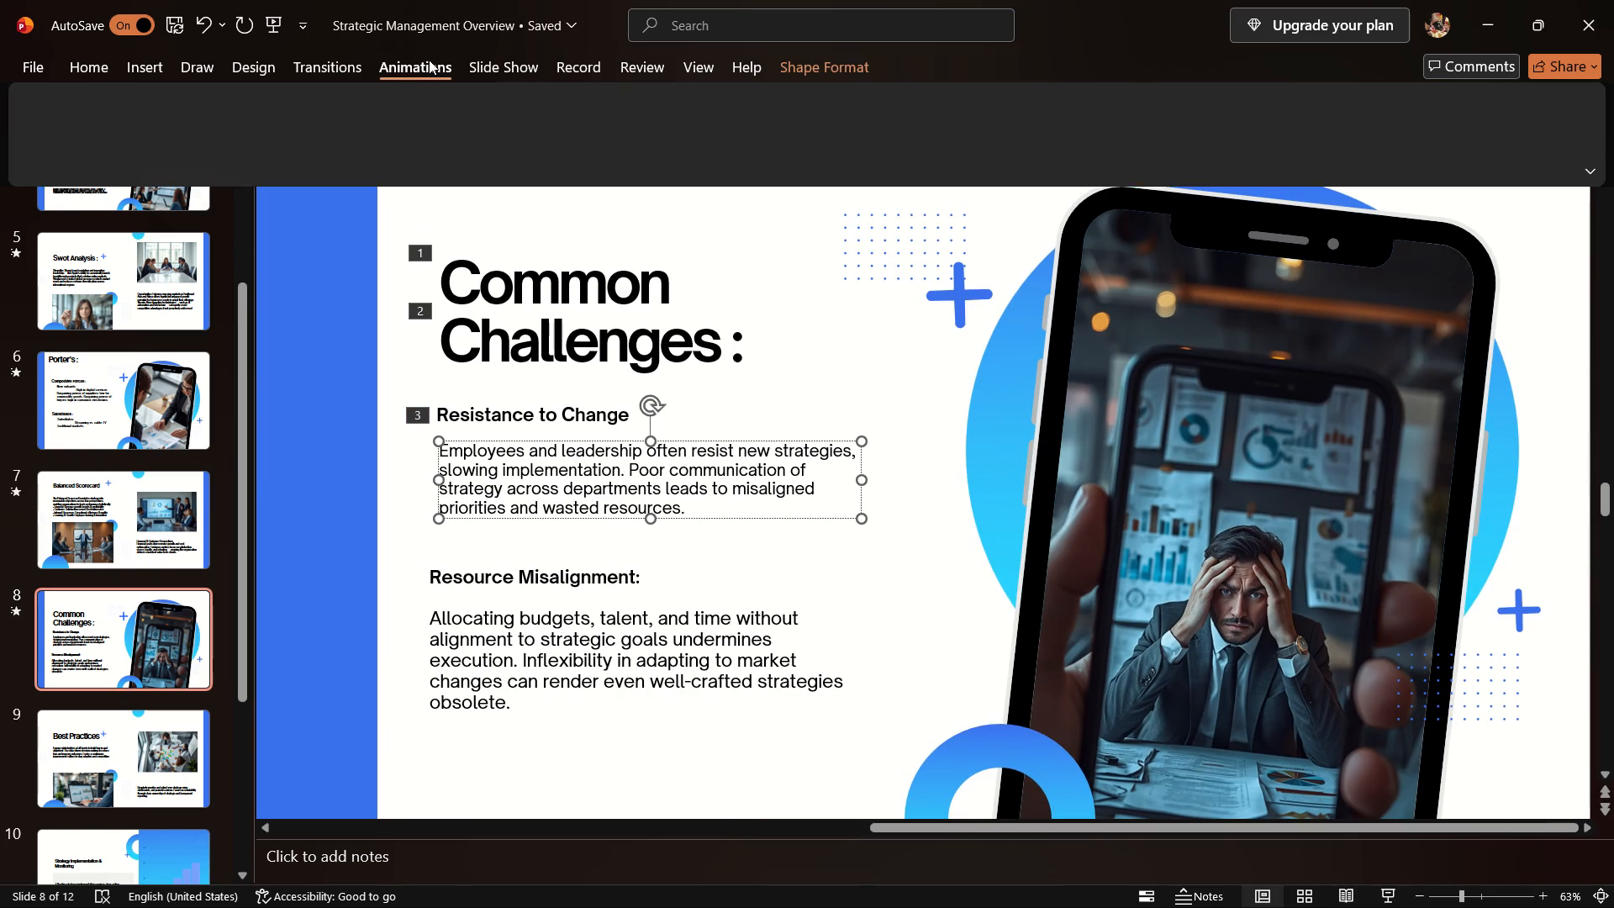
left_click(932, 138)
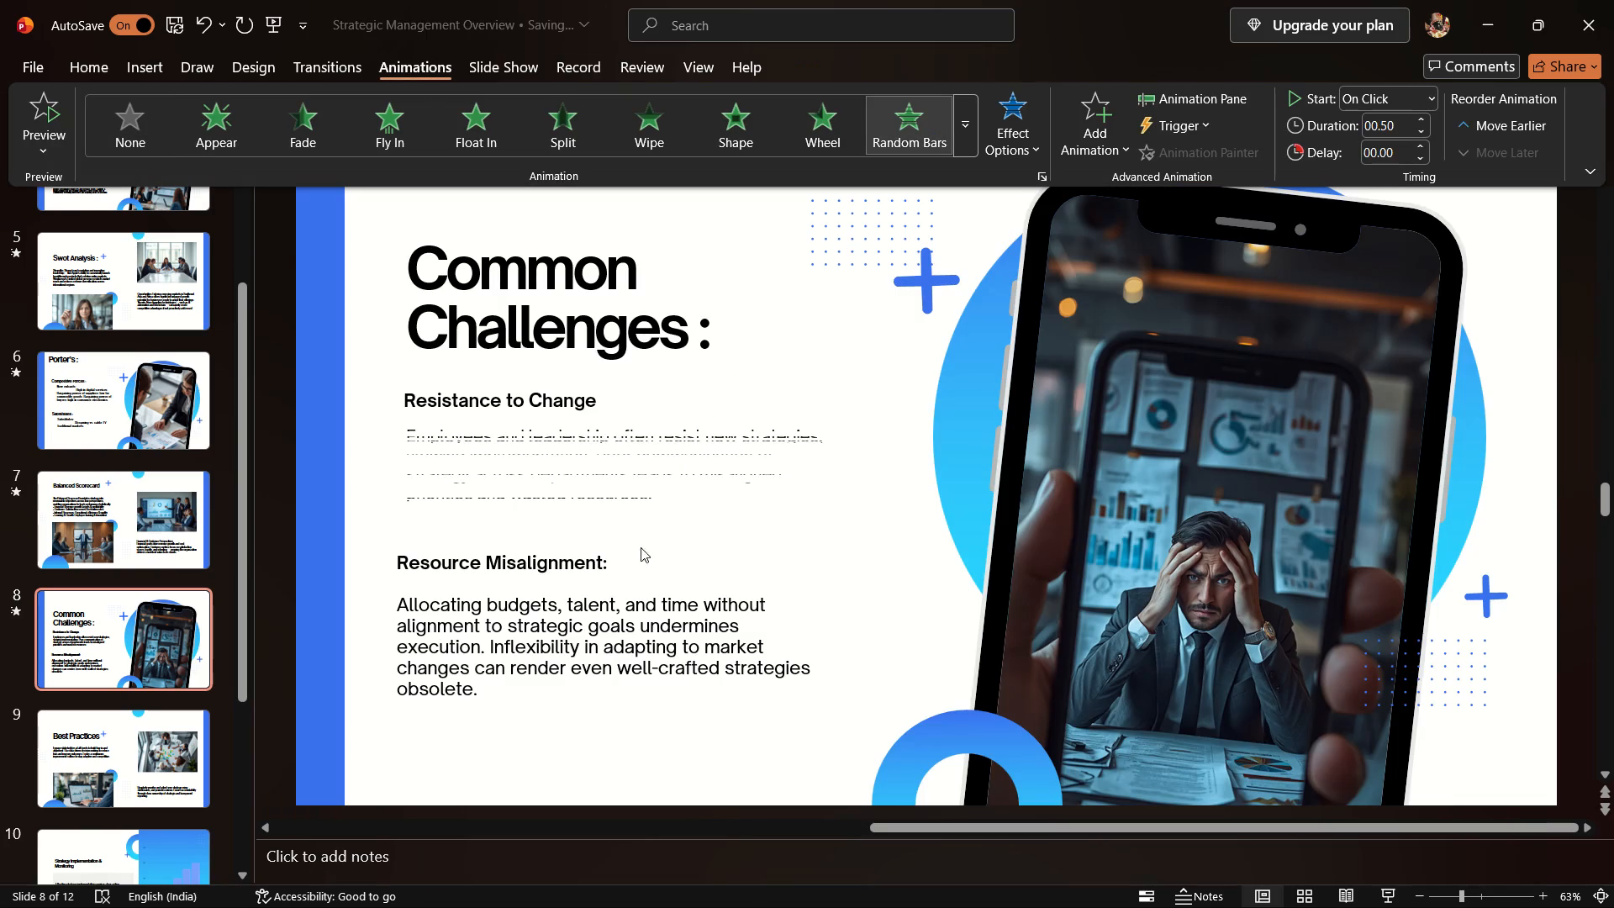
Apply the Fly In entrance animation to the "Resource Misalignment:" subheading on the Common Challenges slide.
left_click(591, 562)
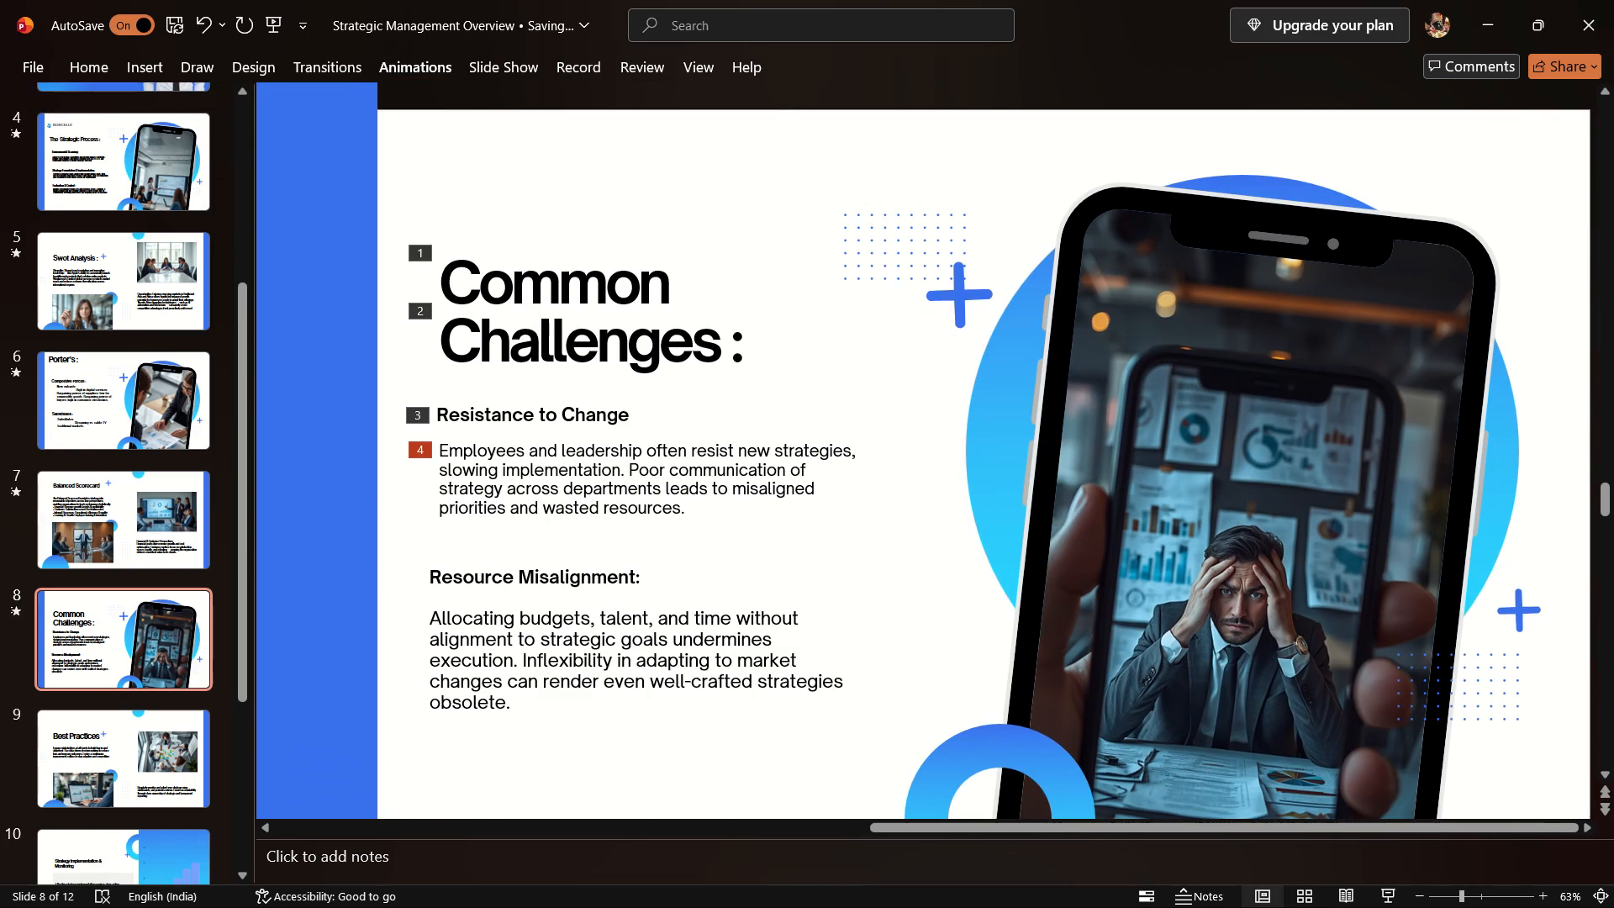
left_click(593, 573)
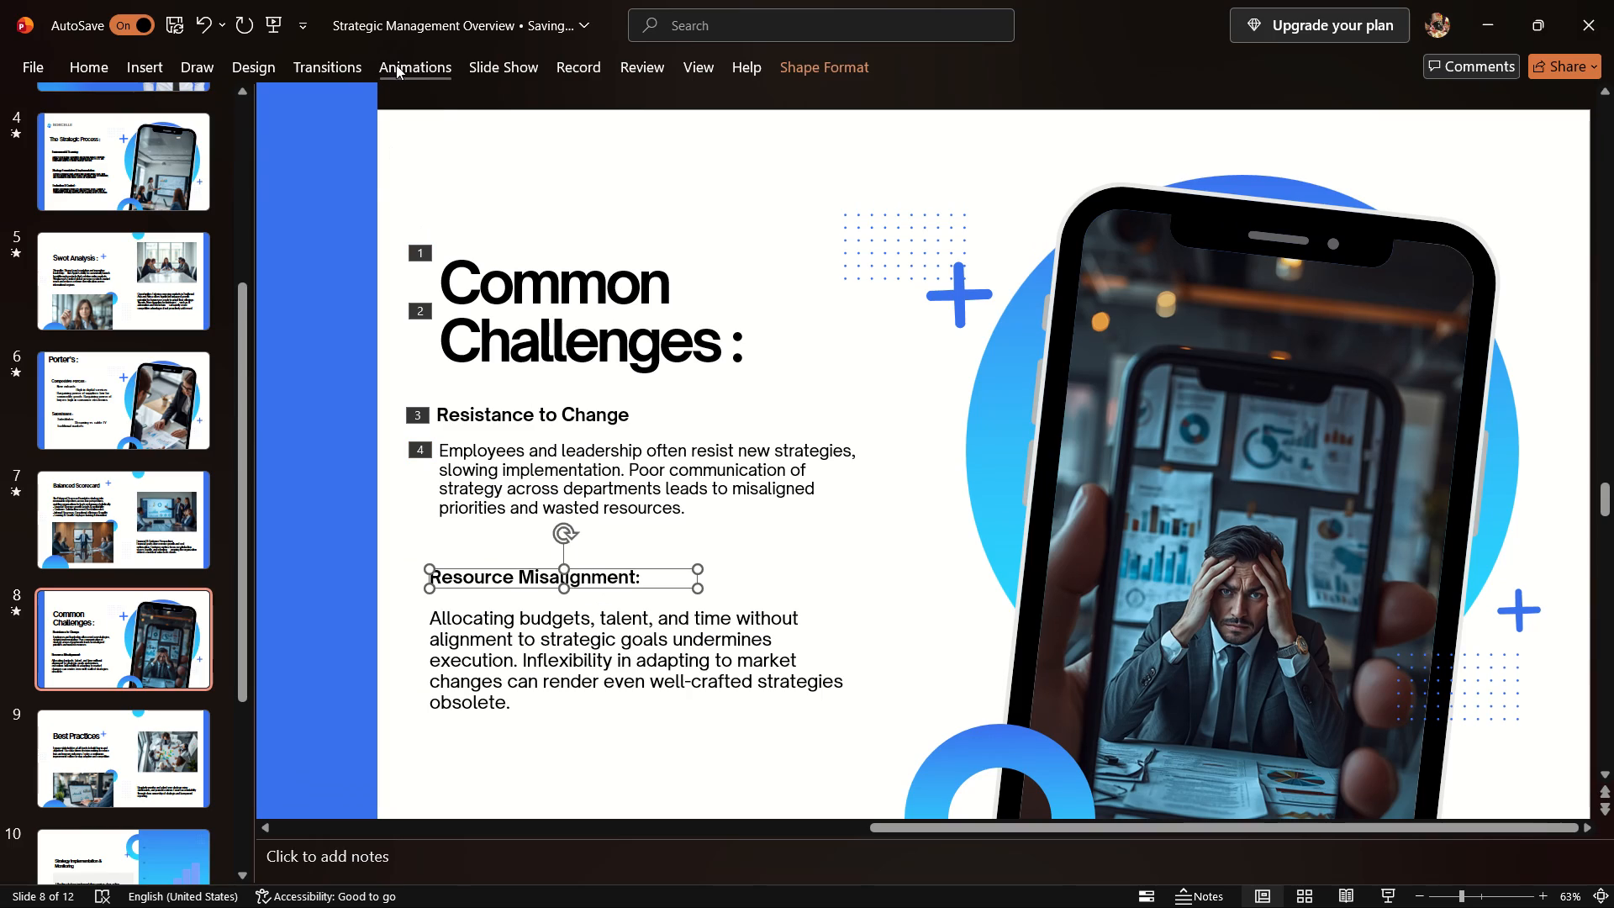
left_click(396, 65)
left_click(398, 127)
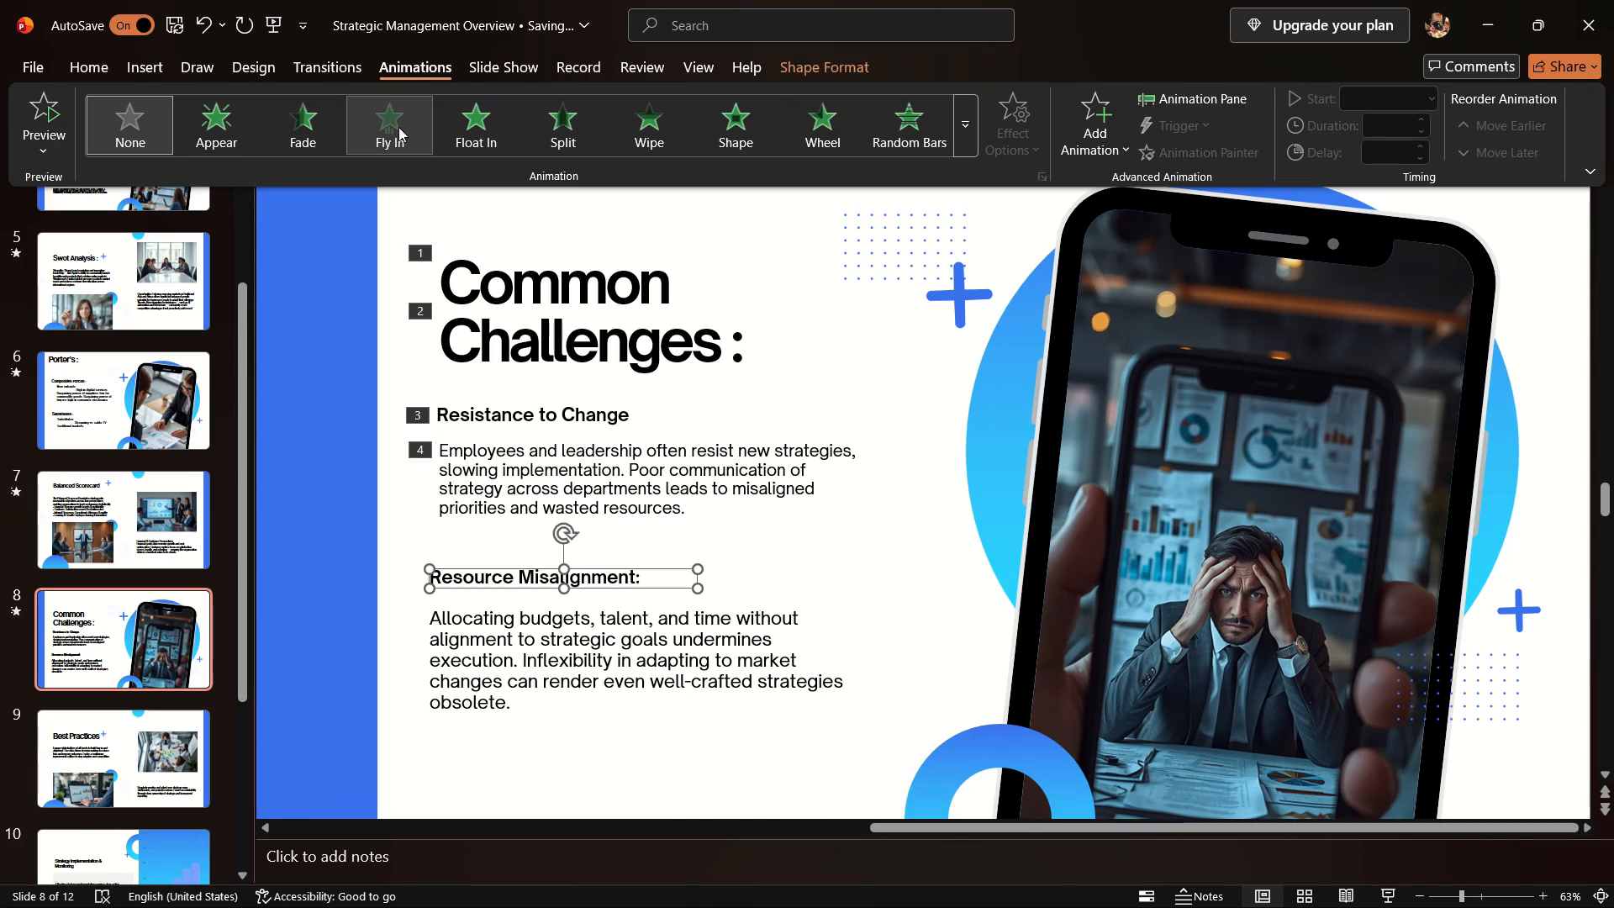
Apply the Random Bars entrance animation to the paragraph under "Resource Misalignment:" on the Common Challenges slide.
left_click(544, 601)
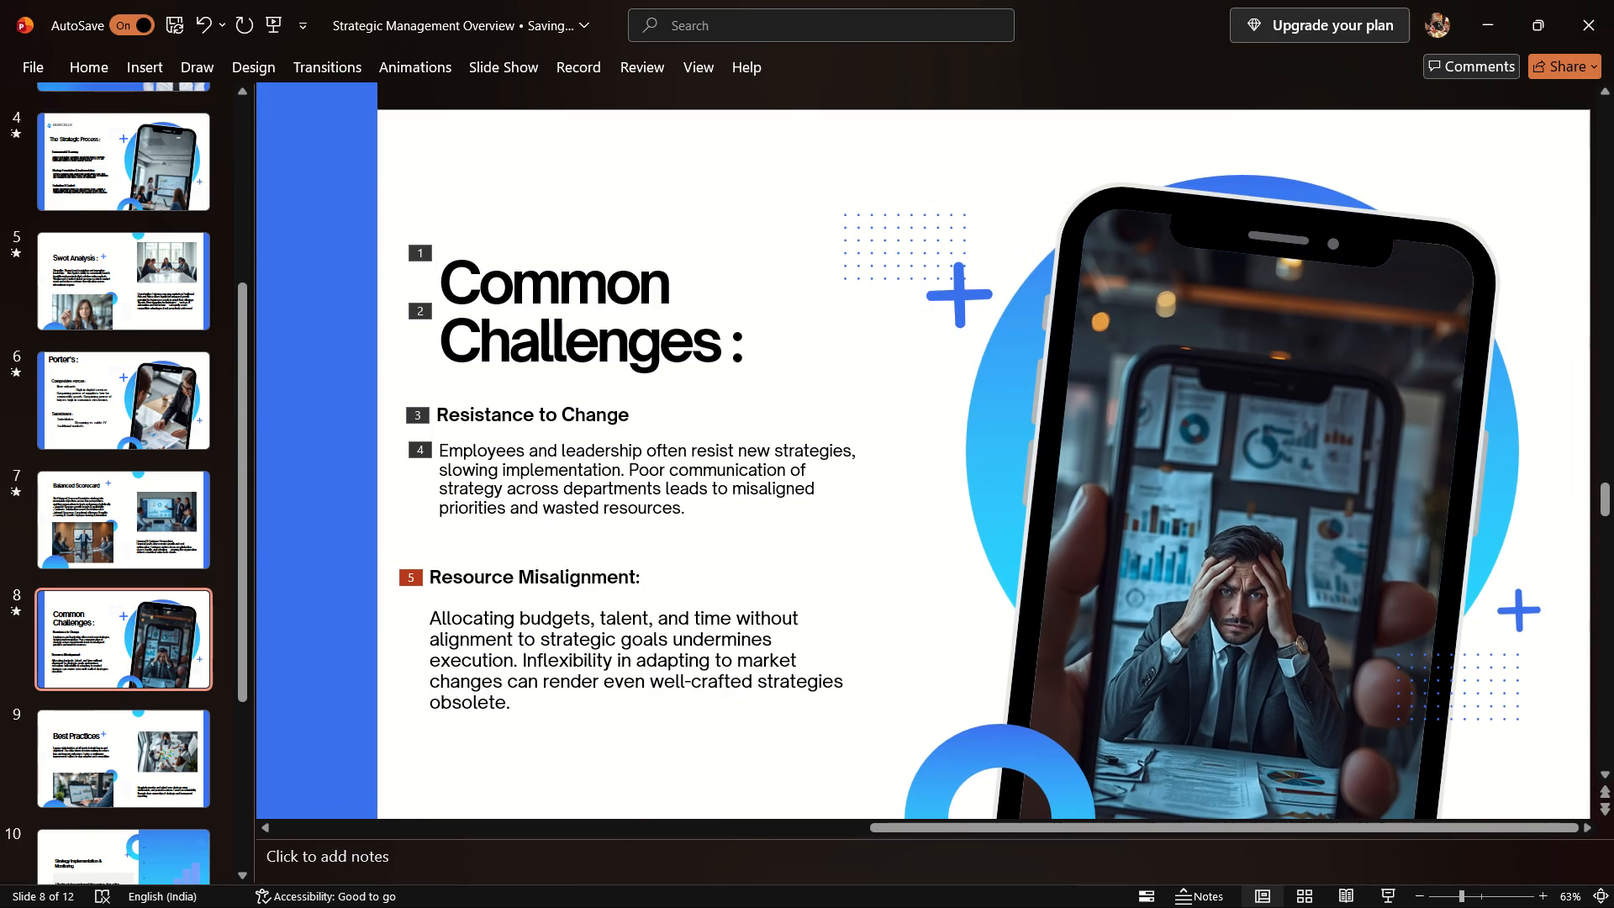
left_click(547, 618)
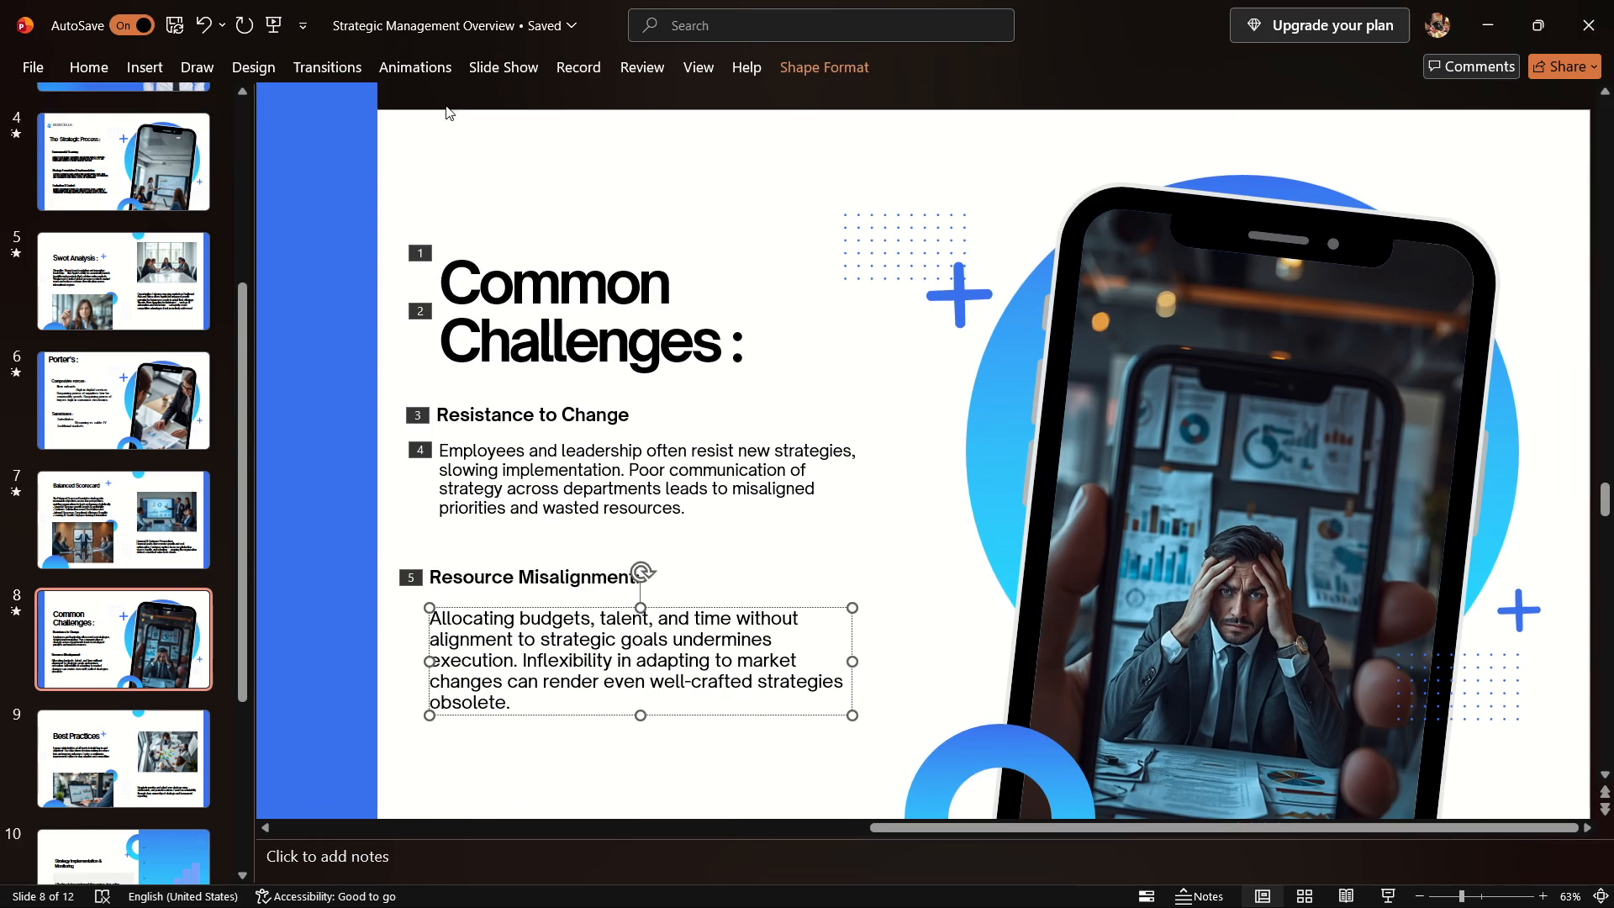
left_click(447, 55)
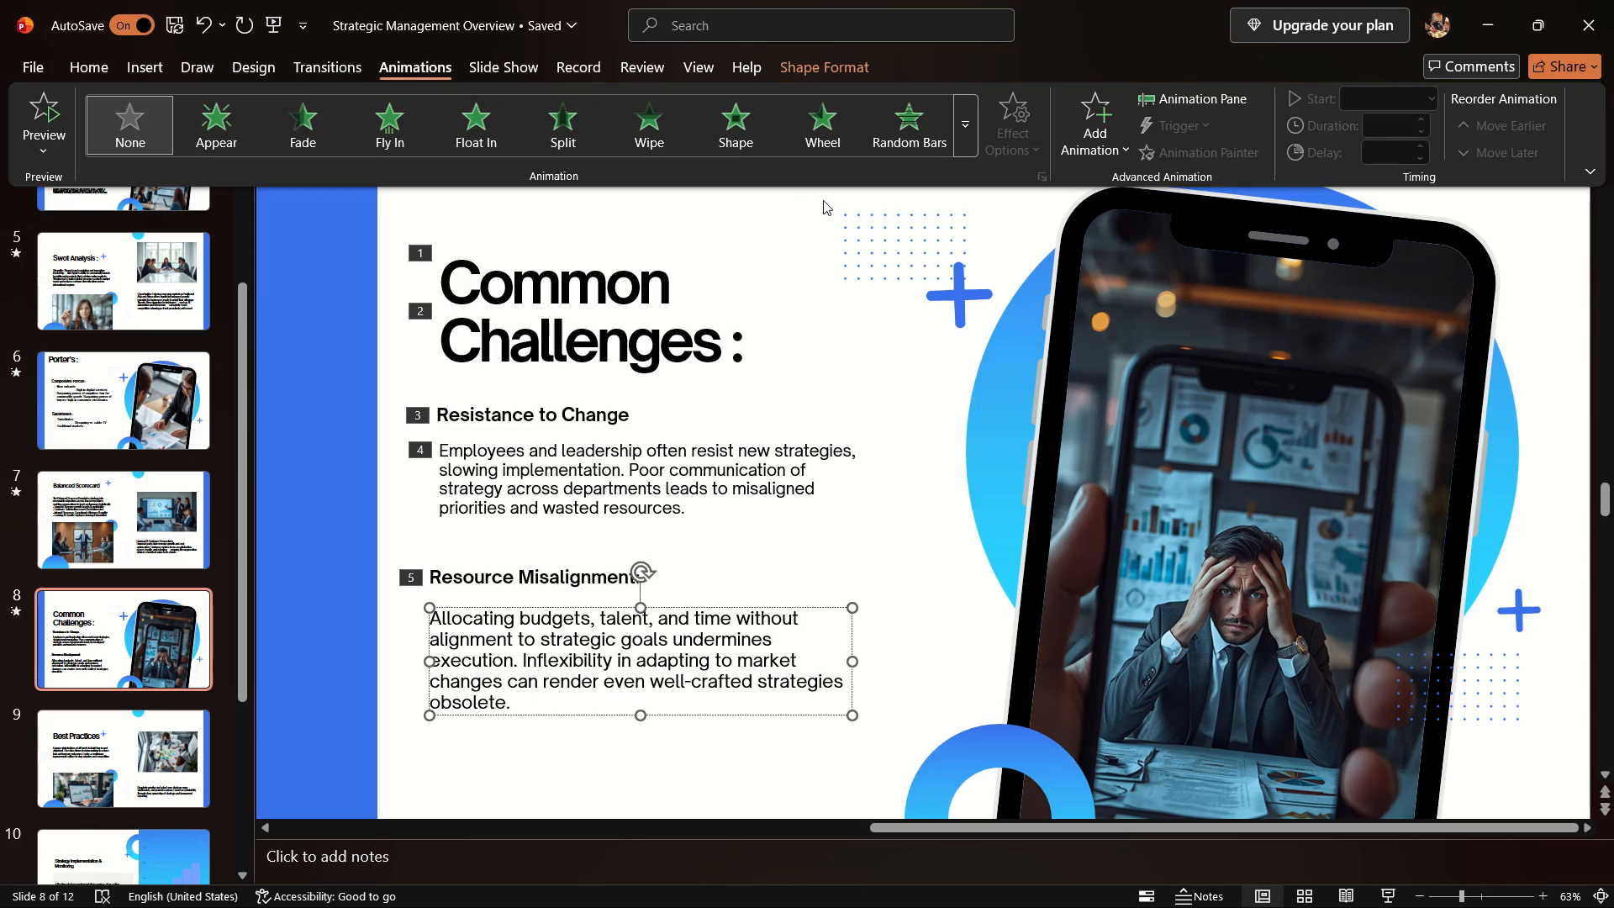
left_click(865, 126)
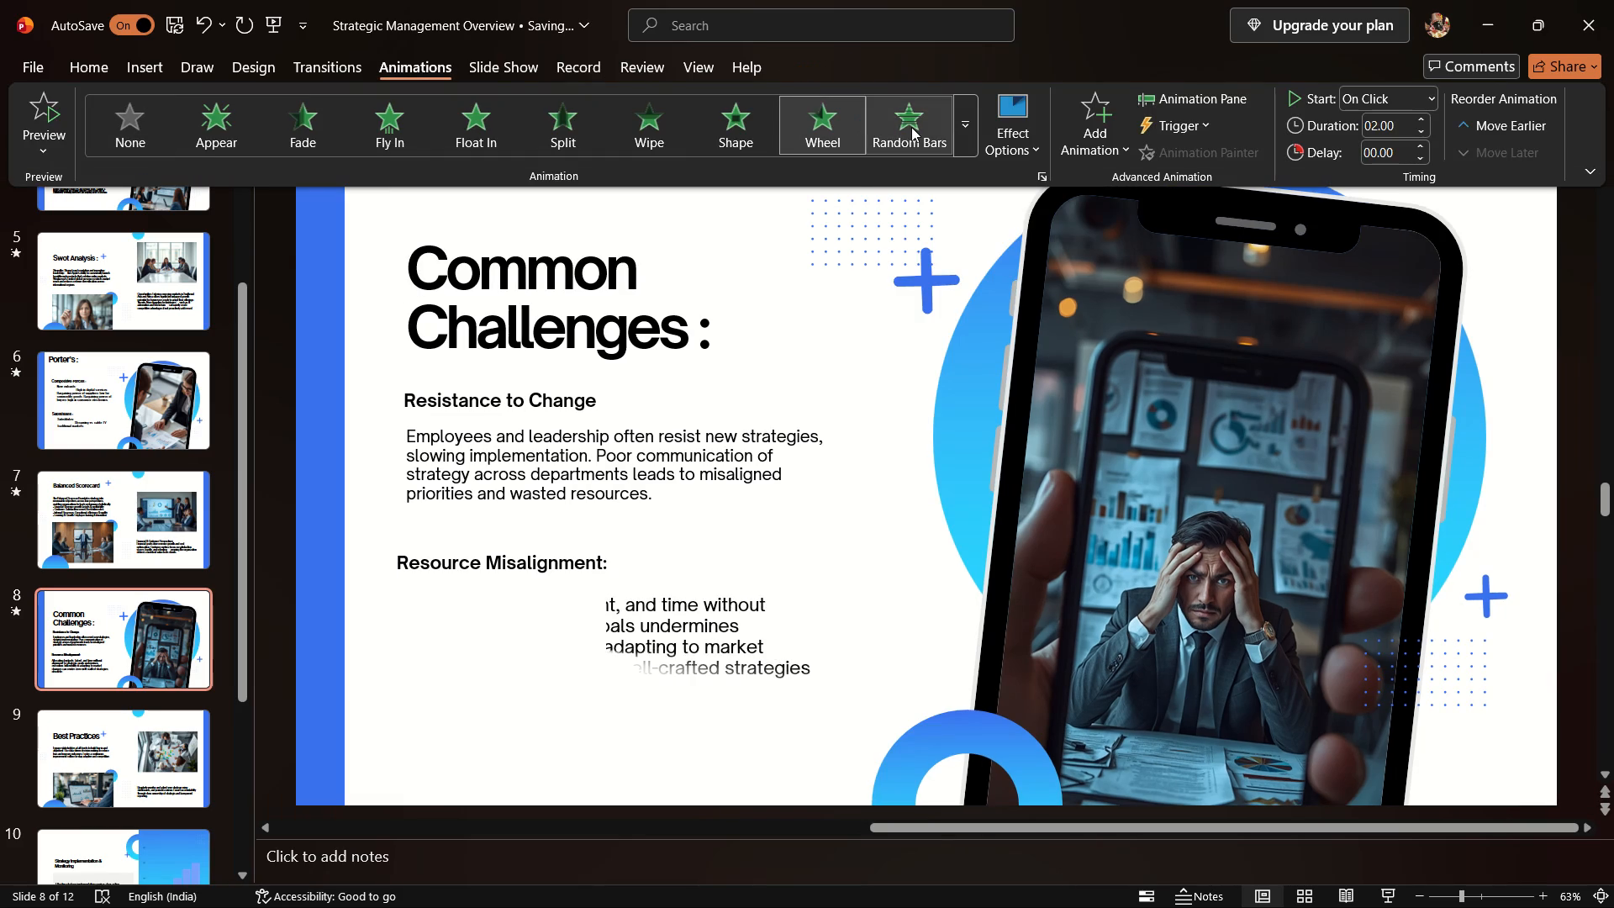
left_click(911, 127)
left_click(911, 127)
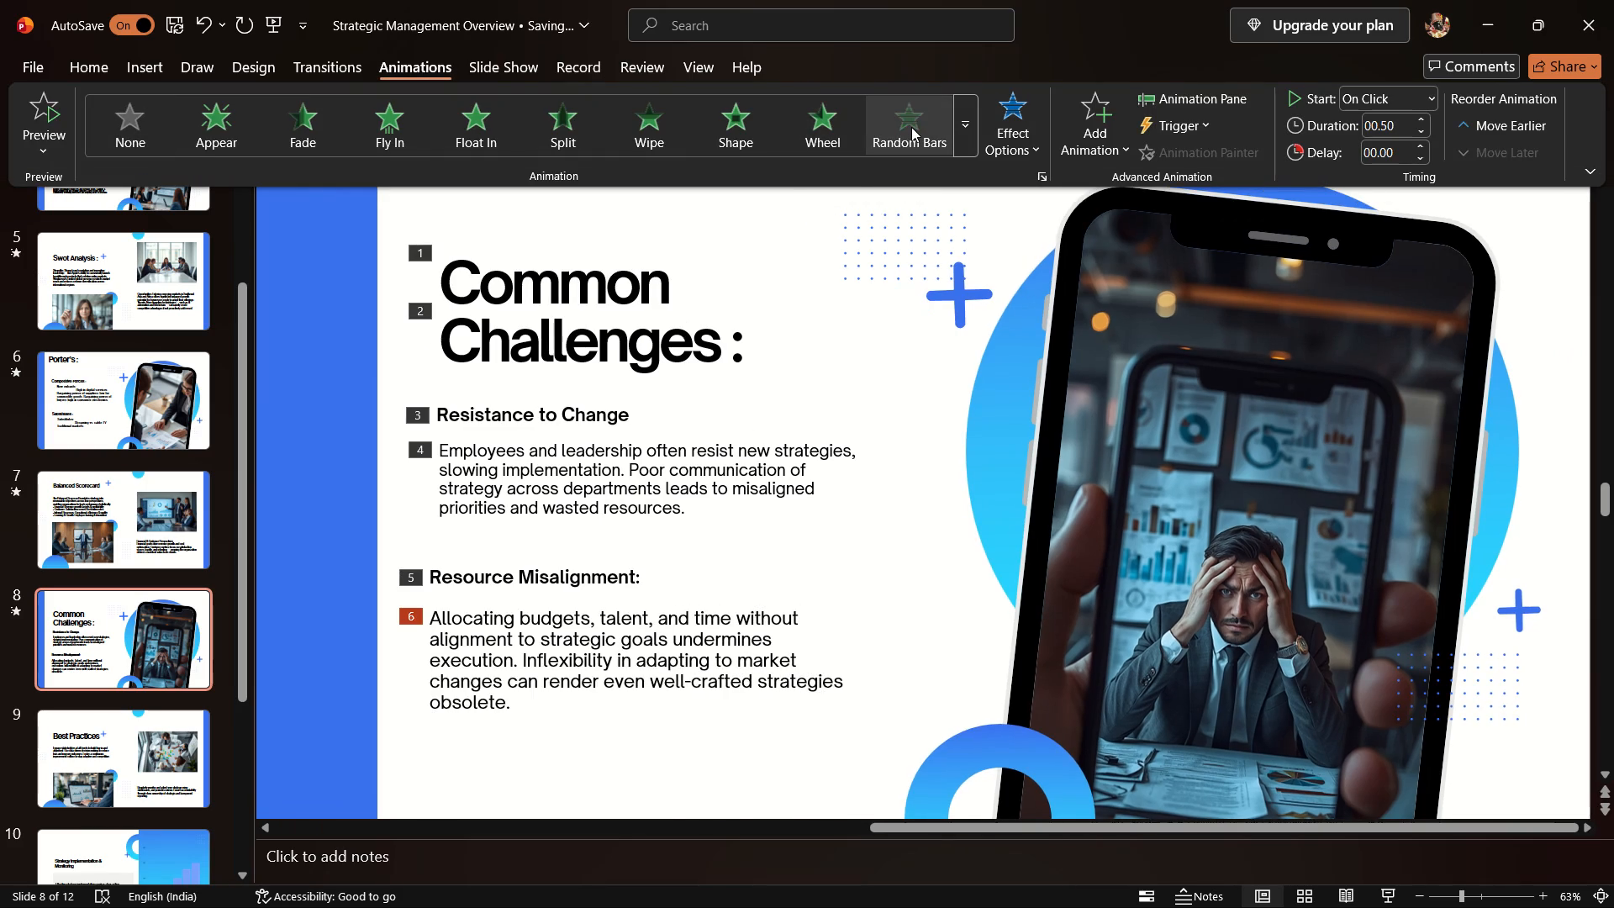
Apply the Push transition to the Best Practices slide.
scroll(911, 127, "down", 2)
left_click(98, 747)
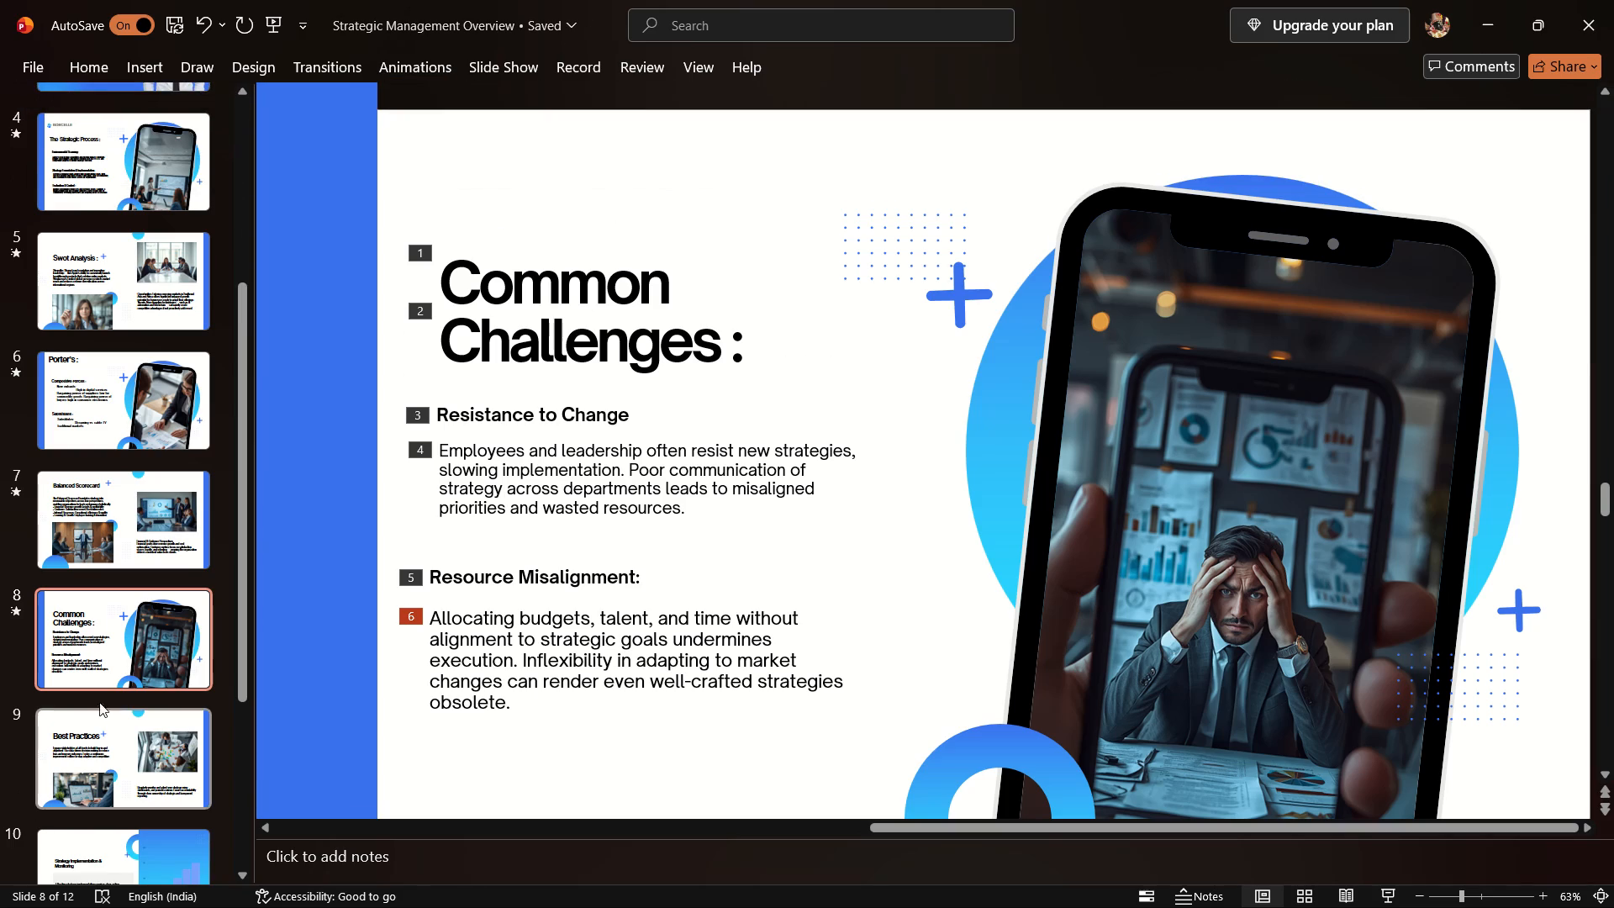
left_click(144, 715)
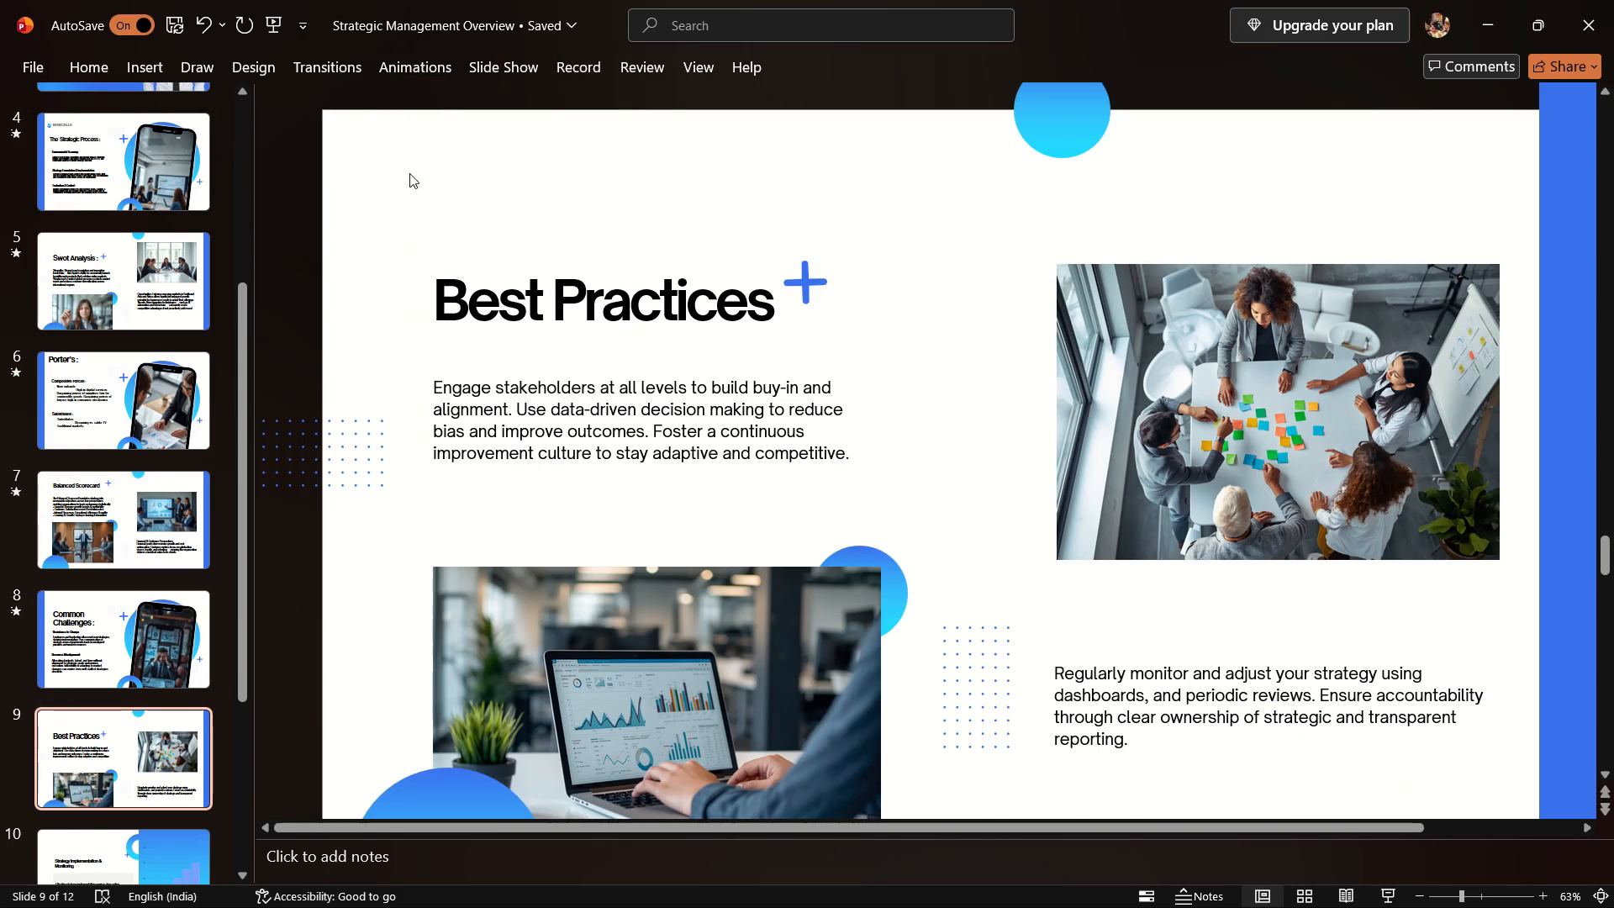
left_click(434, 66)
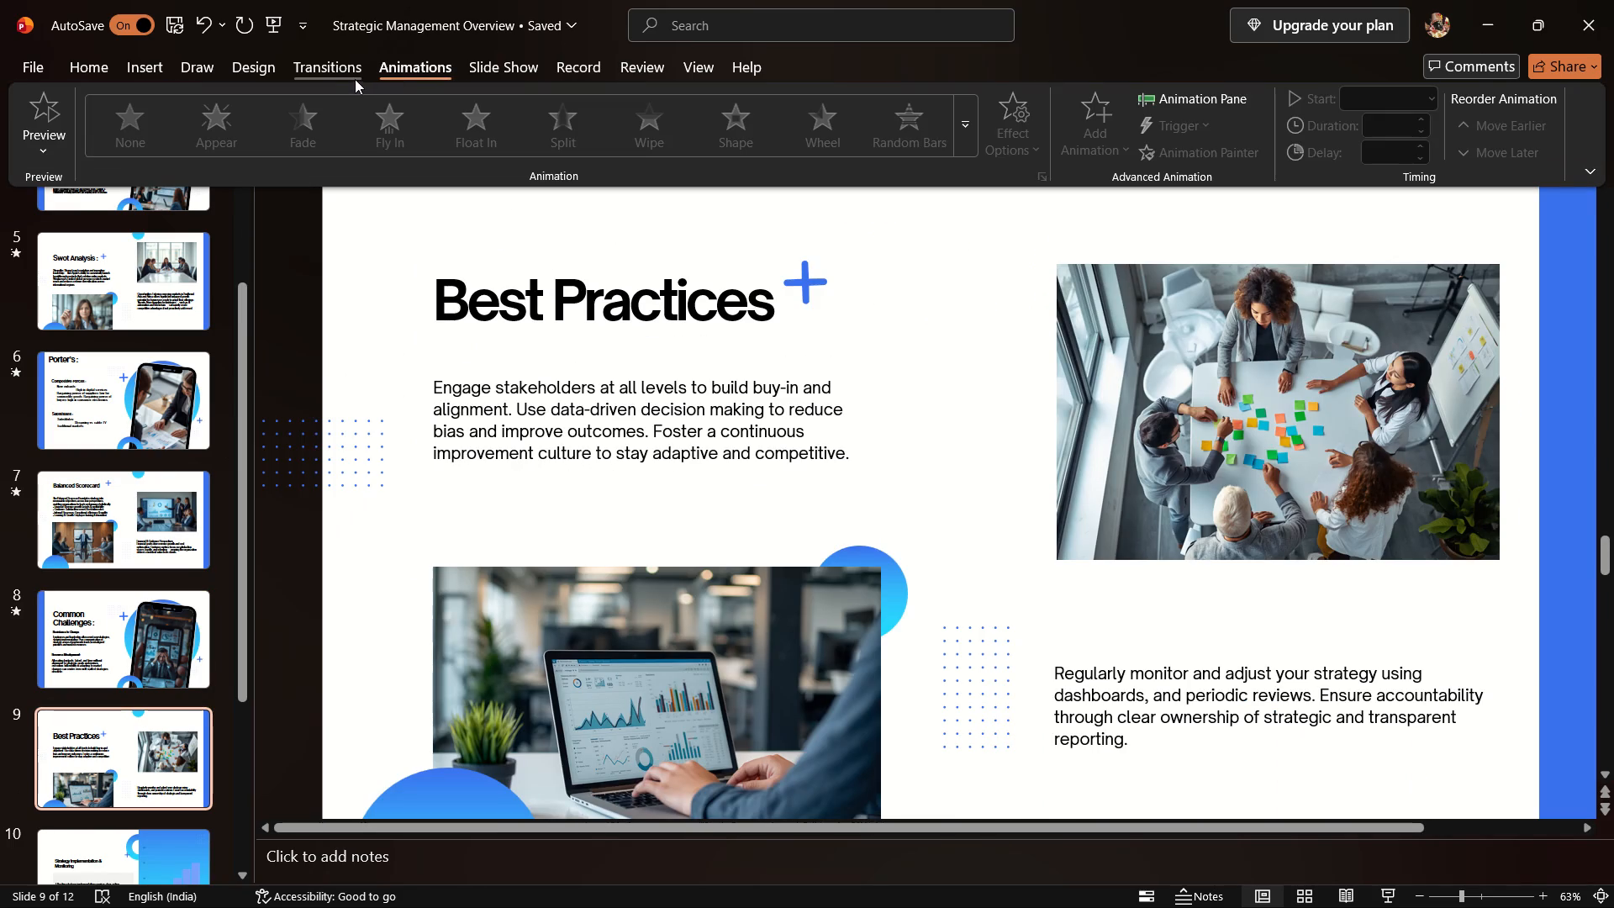
left_click(355, 69)
left_click(389, 126)
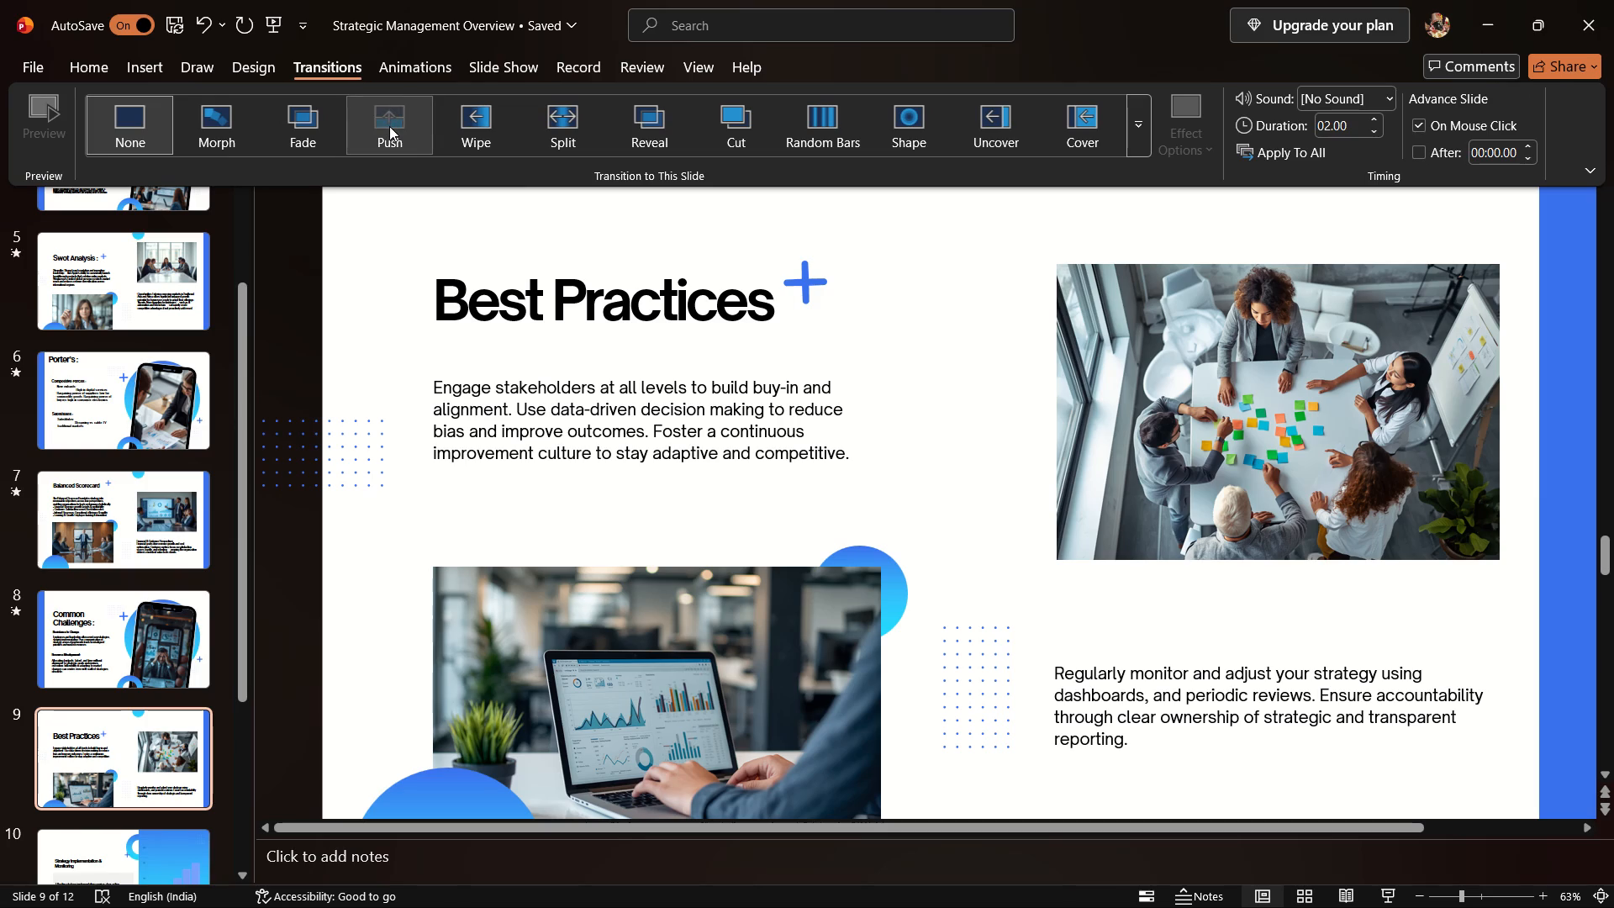
Apply the Fly In entrance animation to the "Best Practices" heading on slide 9.
left_click(657, 289)
left_click(657, 289)
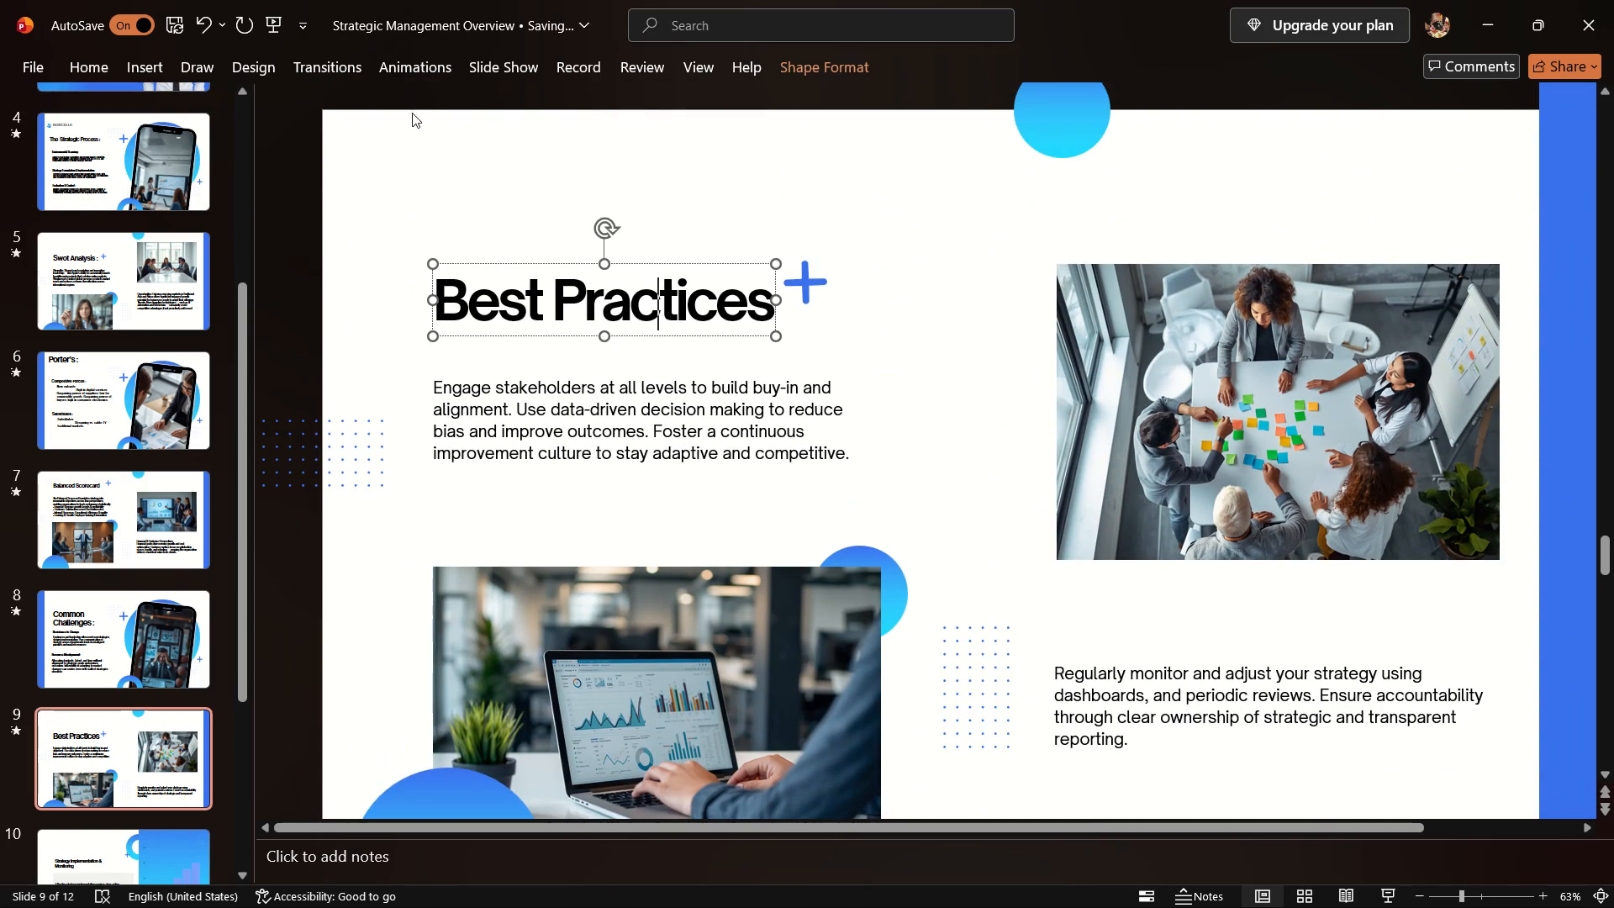
left_click(423, 65)
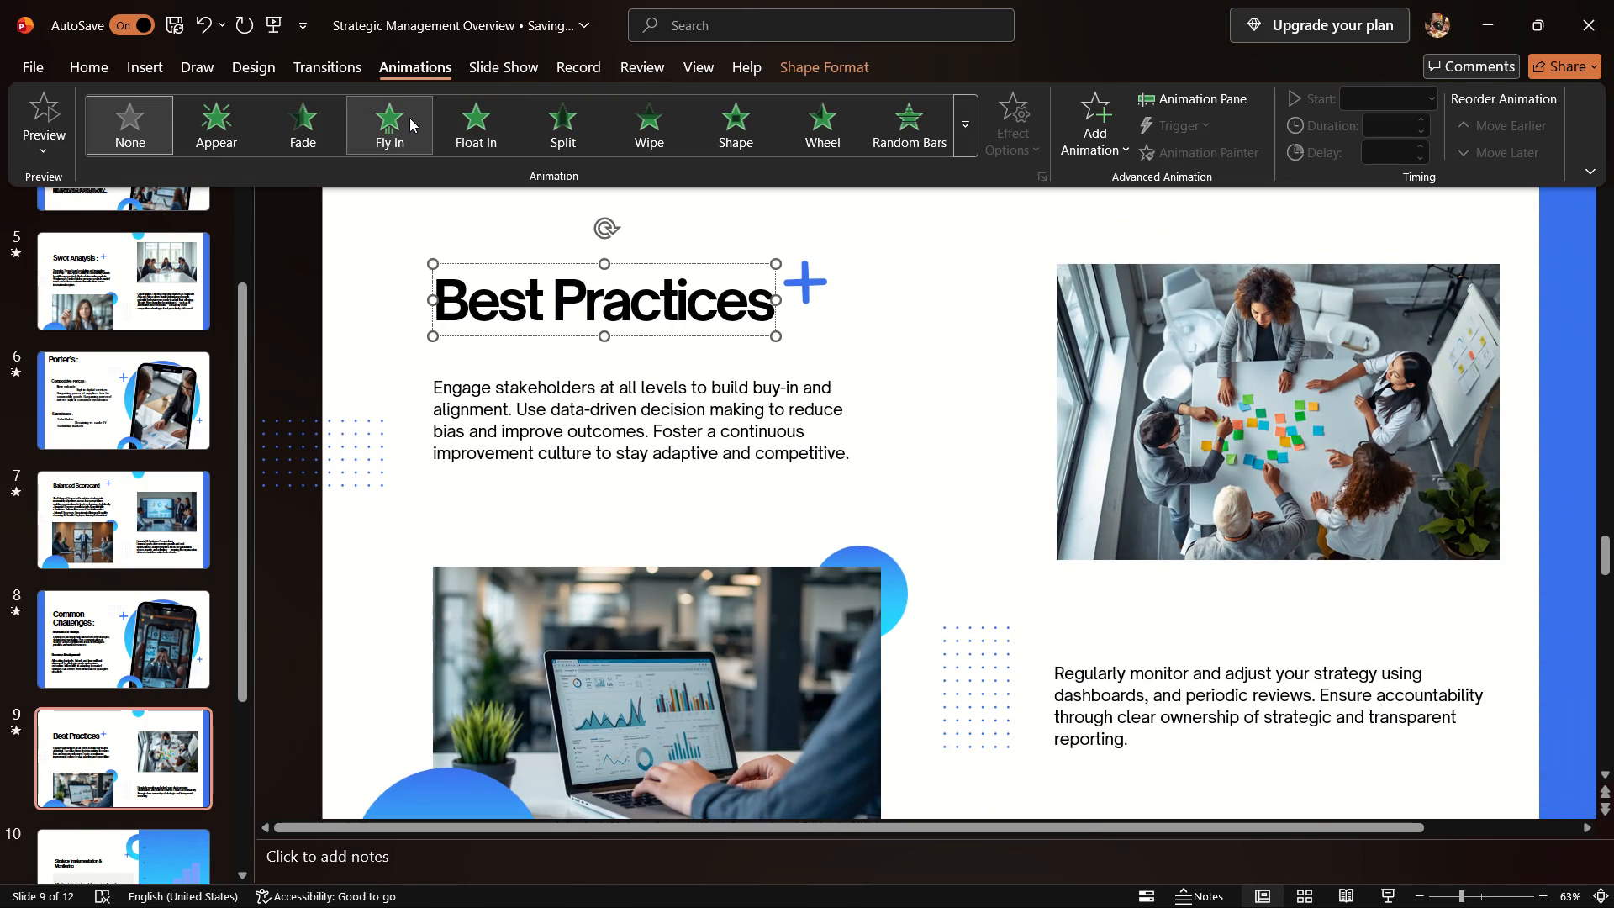
left_click(409, 118)
Apply the Random Bars entrance animation to the "Engage stakeholders at all levels" paragraph on the Best Practices slide.
left_click(547, 367)
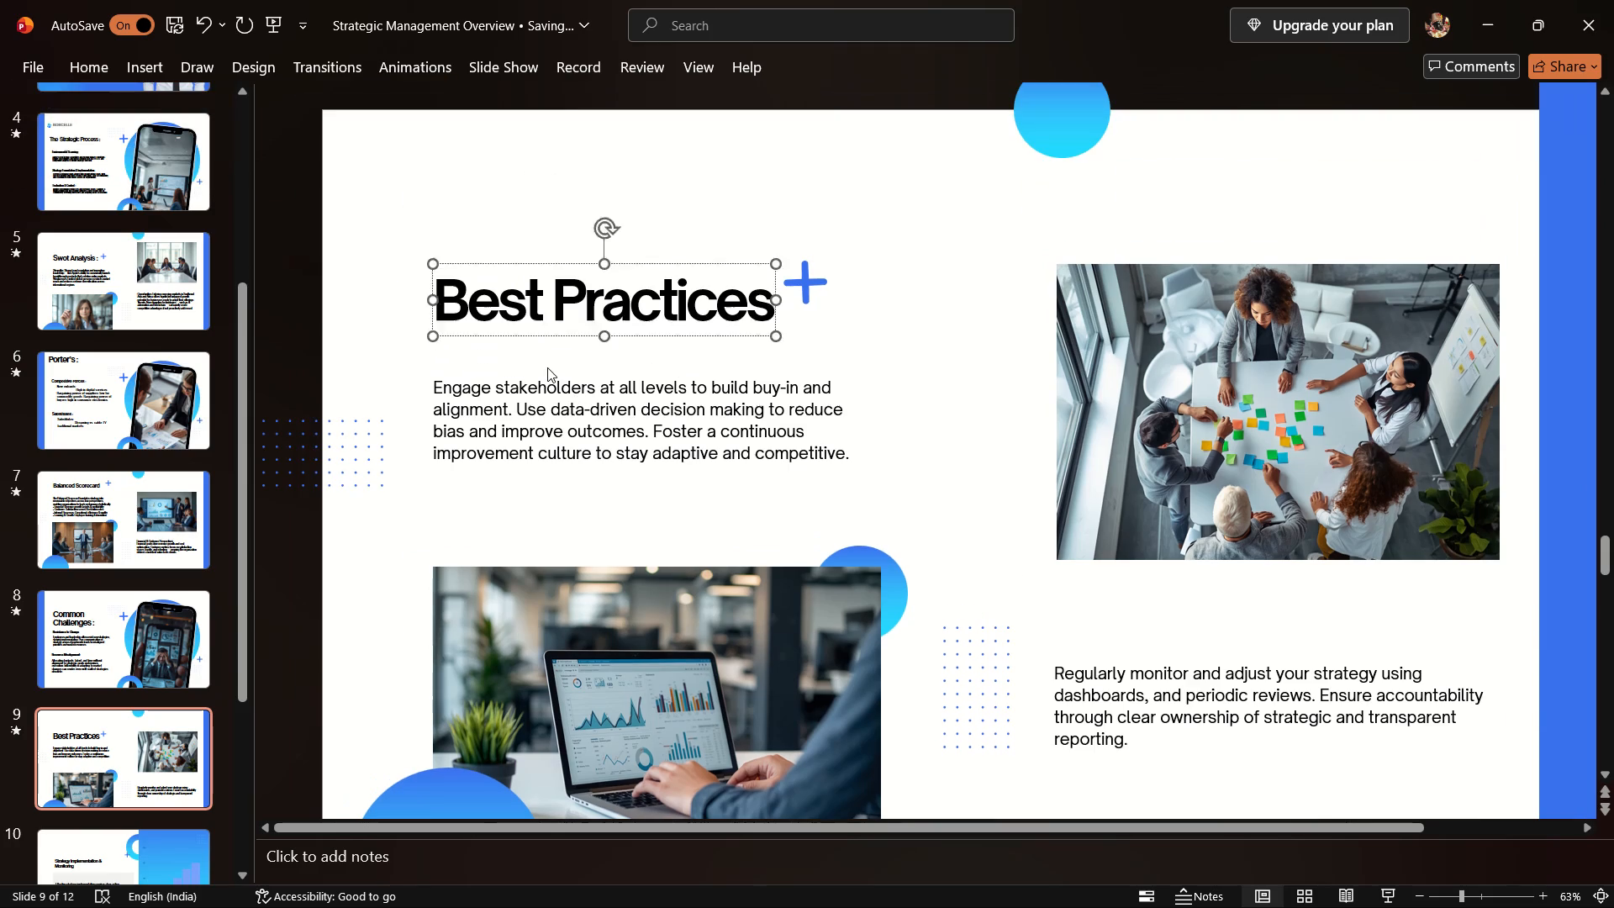
left_click(556, 401)
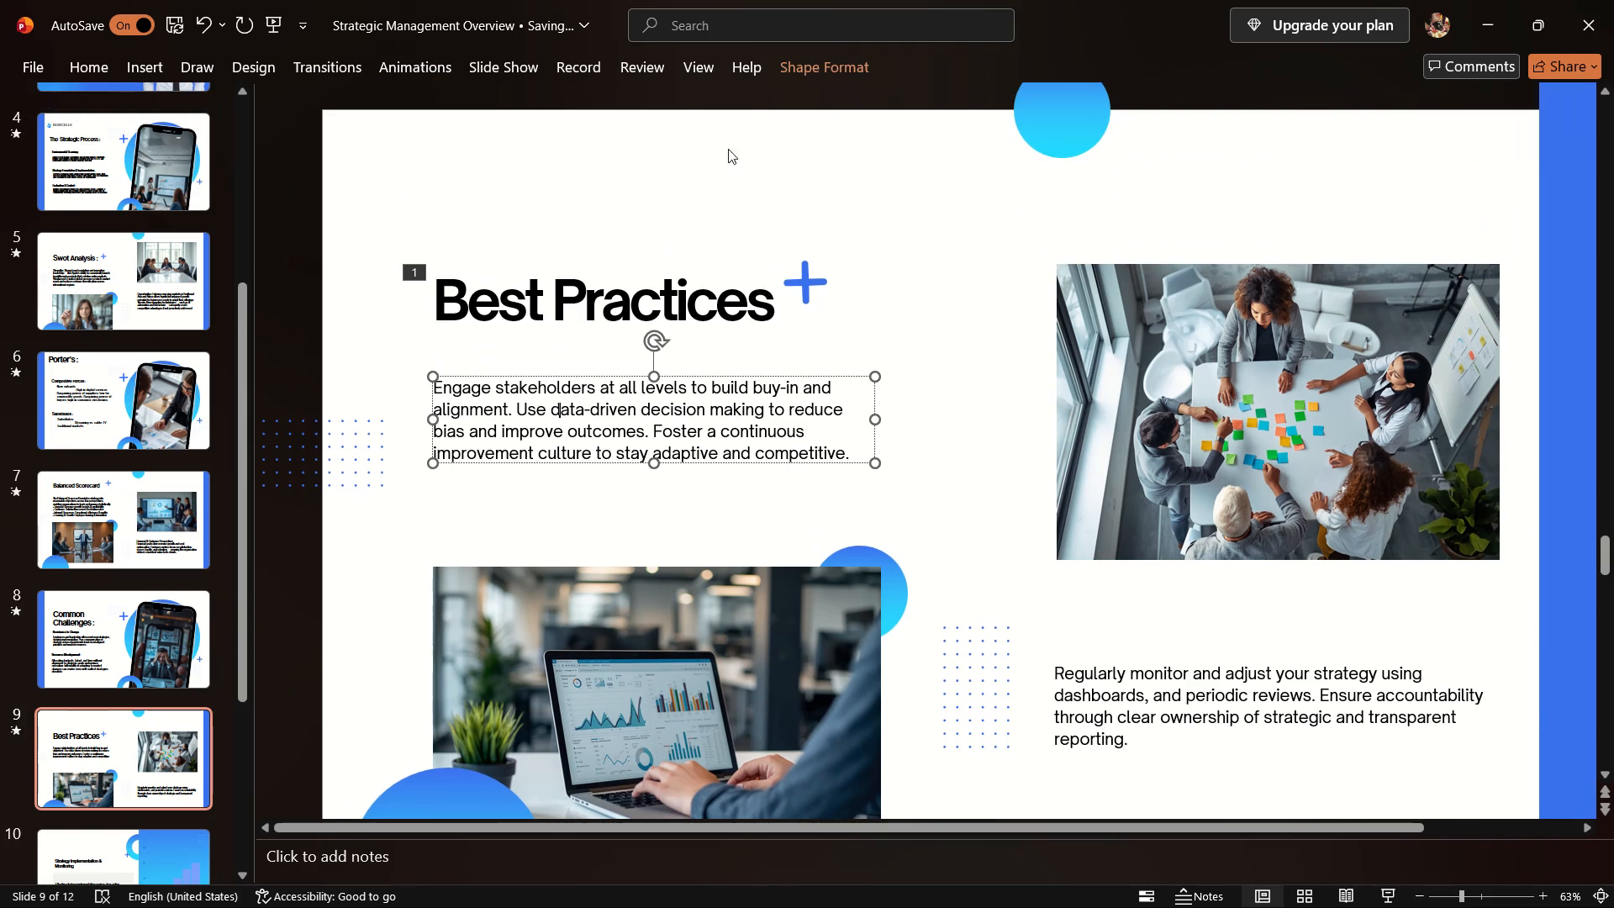
left_click(440, 54)
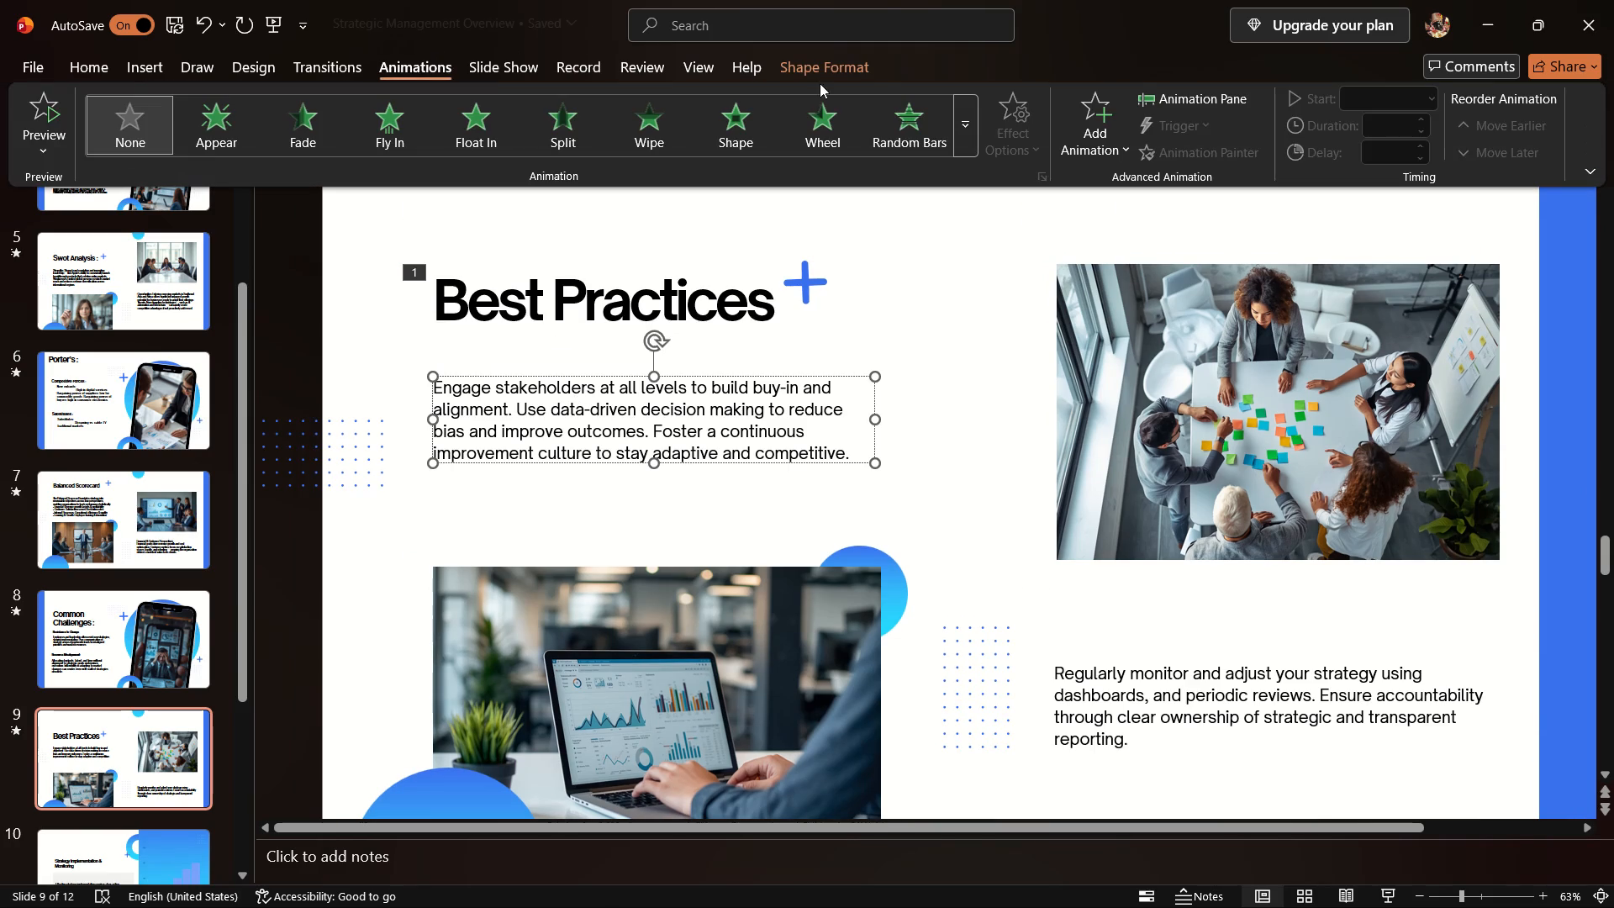
left_click(894, 105)
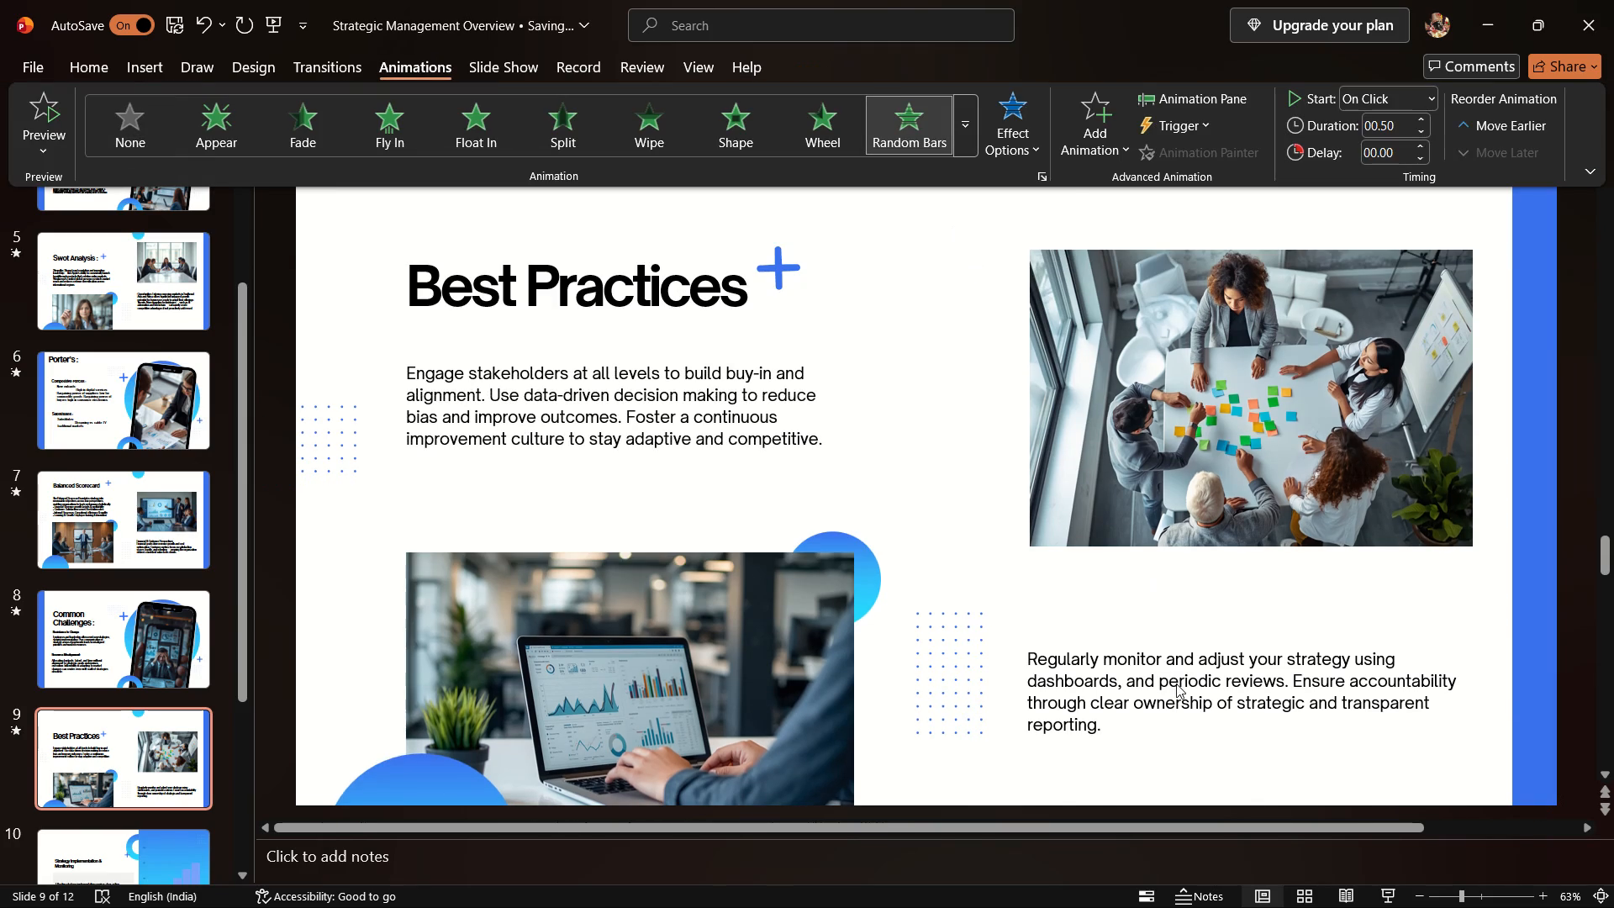
Apply the Random Bars entrance animation to the "Regularly monitor and adjust your strategy" paragraph on the Best Practices slide.
left_click(1176, 684)
left_click(1176, 684)
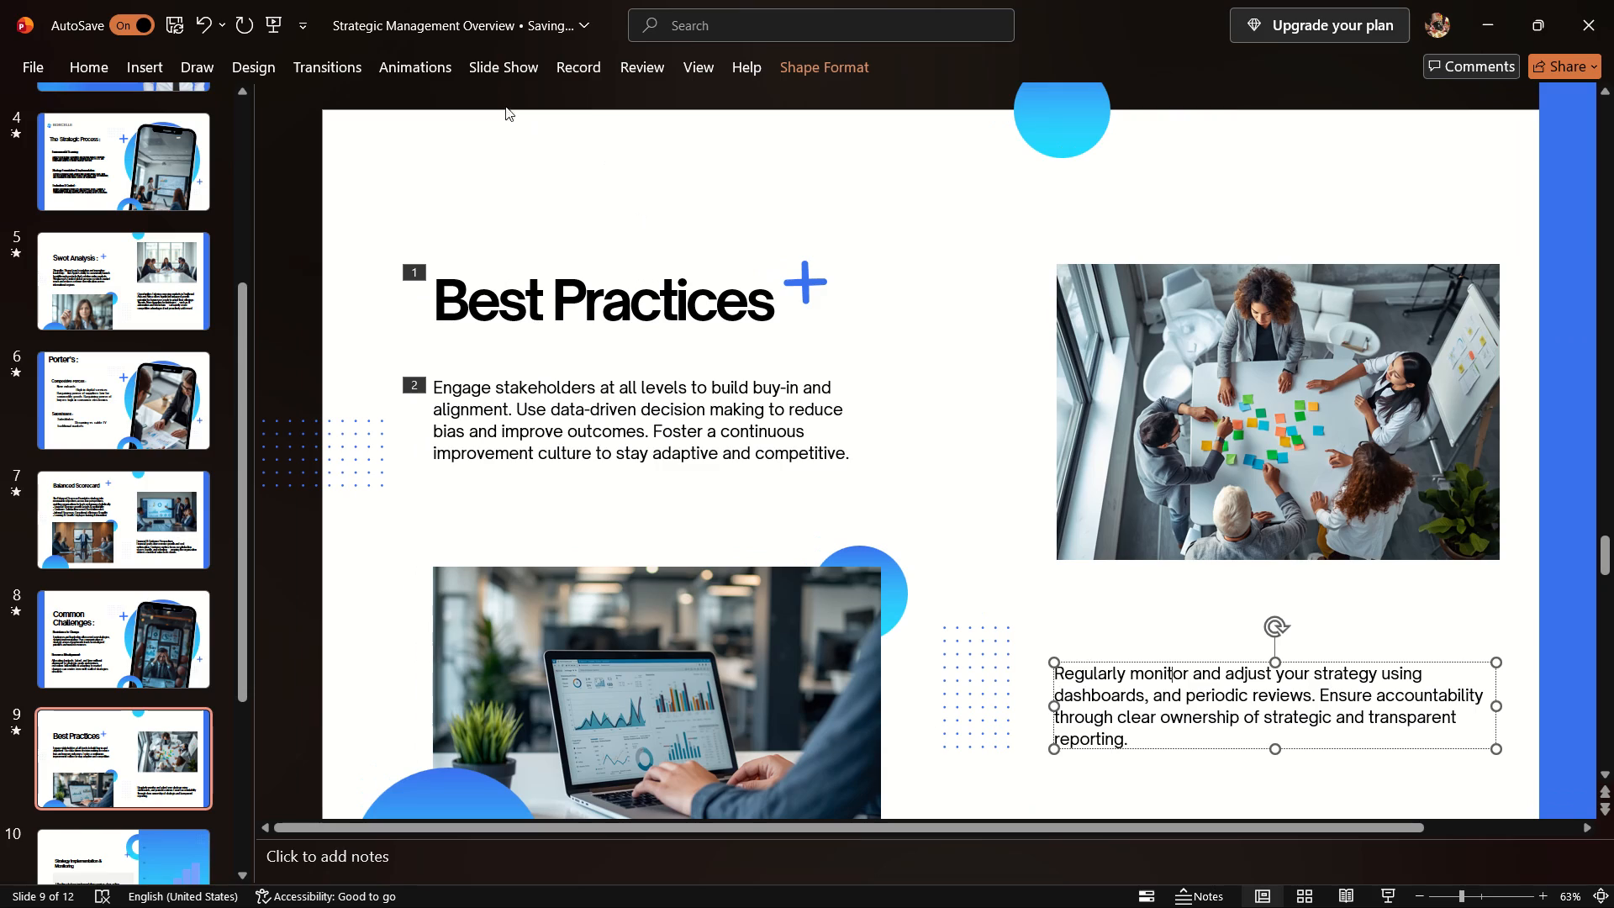
left_click(432, 61)
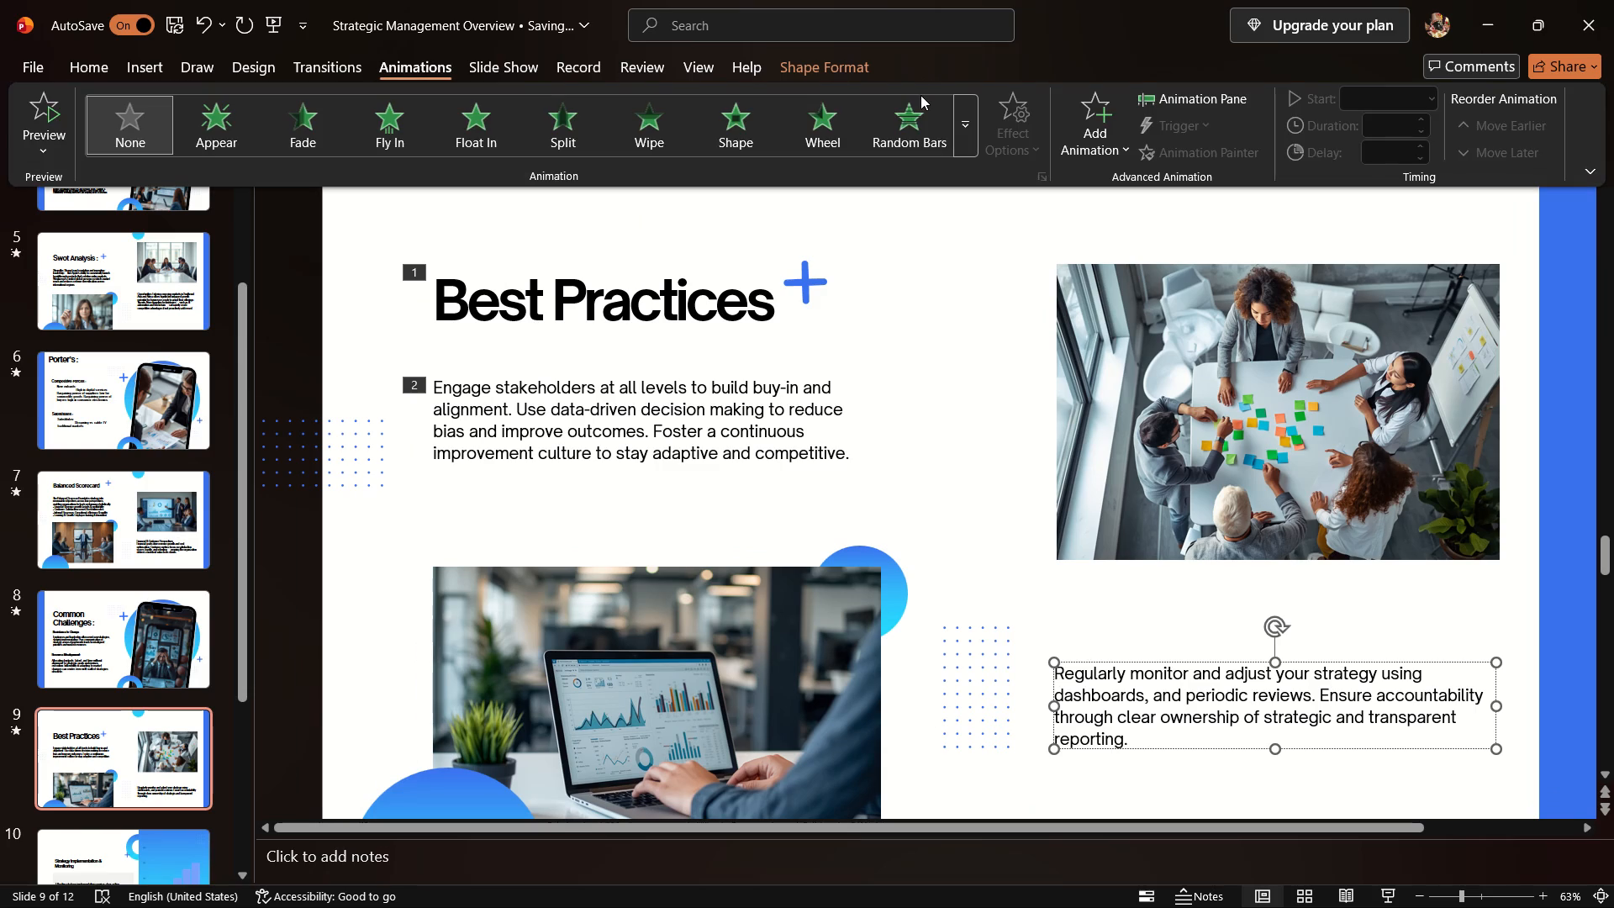
left_click(920, 95)
left_click(920, 104)
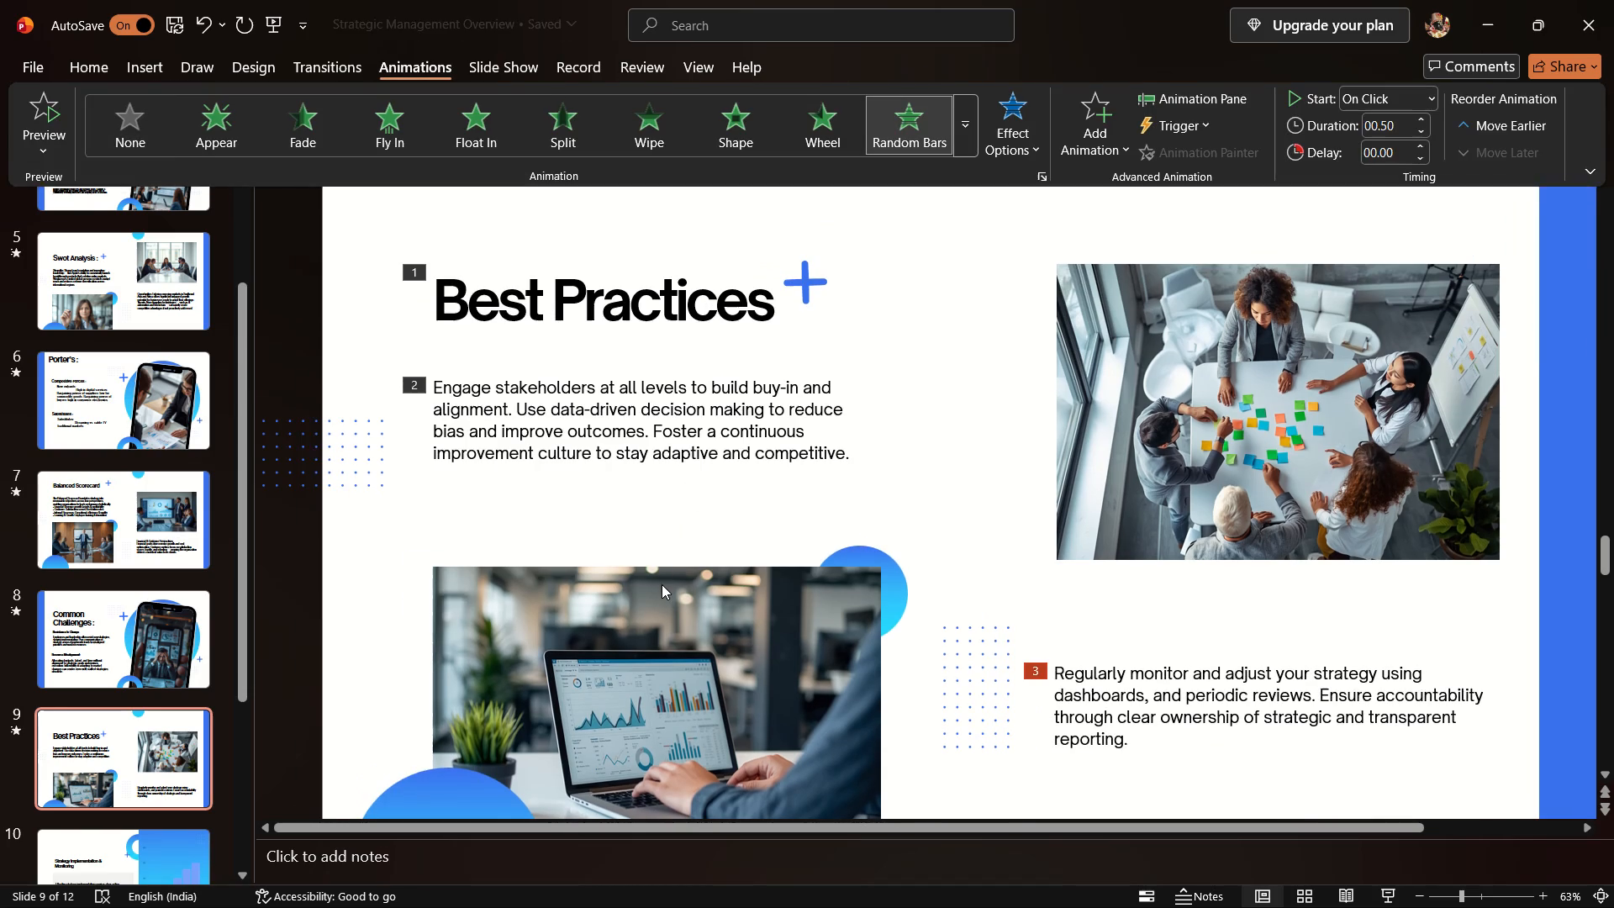
Apply the Split entrance animation to the laptop picture on the Best Practices slide.
left_click(662, 584)
left_click(662, 588)
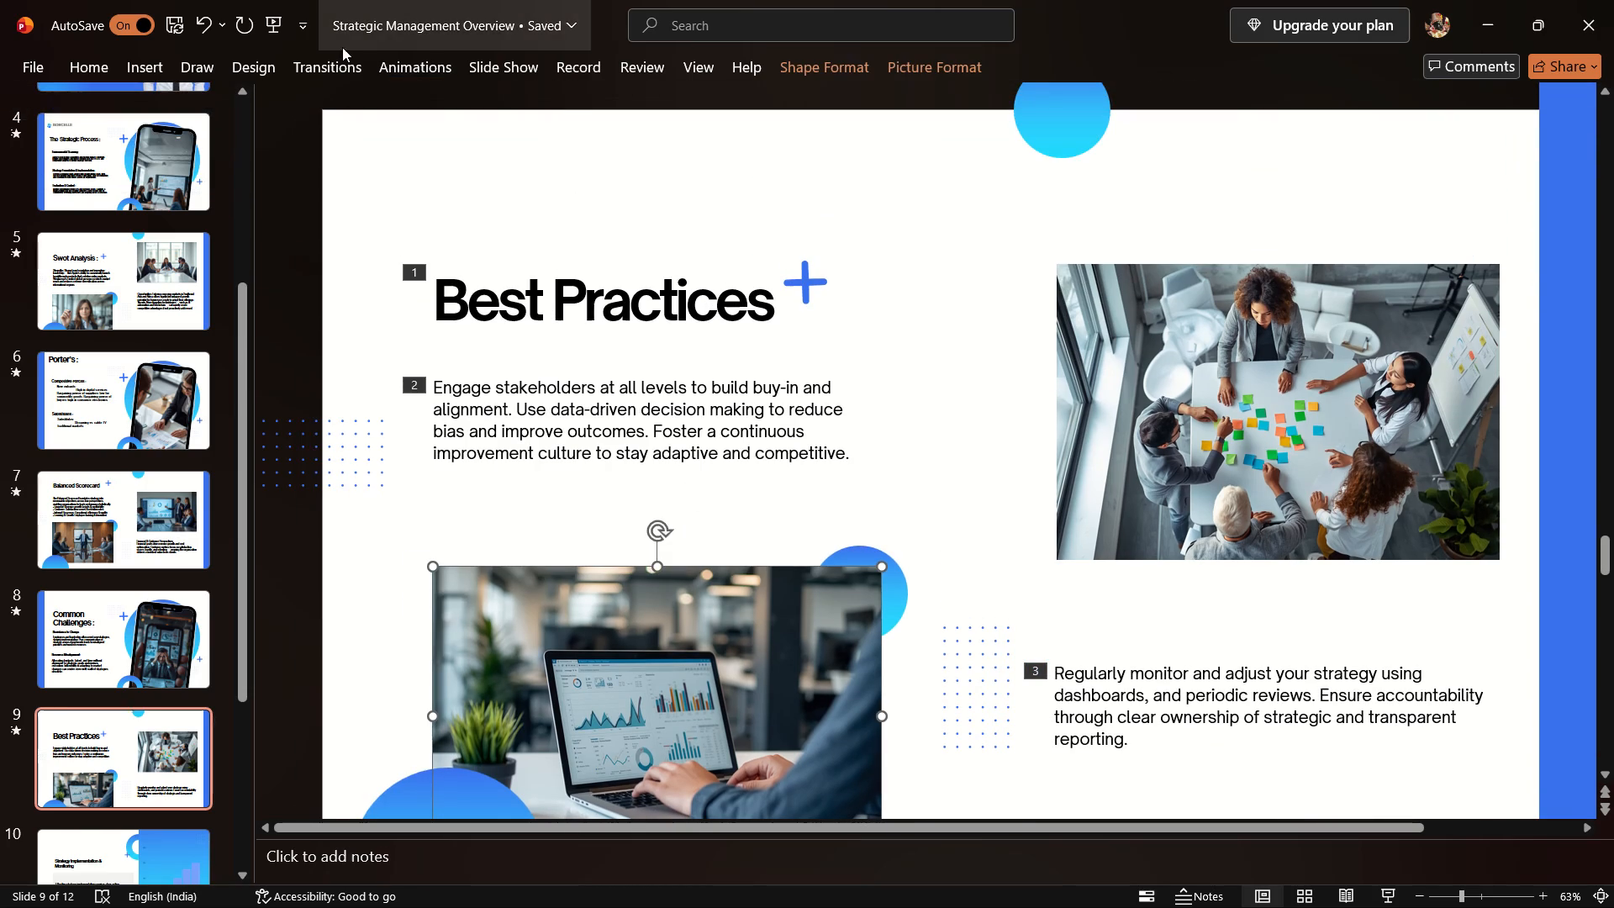
left_click(414, 61)
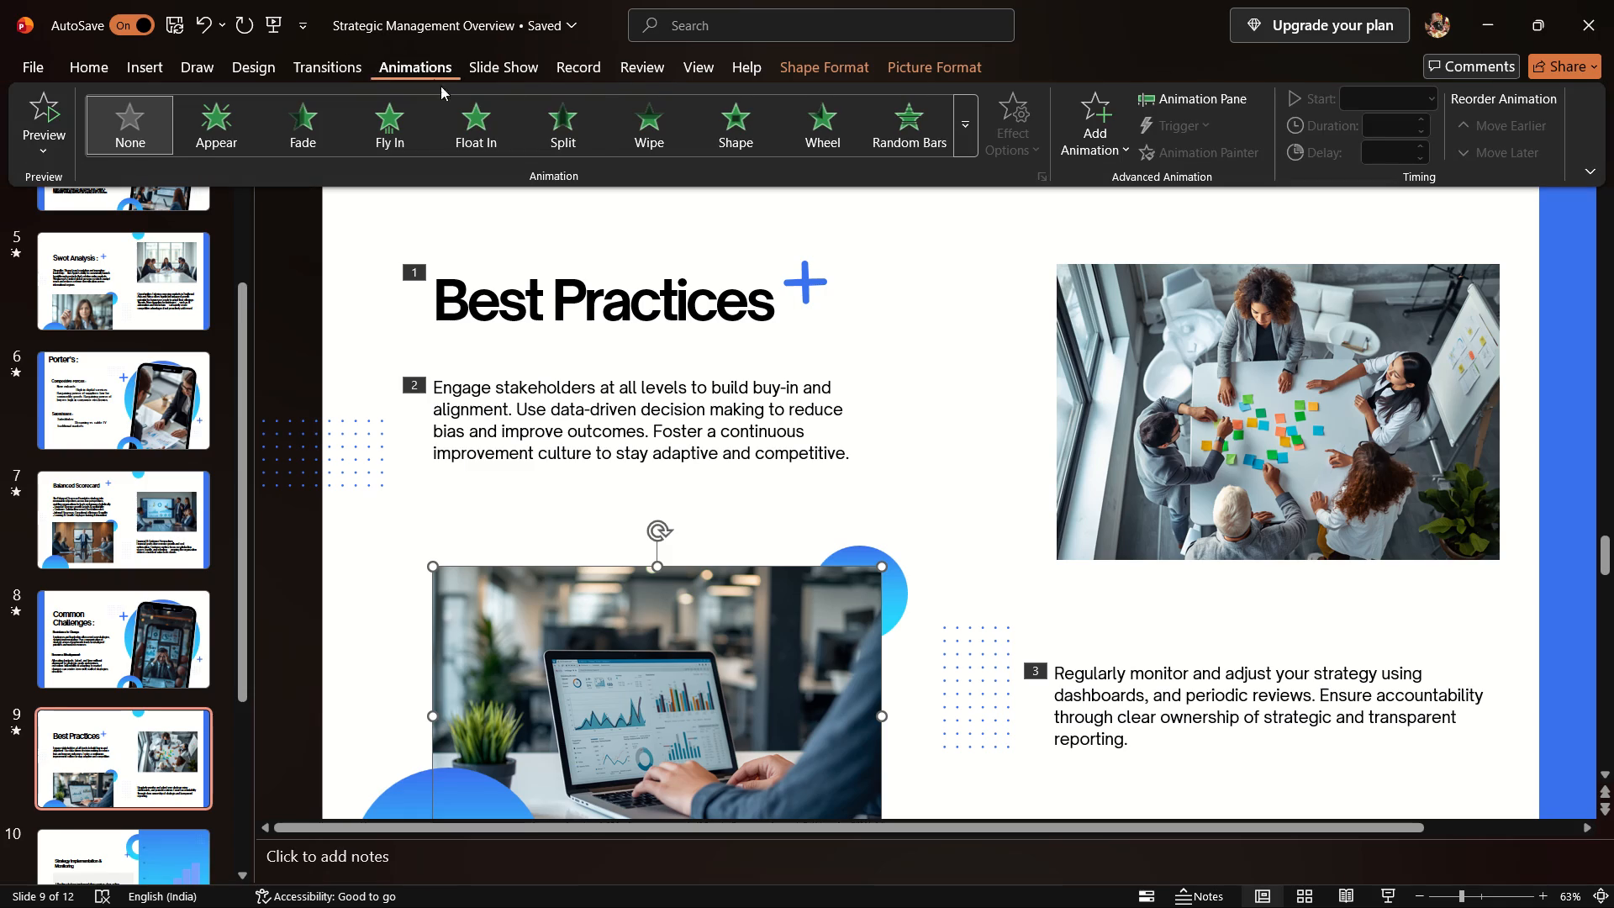
left_click(575, 145)
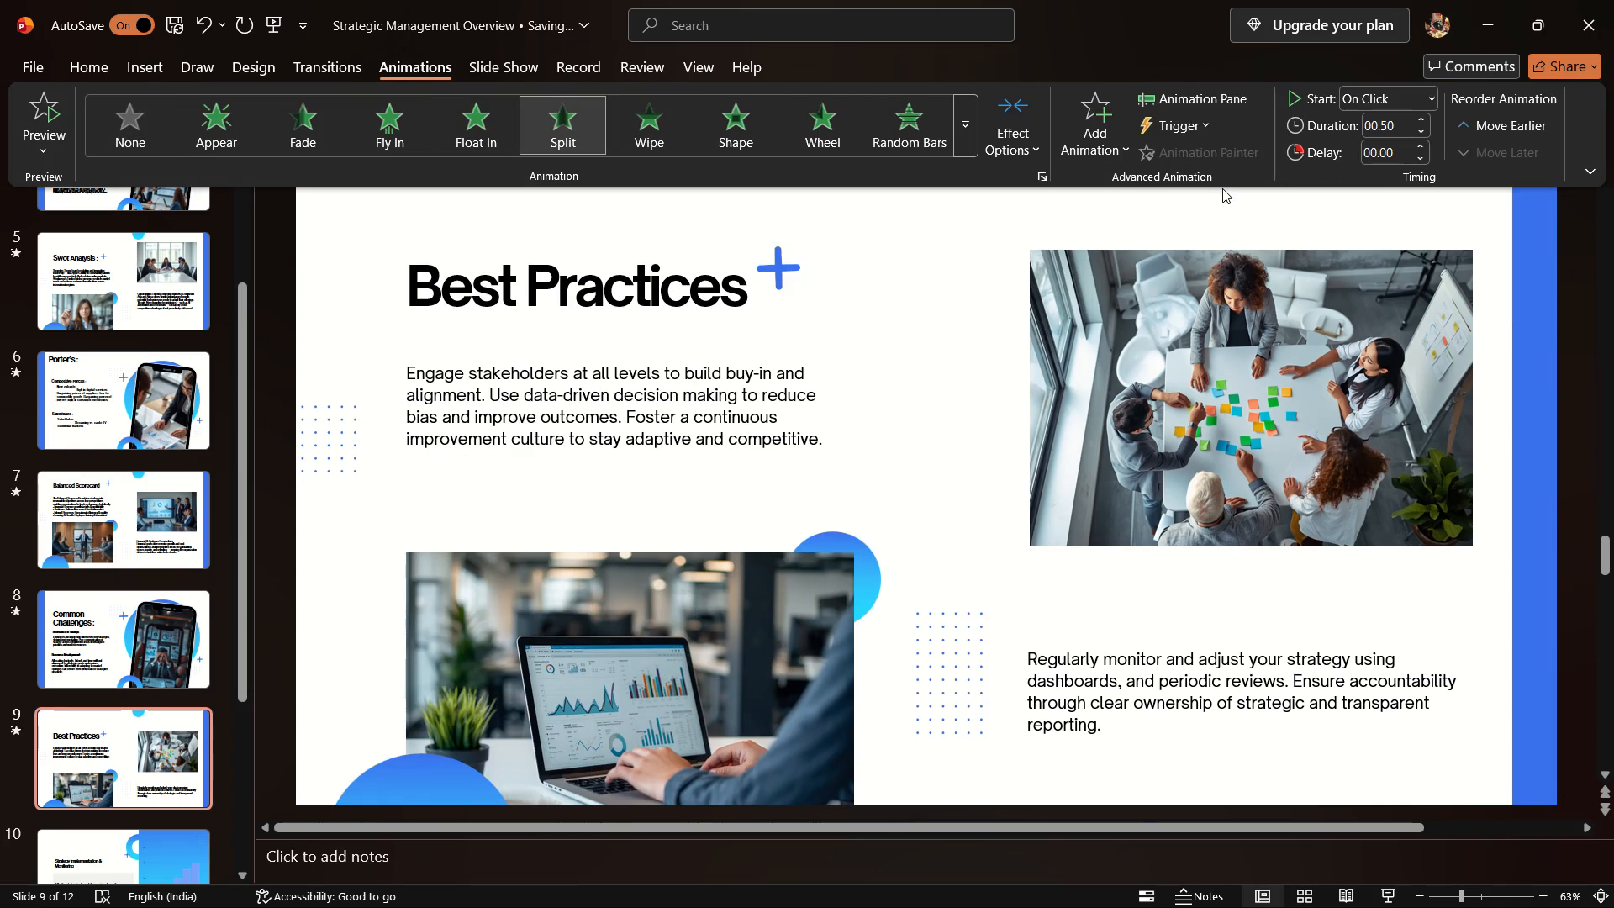
Apply the Wheel entrance animation to the team meeting picture on the Best Practices slide.
left_click(1216, 374)
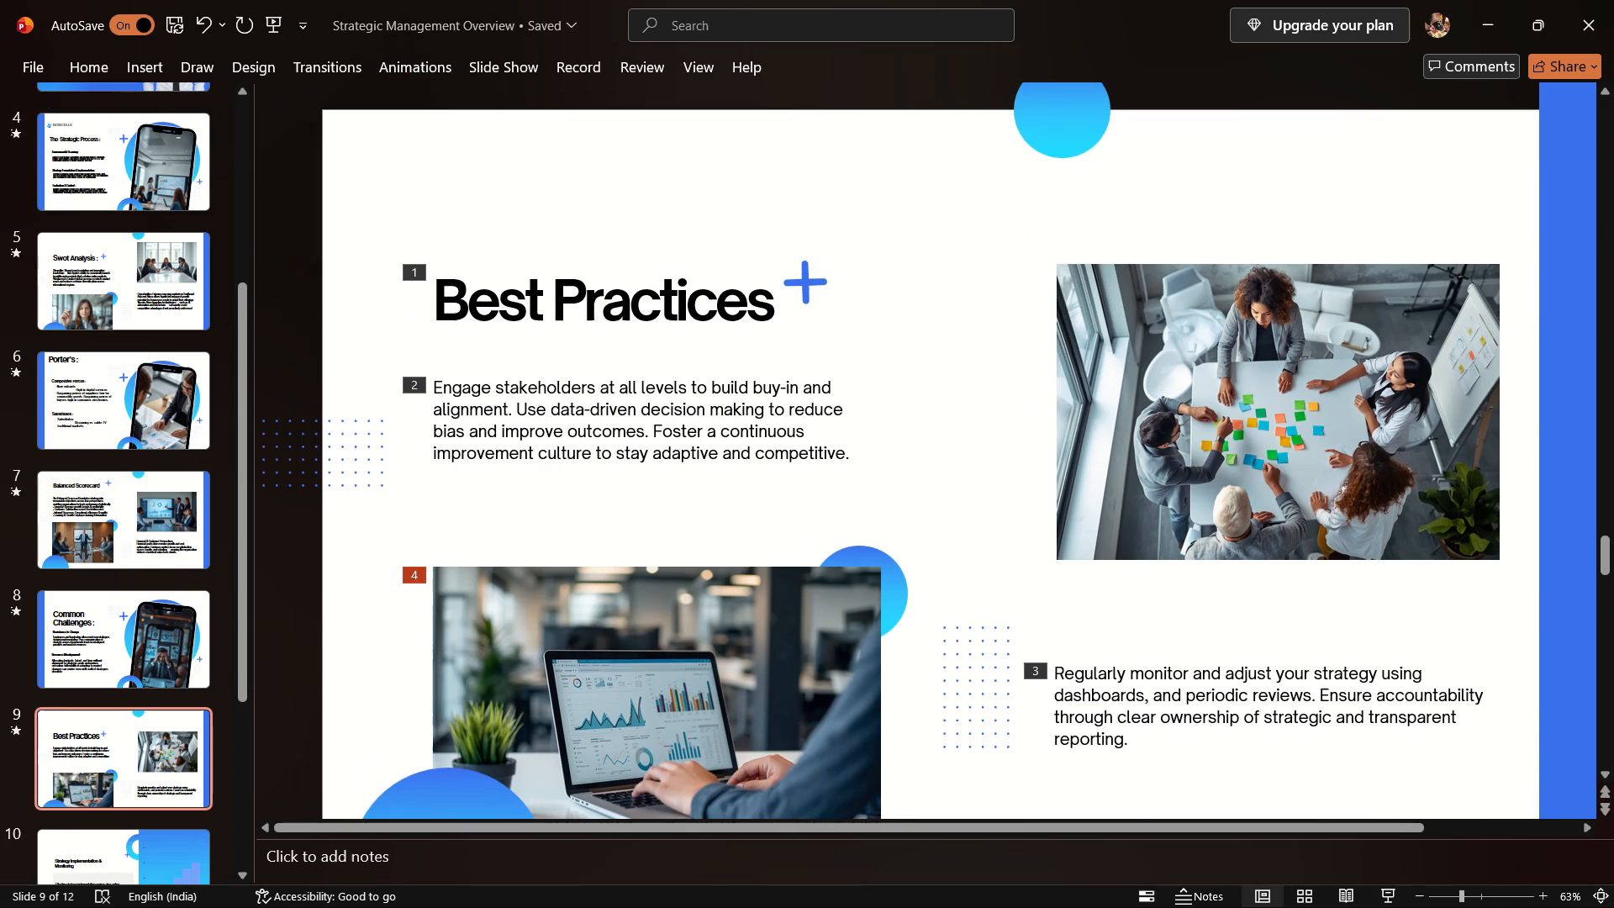
left_click(1122, 306)
left_click(428, 58)
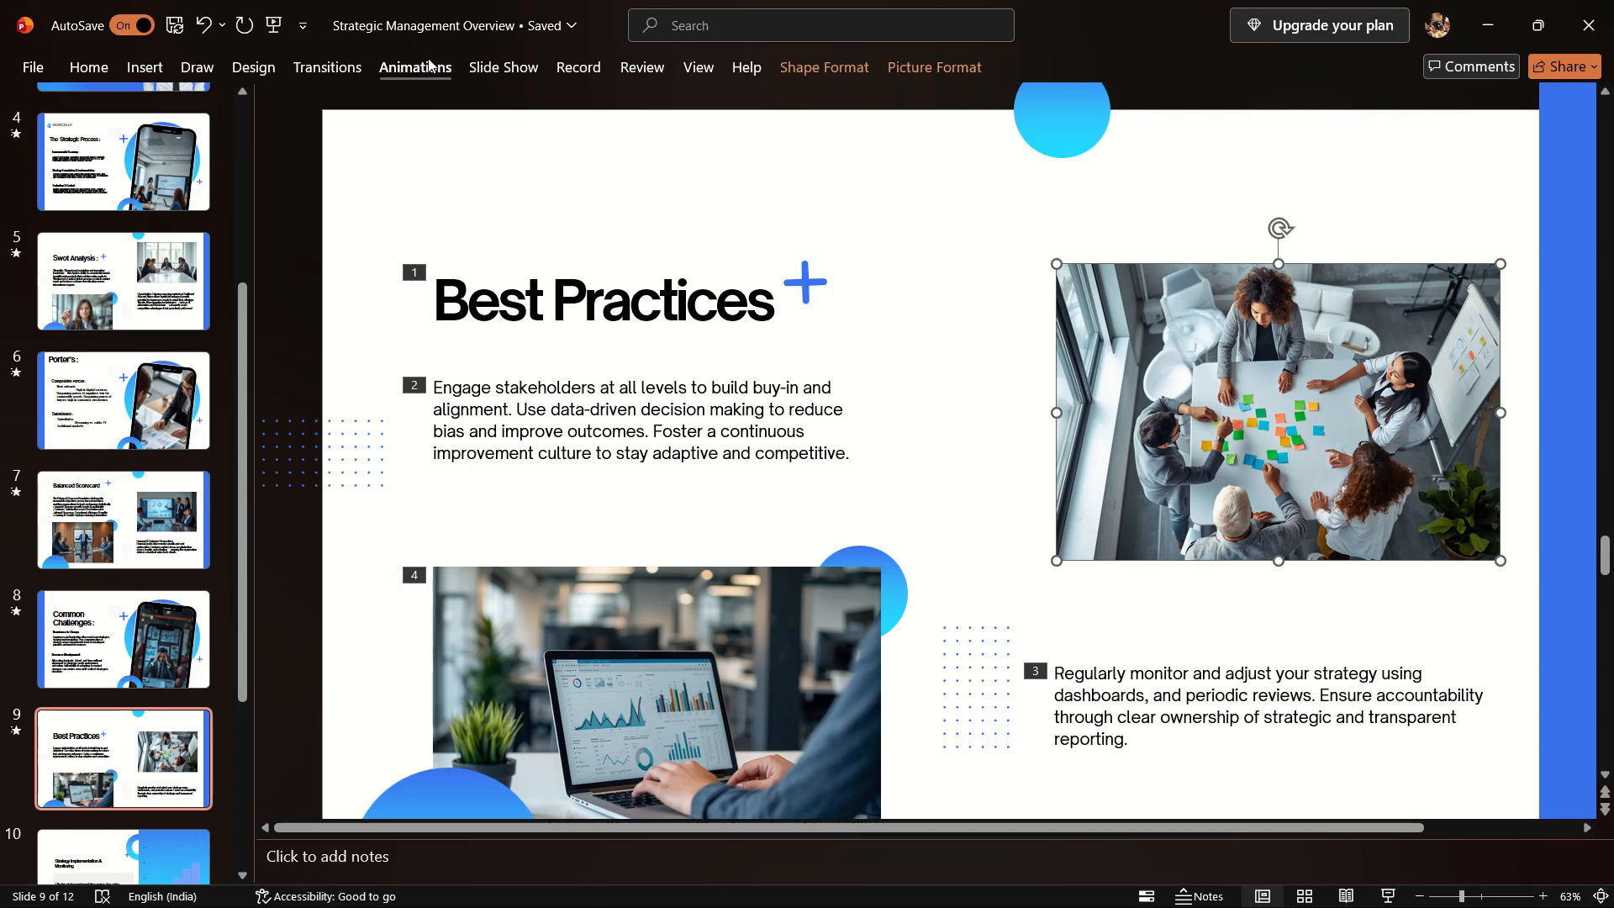
left_click(827, 110)
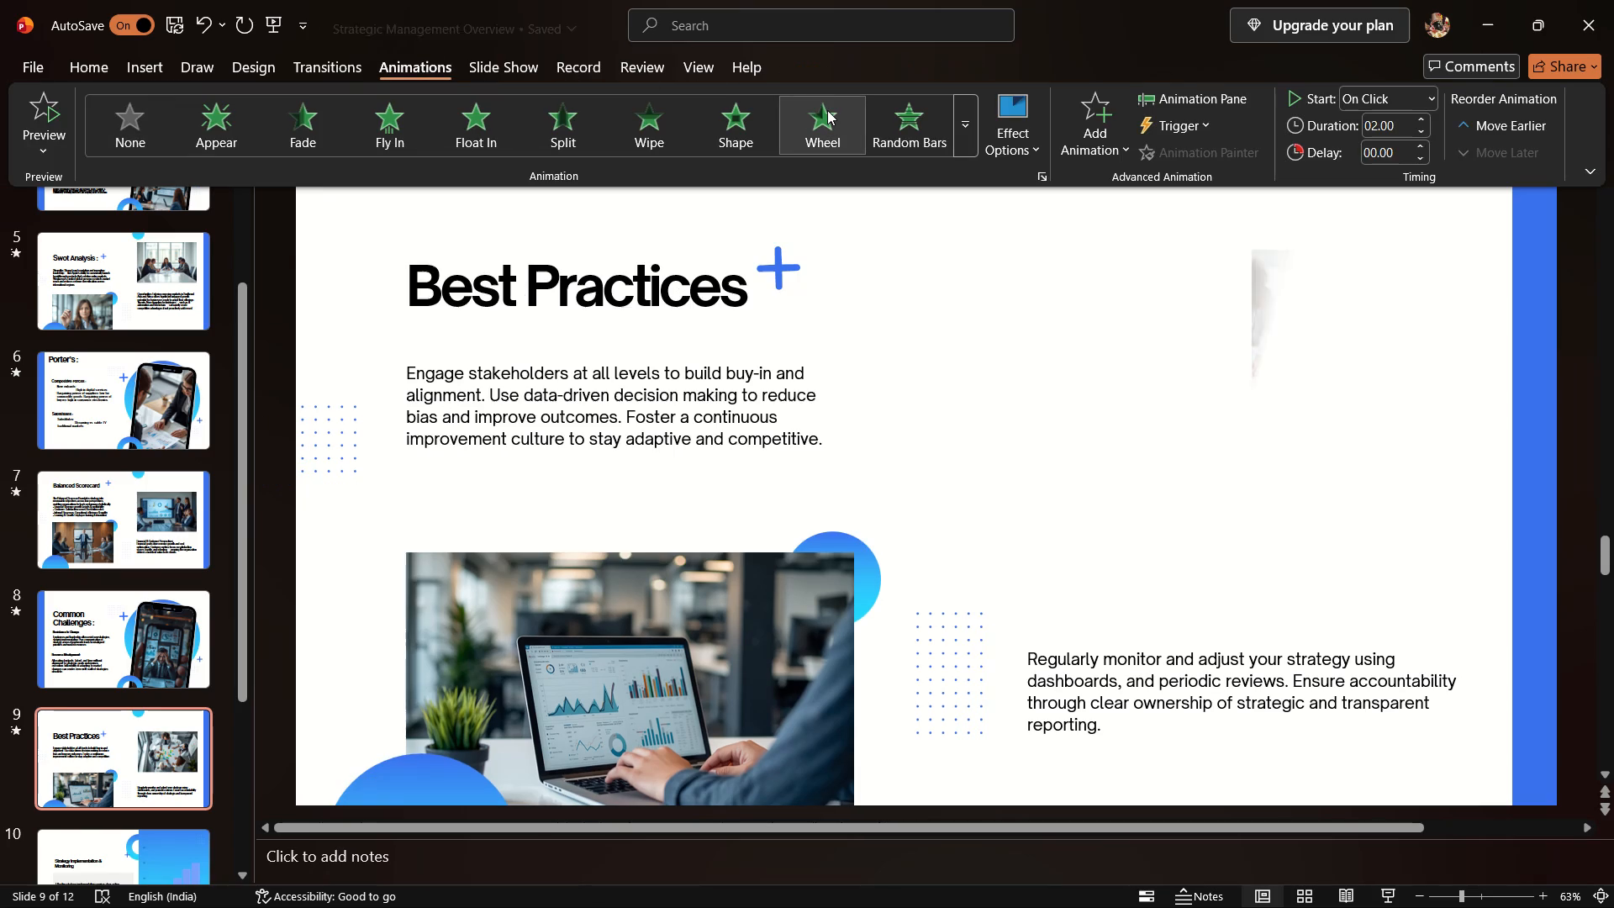
left_click(827, 110)
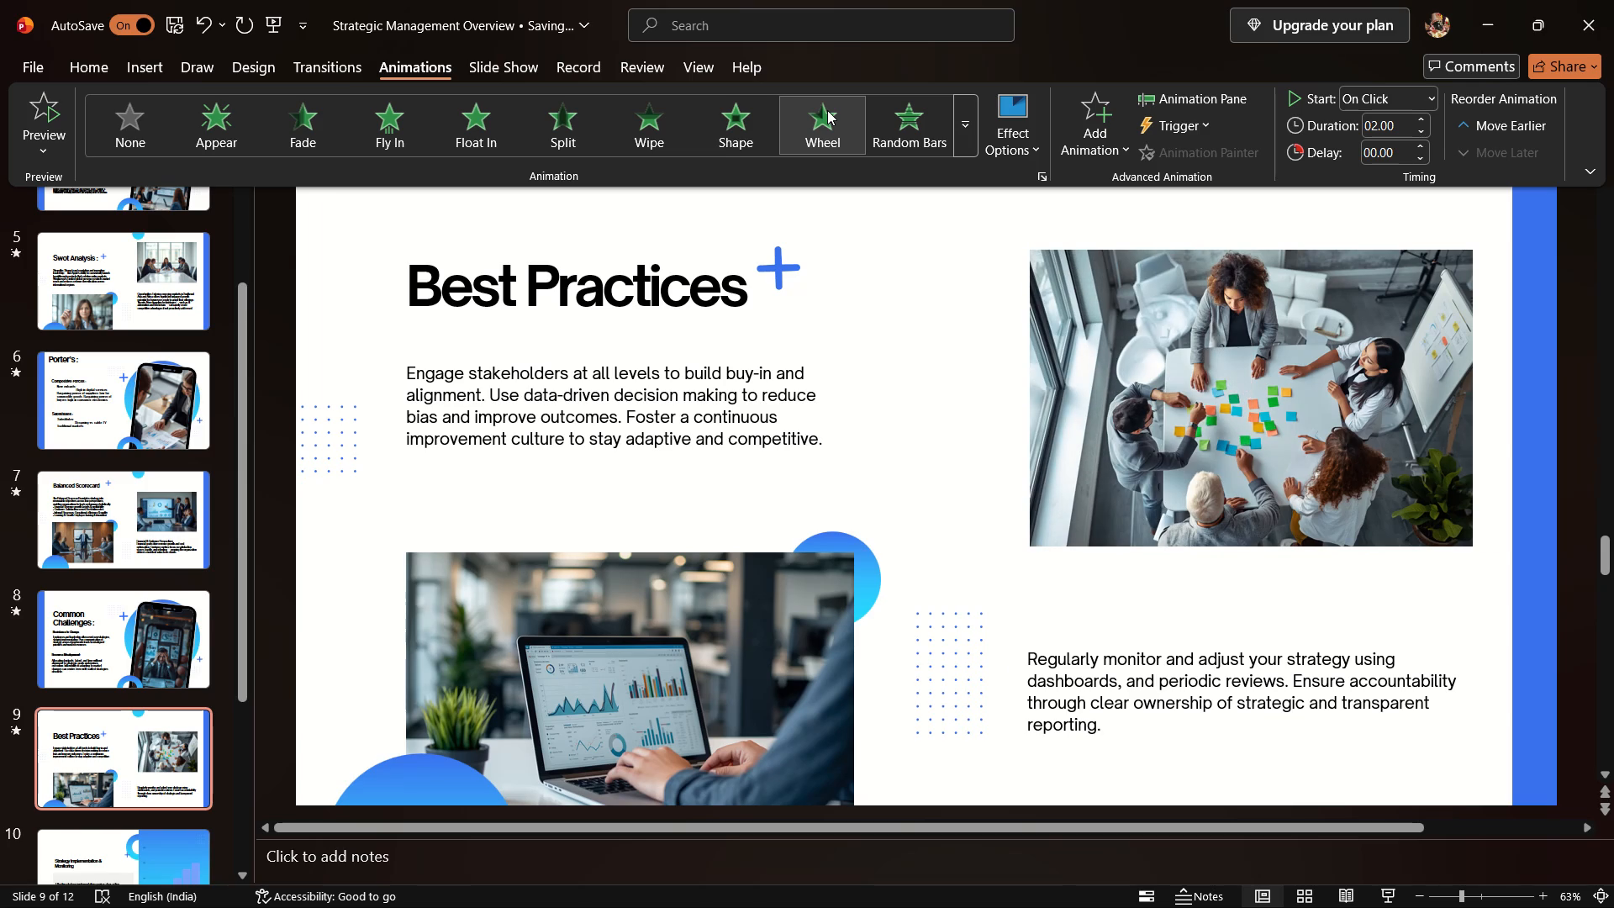
Apply the Push transition to slide 10, Strategy Implementation & Monitoring.
scroll(827, 110, "down", 1)
scroll(168, 470, "down", 1)
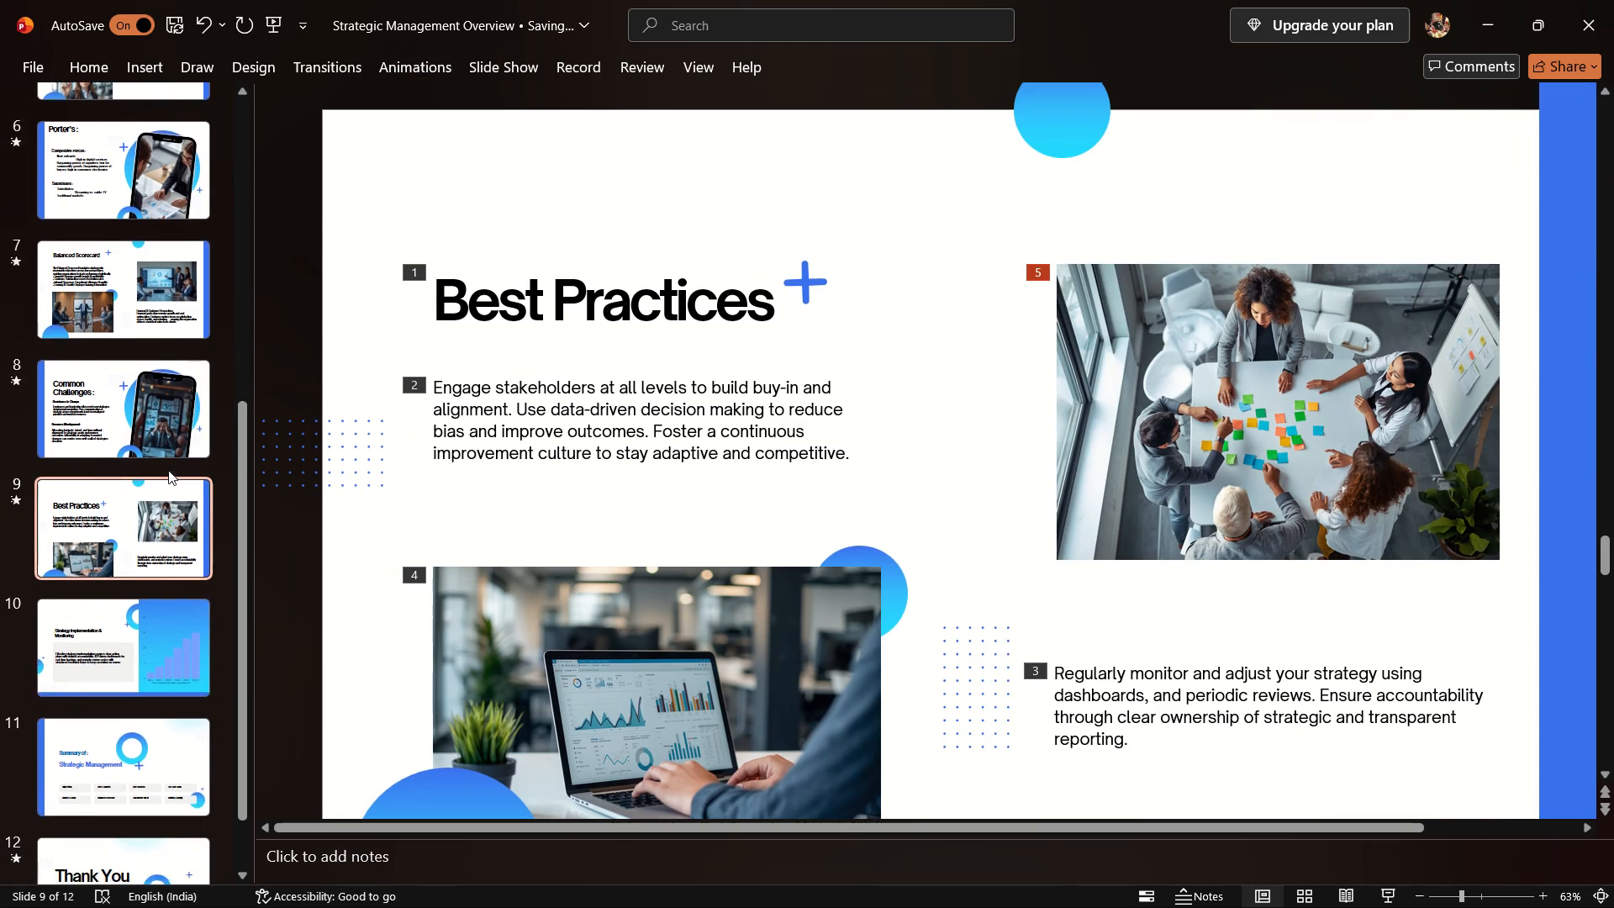
scroll(168, 470, "down", 2)
left_click(146, 535)
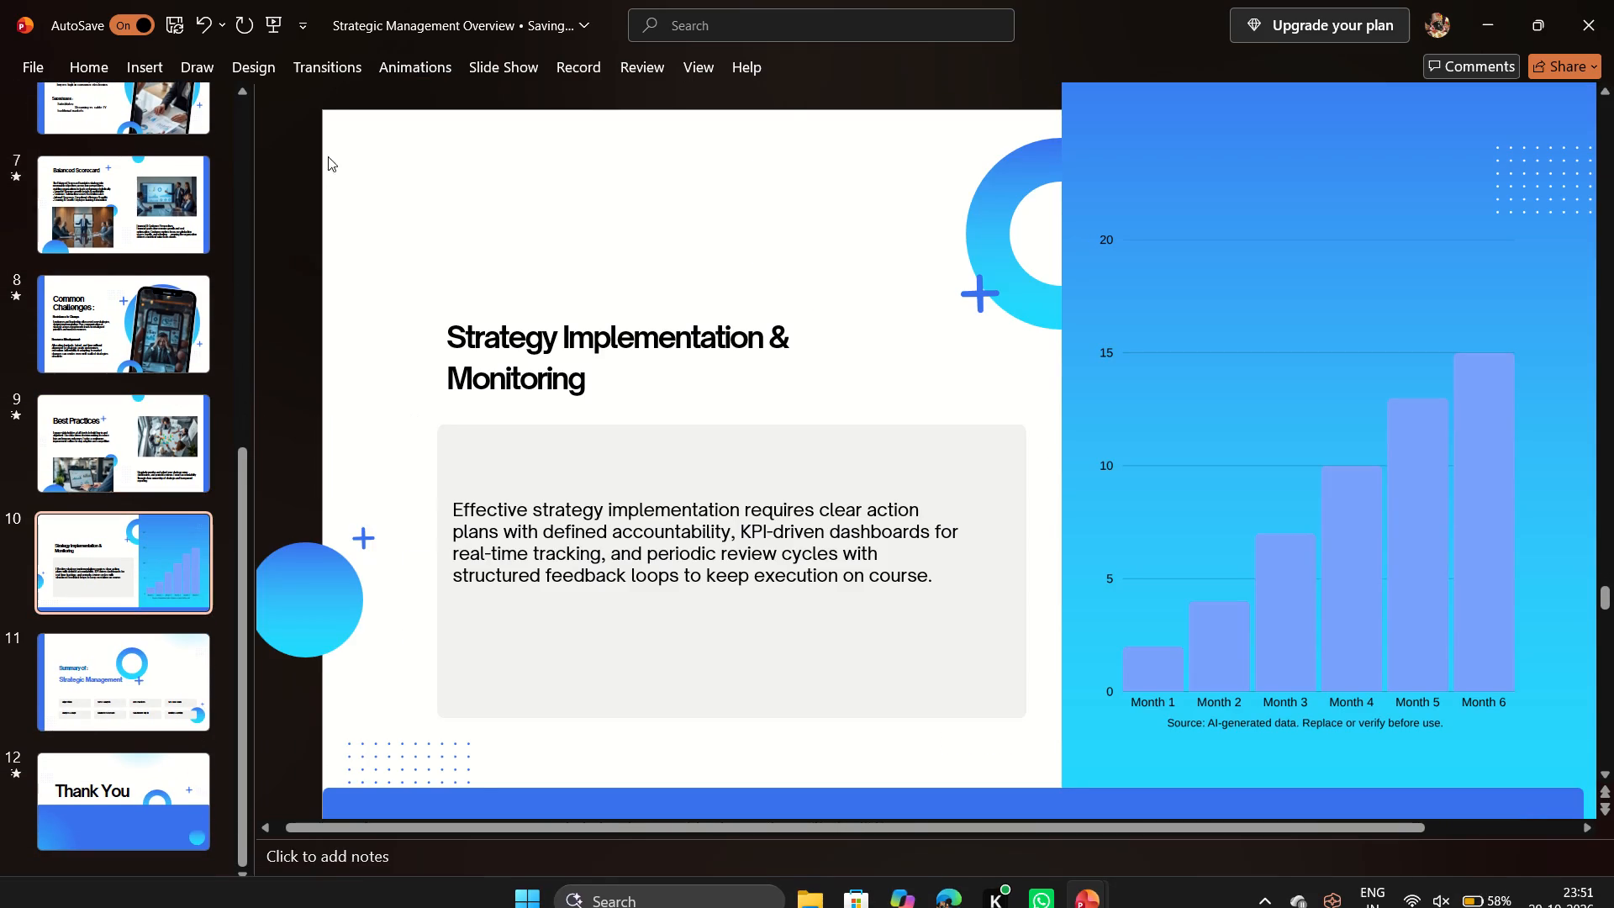
left_click(556, 339)
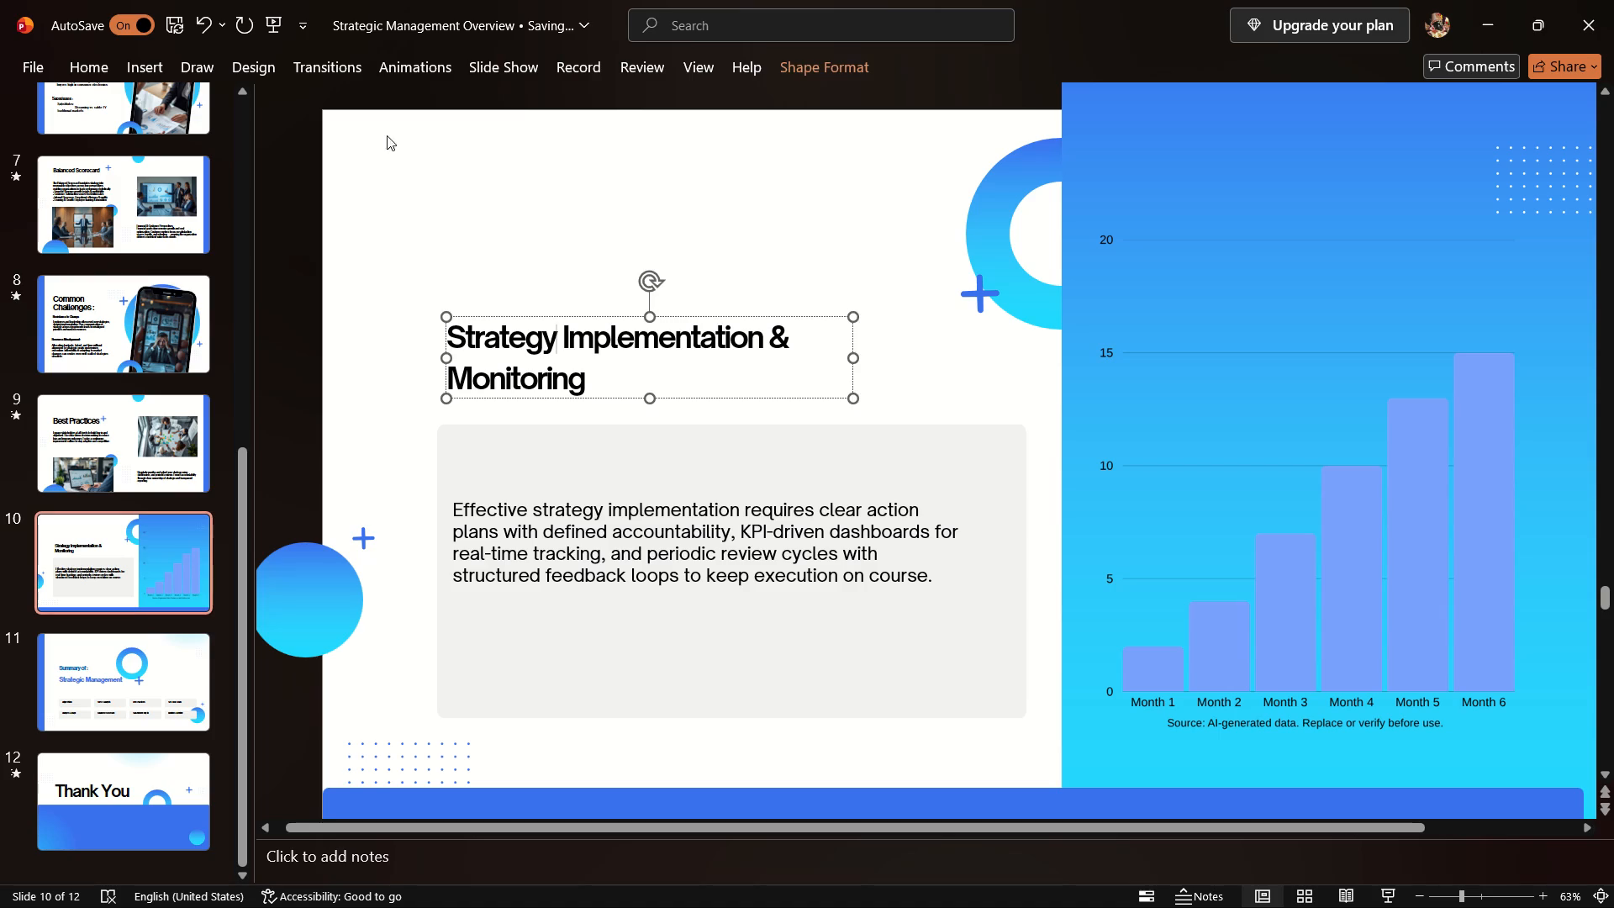
left_click(346, 54)
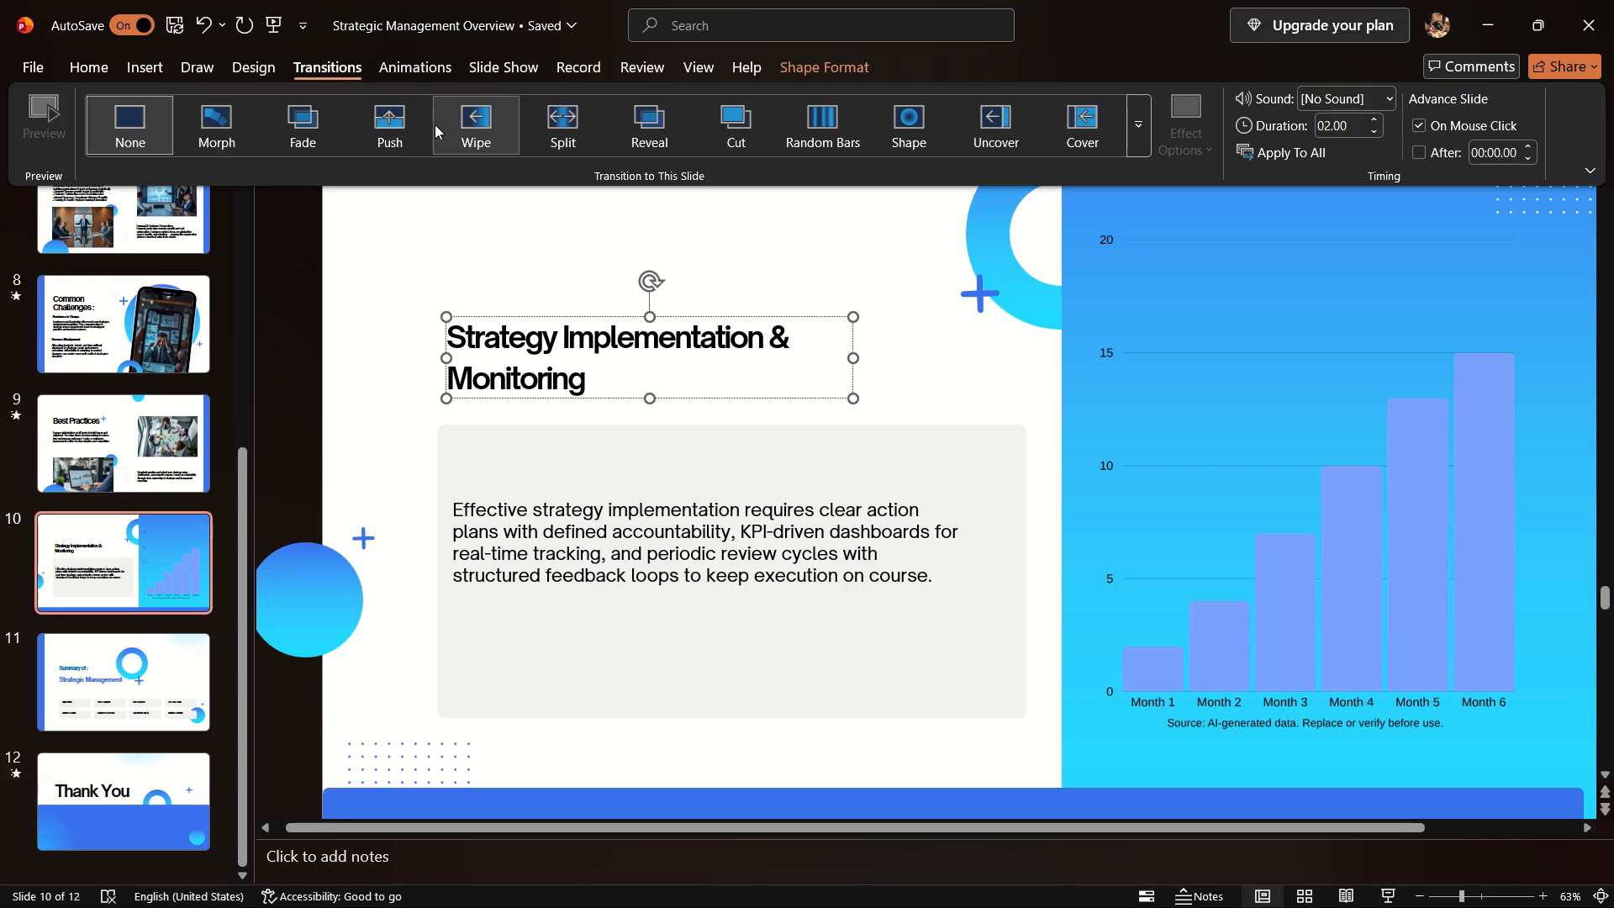
left_click(385, 138)
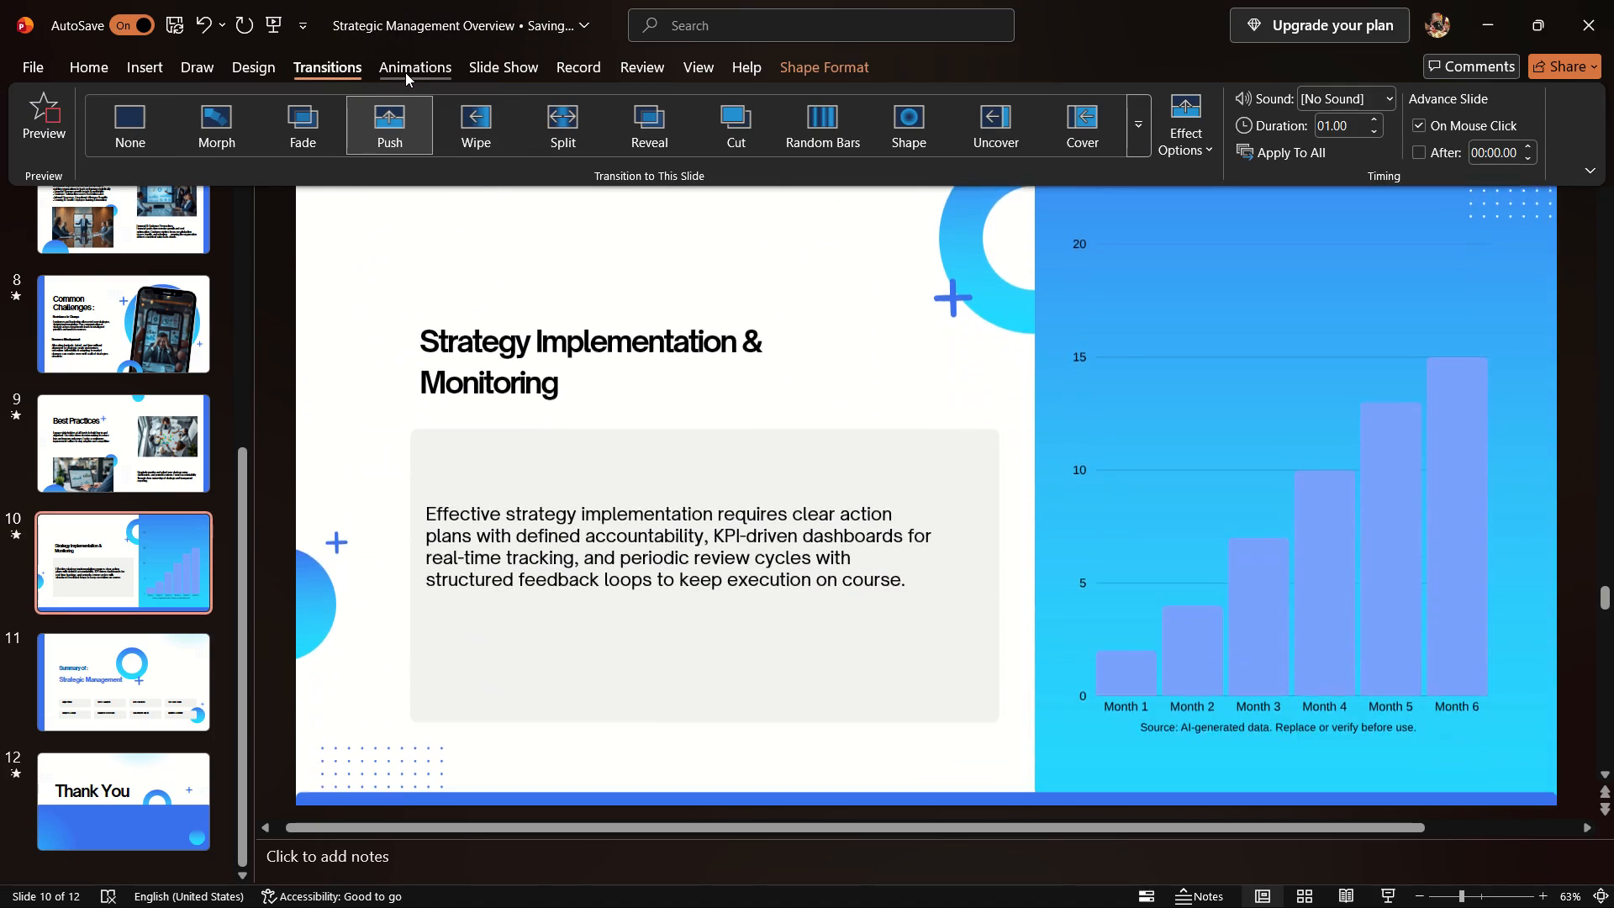
Apply the Fly In entrance animation to the "Strategy Implementation & Monitoring" heading on slide 10.
left_click(405, 72)
left_click(428, 140)
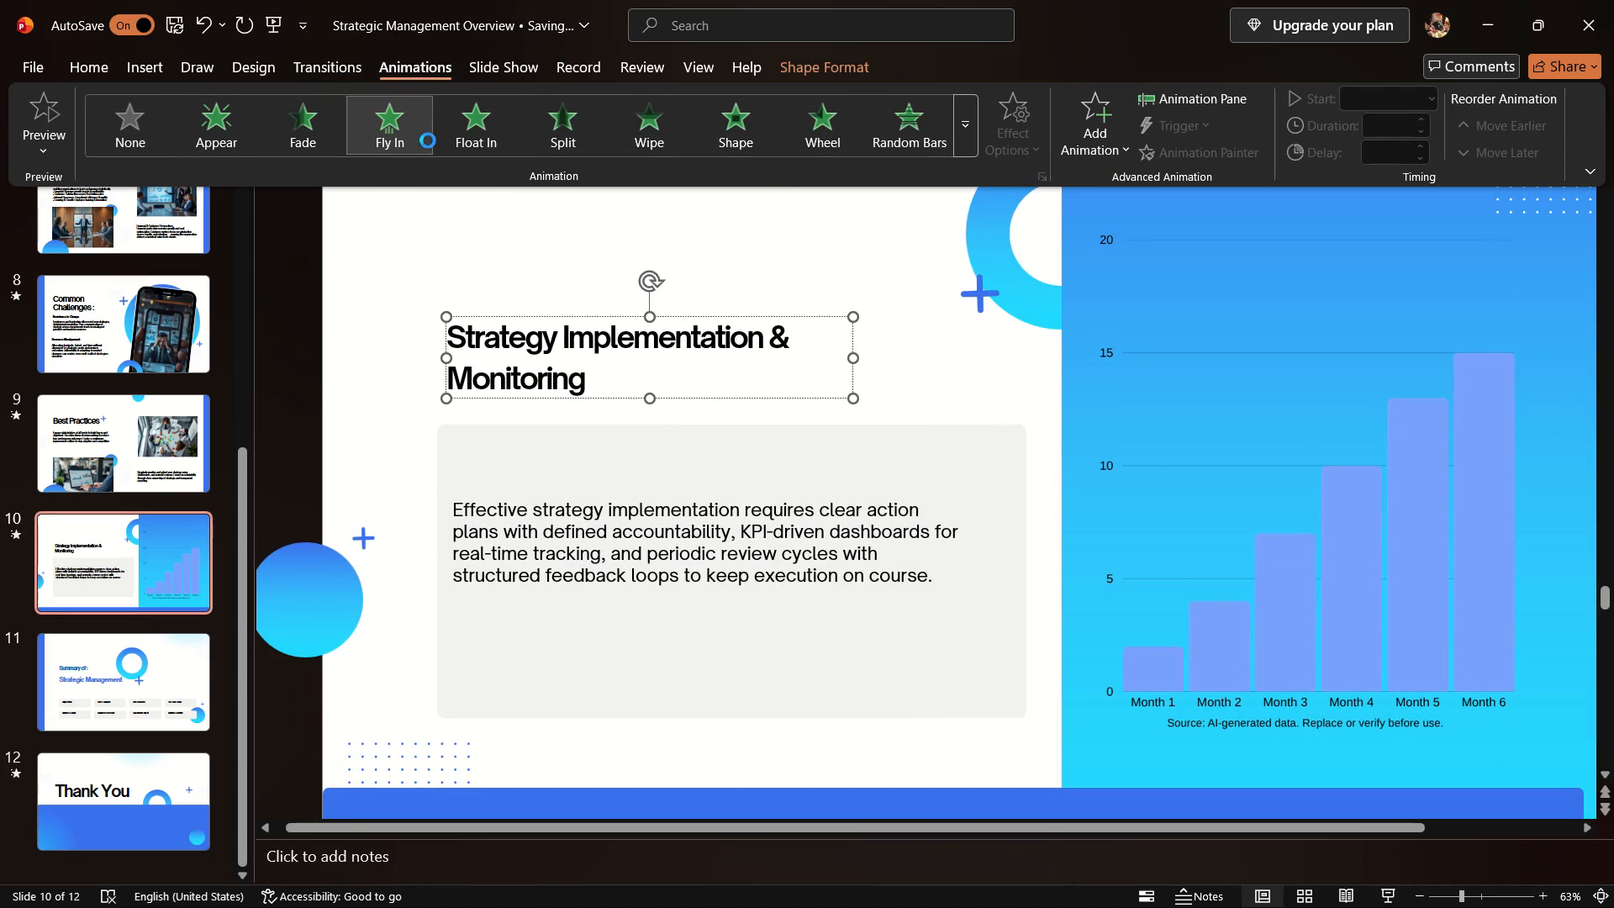
Apply the Random Bars entrance animation to the "Effective strategy implementation" paragraph on slide 10.
left_click(513, 522)
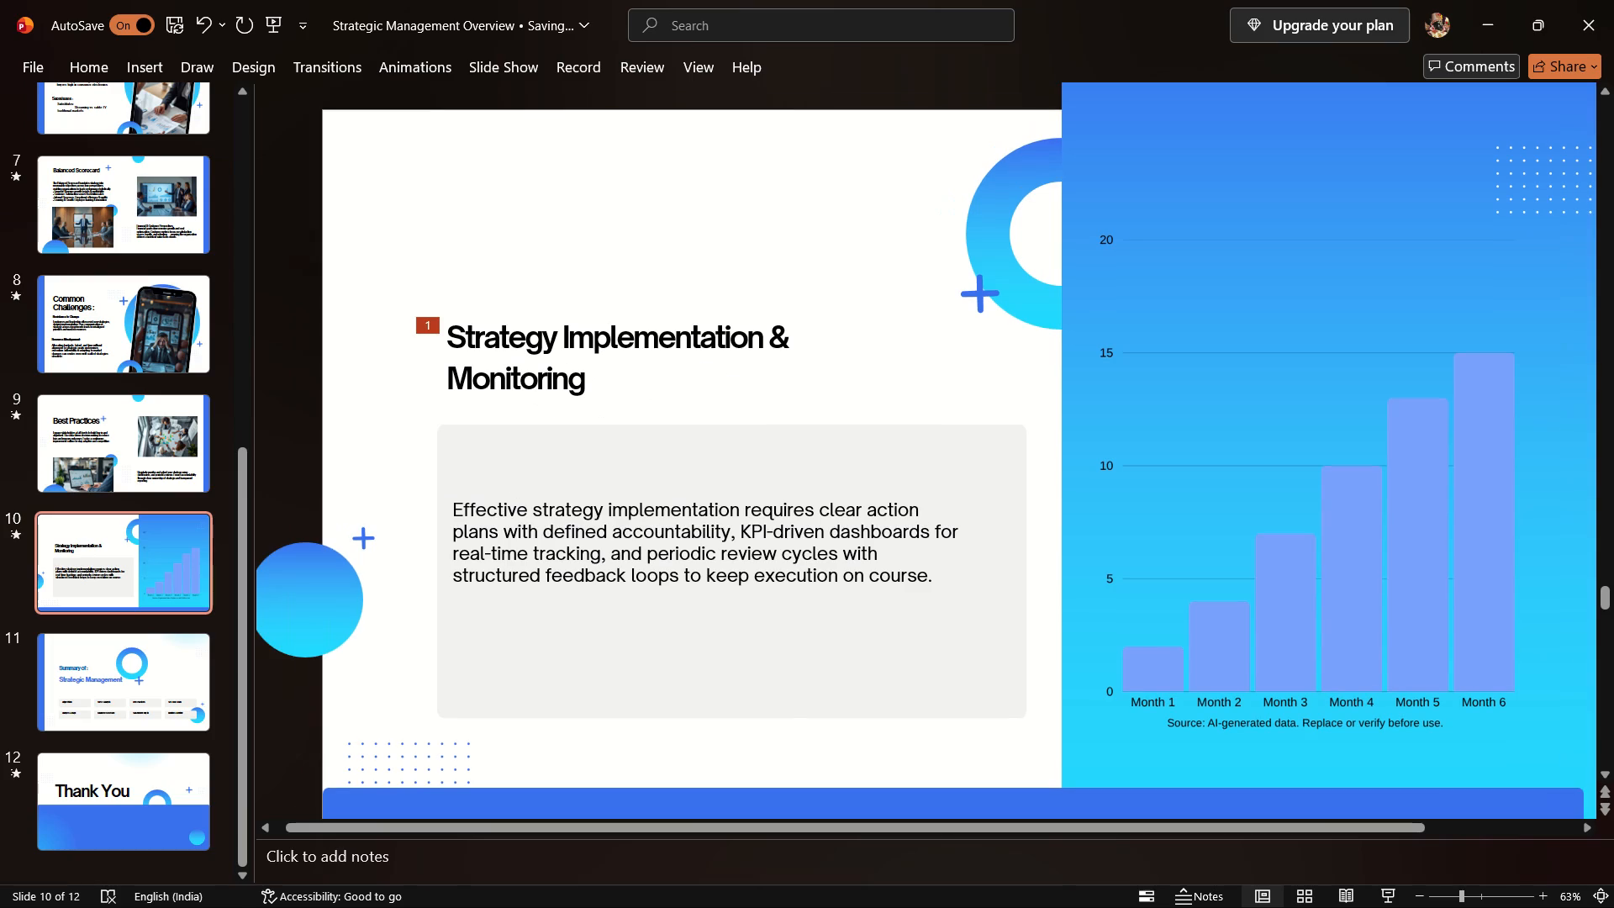
left_click(513, 512)
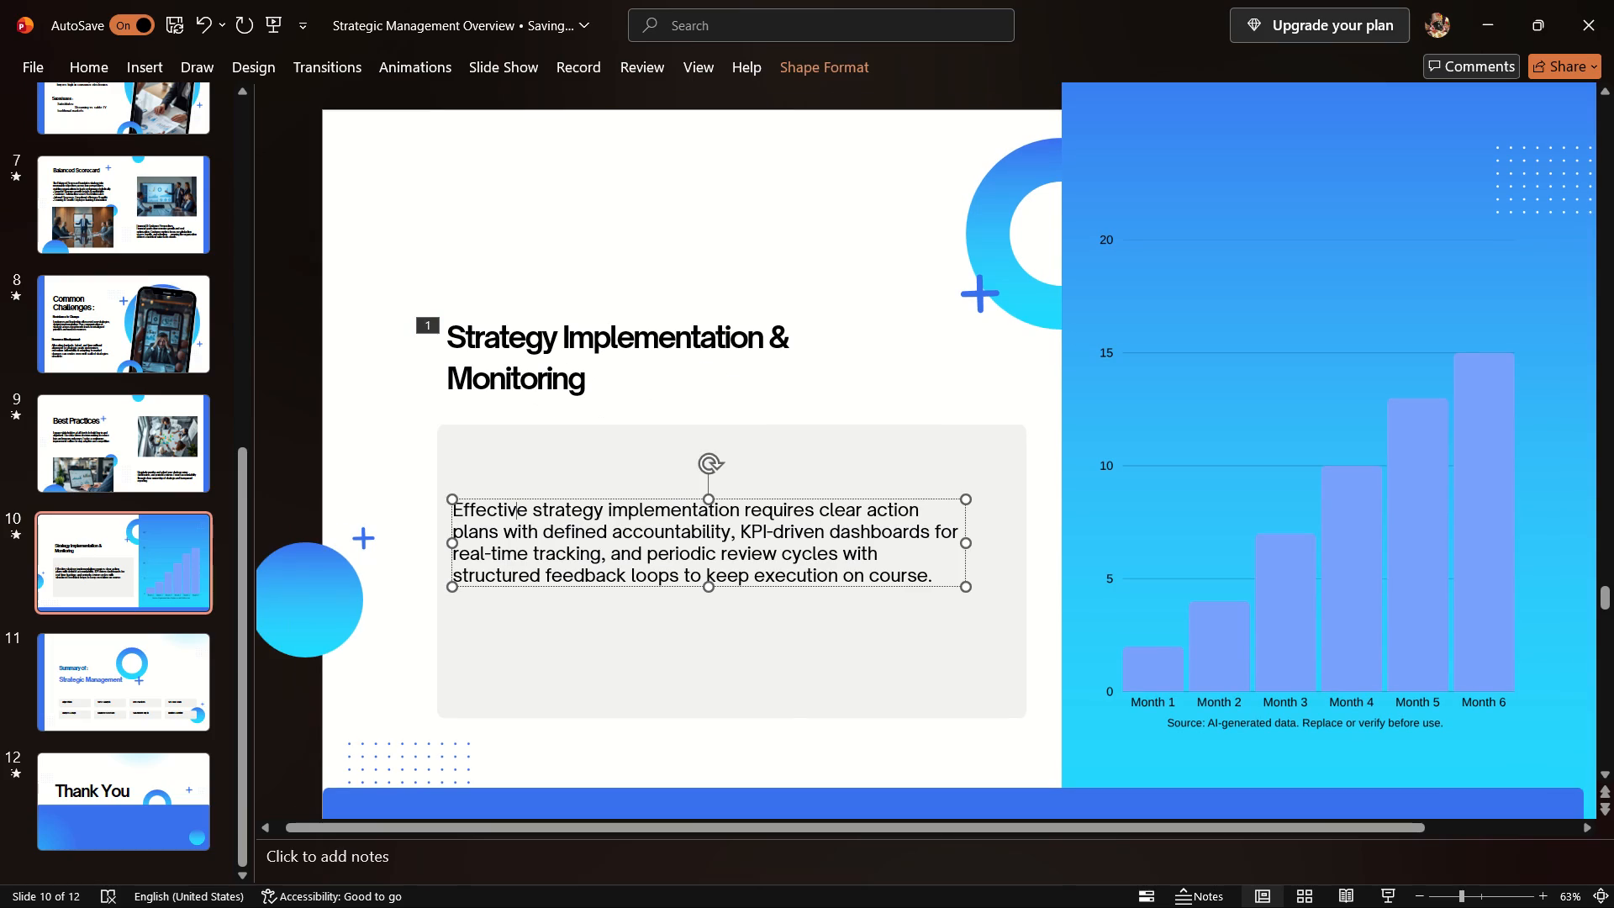
left_click(429, 63)
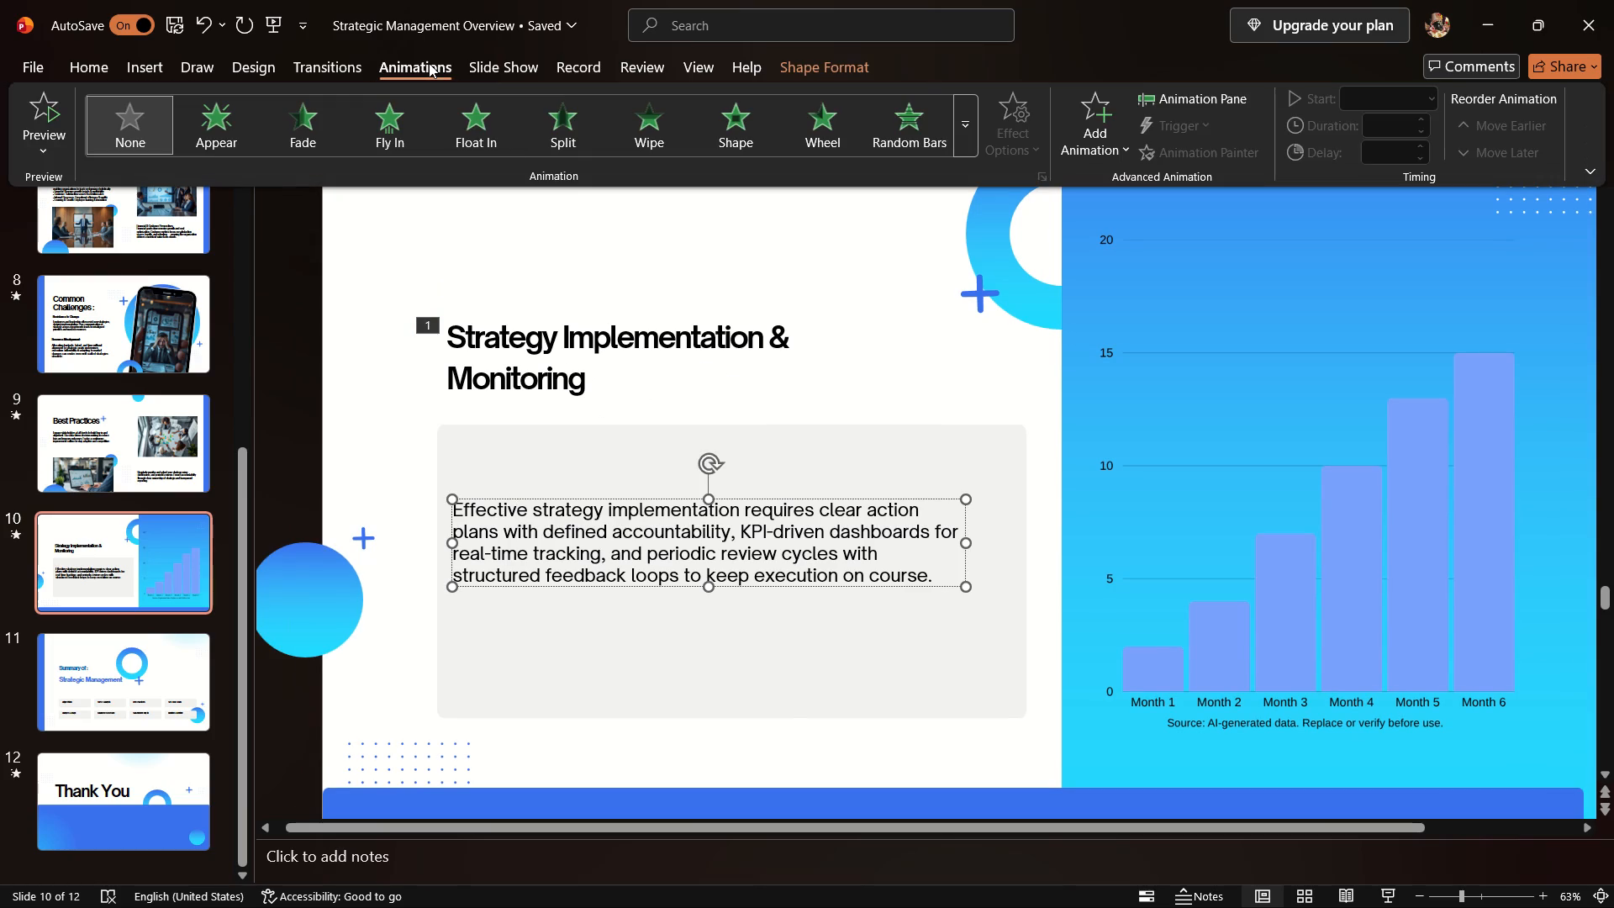
left_click(895, 149)
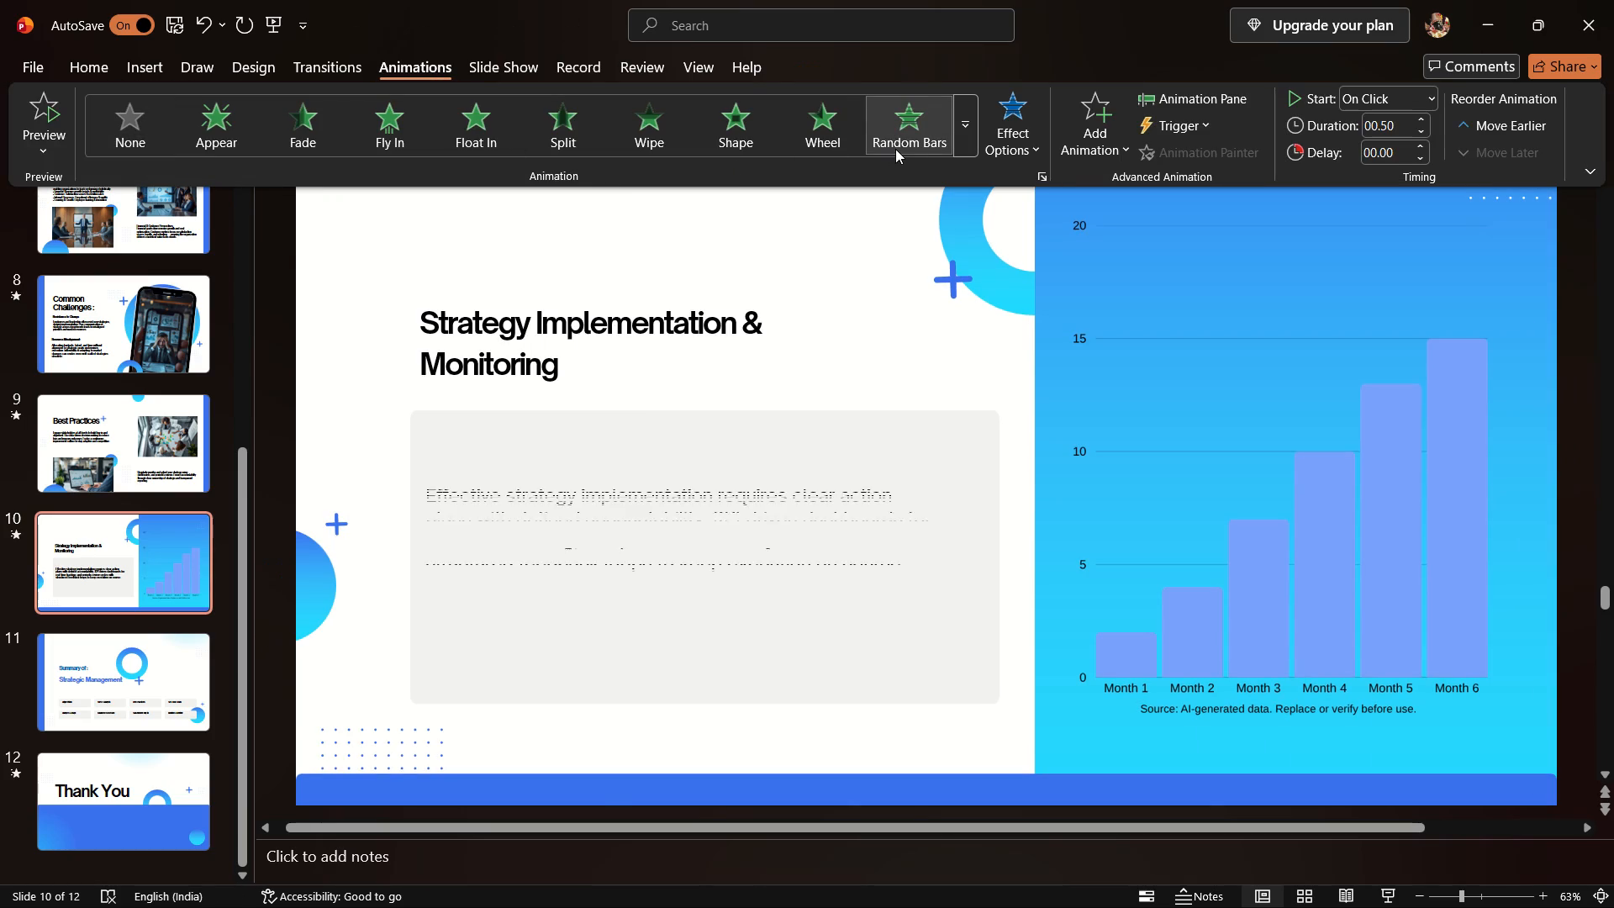
Apply the Wheel entrance animation to the monthly bar chart picture on slide 10.
left_click(1136, 352)
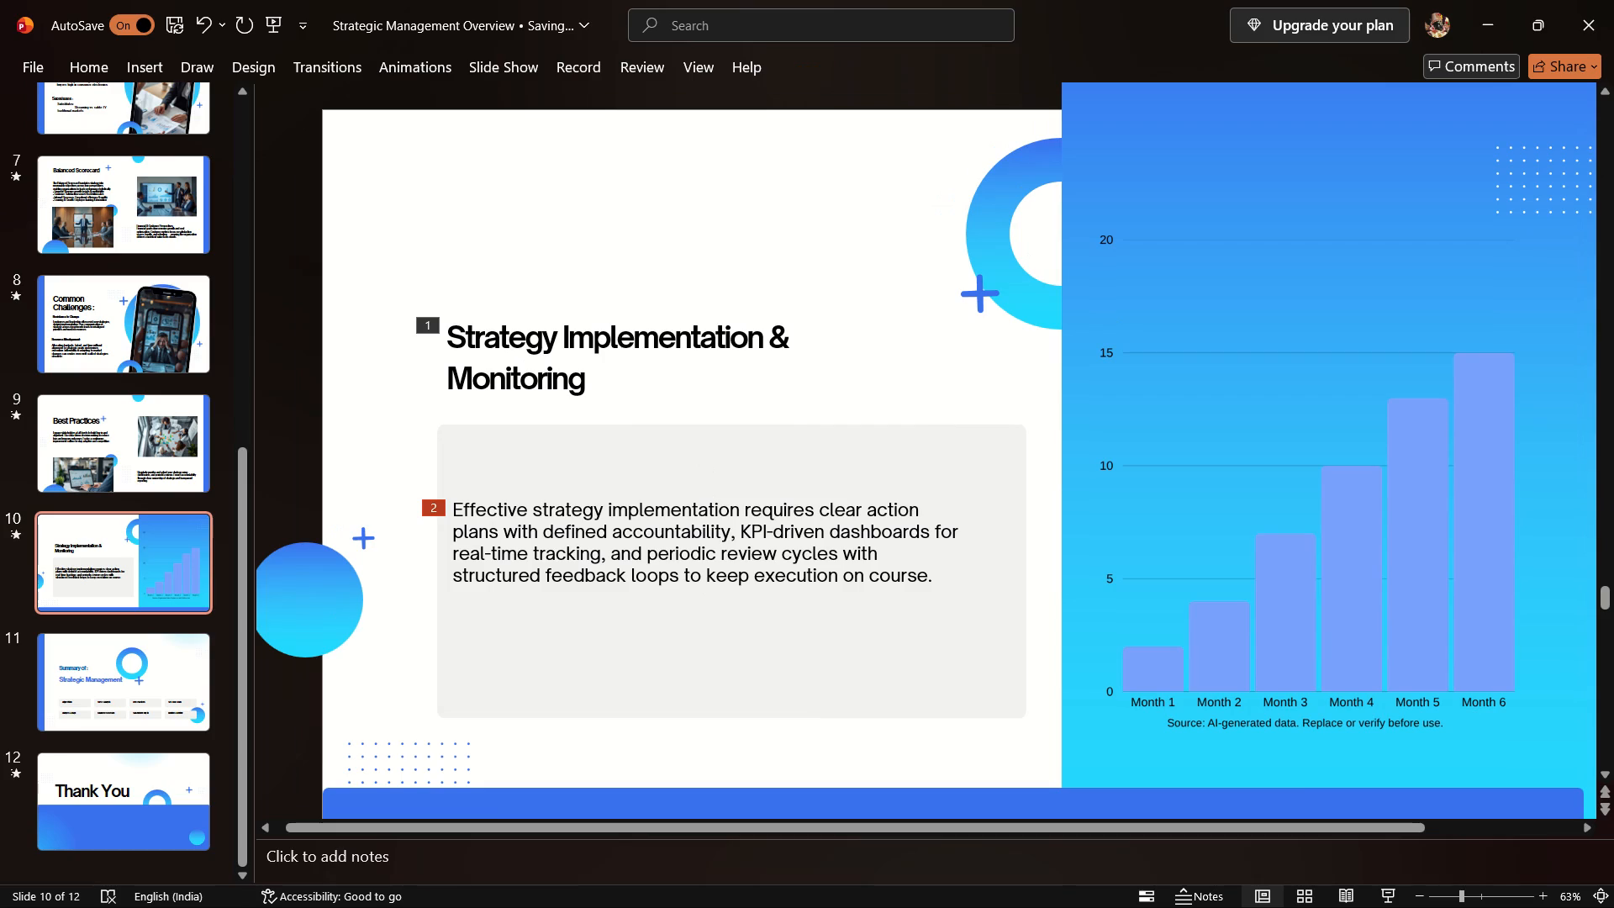
left_click(1136, 352)
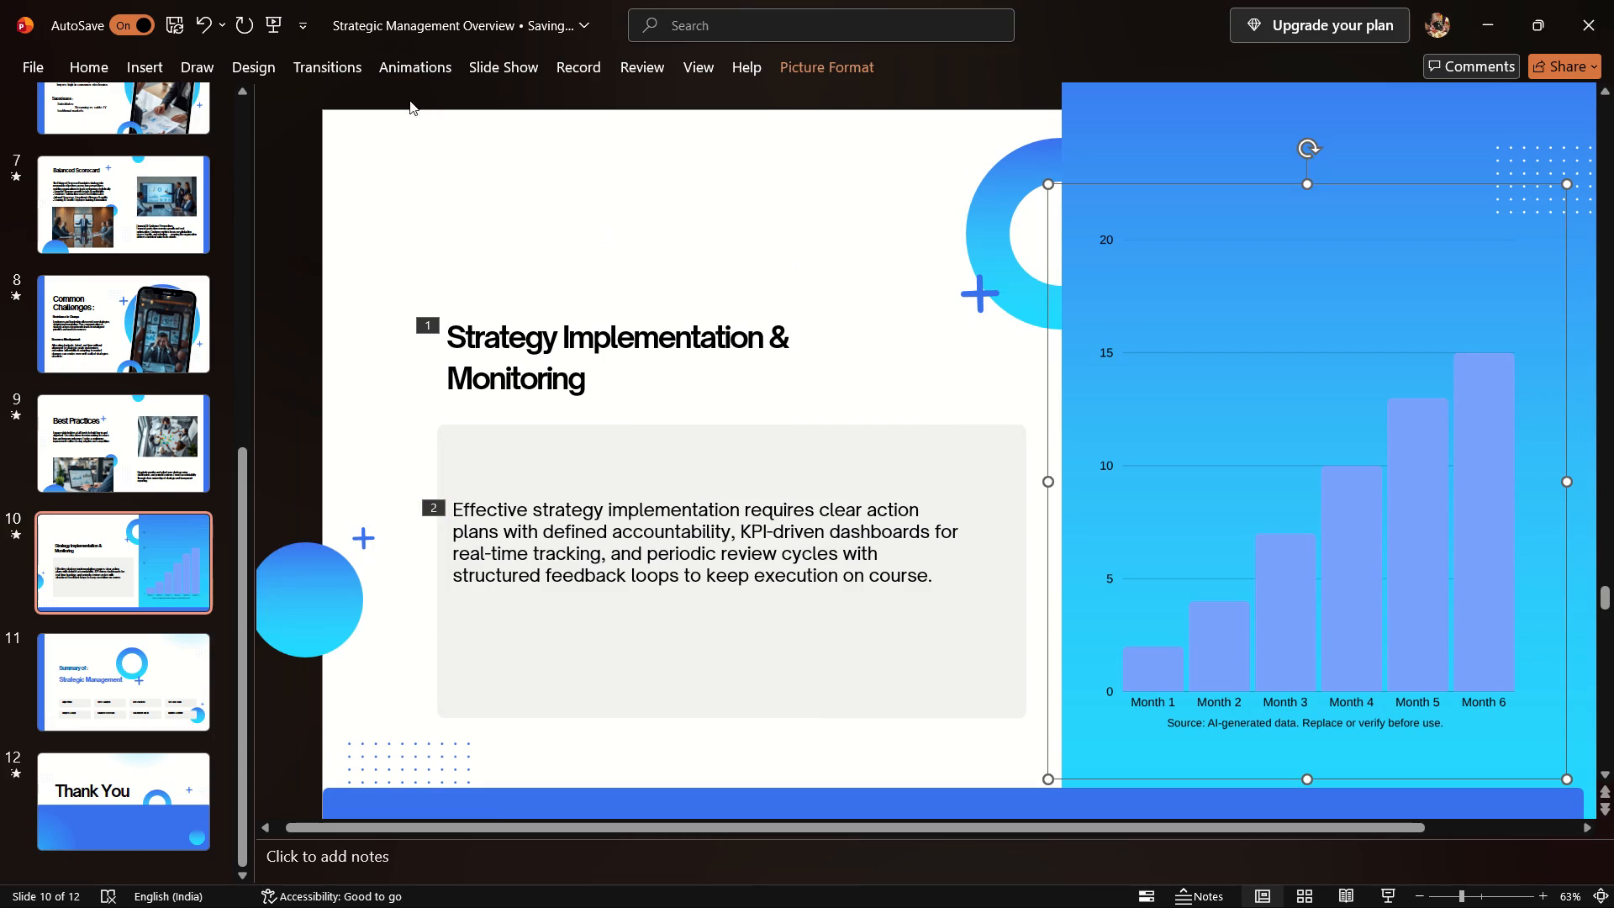
left_click(407, 65)
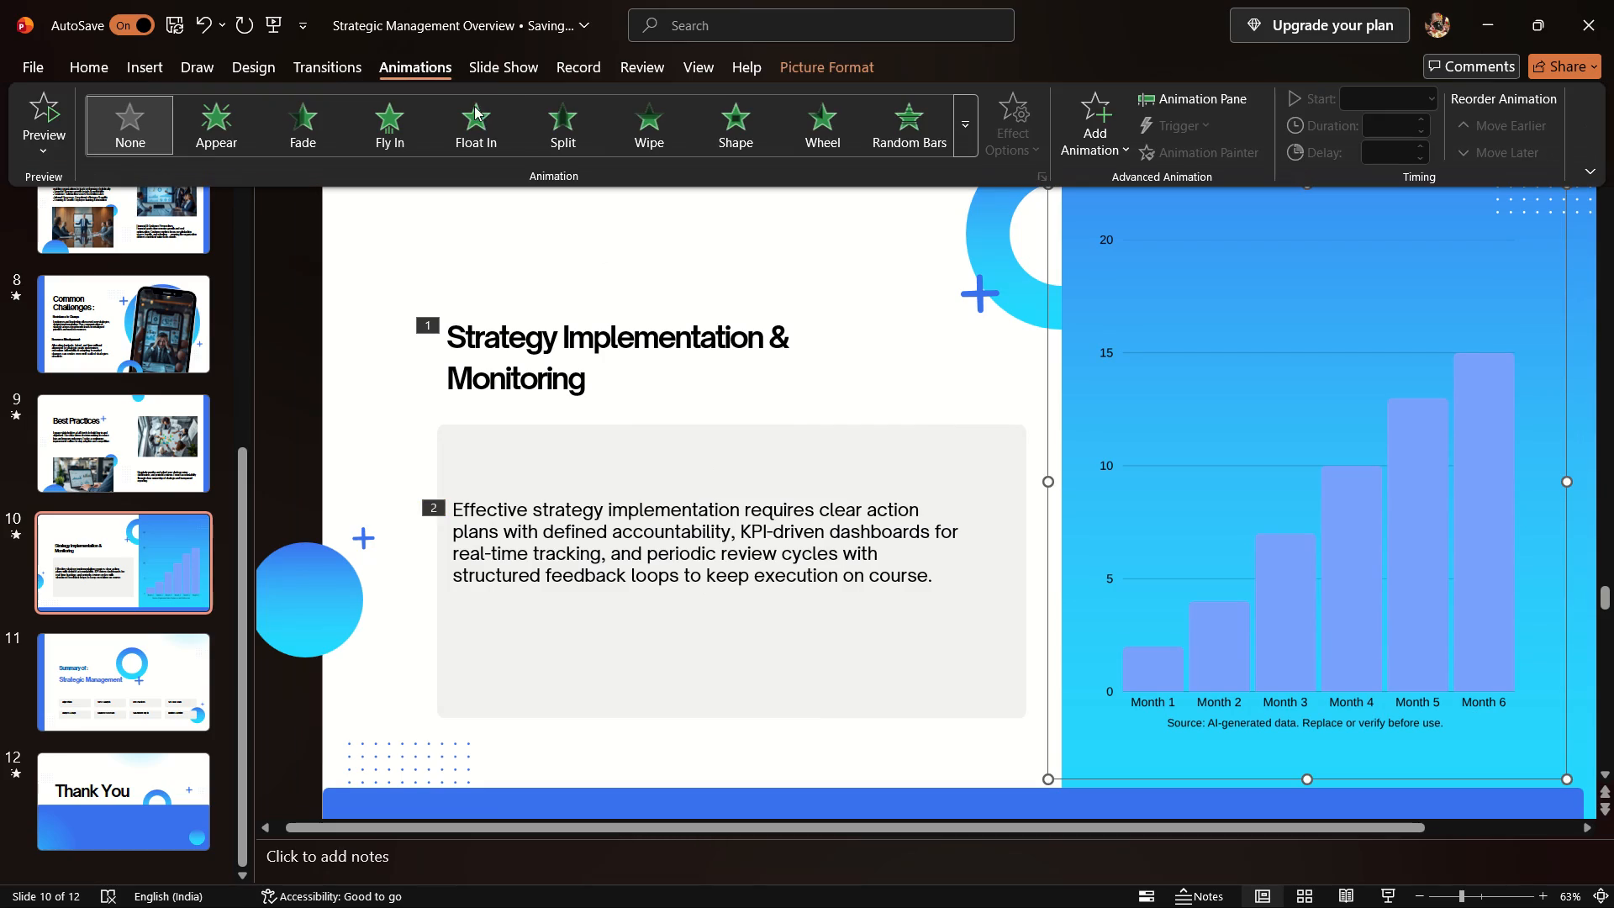
left_click(864, 138)
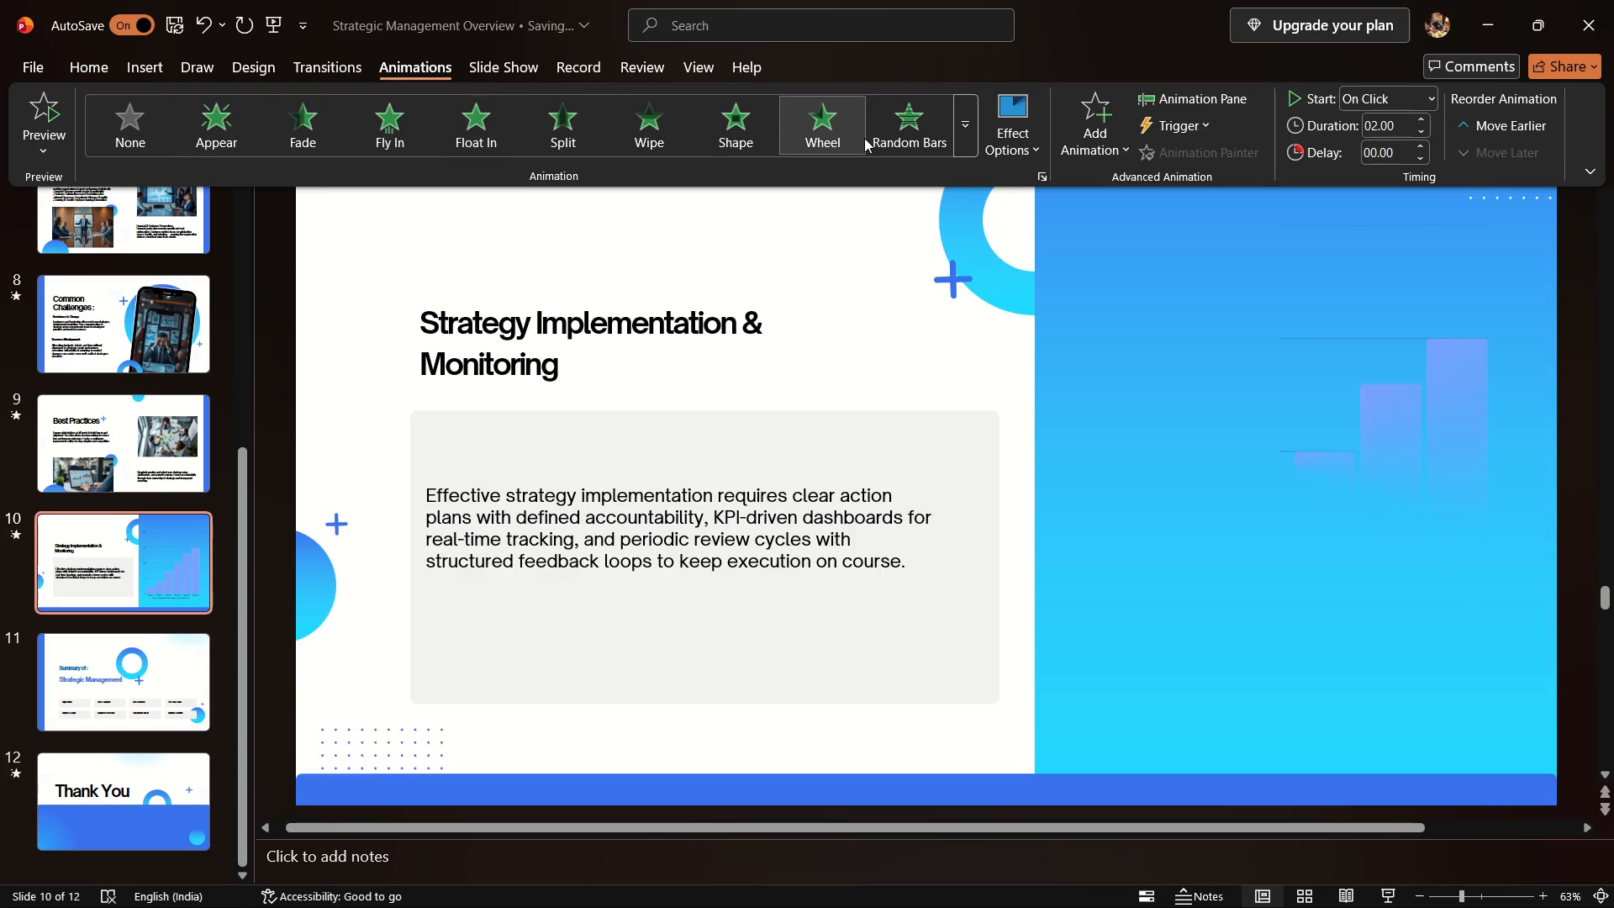
left_click(657, 449)
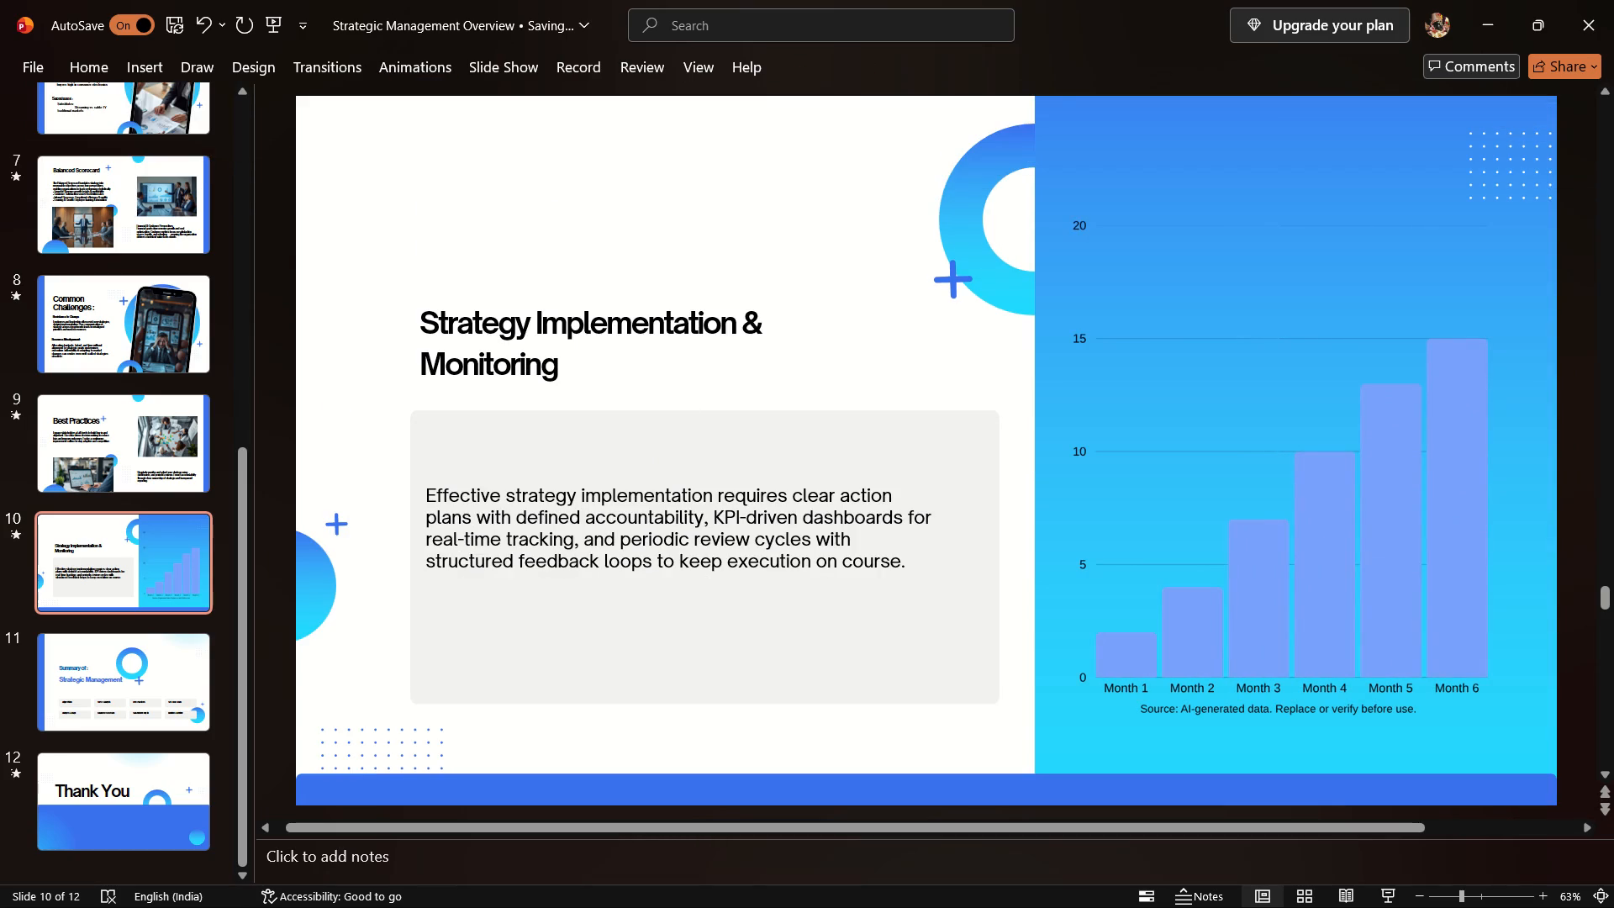
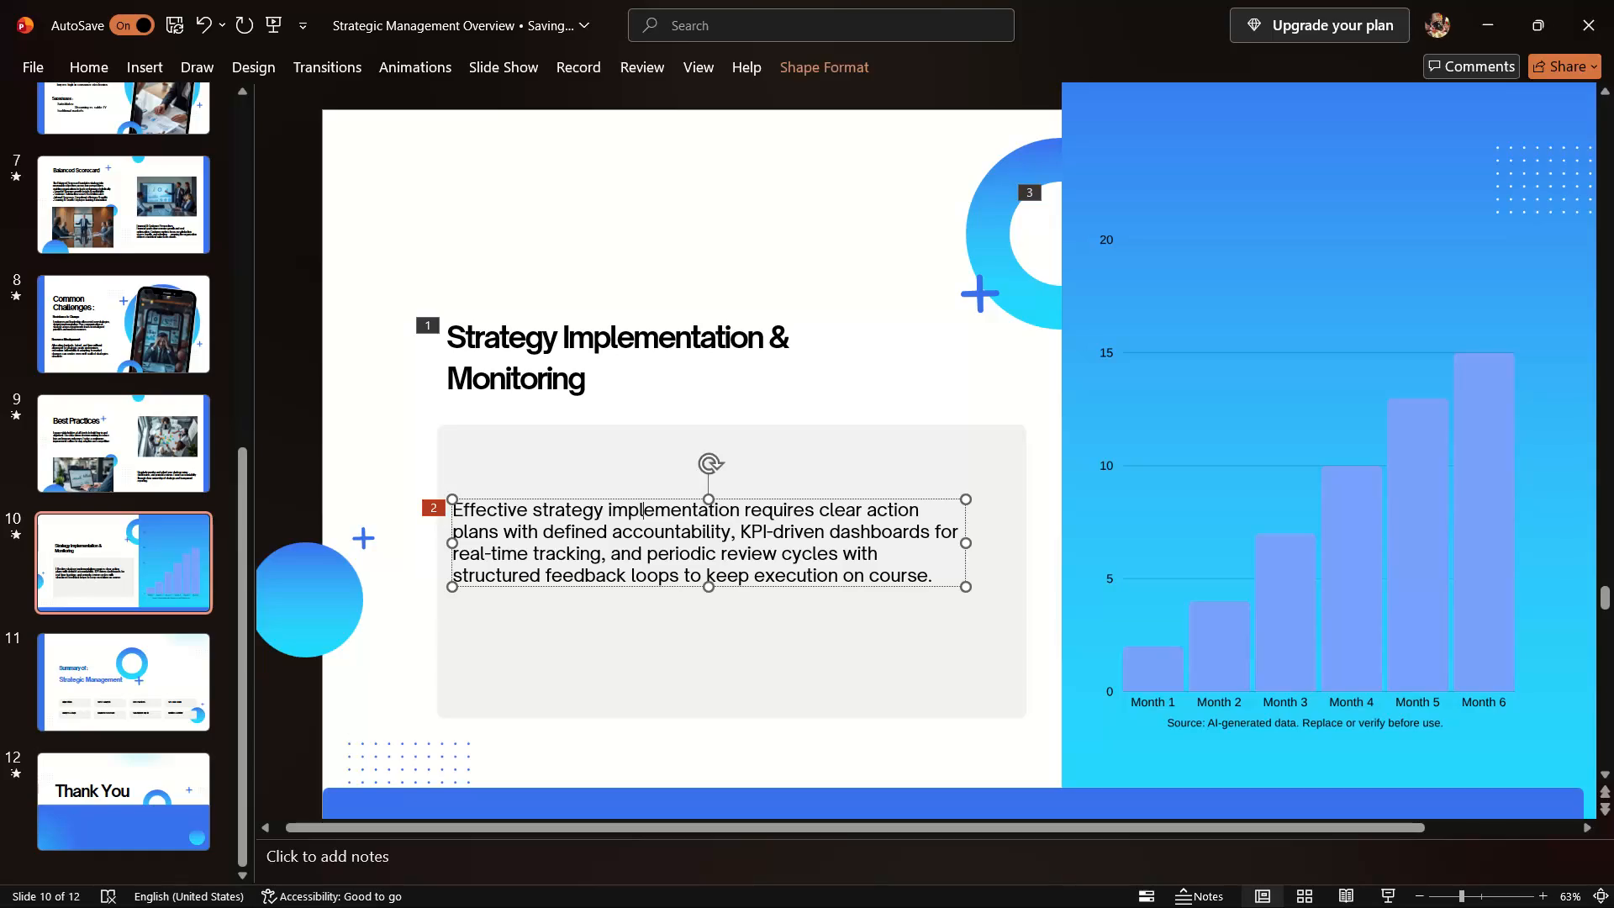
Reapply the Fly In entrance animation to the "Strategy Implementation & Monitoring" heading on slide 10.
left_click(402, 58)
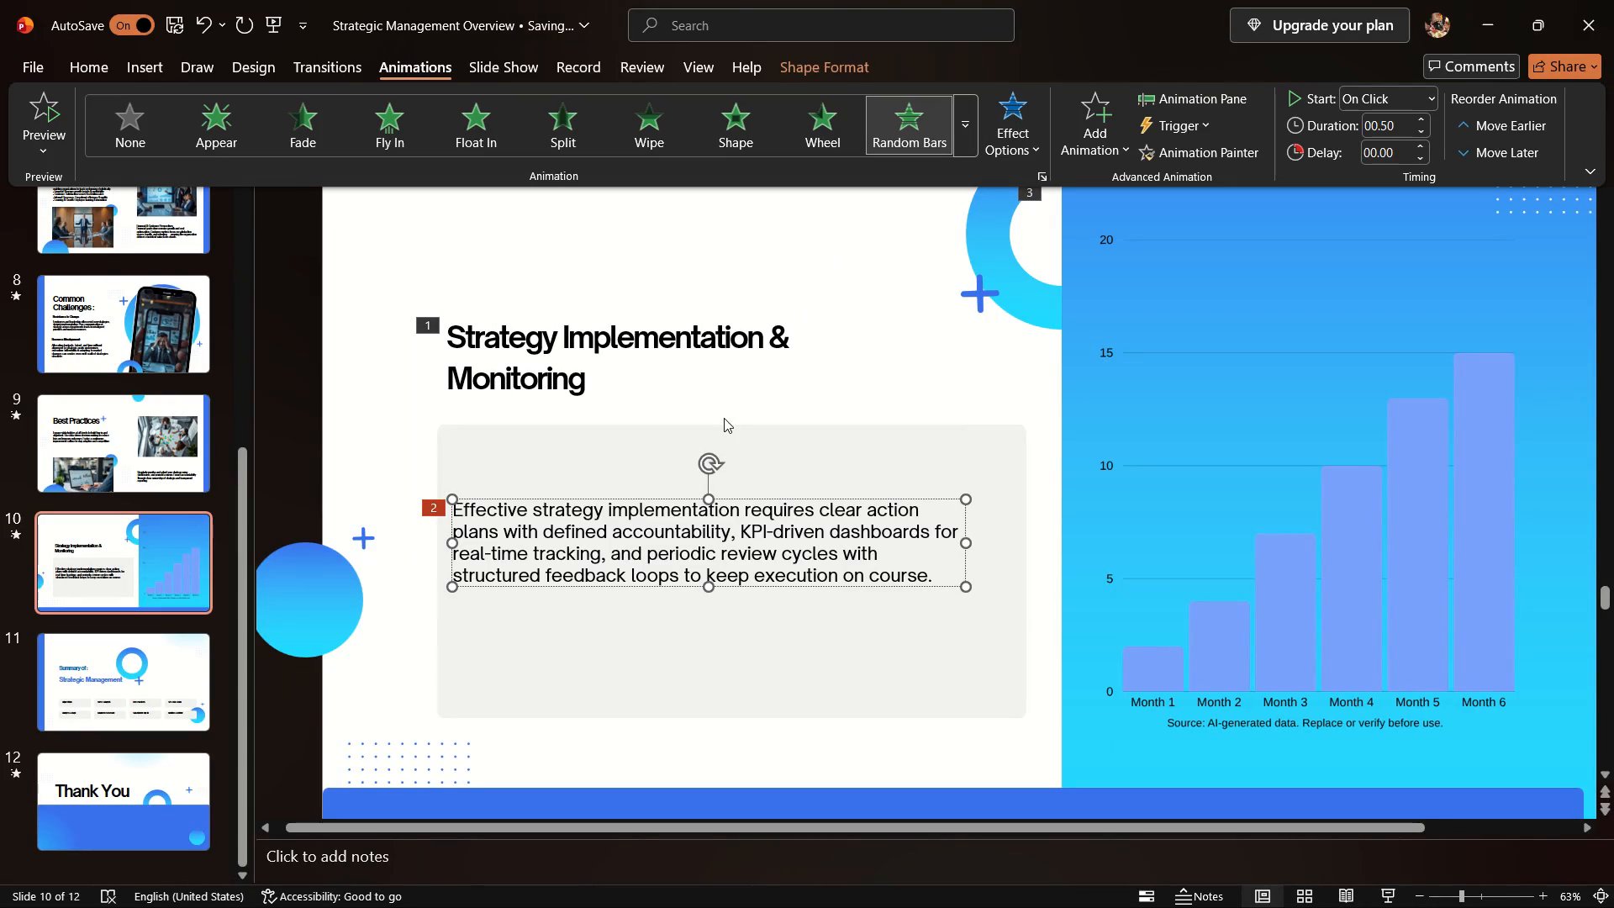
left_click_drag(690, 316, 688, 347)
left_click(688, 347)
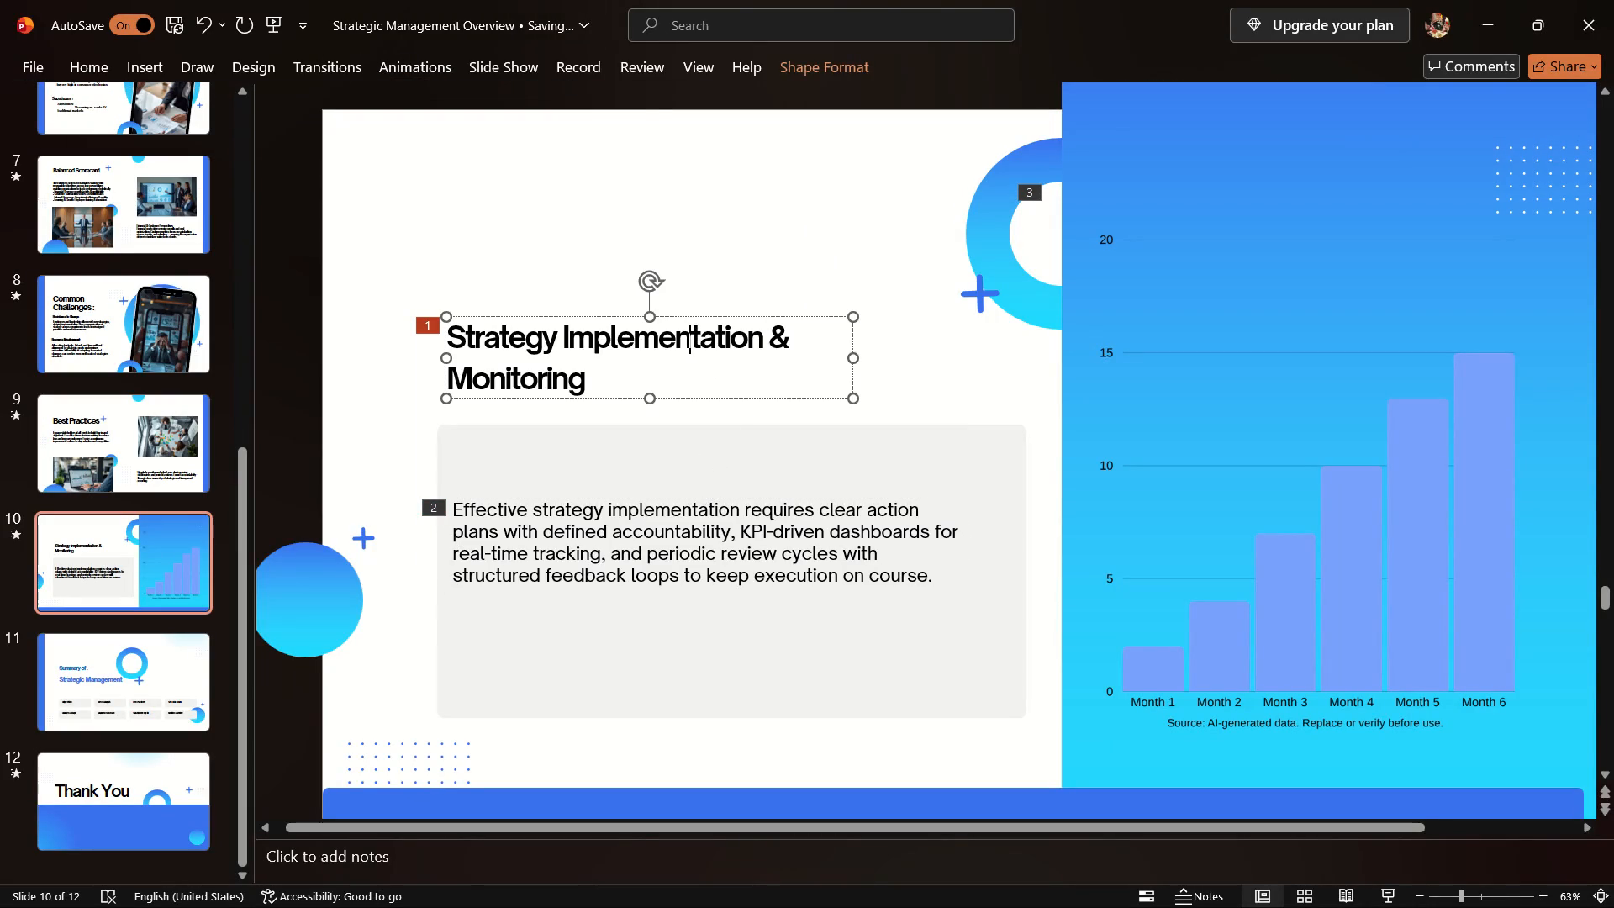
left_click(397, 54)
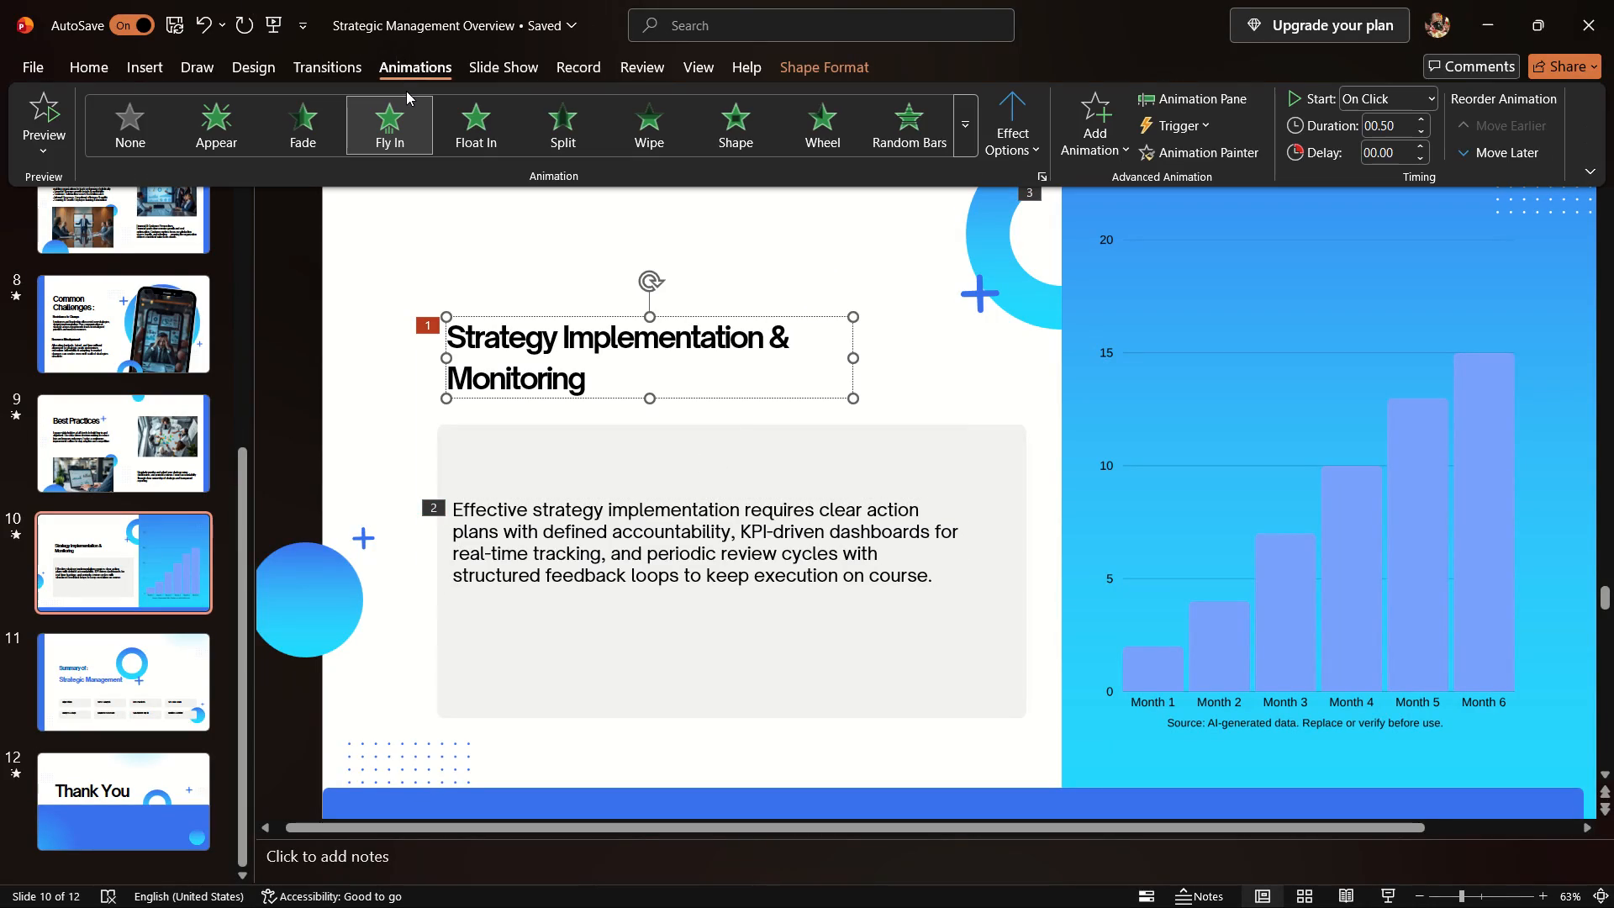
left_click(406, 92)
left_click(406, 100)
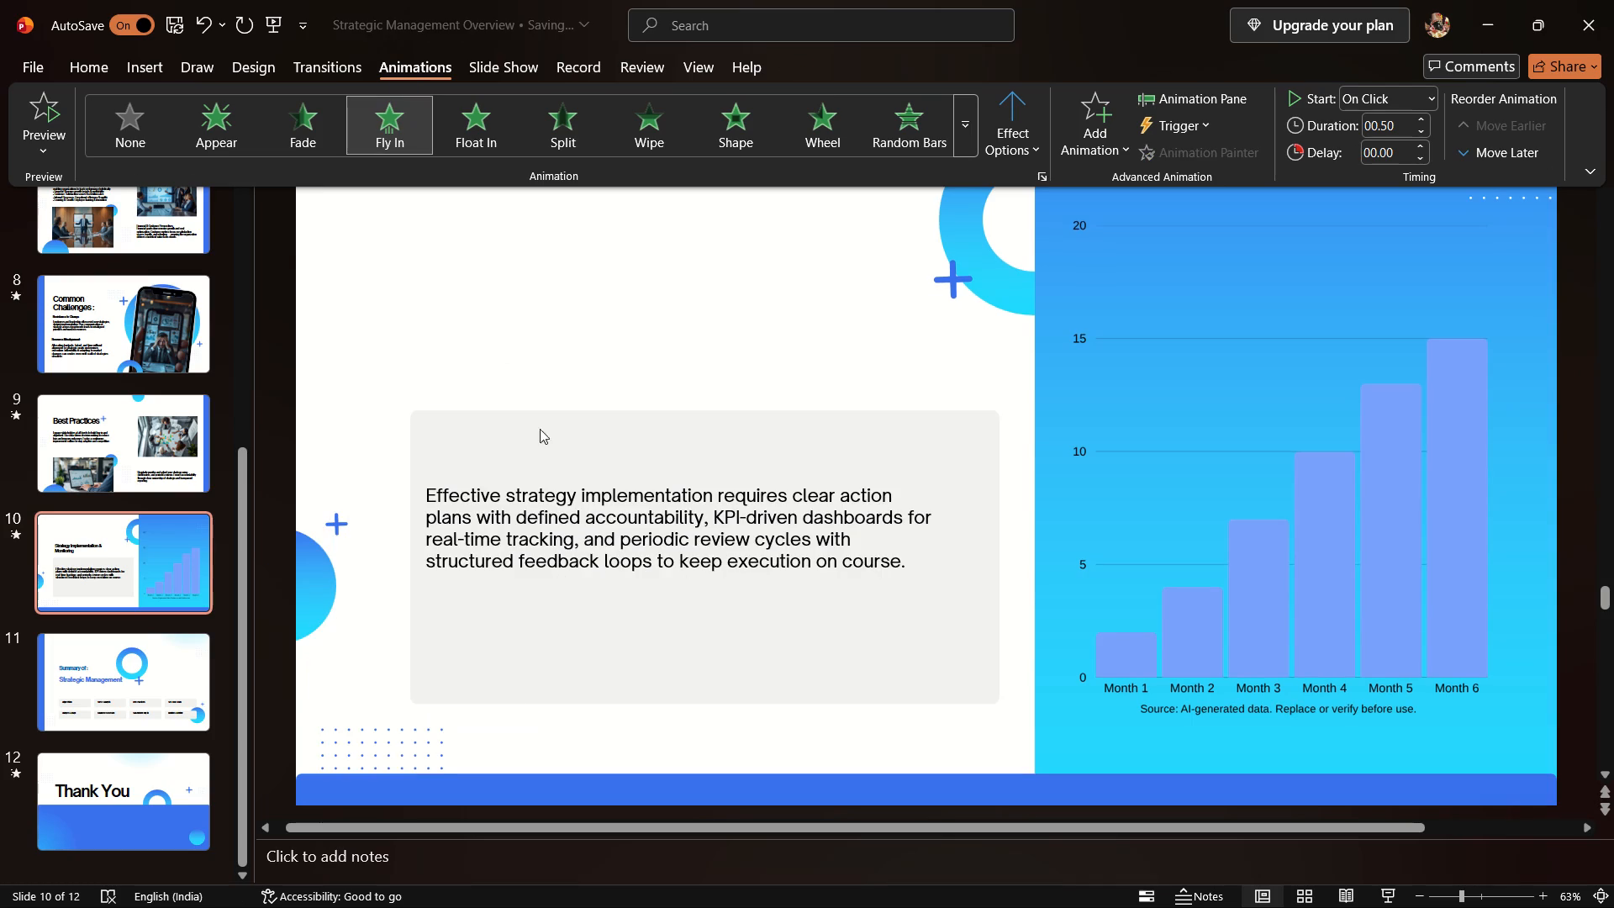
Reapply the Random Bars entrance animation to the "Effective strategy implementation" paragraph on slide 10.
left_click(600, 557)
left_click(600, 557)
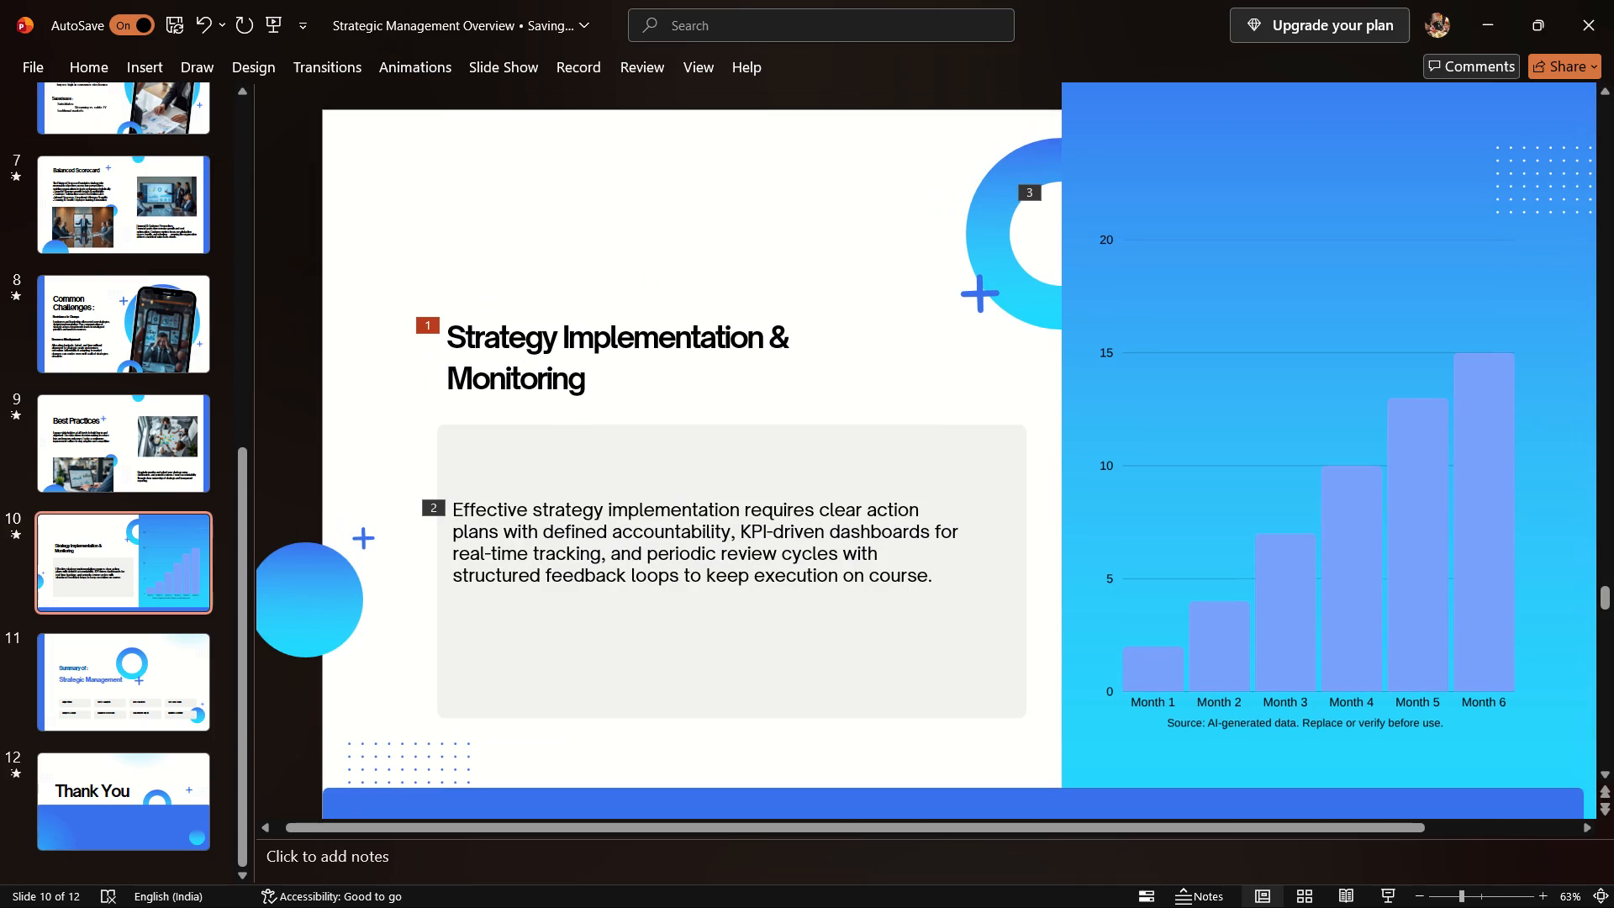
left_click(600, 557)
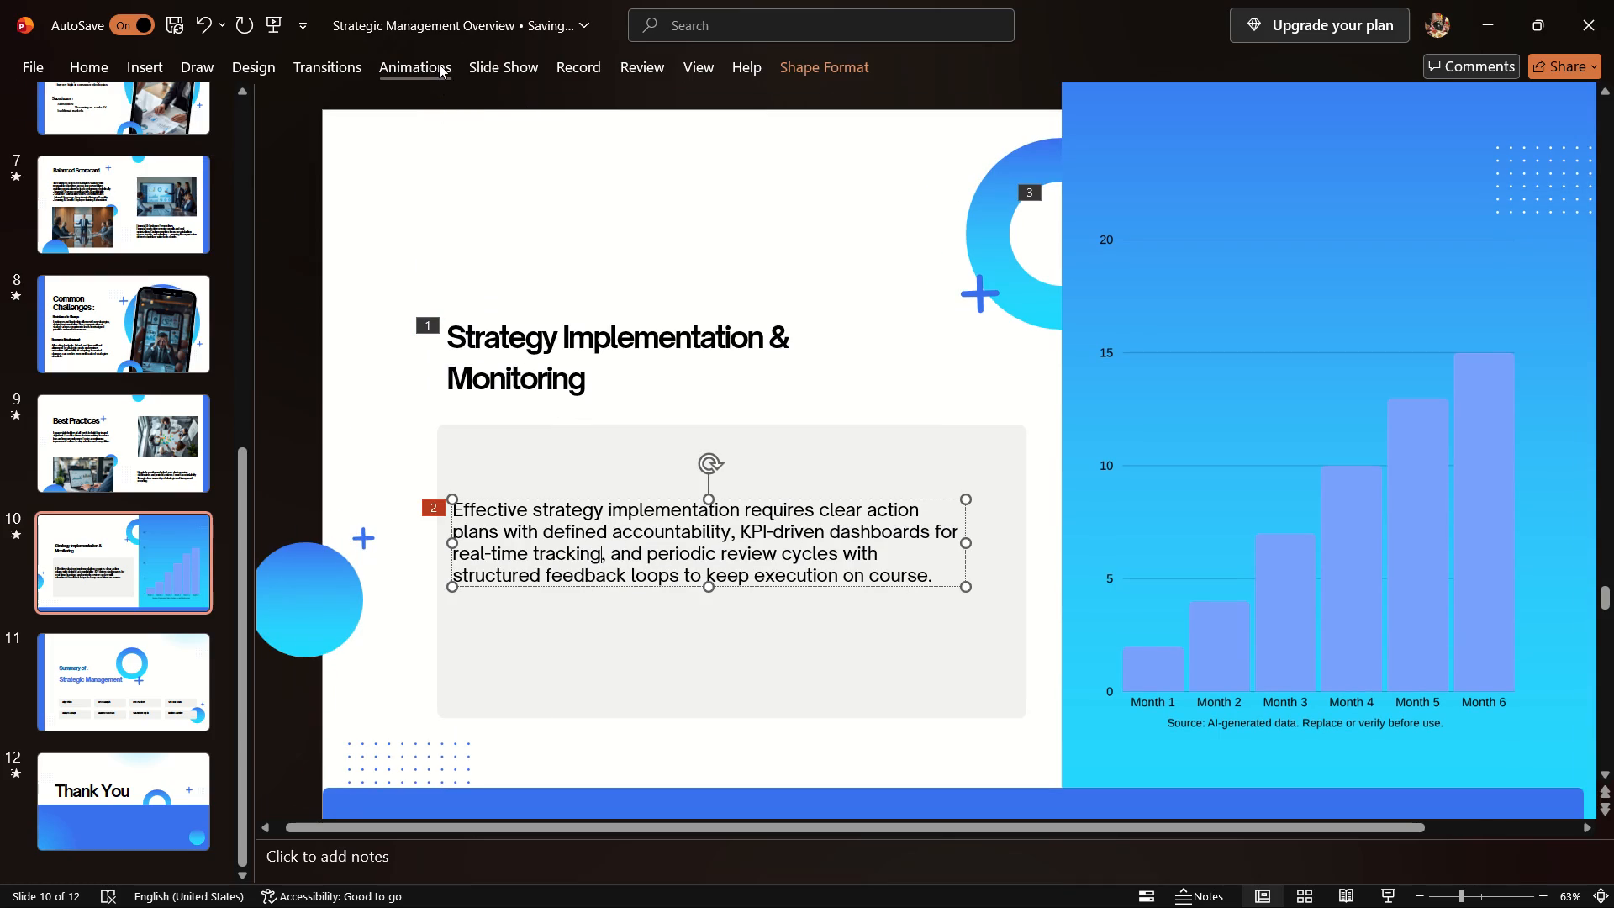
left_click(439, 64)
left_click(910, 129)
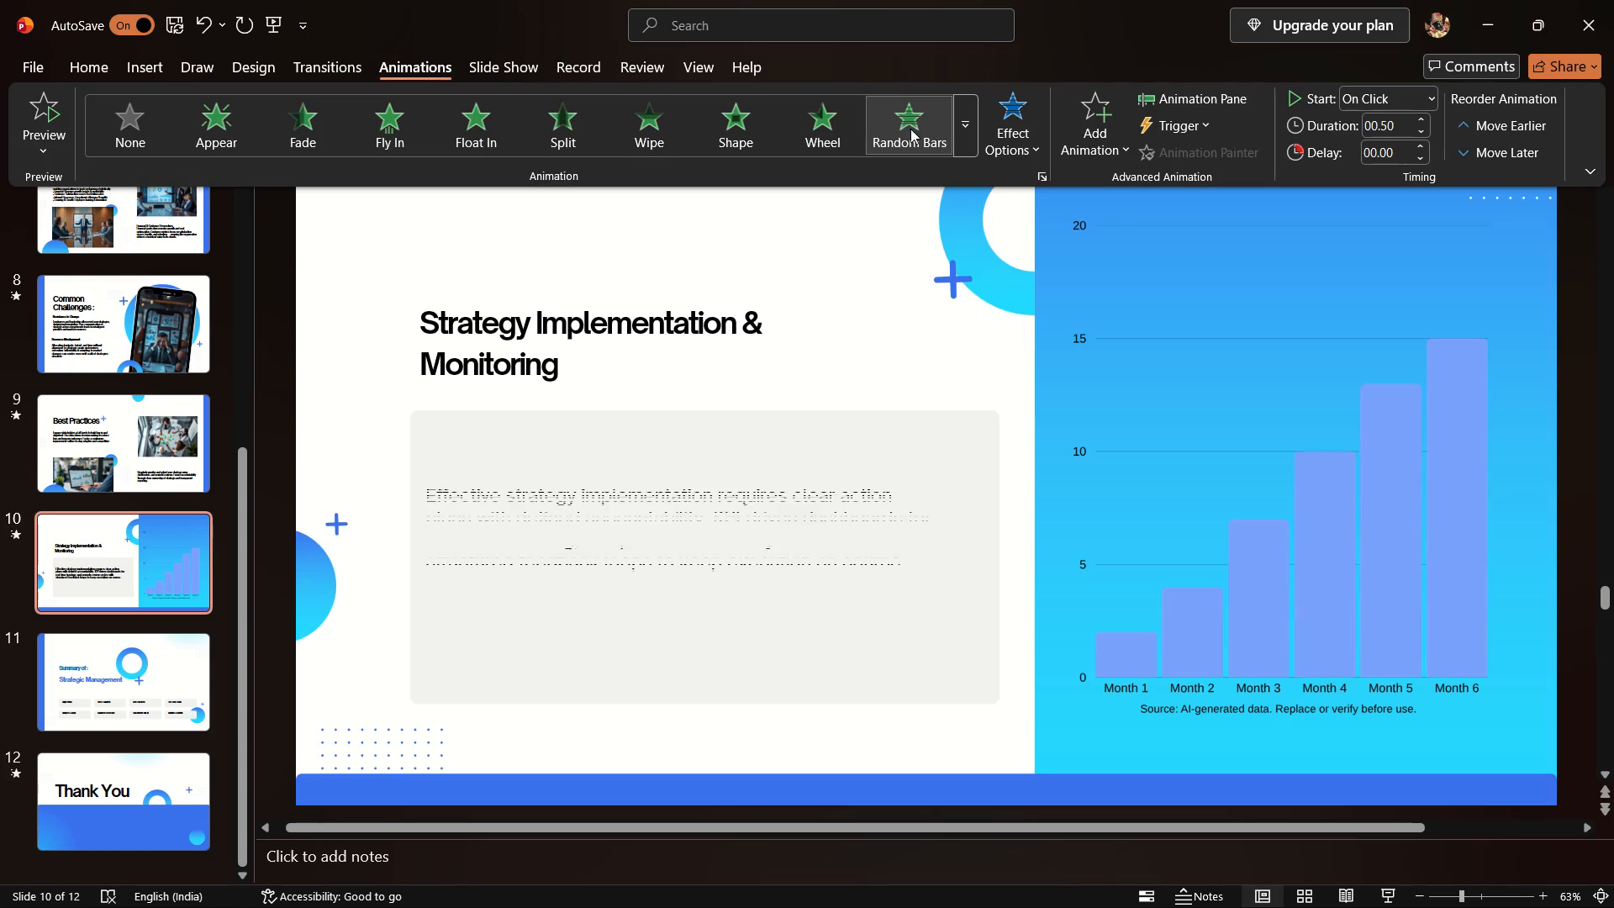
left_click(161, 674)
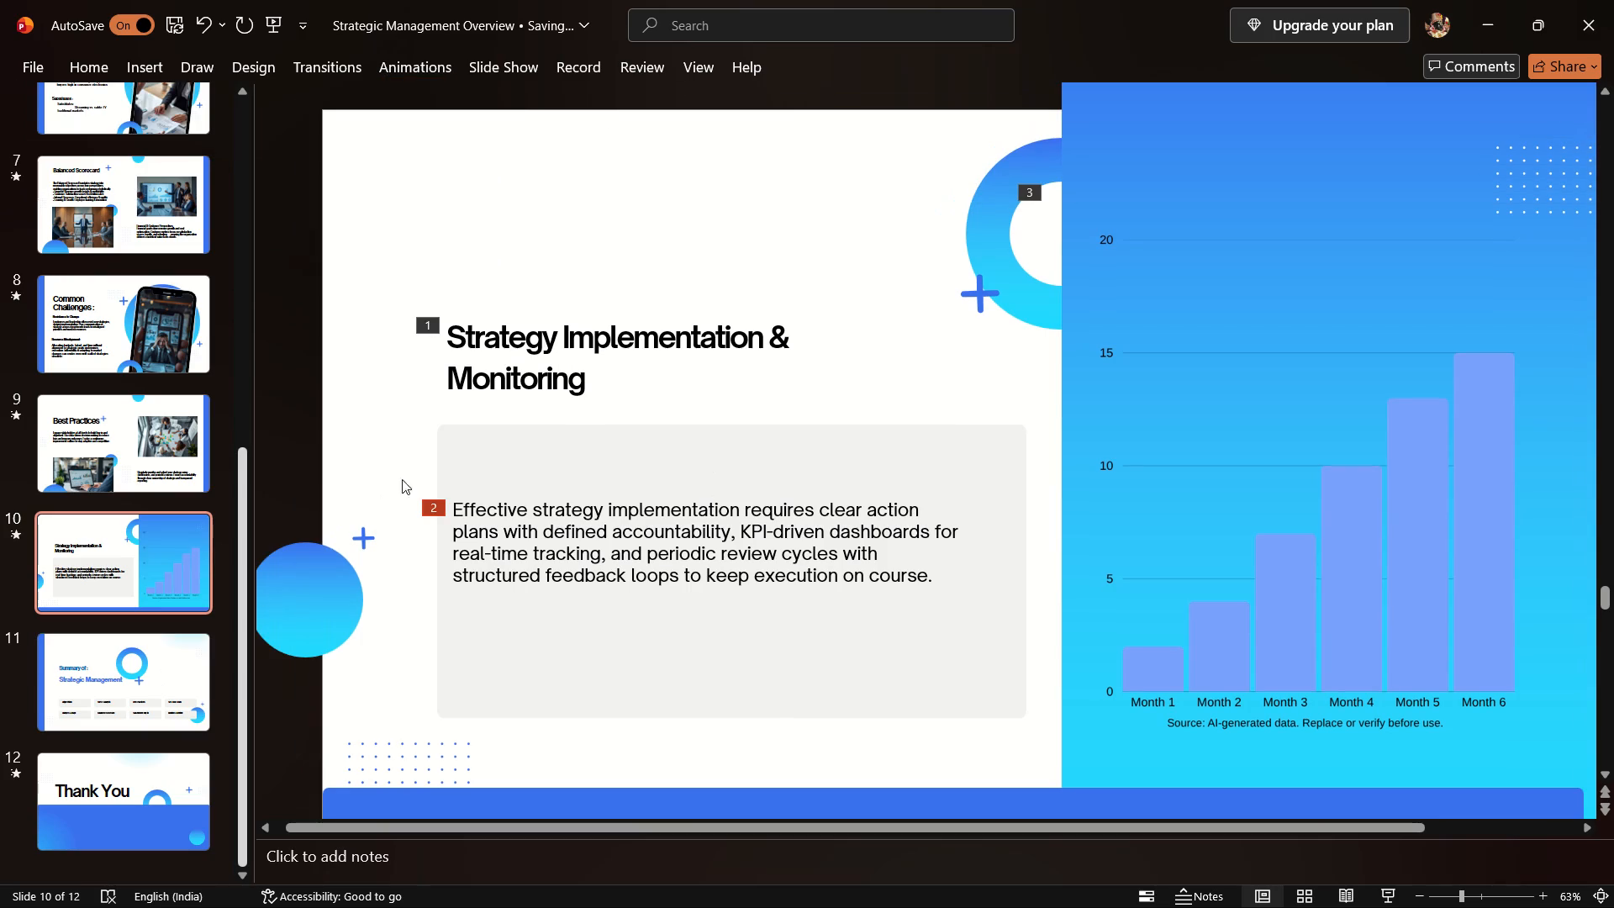
Reapply the Push transition to slide 10, Strategy Implementation & Monitoring.
left_click(495, 395)
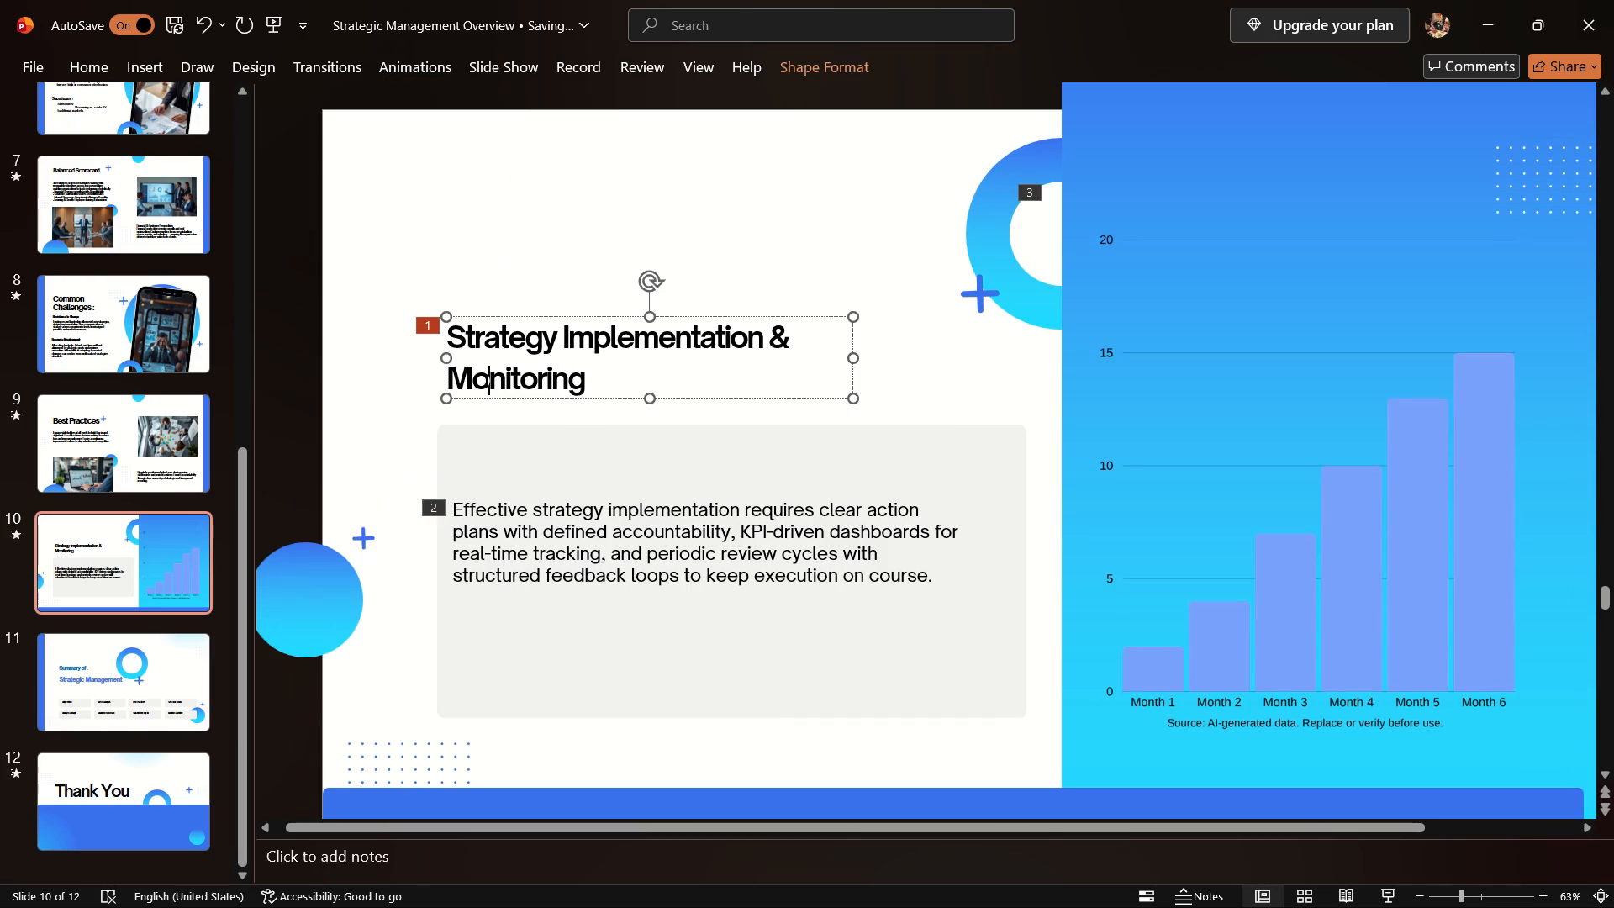
left_click(321, 55)
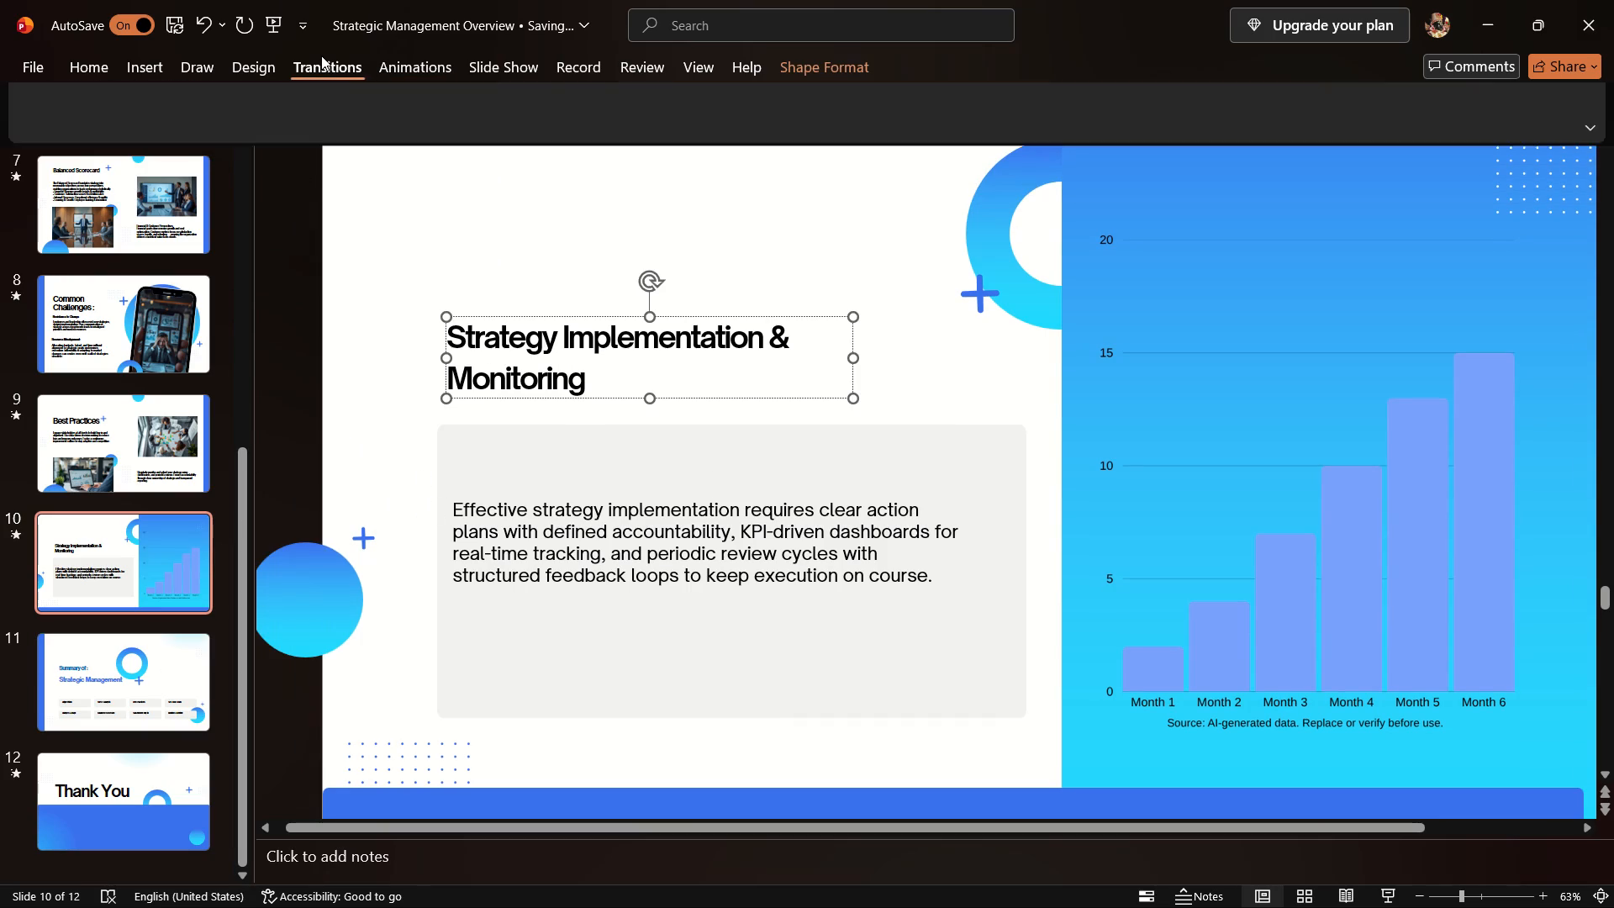
left_click(395, 119)
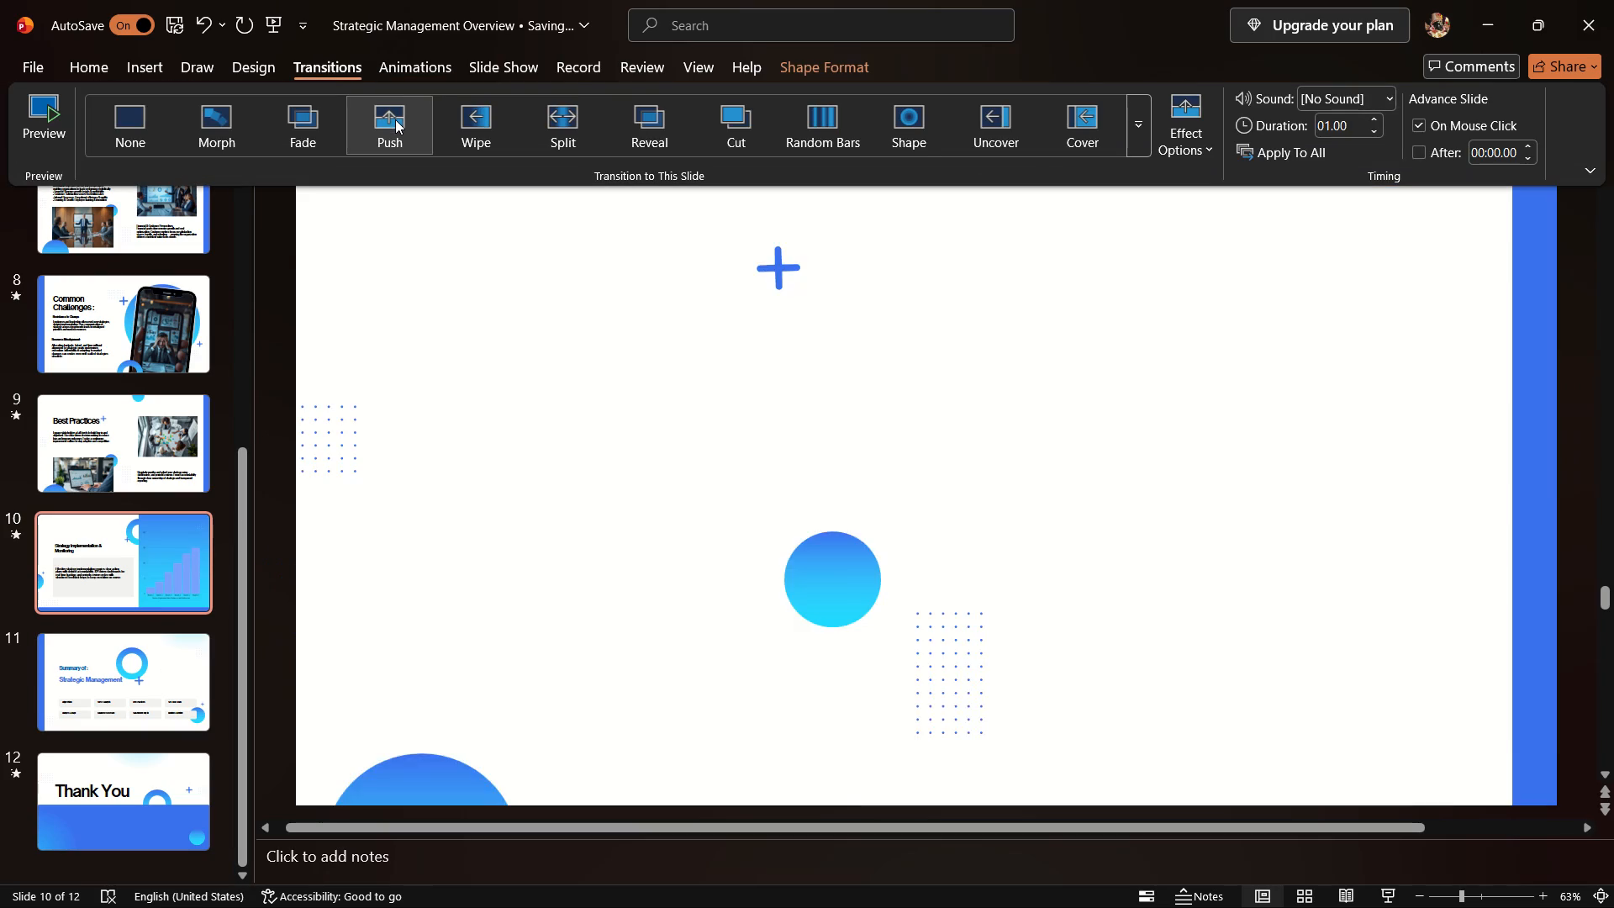
Apply the Fly In entrance animation again to the "Strategy Implementation & Monitoring" heading on slide 10.
left_click(433, 71)
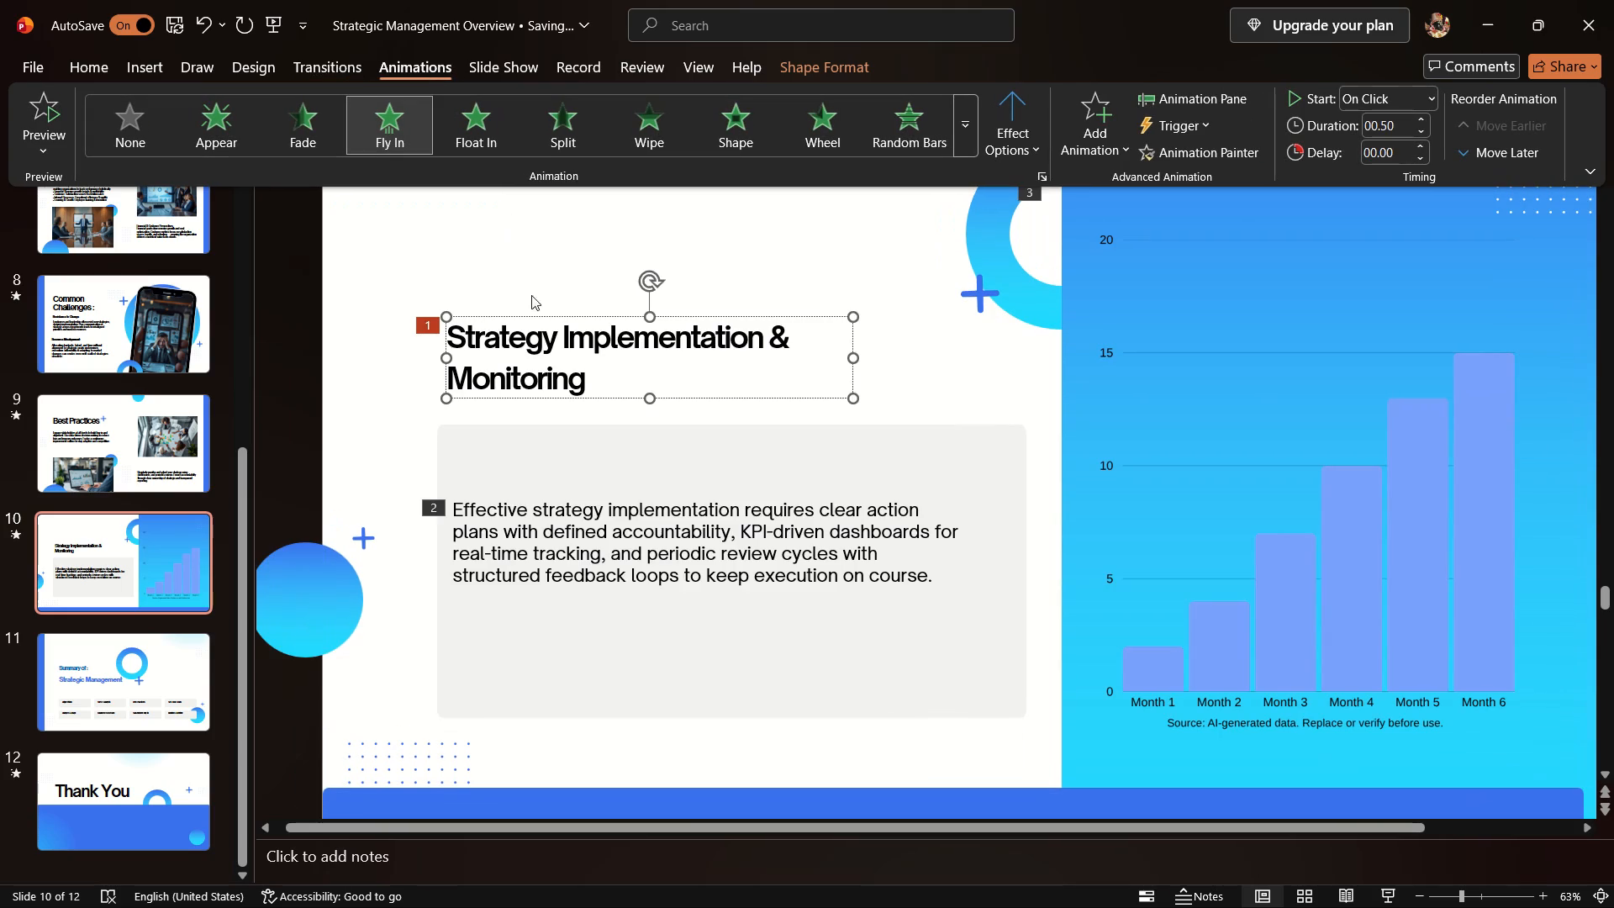
left_click(400, 102)
Apply the Random Bars entrance animation again to the "Effective strategy implementation" paragraph on slide 10.
left_click(599, 515)
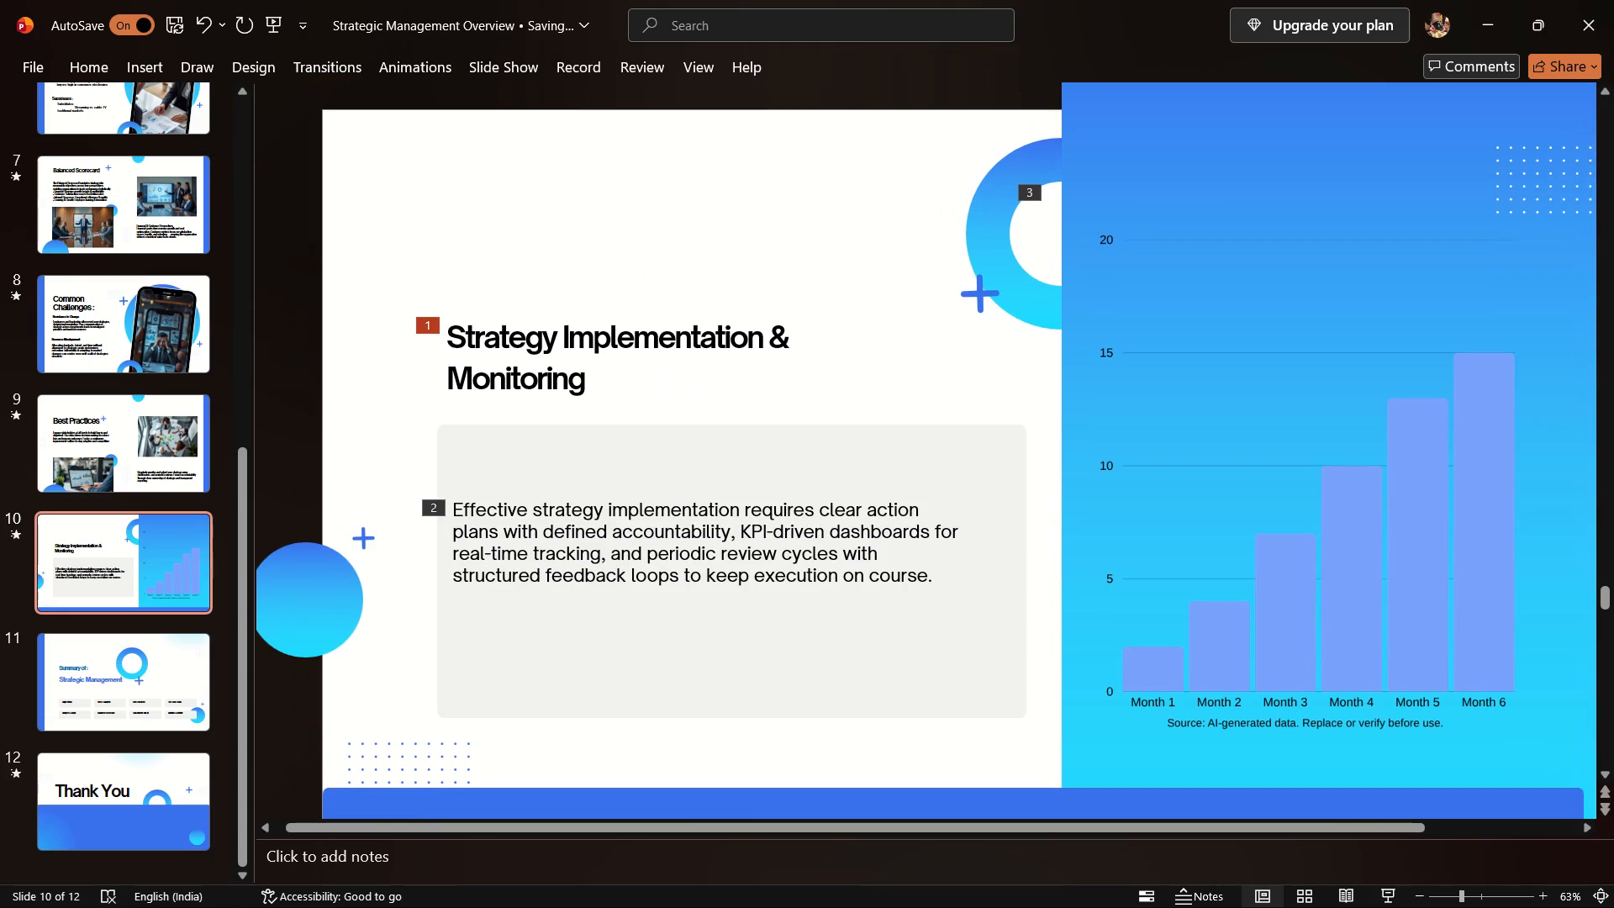
left_click(643, 562)
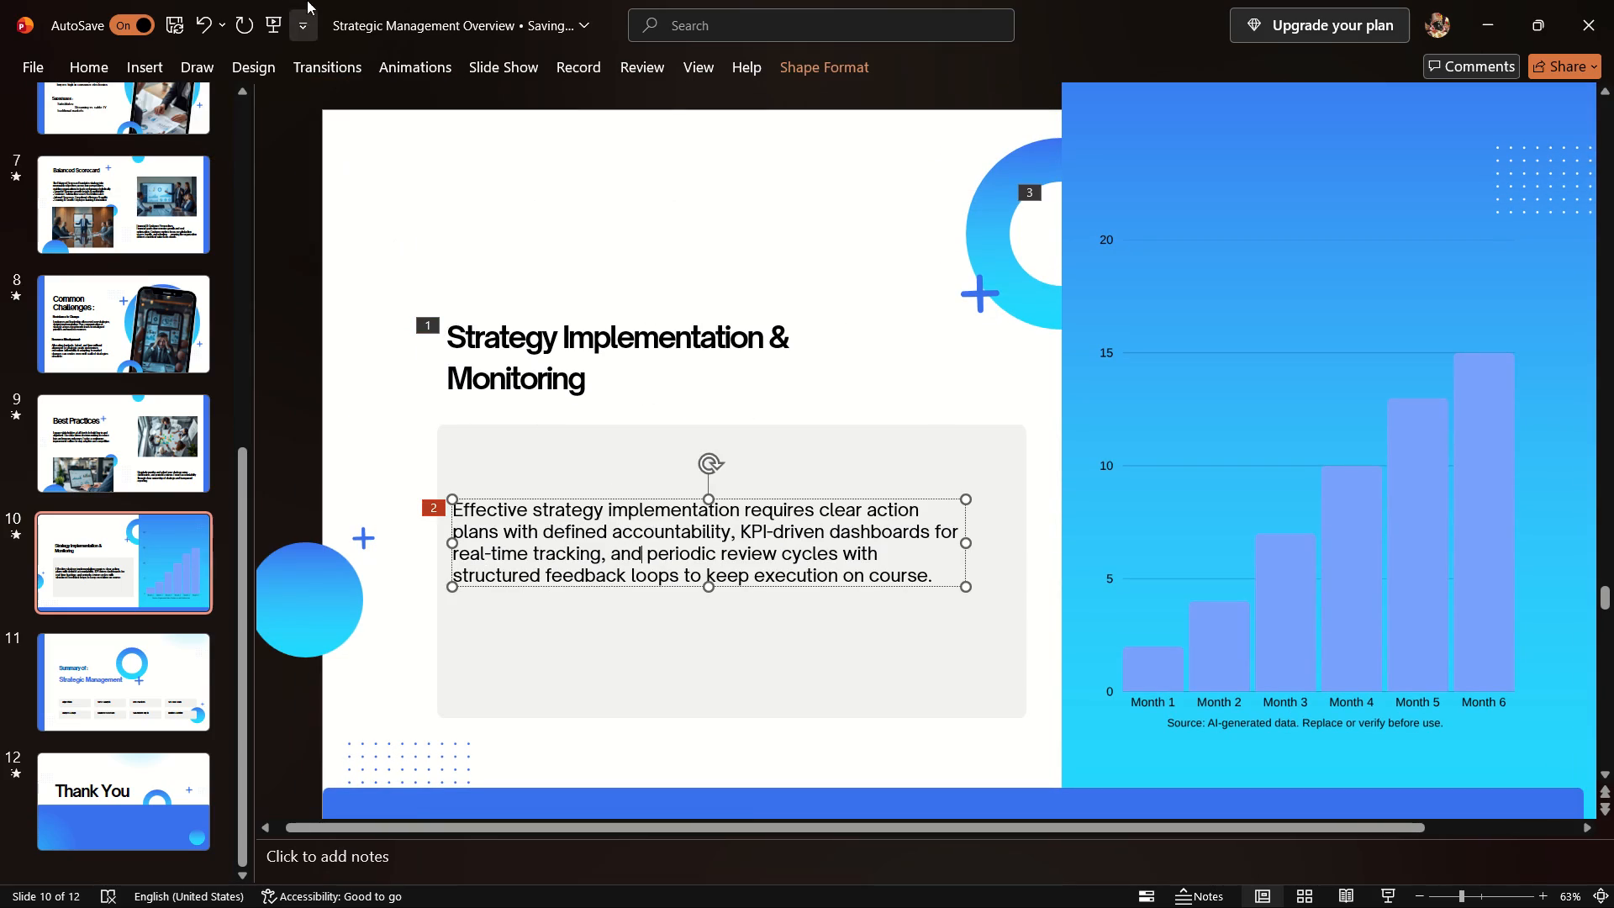
left_click(403, 60)
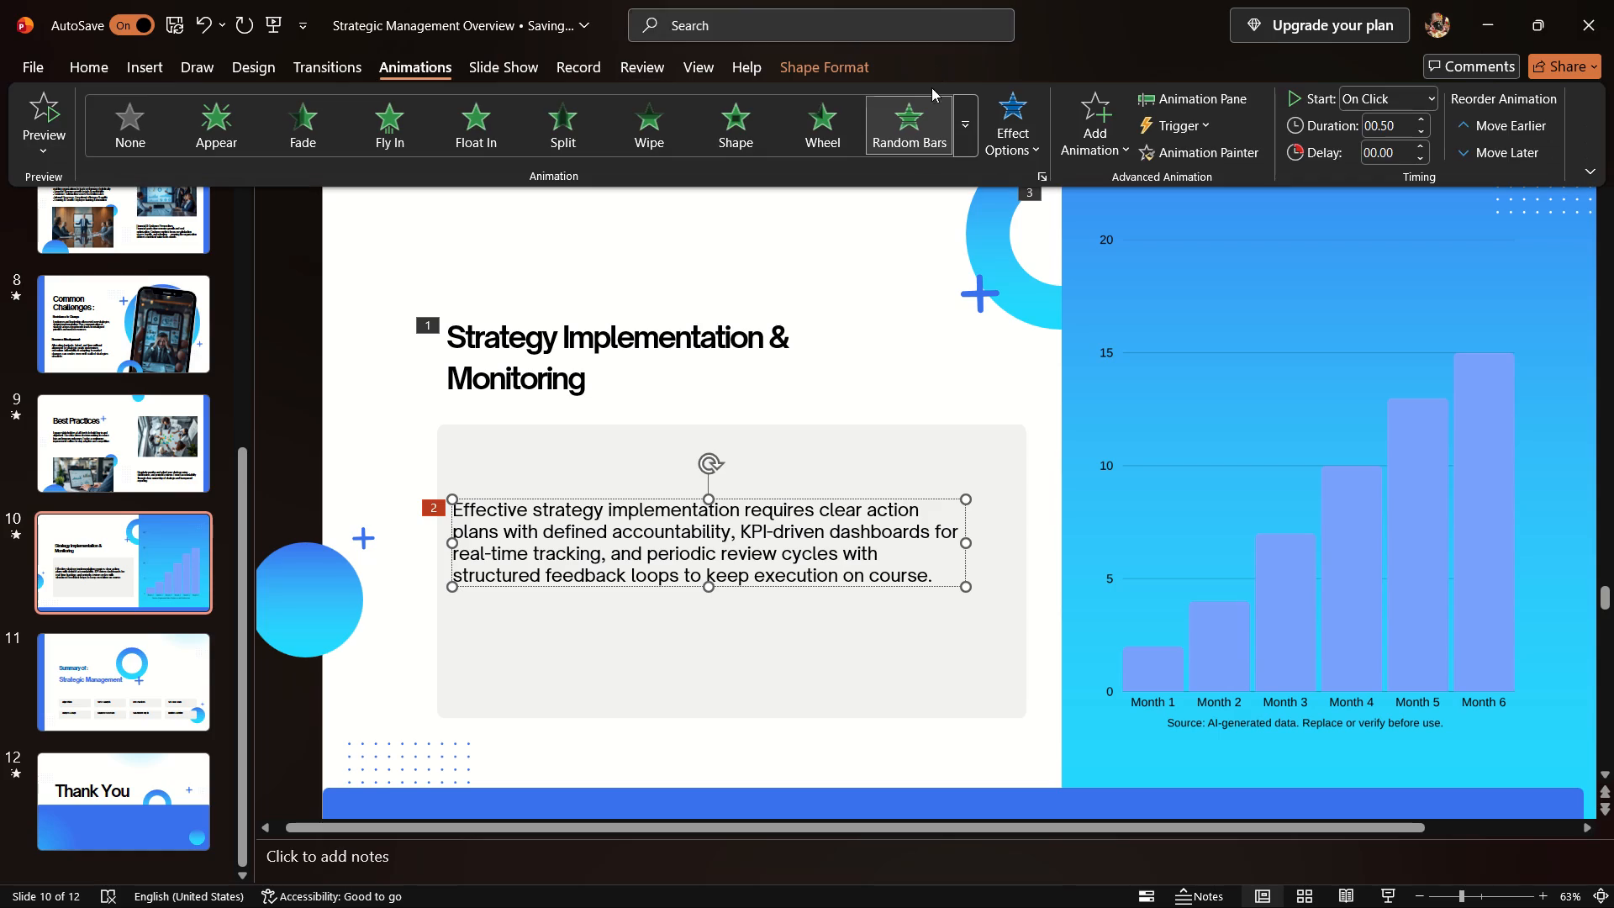
left_click(903, 146)
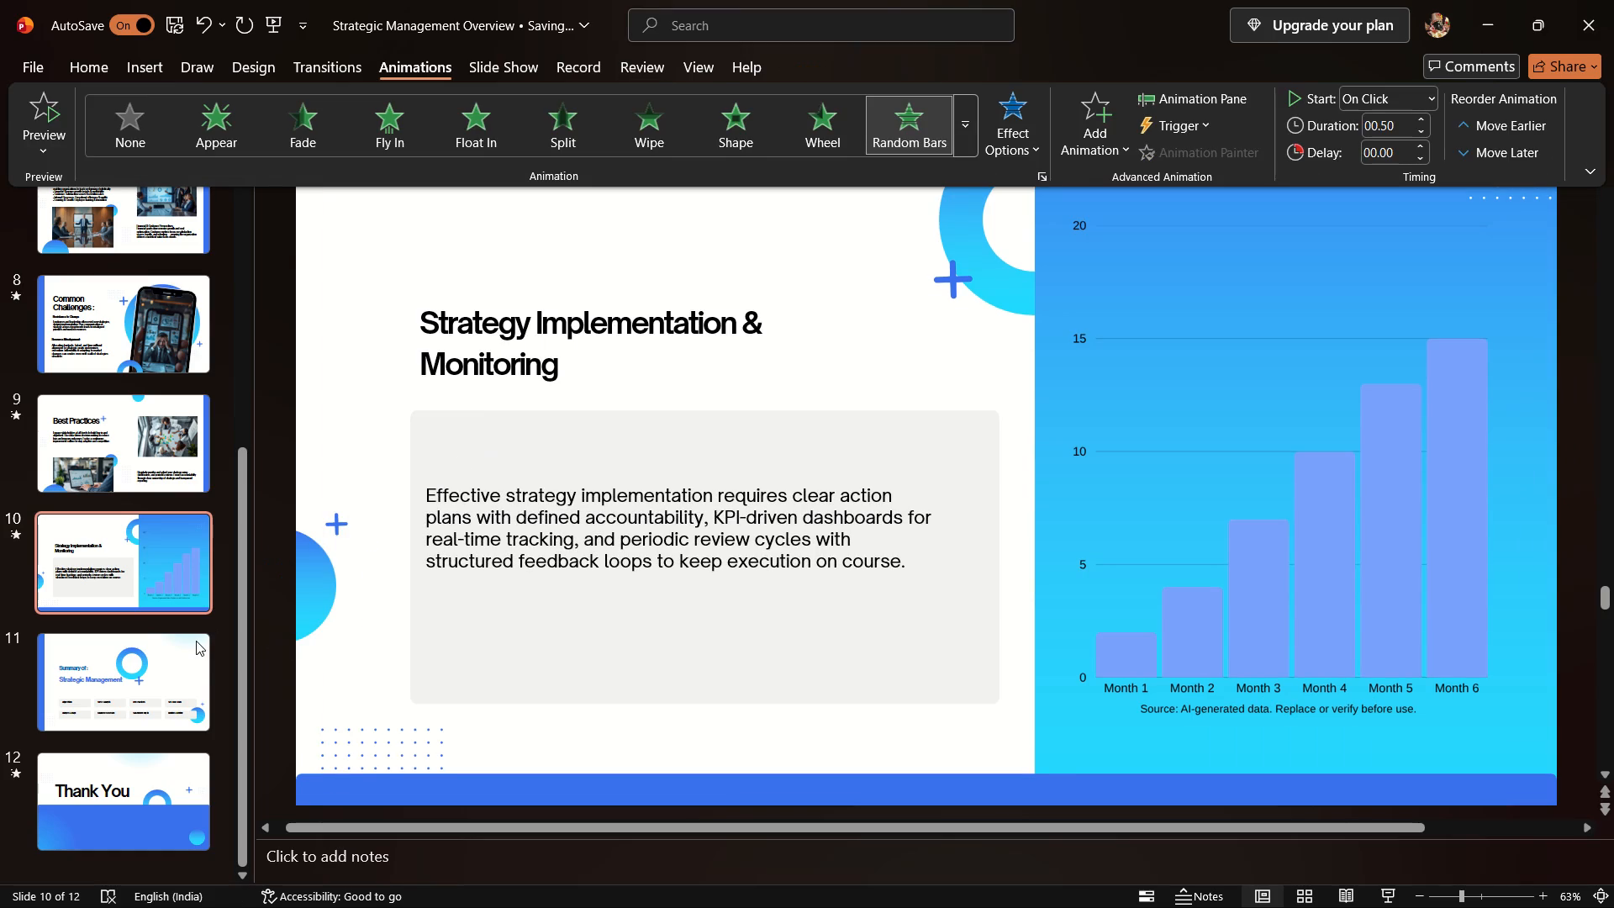
Apply the Push transition to slide 11, Summary of Strategic Management.
left_click(196, 641)
left_click(196, 641)
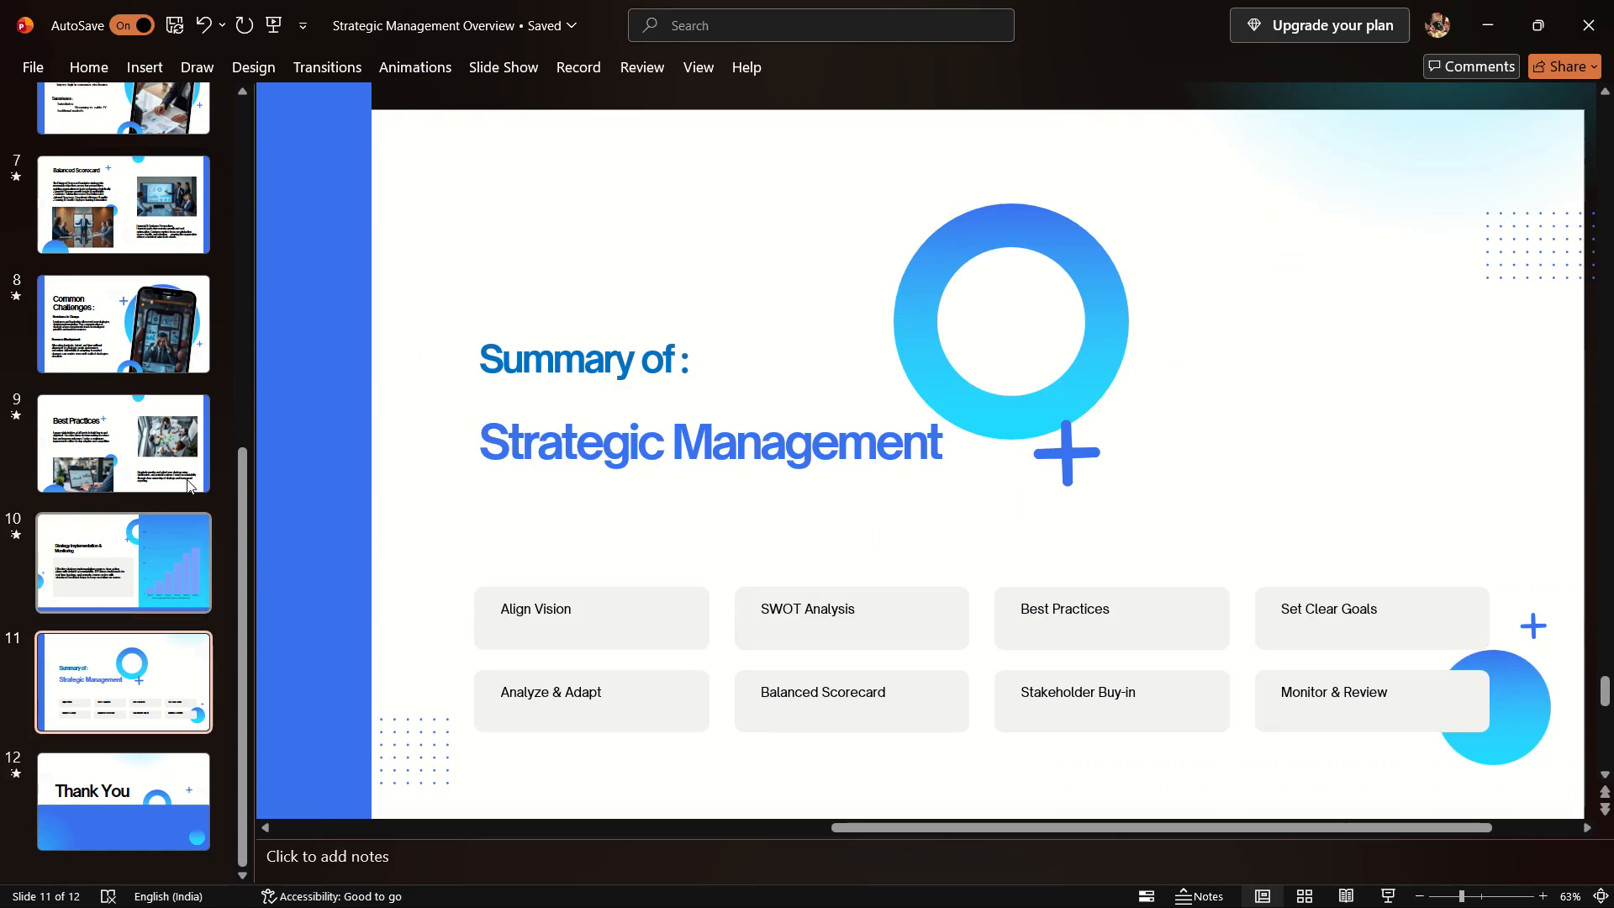
left_click(315, 70)
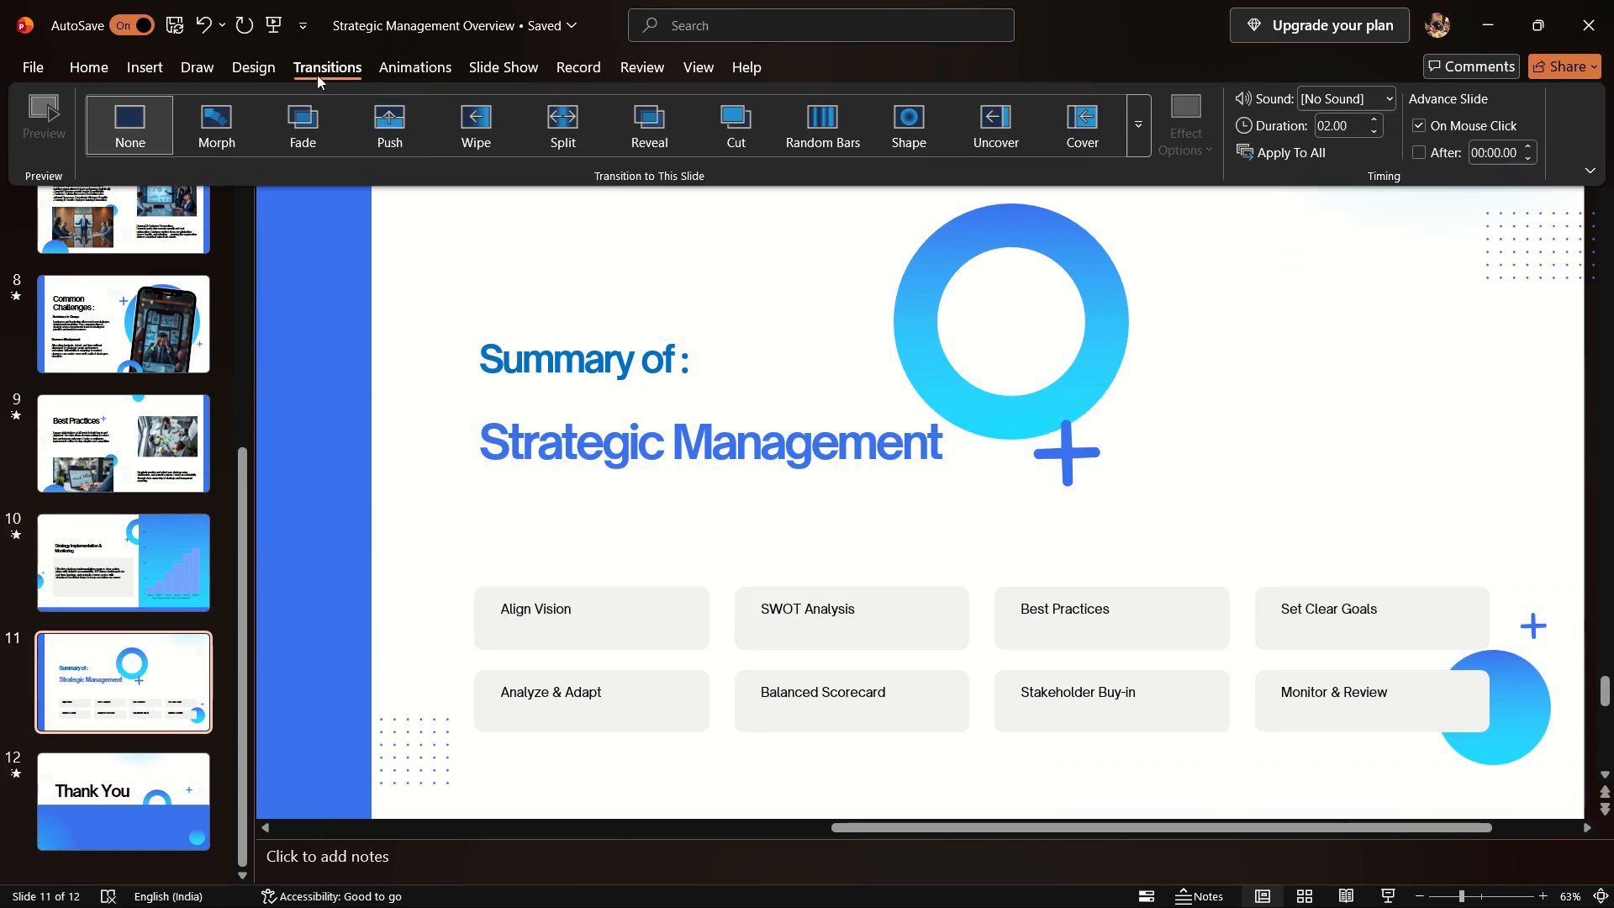
left_click(403, 129)
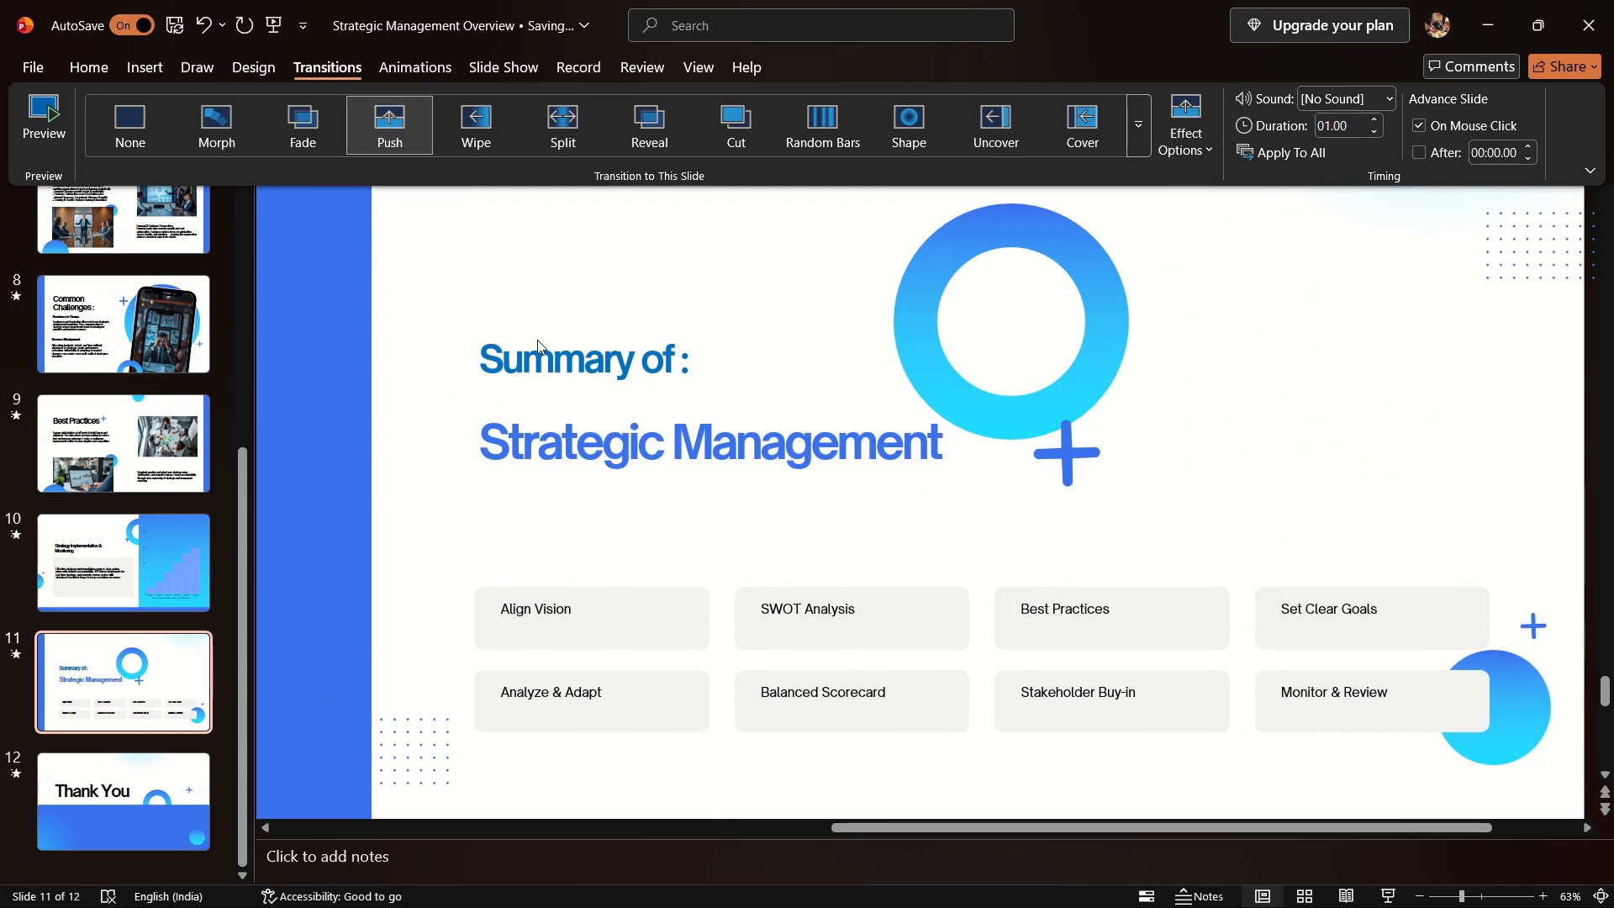
Apply the Fly In entrance animation to the "Summary of :" heading on slide 11.
left_click(537, 340)
left_click(554, 365)
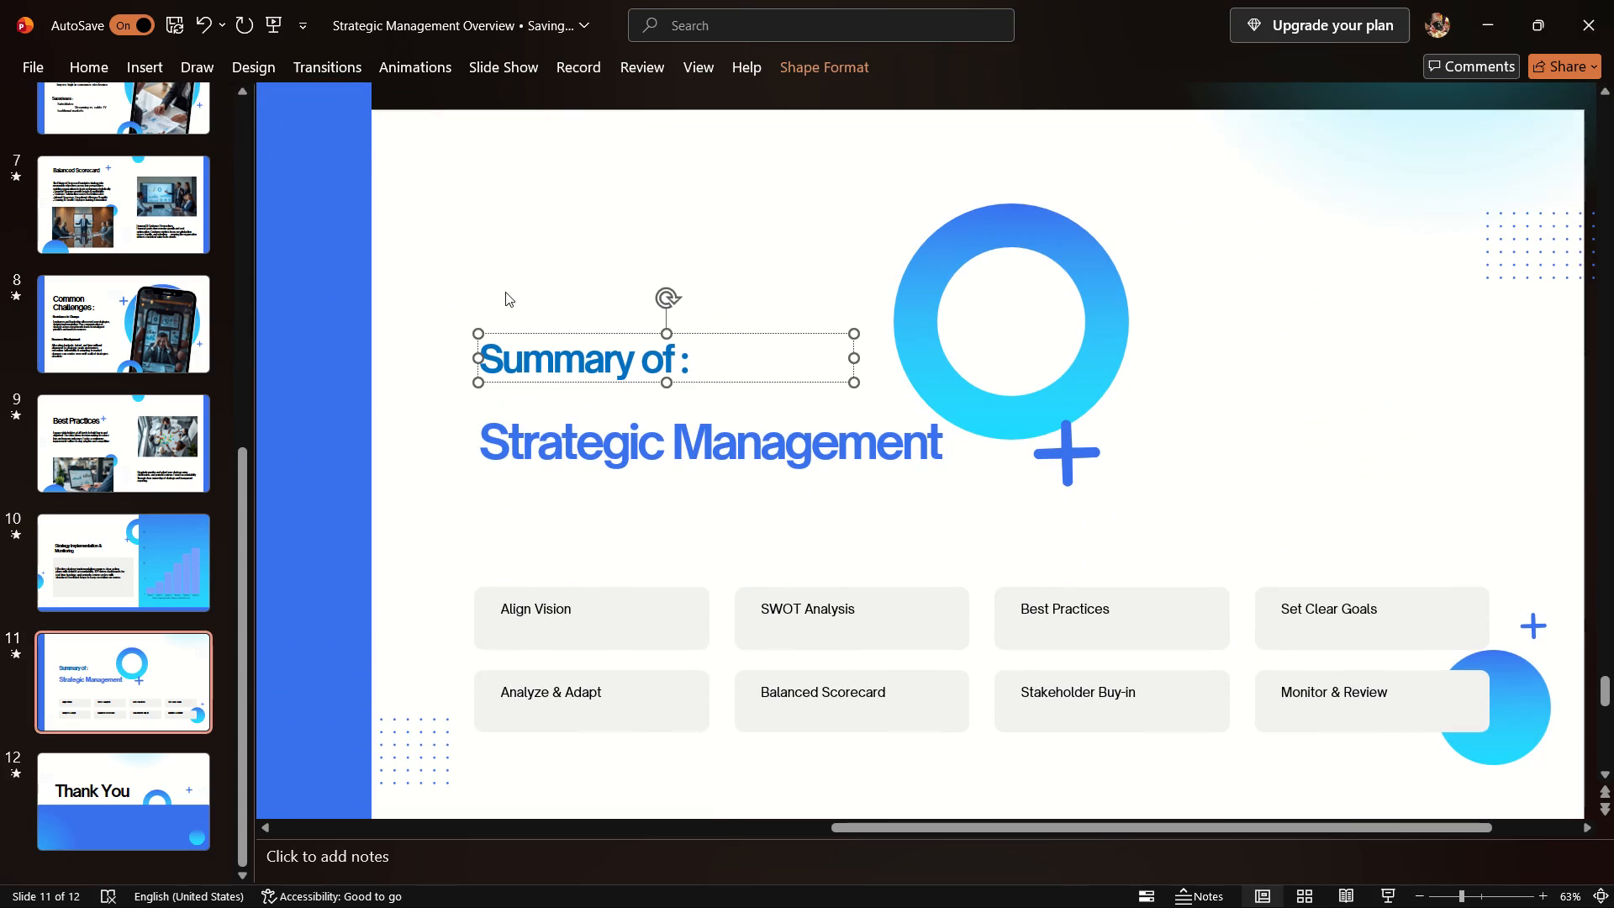
left_click(419, 69)
left_click(388, 129)
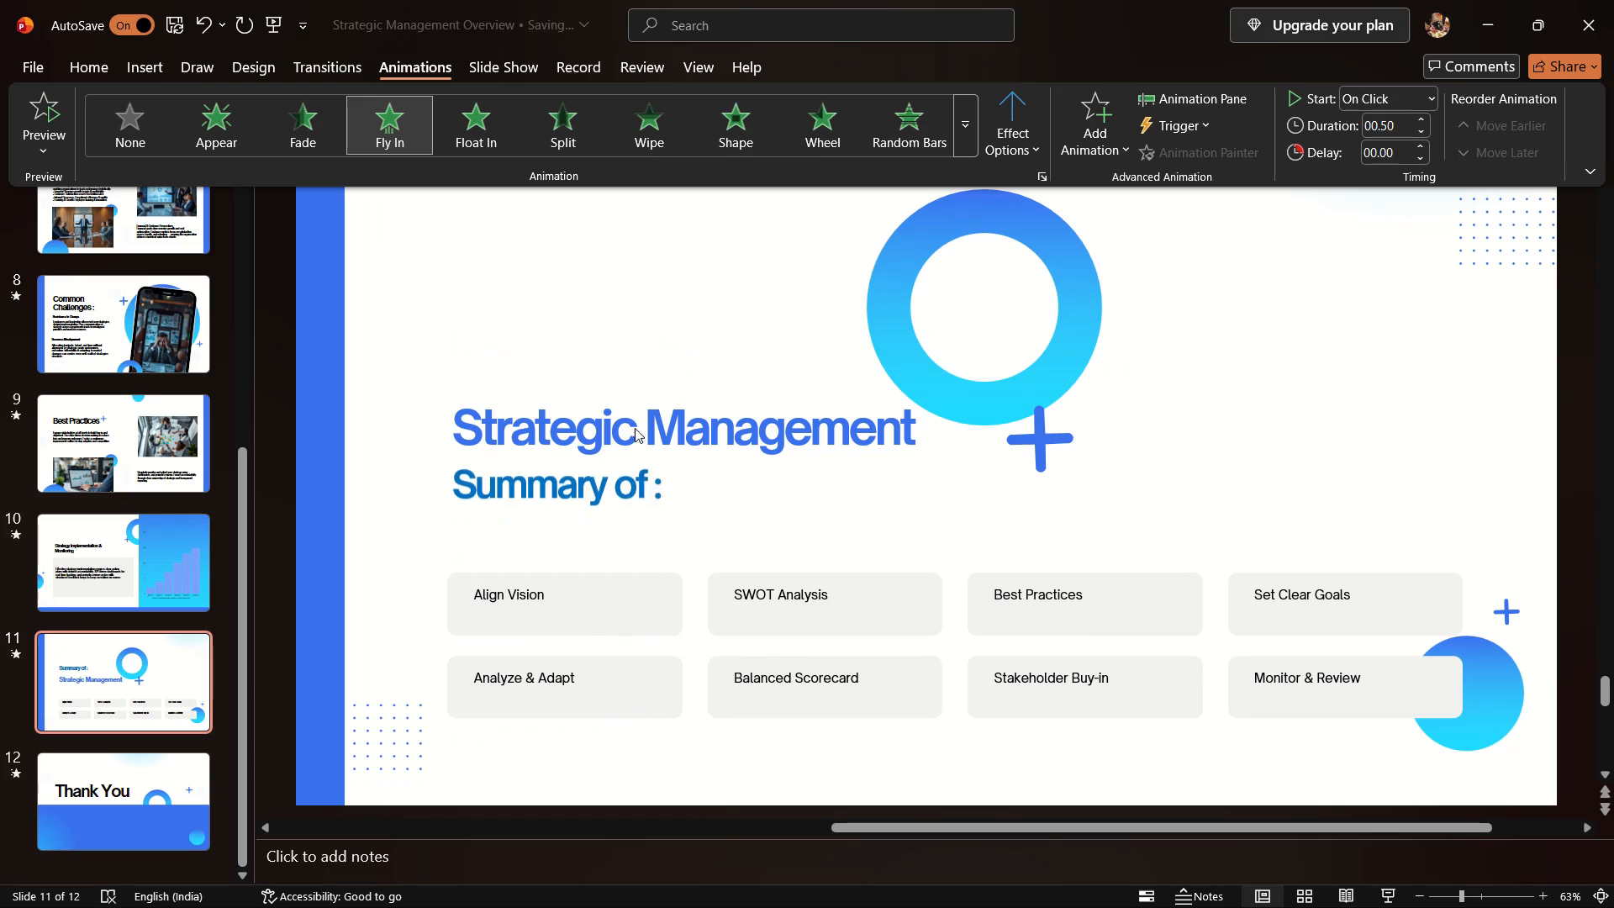
Apply the Fly In entrance animation to the "Strategic Management" heading on slide 11.
left_click(640, 439)
left_click(657, 425)
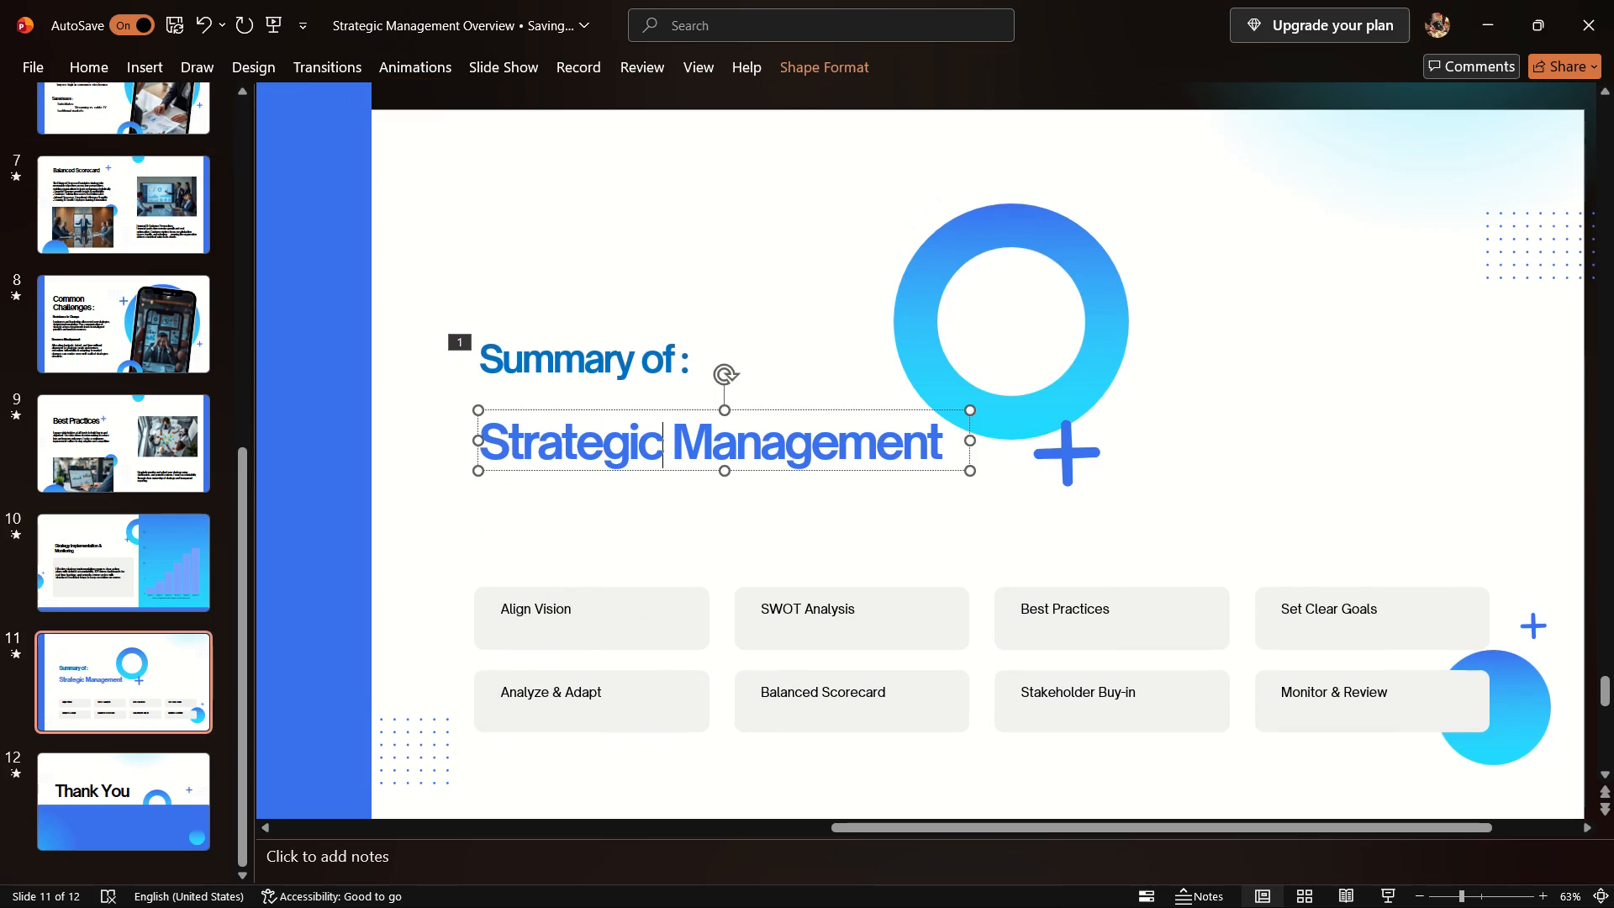
left_click(448, 77)
left_click(428, 108)
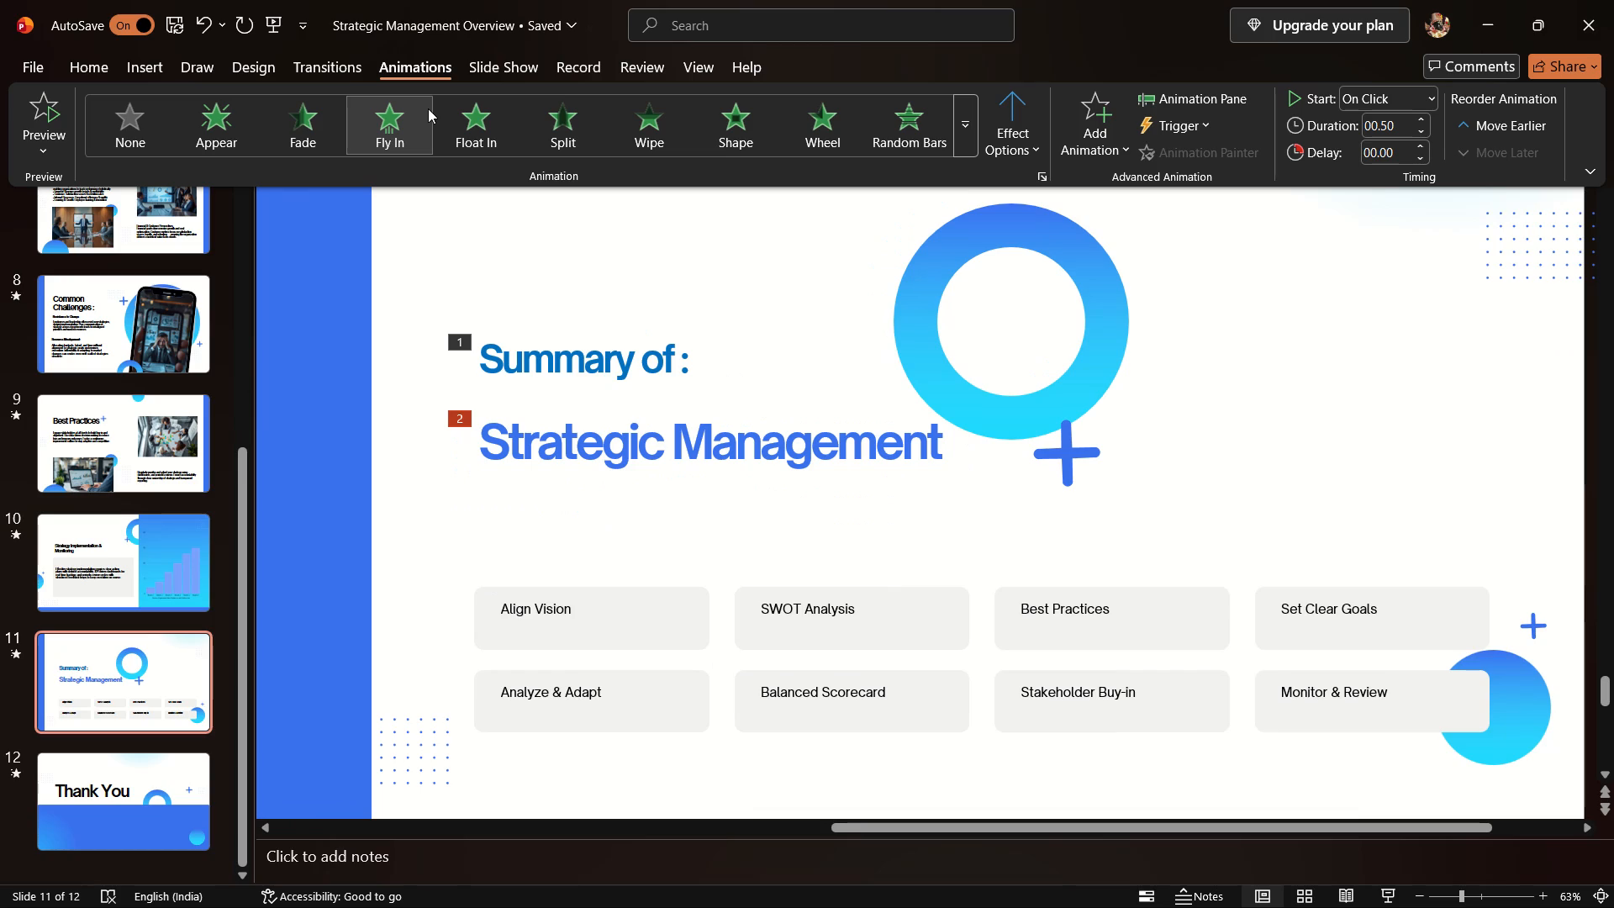
left_click(428, 108)
Enlarge the grey box behind "Align Vision" on slide 11 to span all eight summary items, from Align Vision to Monitor & Review.
left_click(625, 629)
left_click(581, 615)
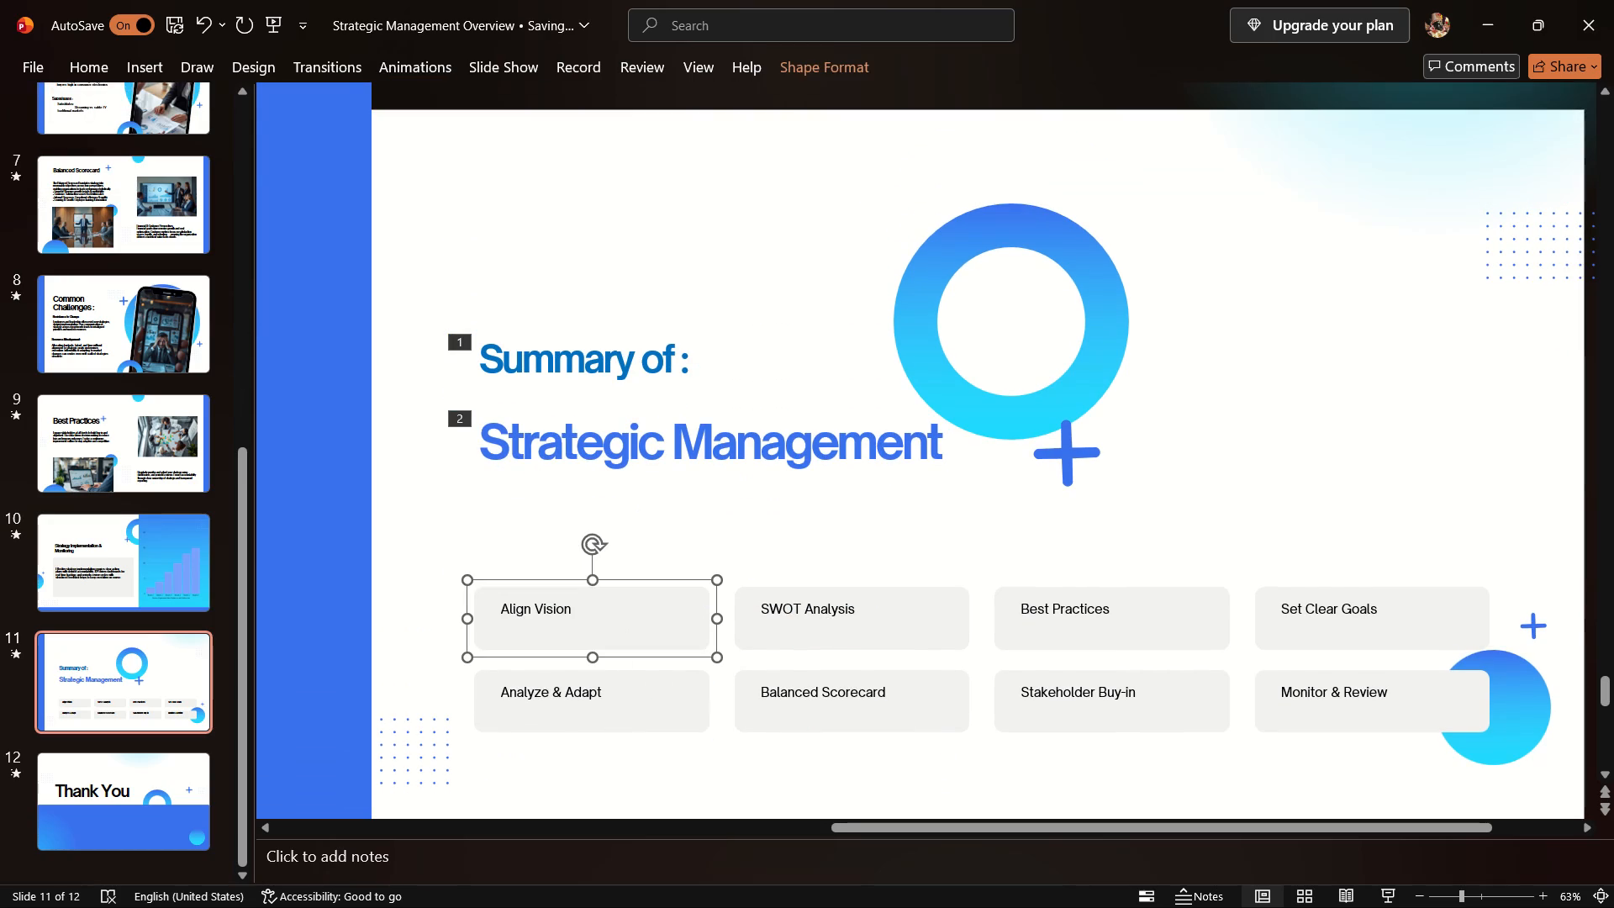
left_click(723, 658)
left_click_drag(723, 658, 1071, 712)
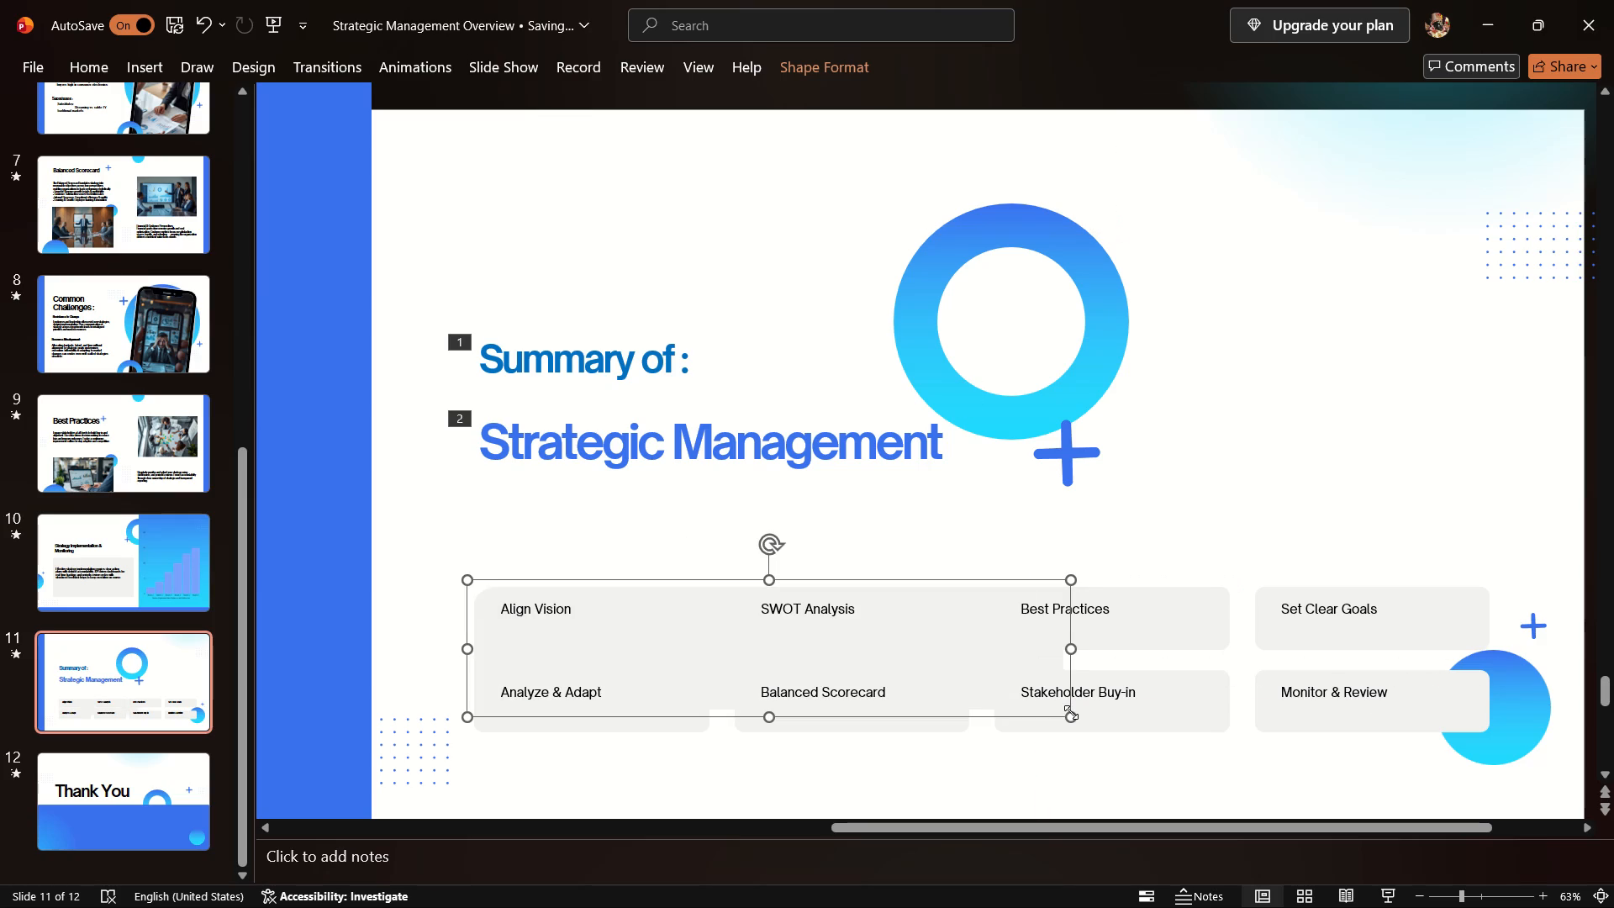
left_click_drag(1071, 712, 1332, 746)
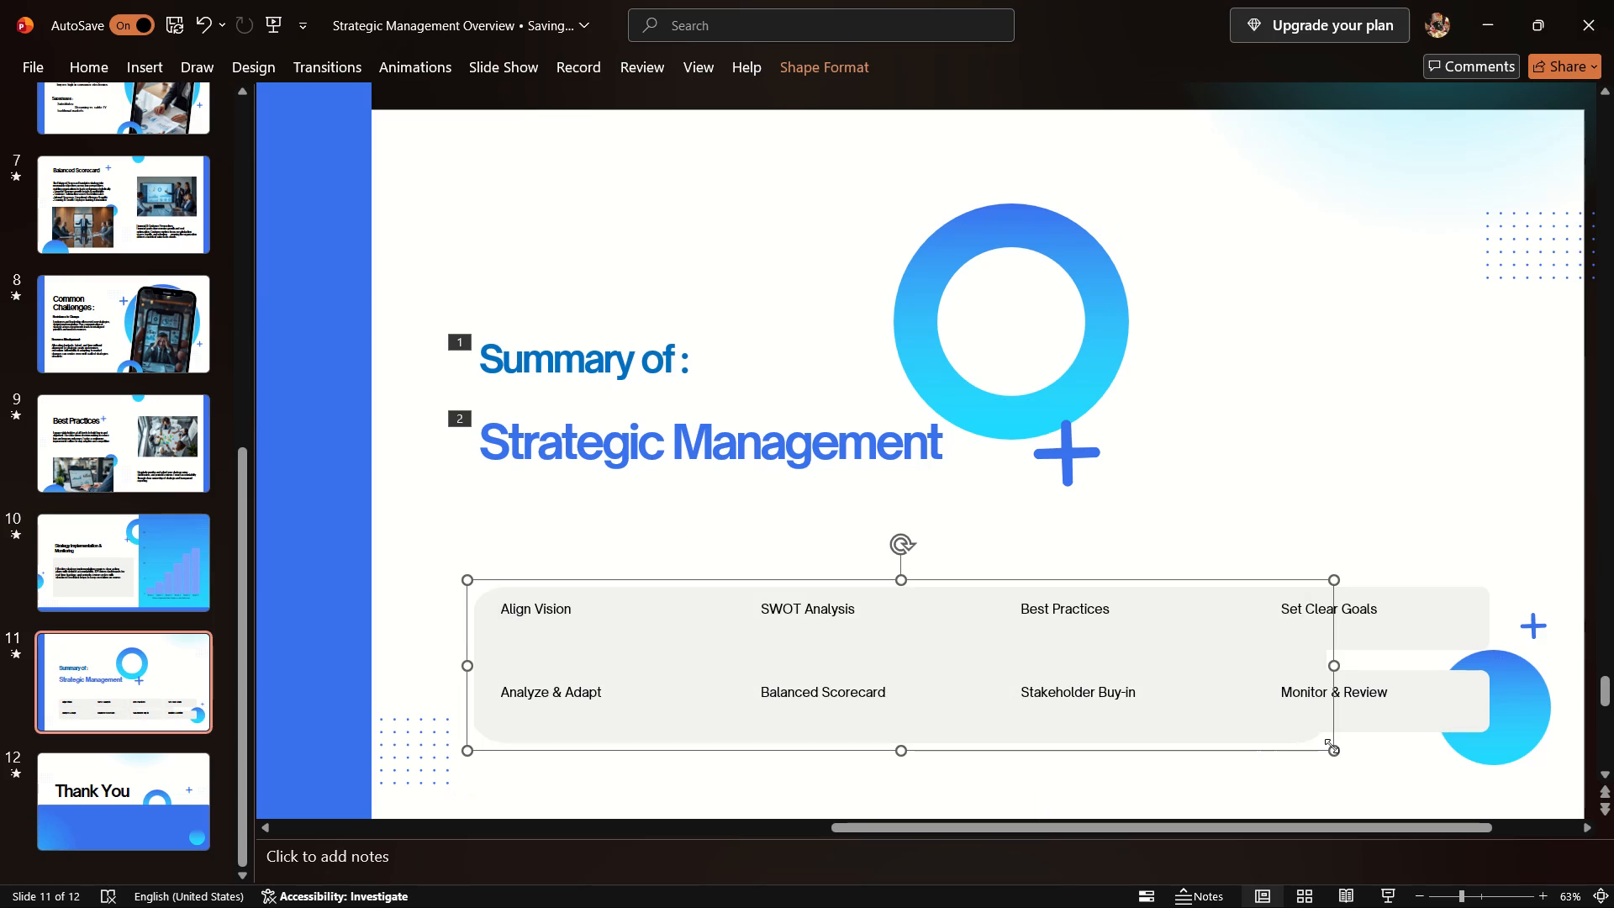
left_click_drag(1332, 746, 1566, 735)
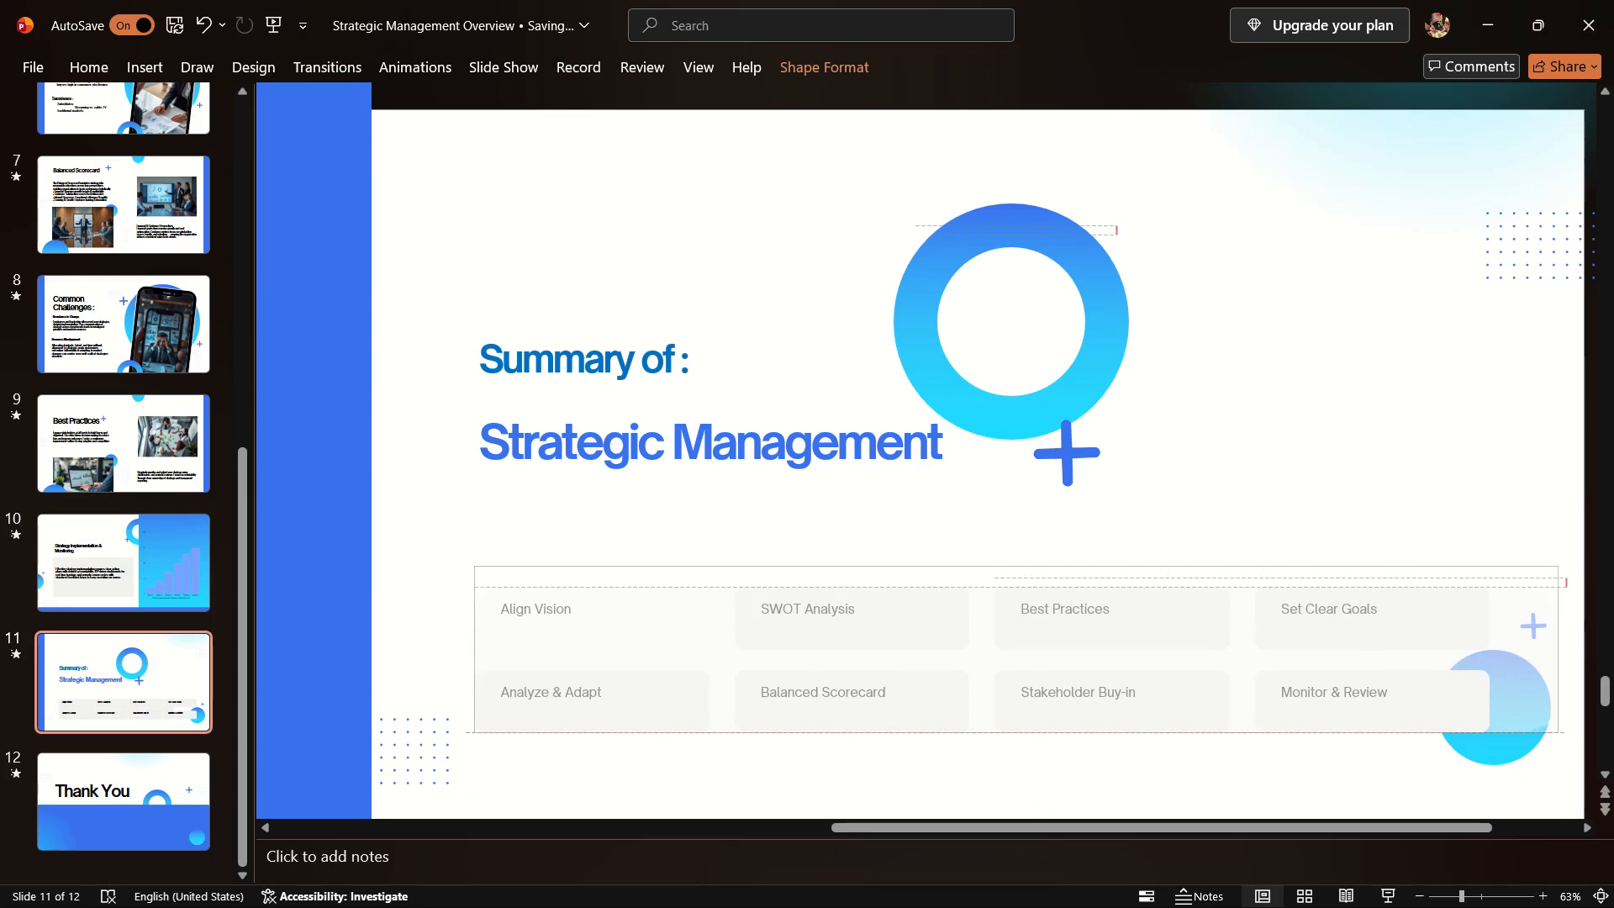
left_click_drag(1566, 735, 1474, 755)
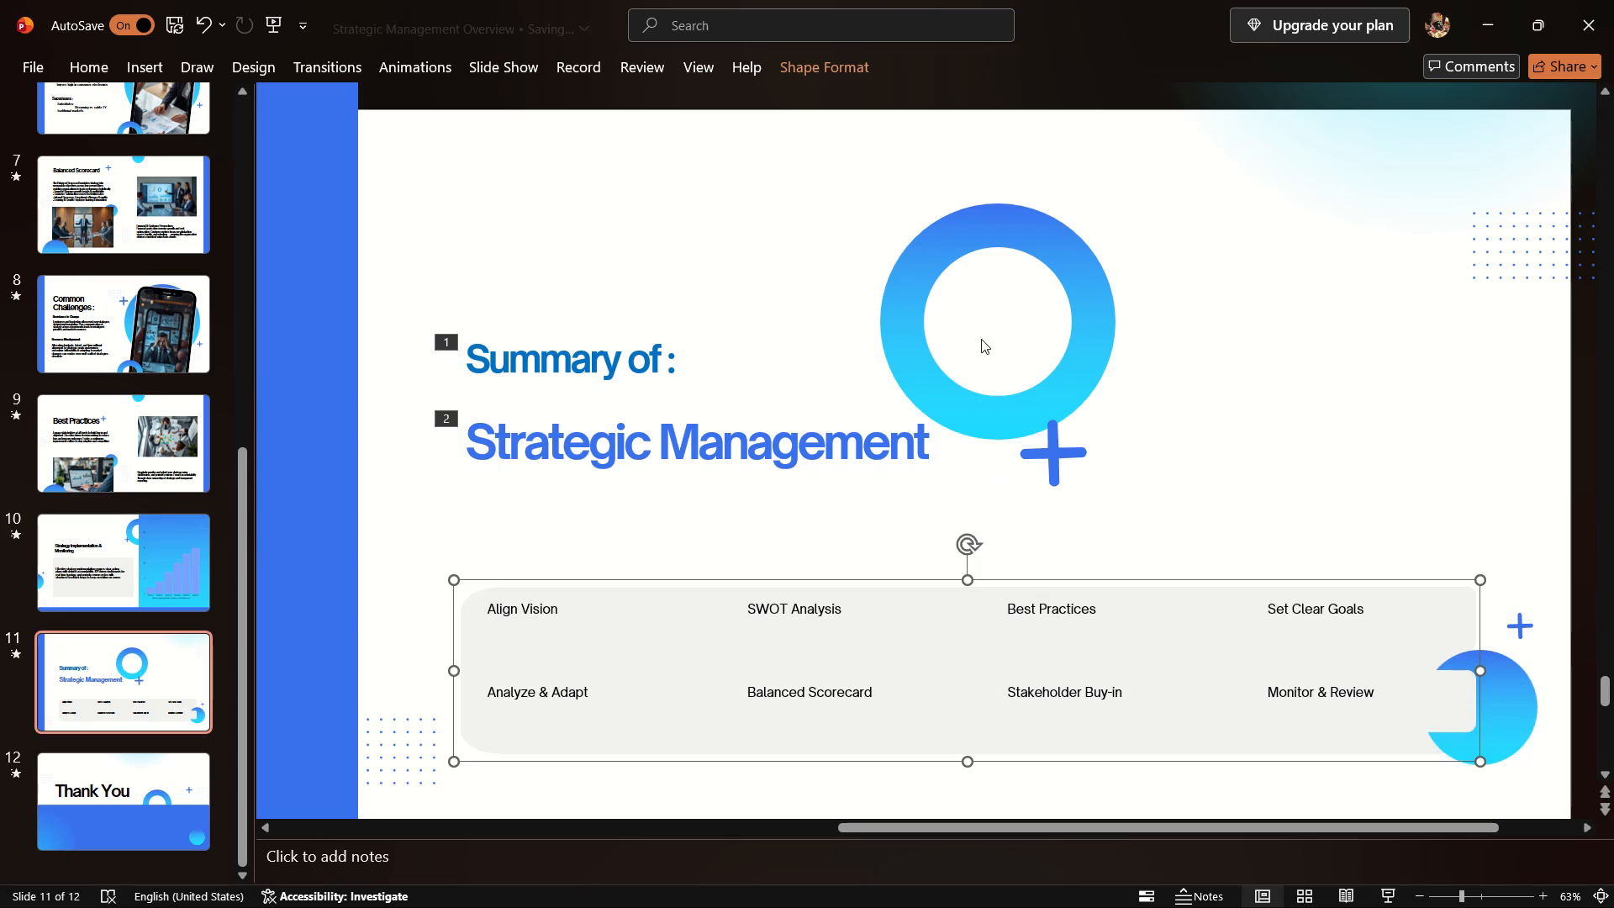
Apply the Random Bars entrance animation to the enlarged grey box behind the summary items on slide 11.
left_click(443, 74)
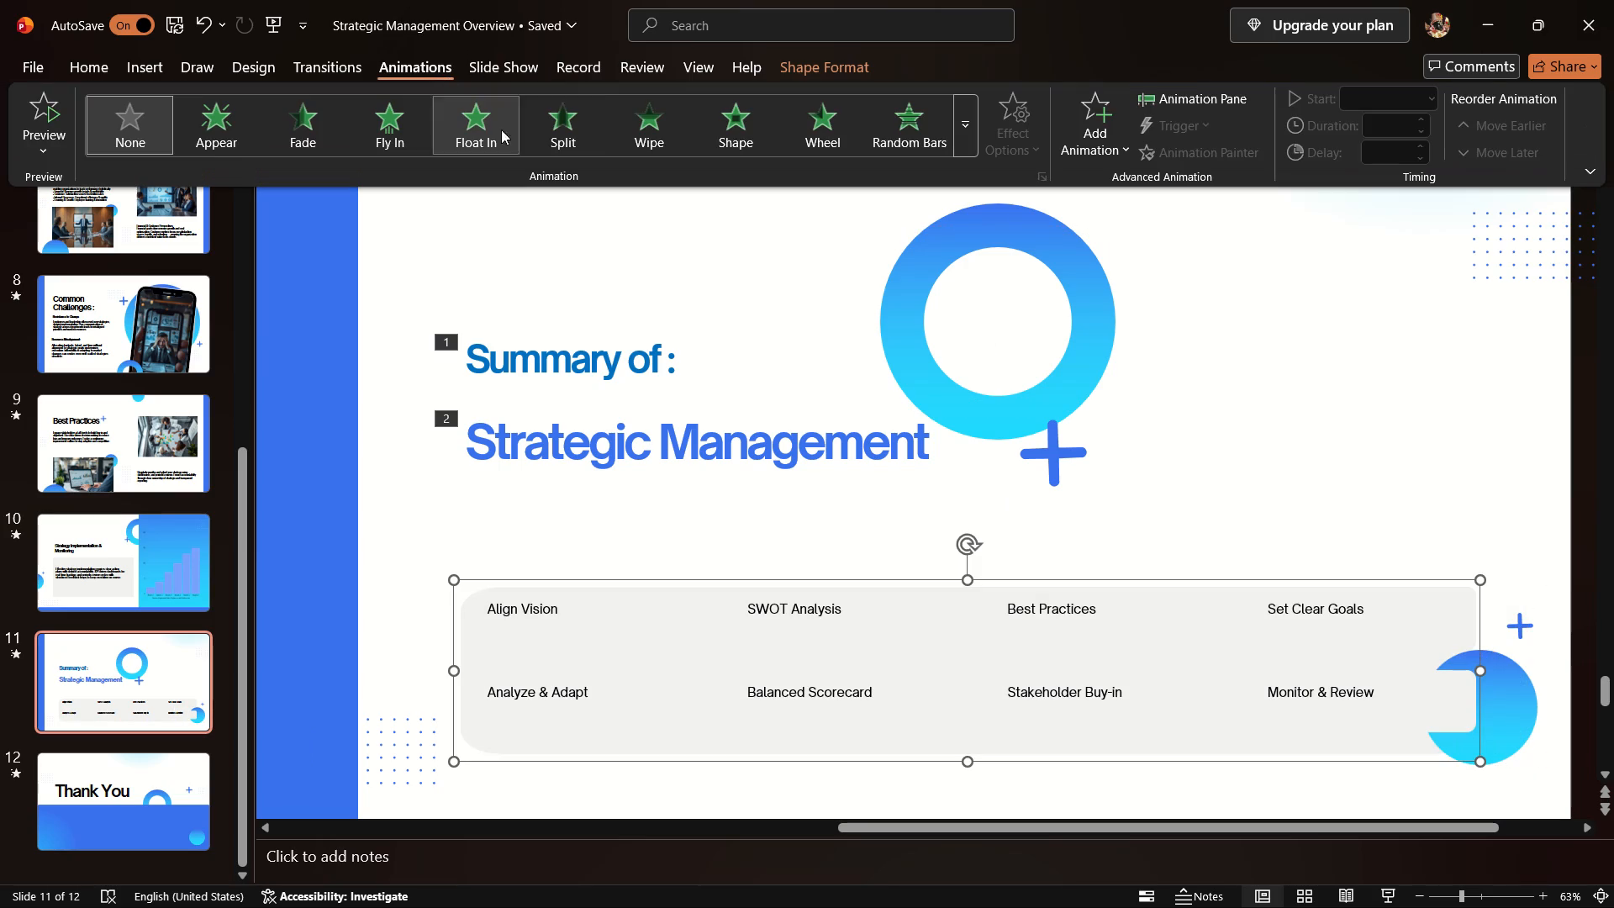
left_click(901, 138)
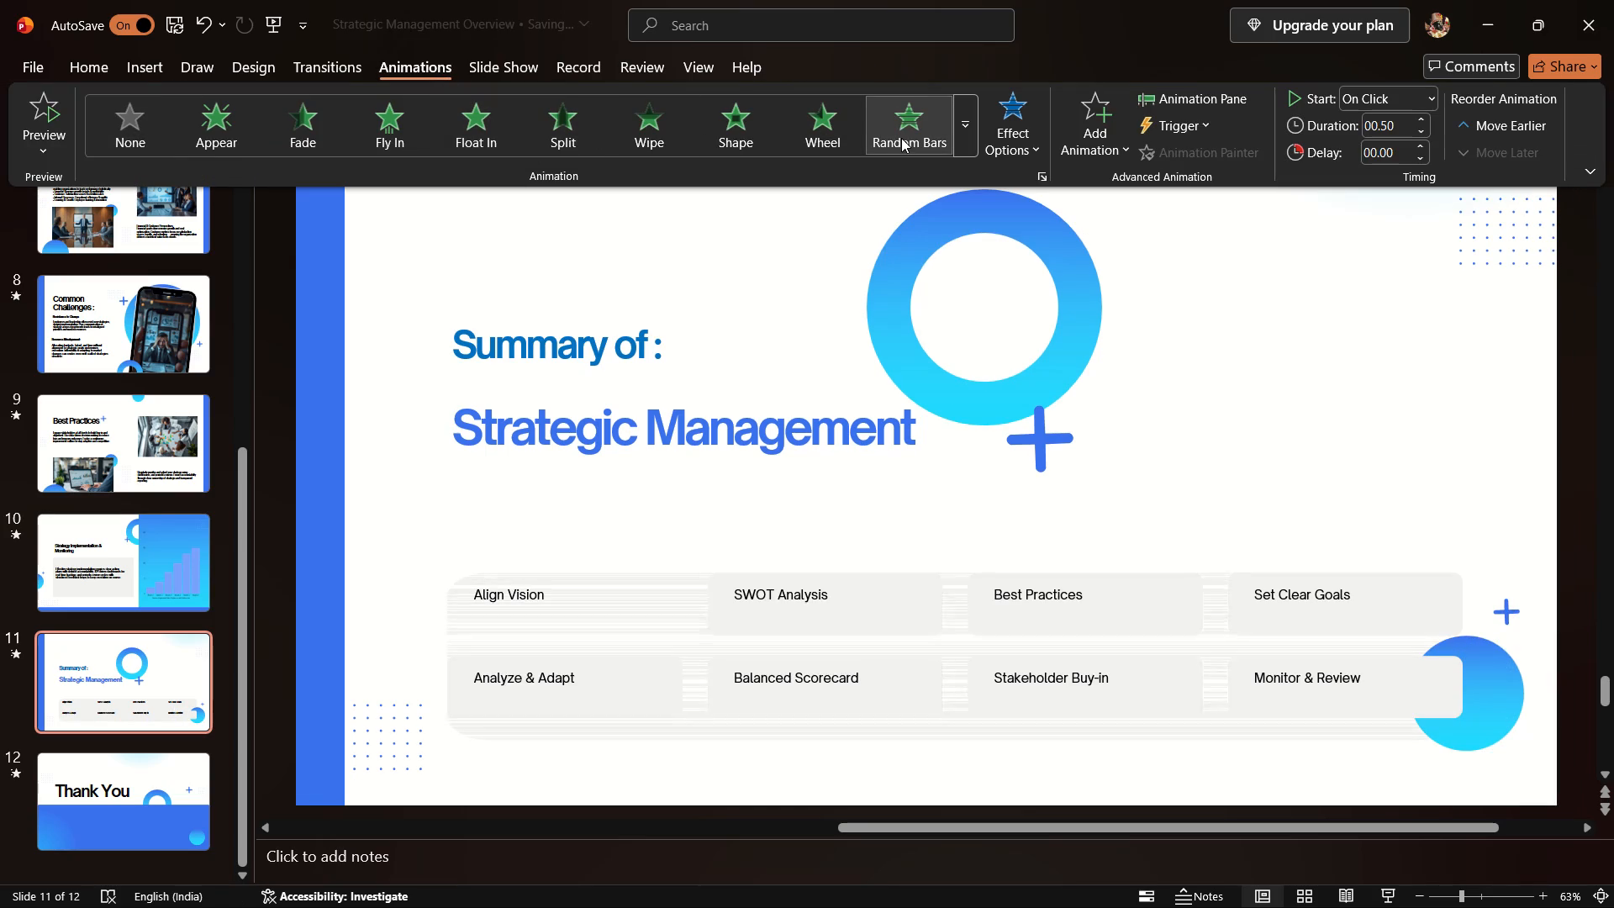
left_click(901, 138)
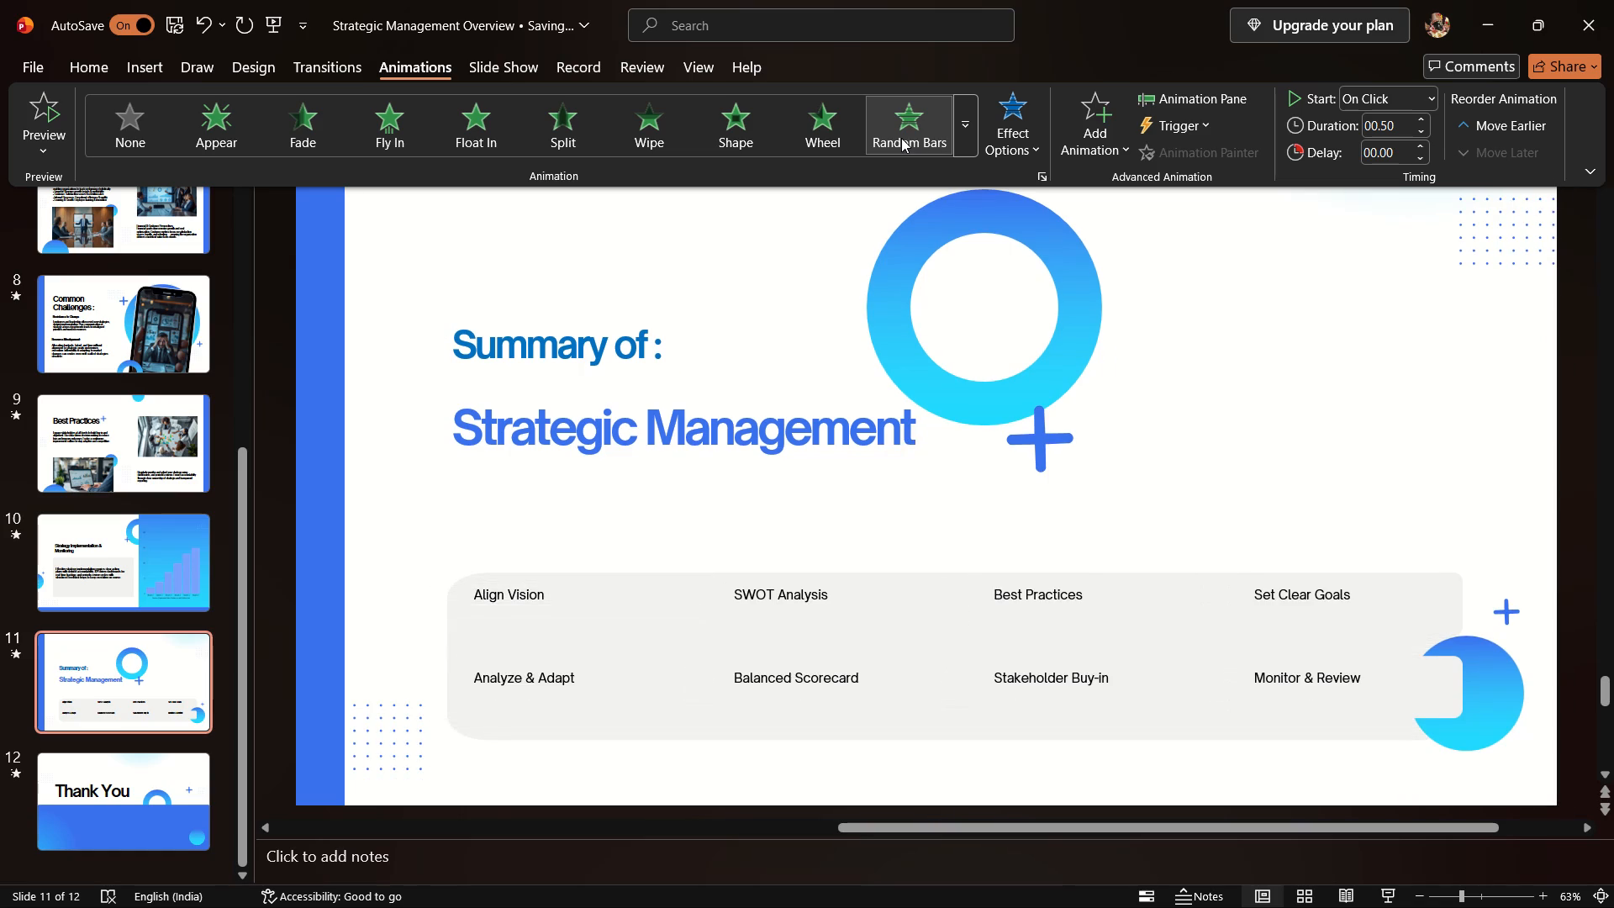
left_click(901, 138)
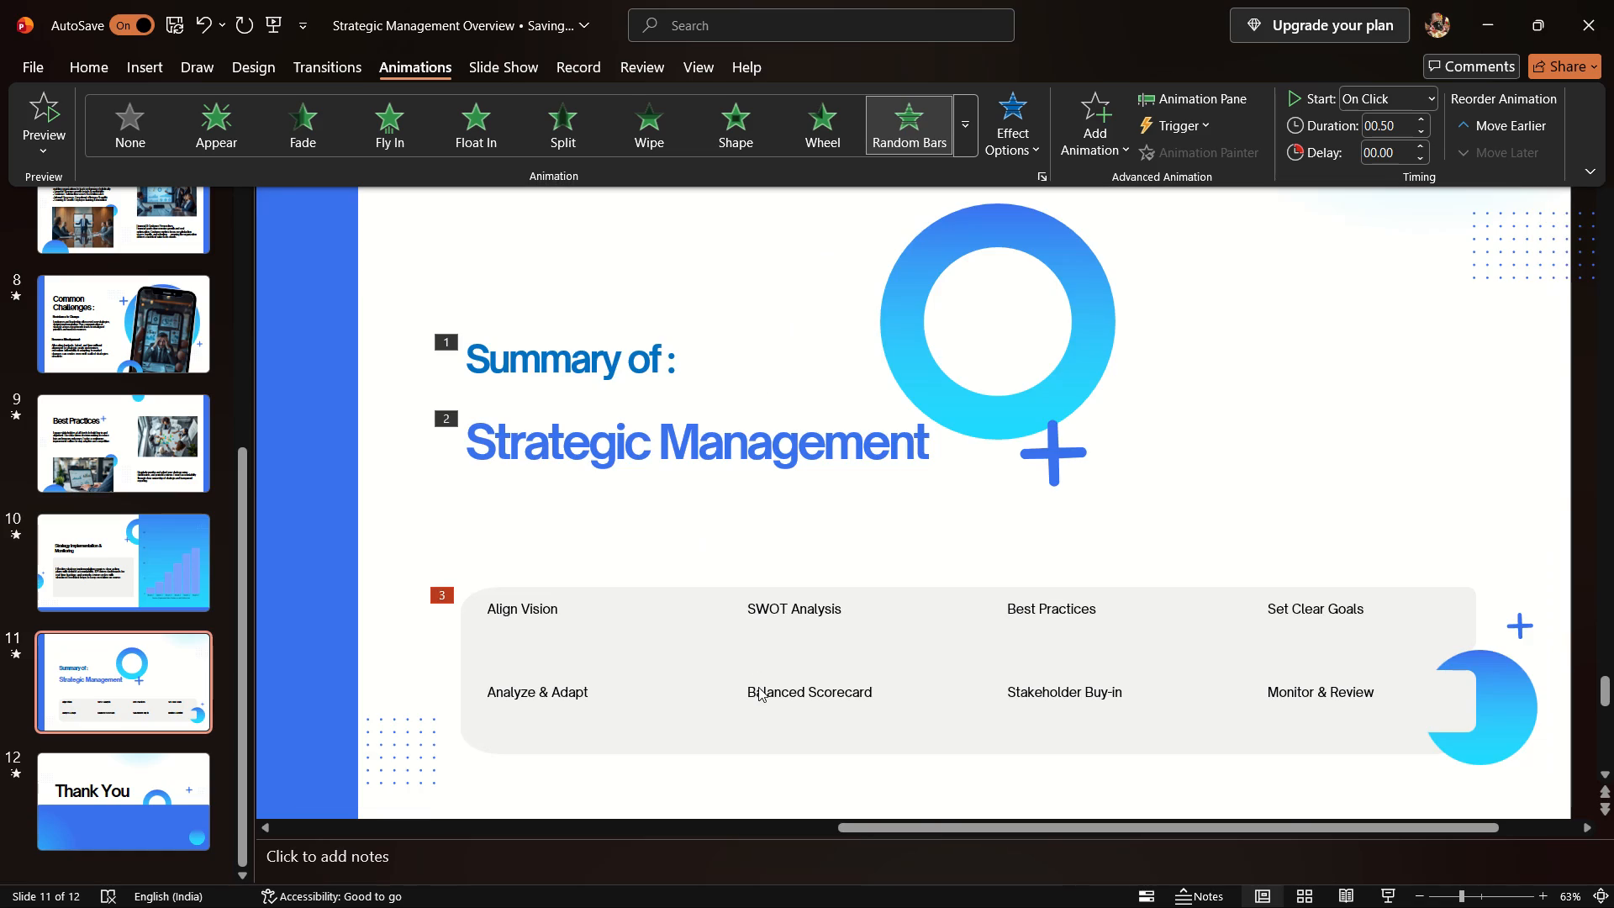
Enlarge the grey box behind "SWOT Analysis" on slide 11 so it extends over the second row to the fourth column.
left_click(848, 597)
double_click(848, 597)
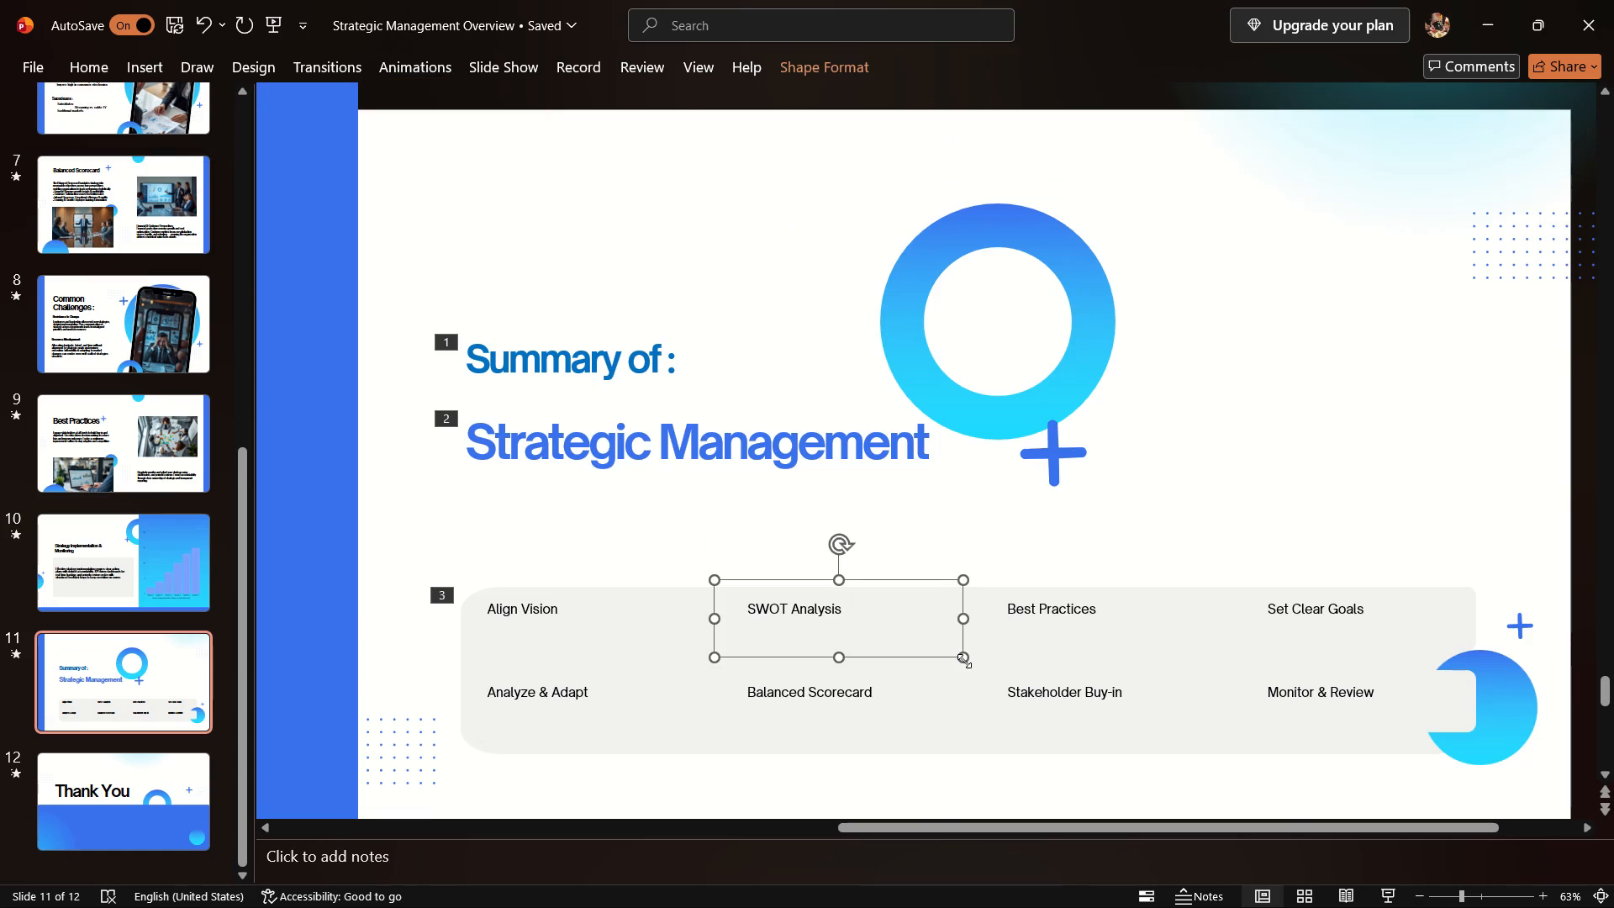
left_click_drag(964, 661, 1277, 744)
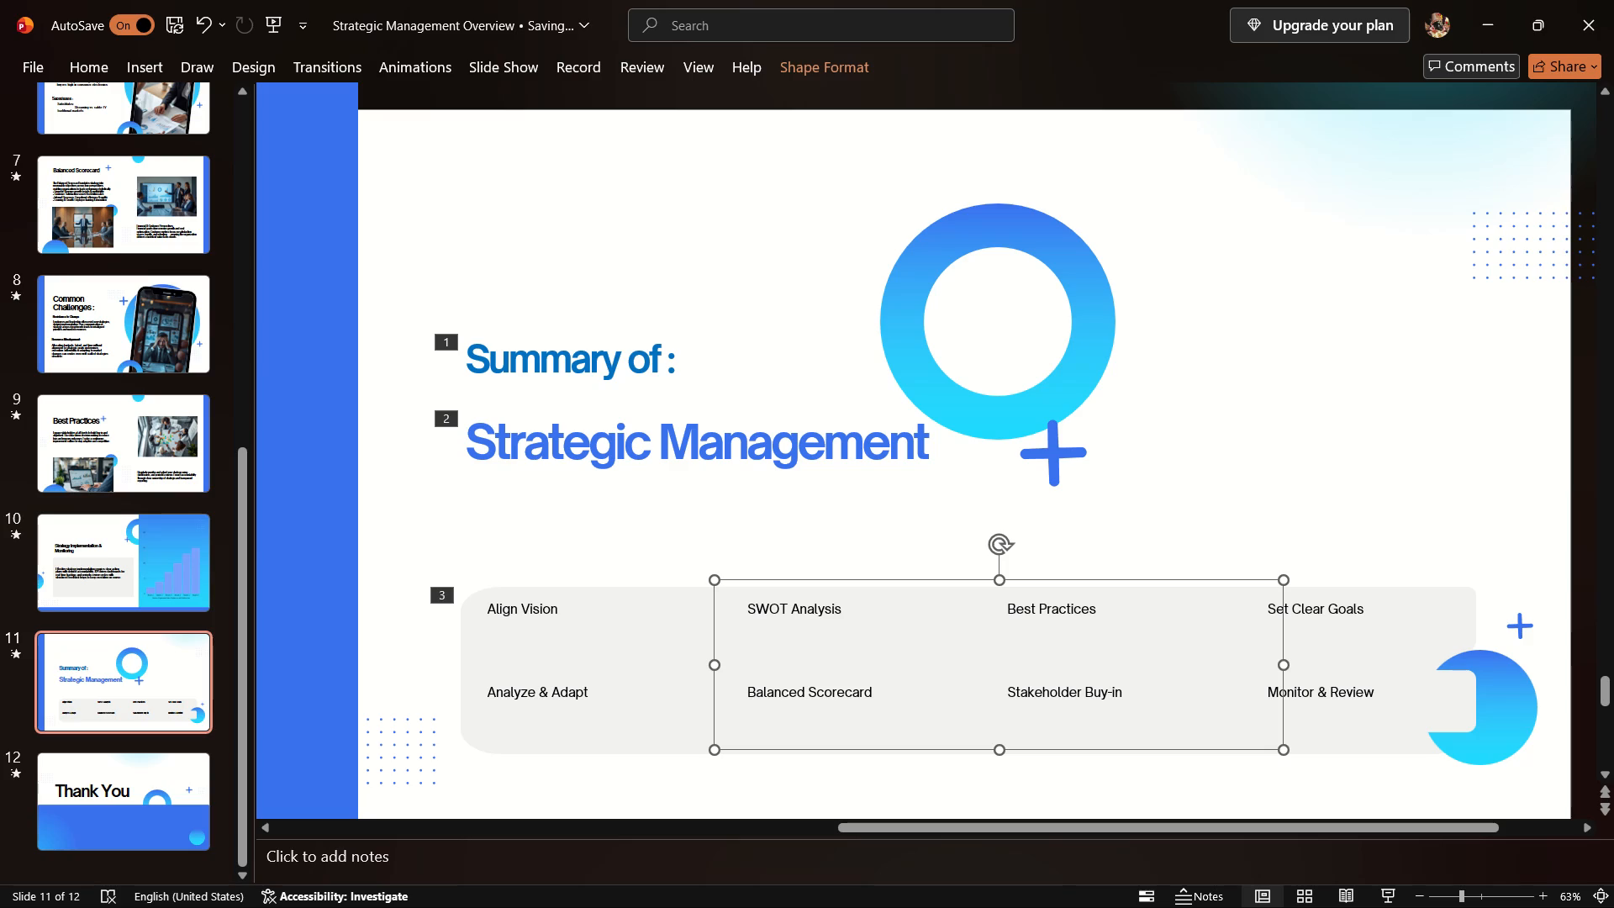
Move the large animated grey box behind the summary items on slide 11 slightly left and up.
left_click_drag(1277, 744, 1240, 736)
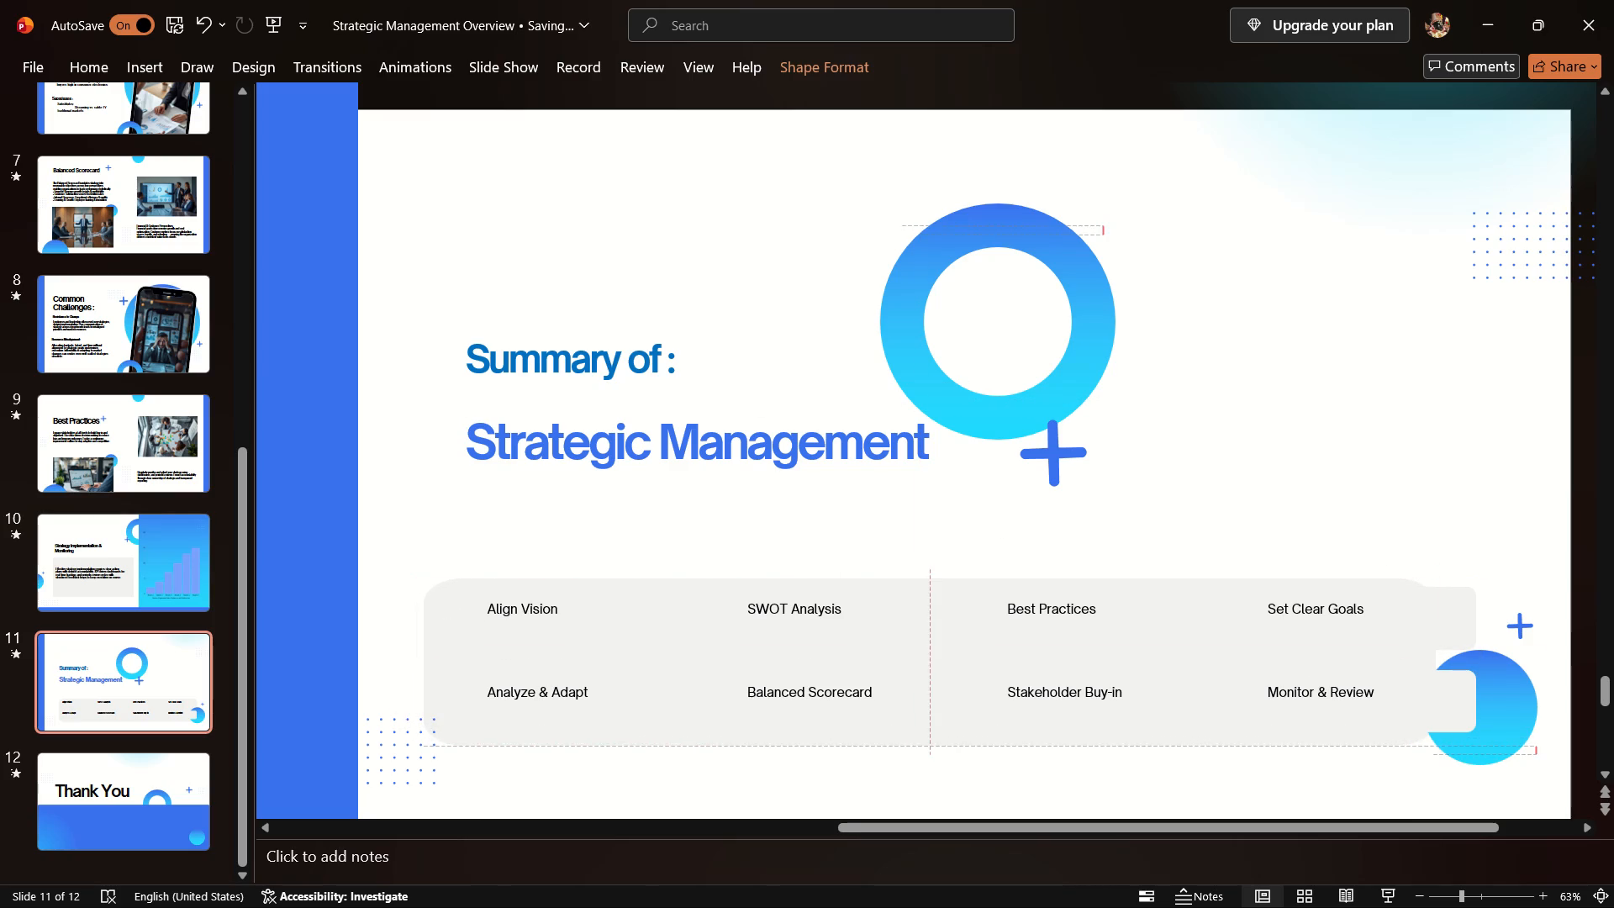
left_click_drag(1240, 736, 1241, 736)
left_click(1052, 567)
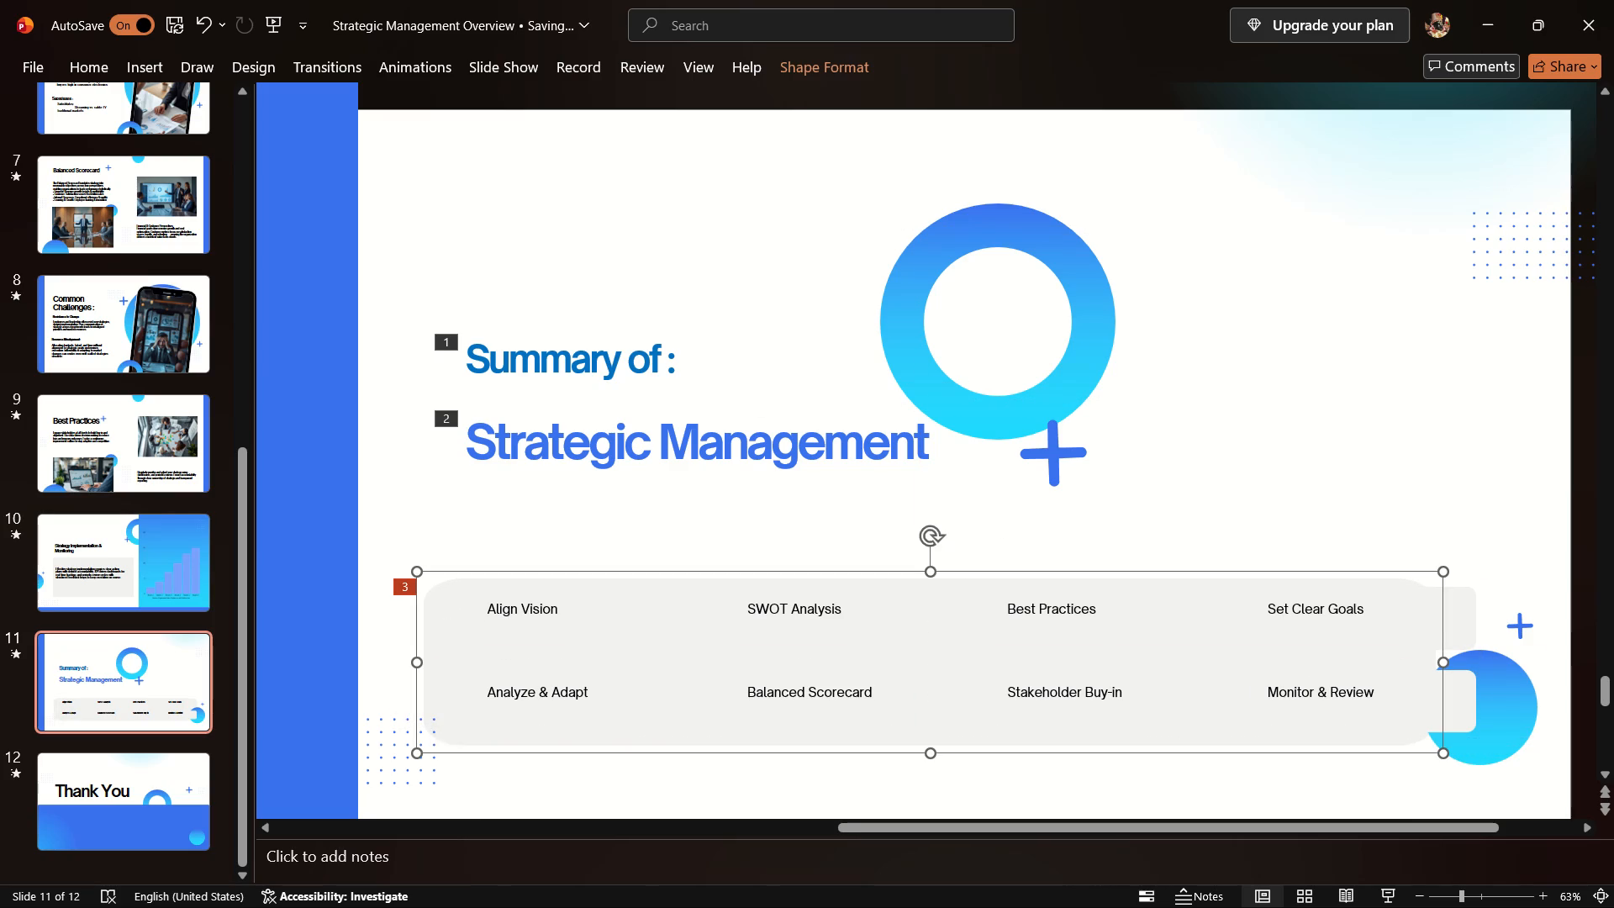
Enlarge the "Best Practices" text box on slide 11 to span Best Practices, Set Clear Goals, Stakeholder Buy-in and Monitor & Review.
left_click(1065, 601)
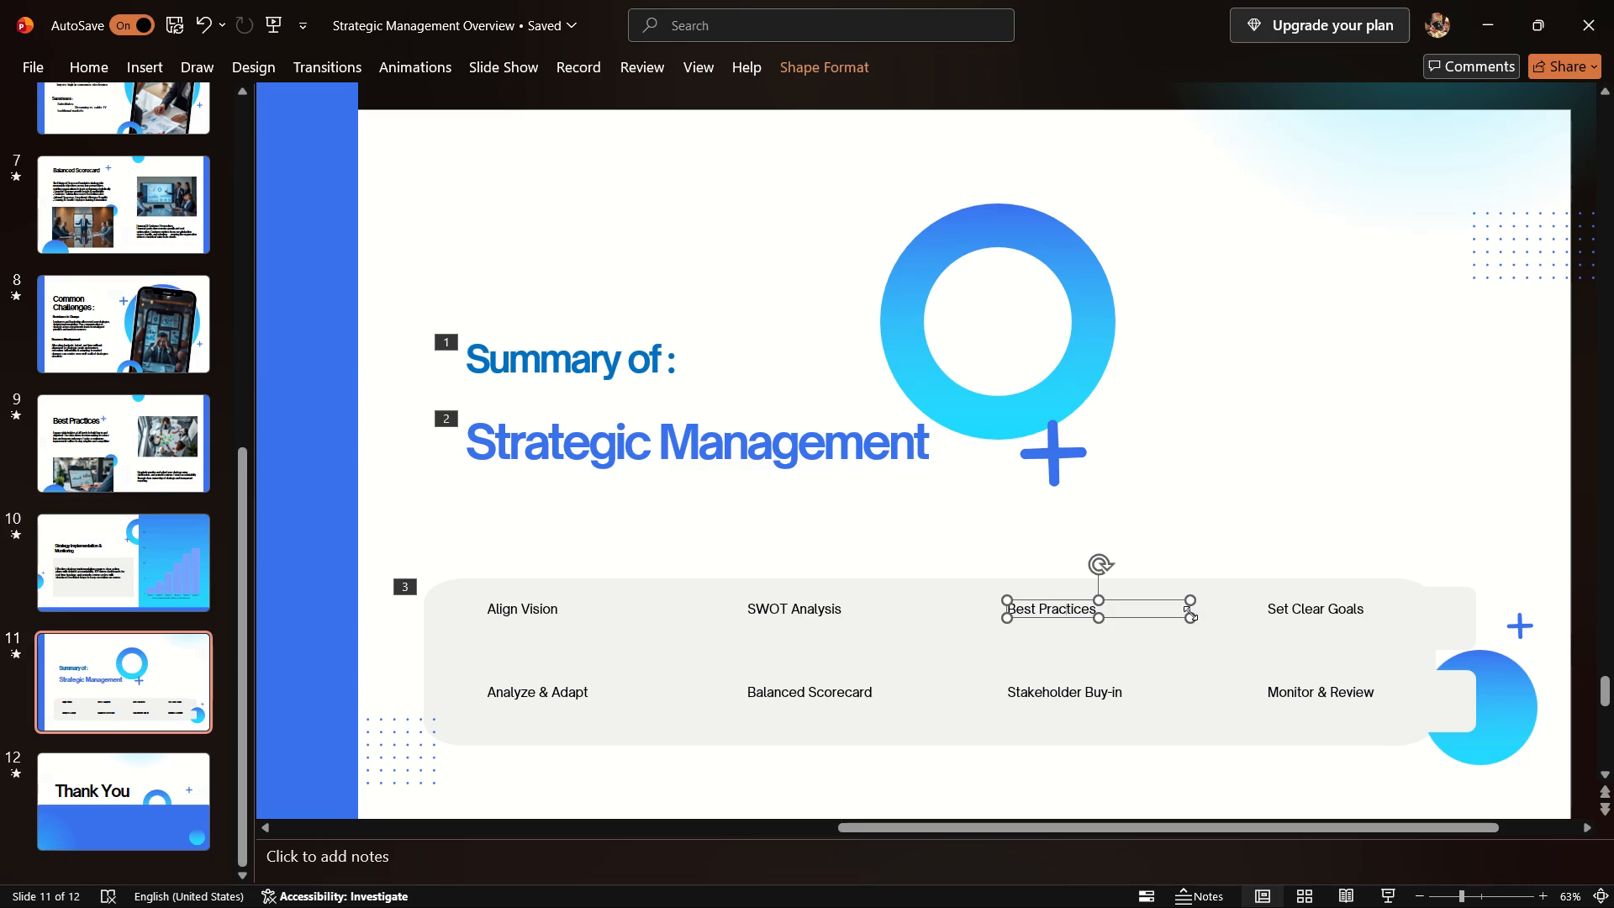
left_click_drag(1192, 614, 1464, 742)
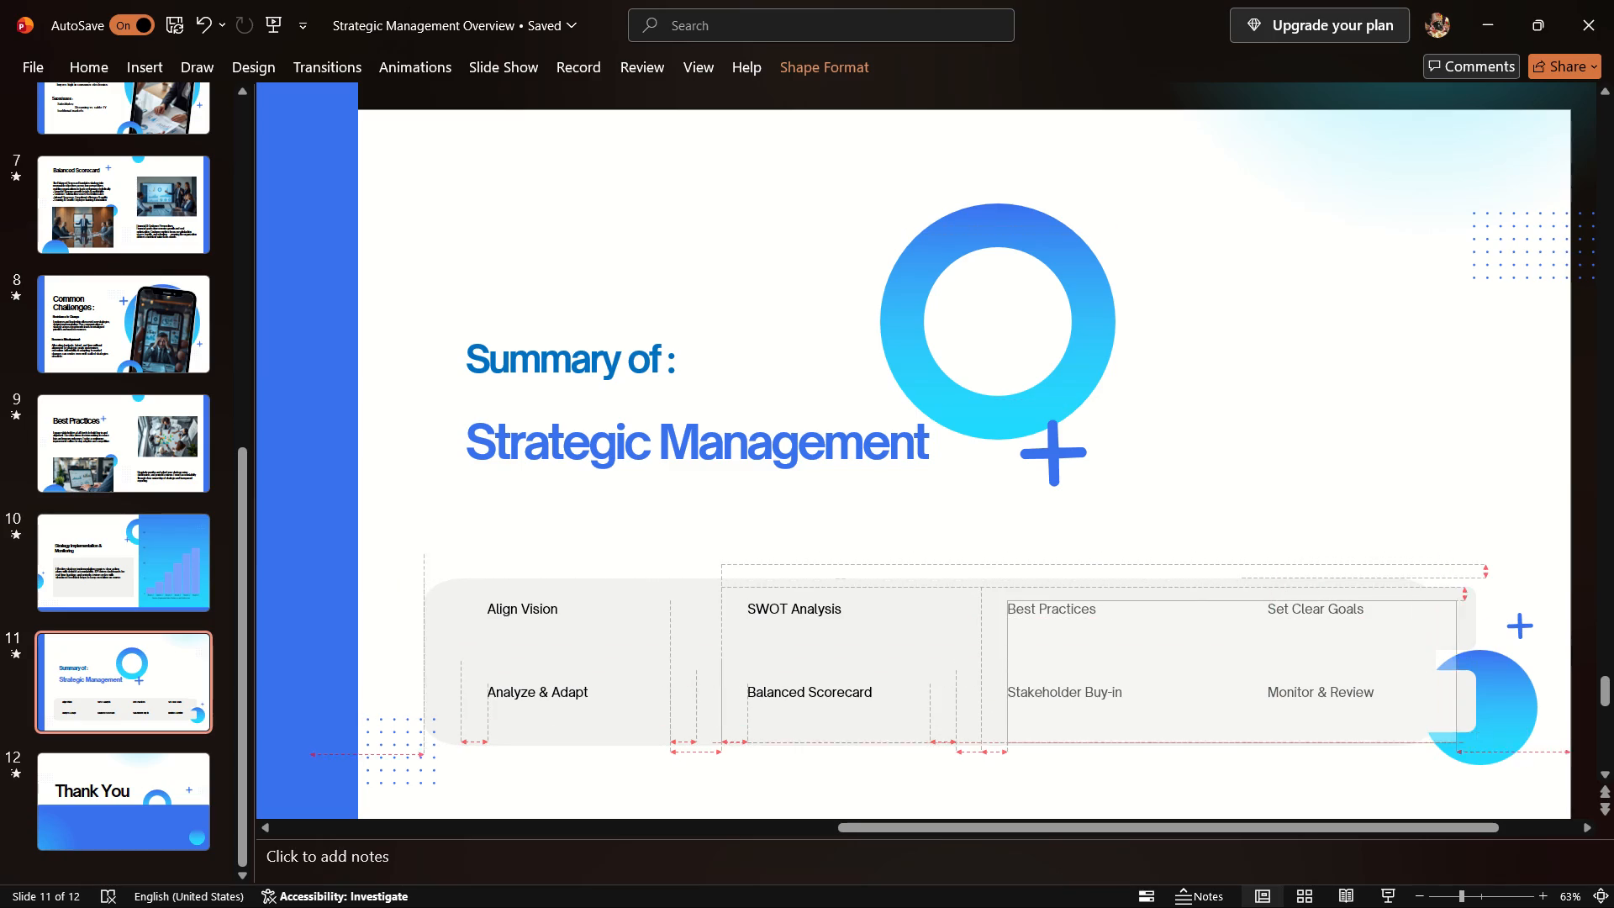
left_click_drag(1464, 742, 1427, 732)
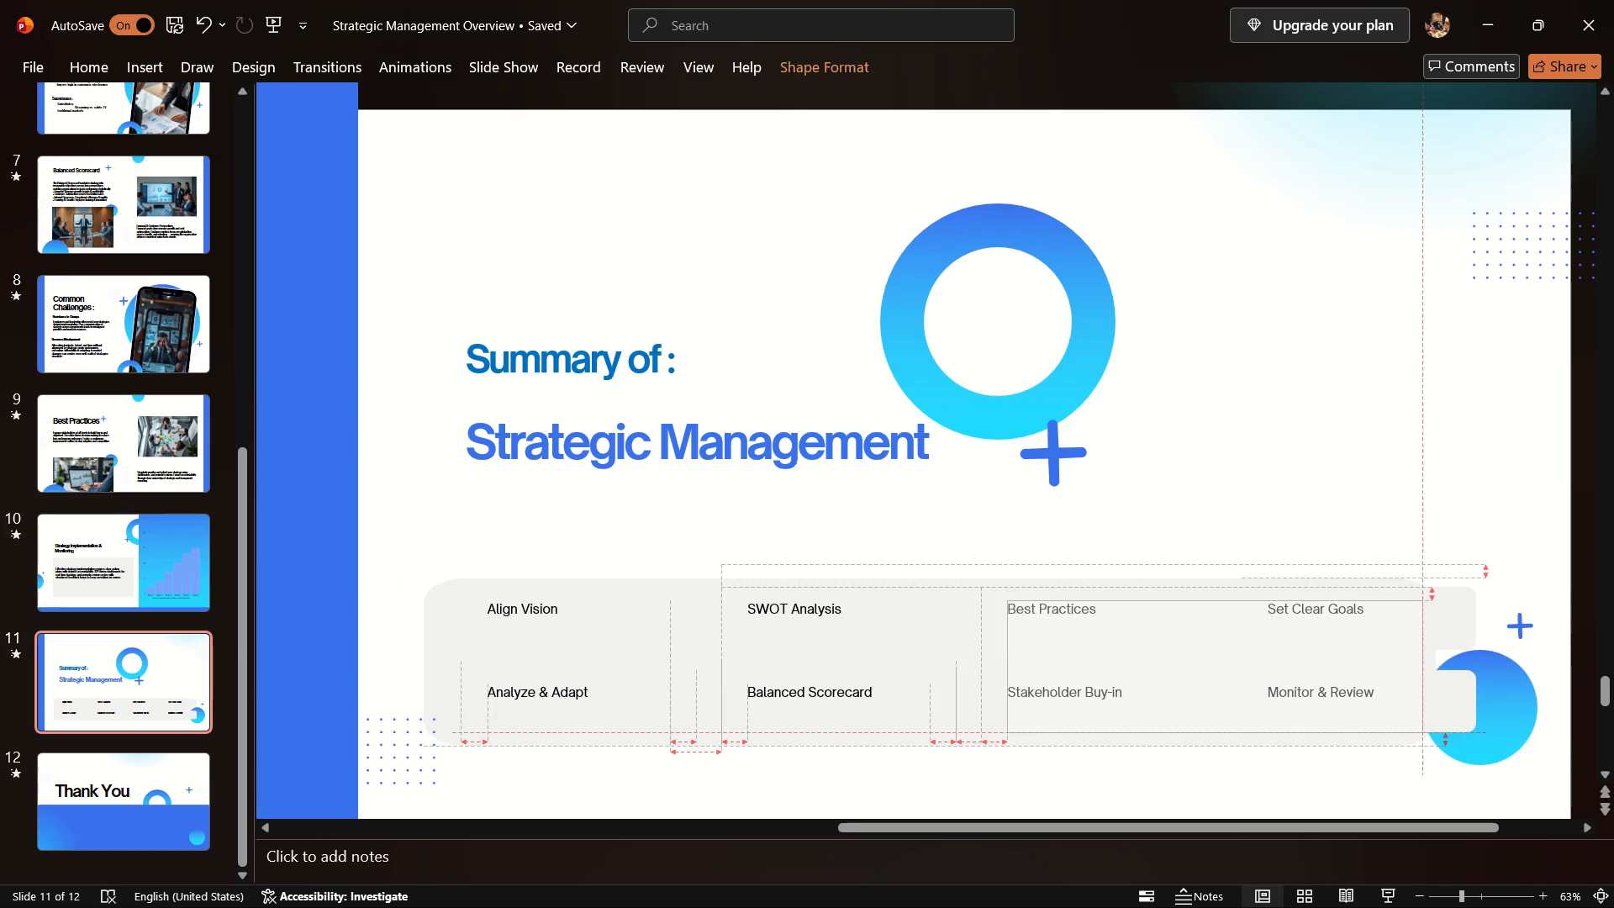
left_click_drag(1427, 732, 1425, 732)
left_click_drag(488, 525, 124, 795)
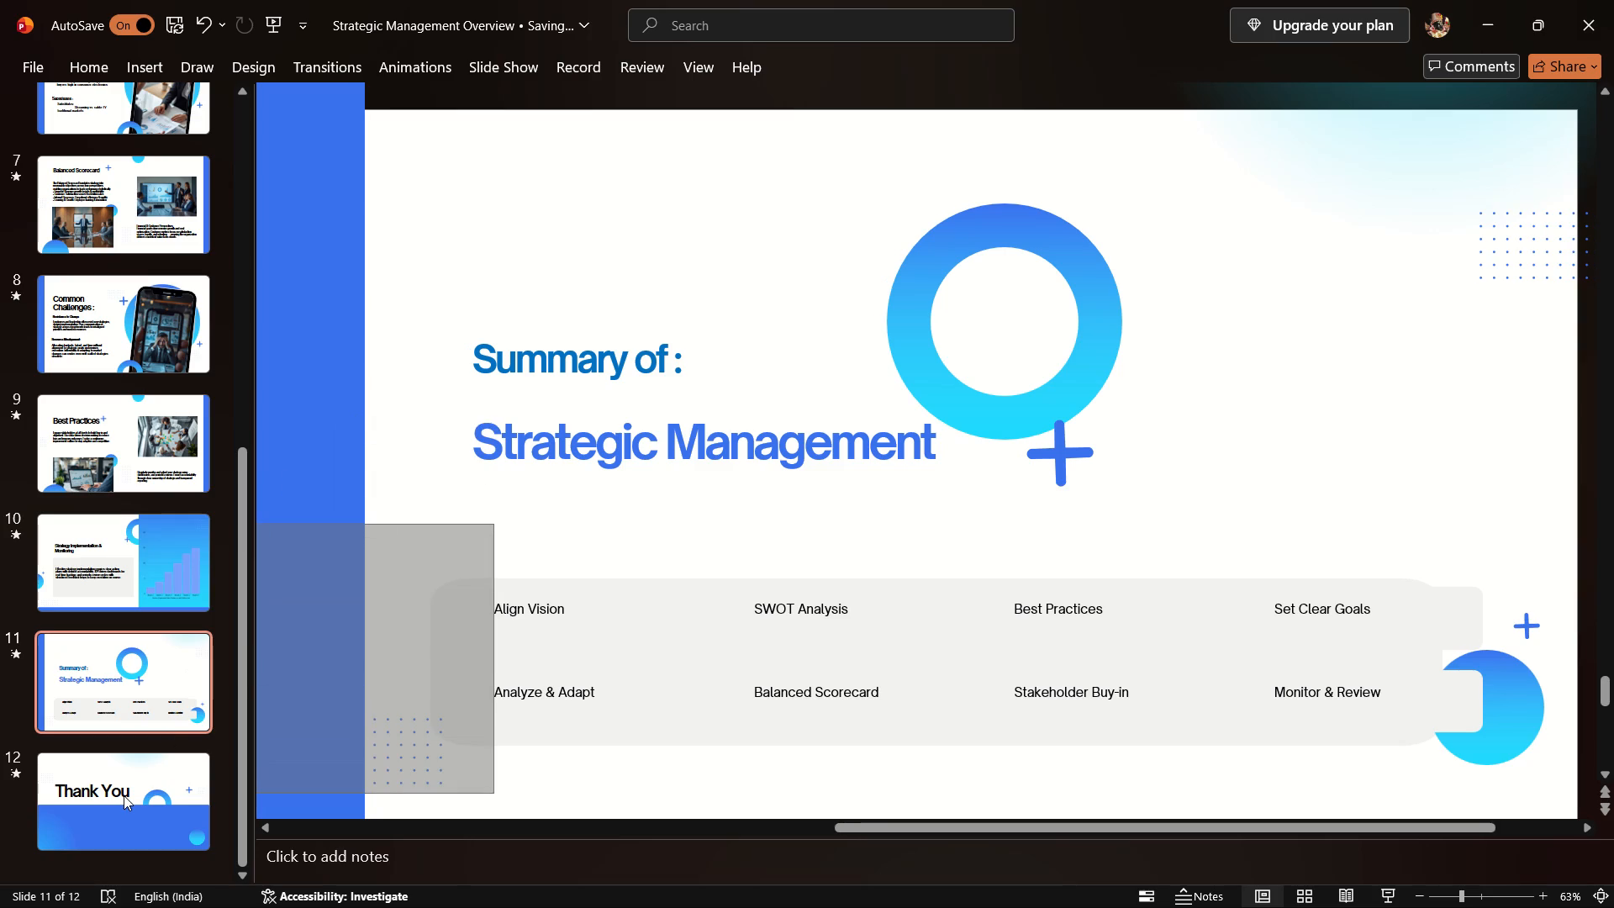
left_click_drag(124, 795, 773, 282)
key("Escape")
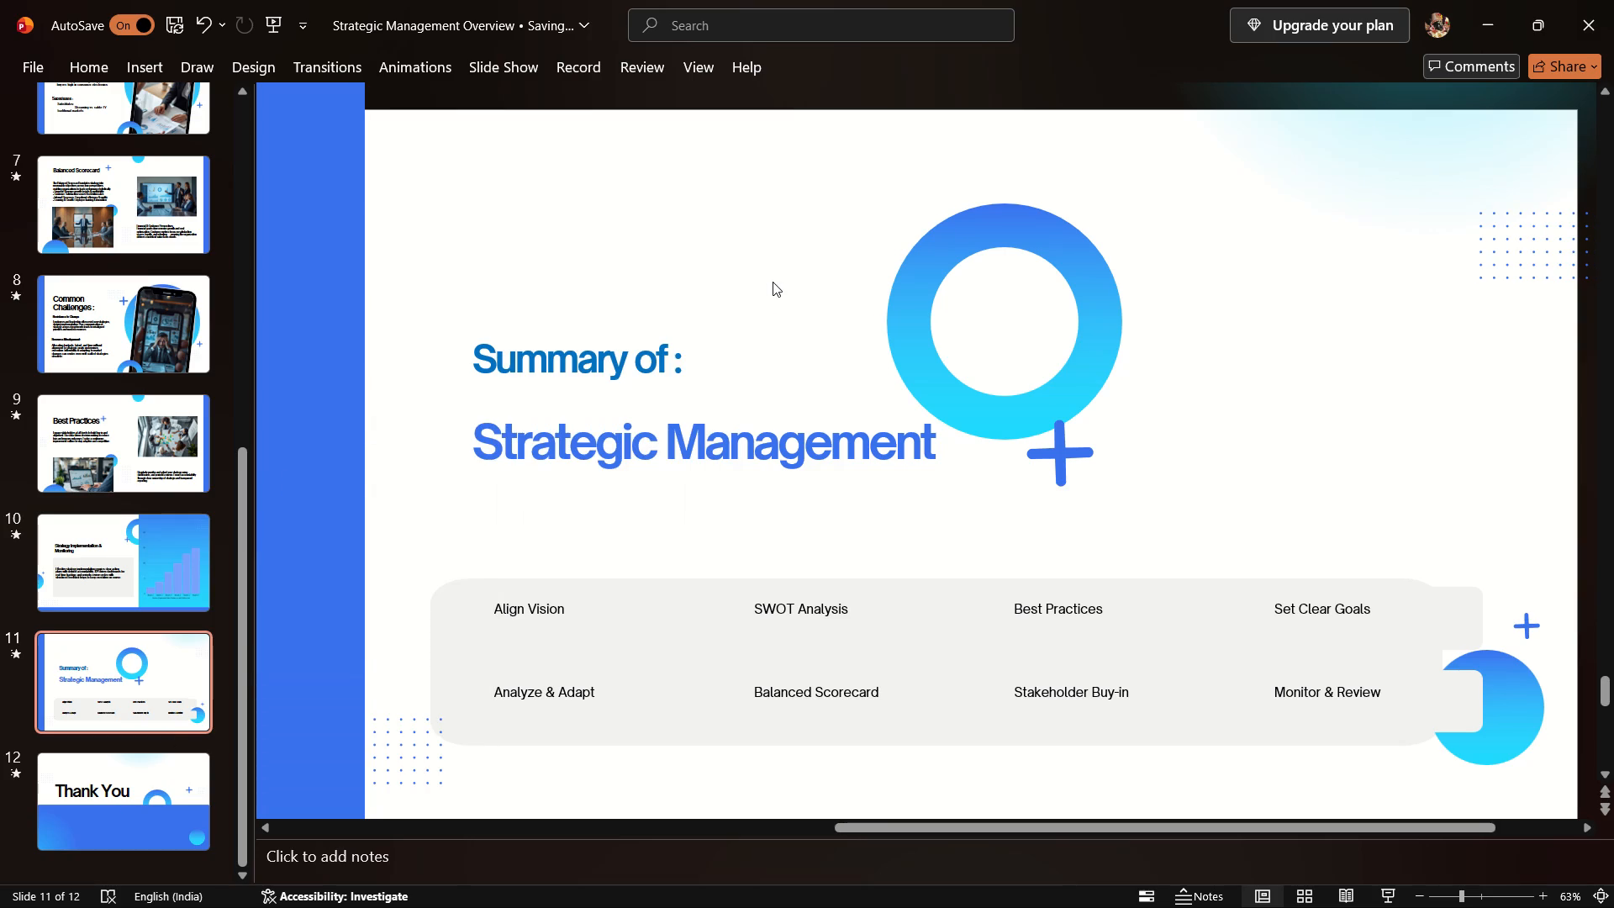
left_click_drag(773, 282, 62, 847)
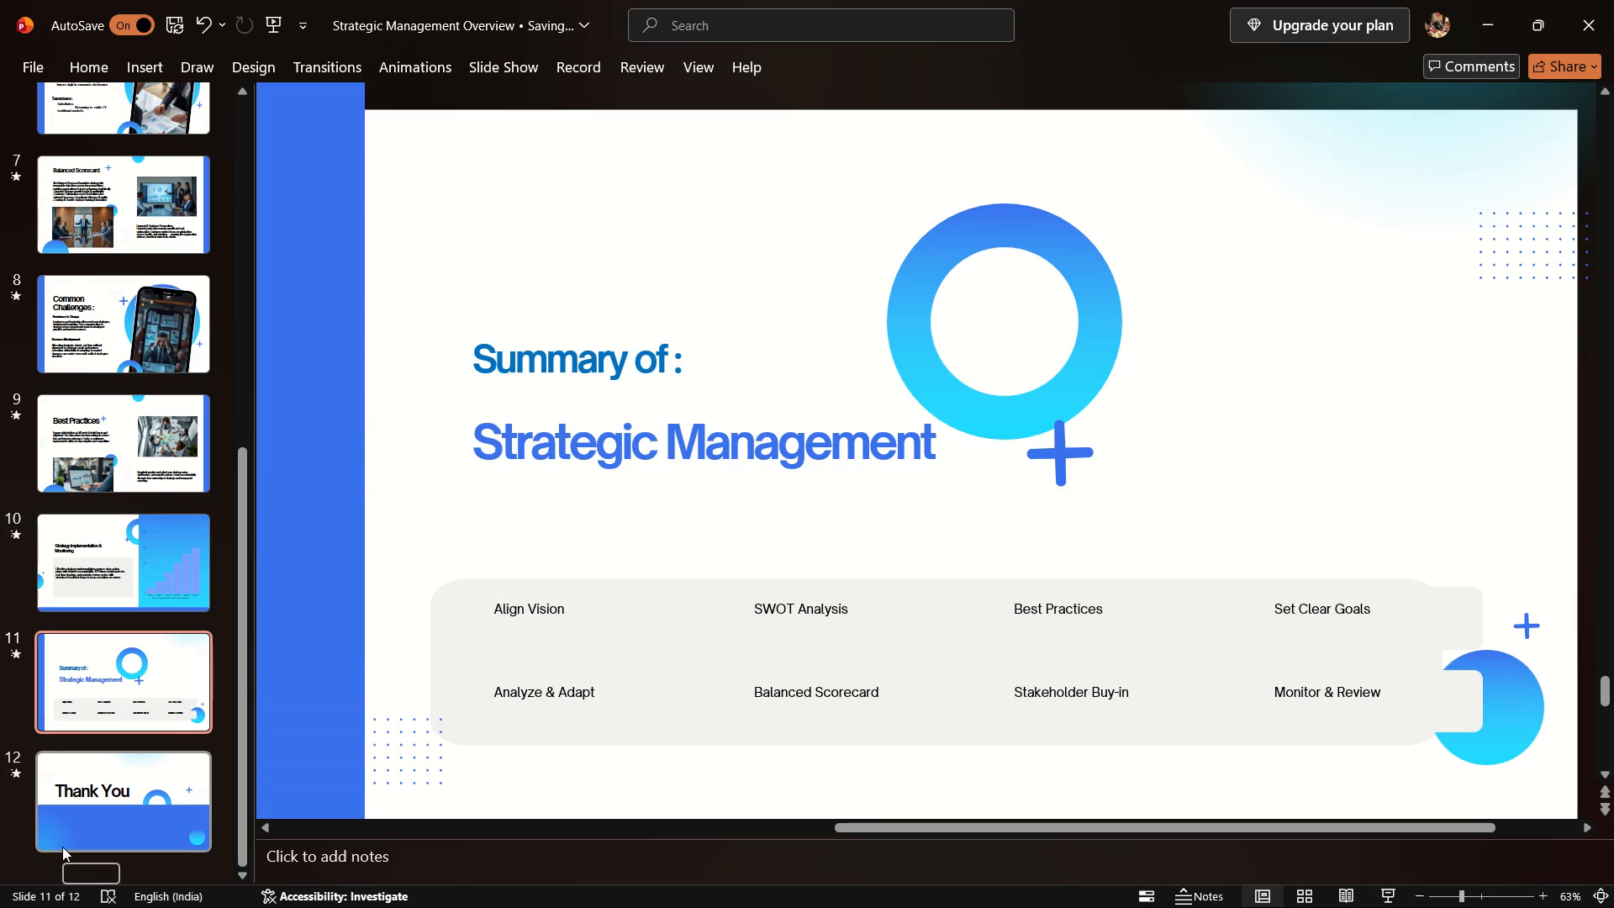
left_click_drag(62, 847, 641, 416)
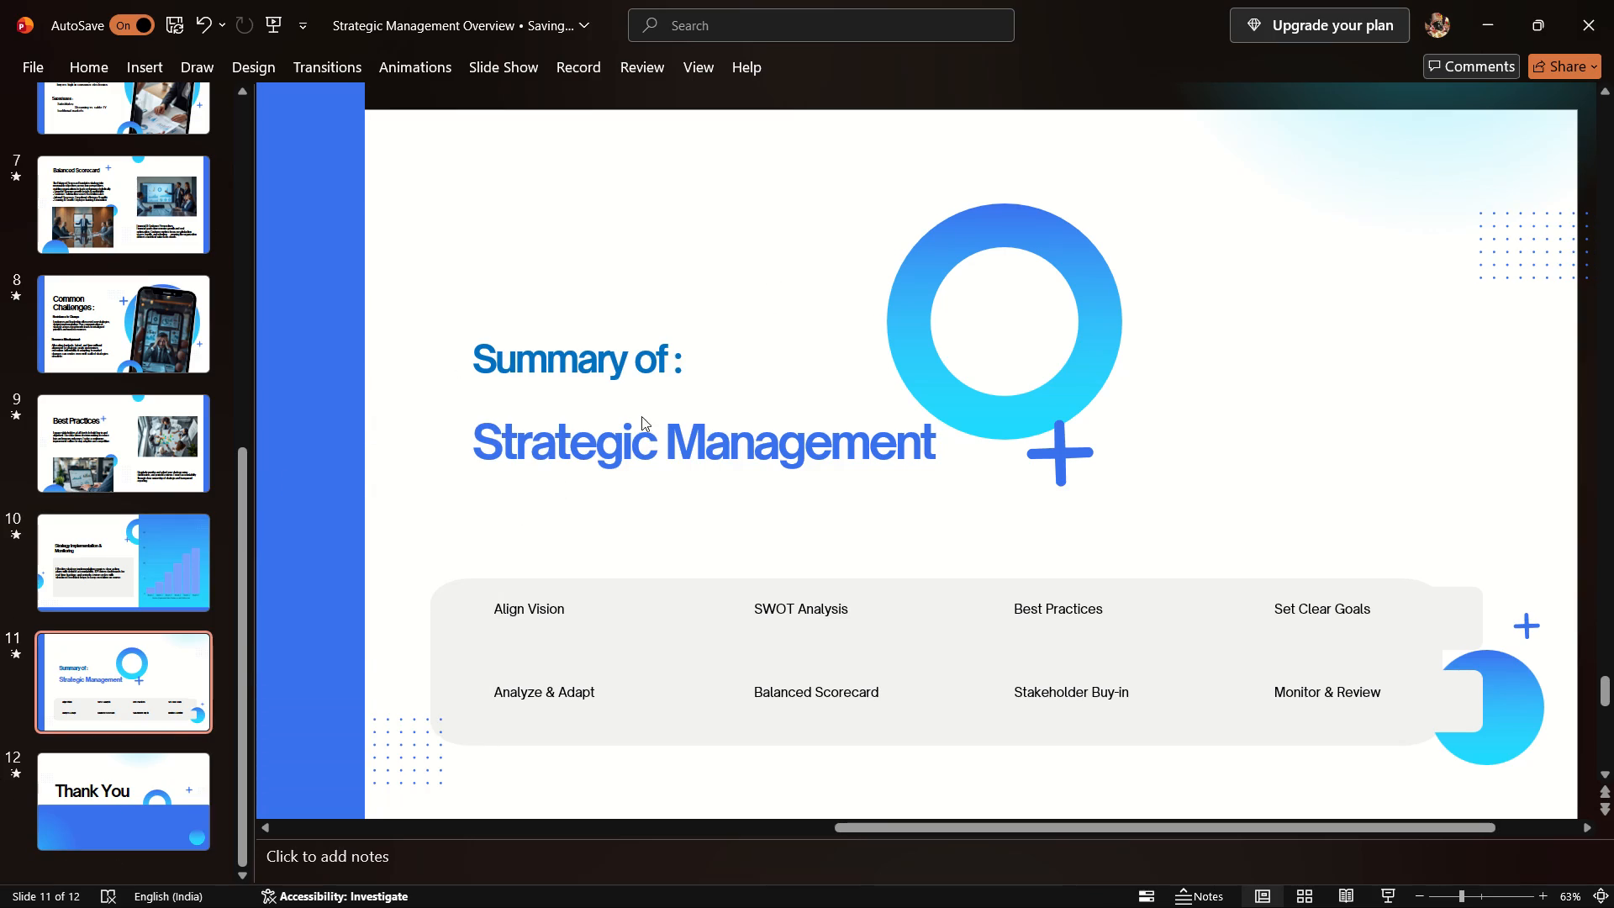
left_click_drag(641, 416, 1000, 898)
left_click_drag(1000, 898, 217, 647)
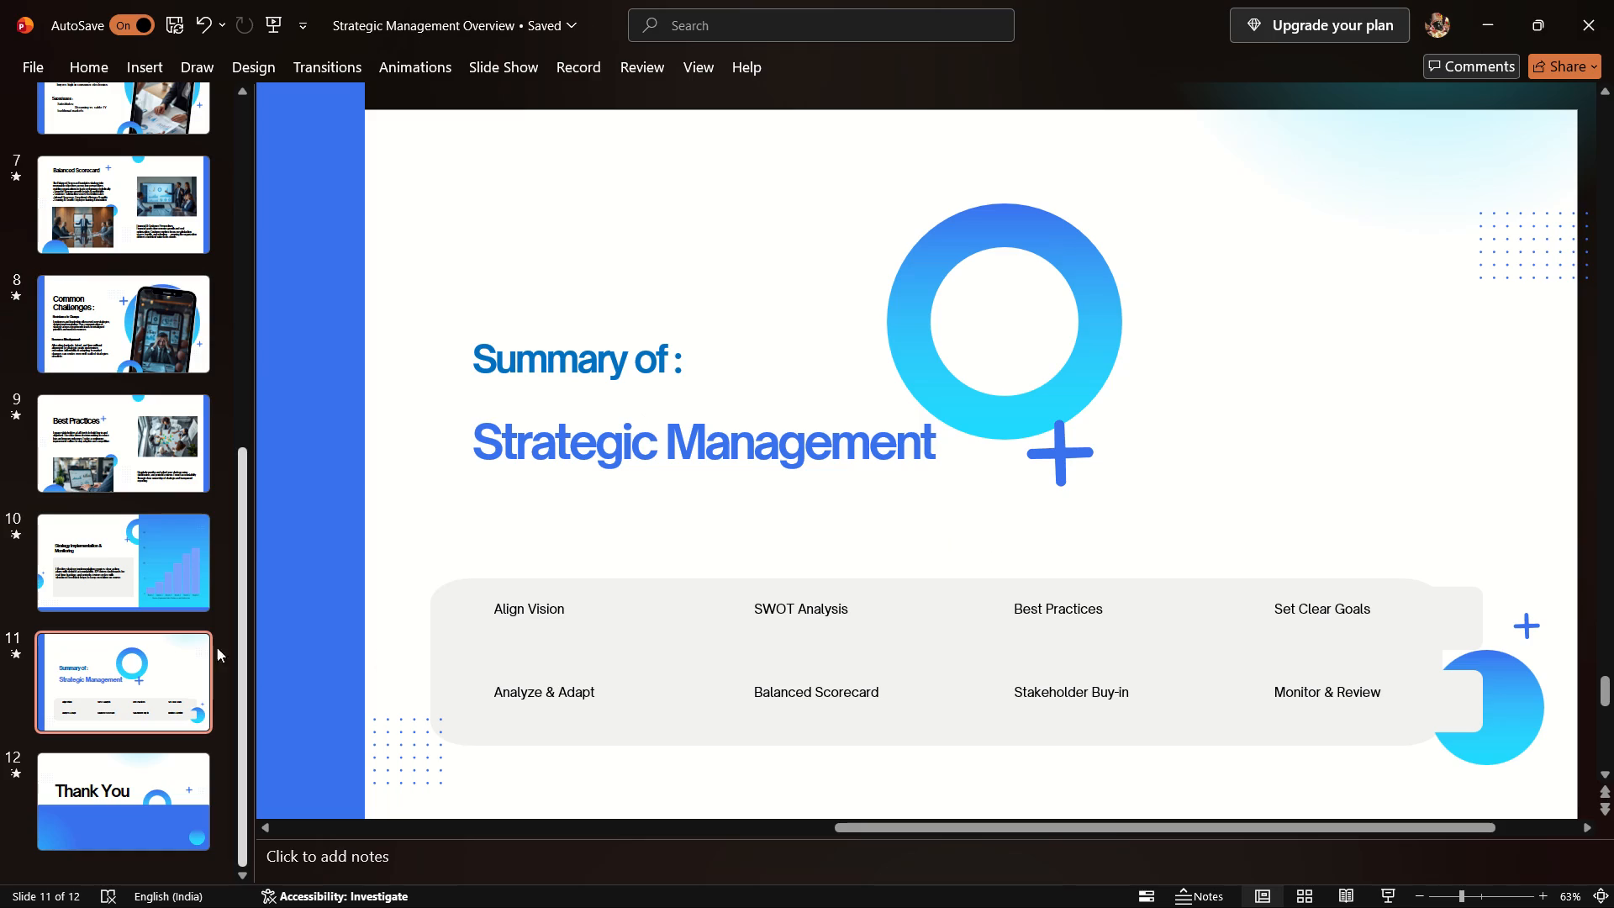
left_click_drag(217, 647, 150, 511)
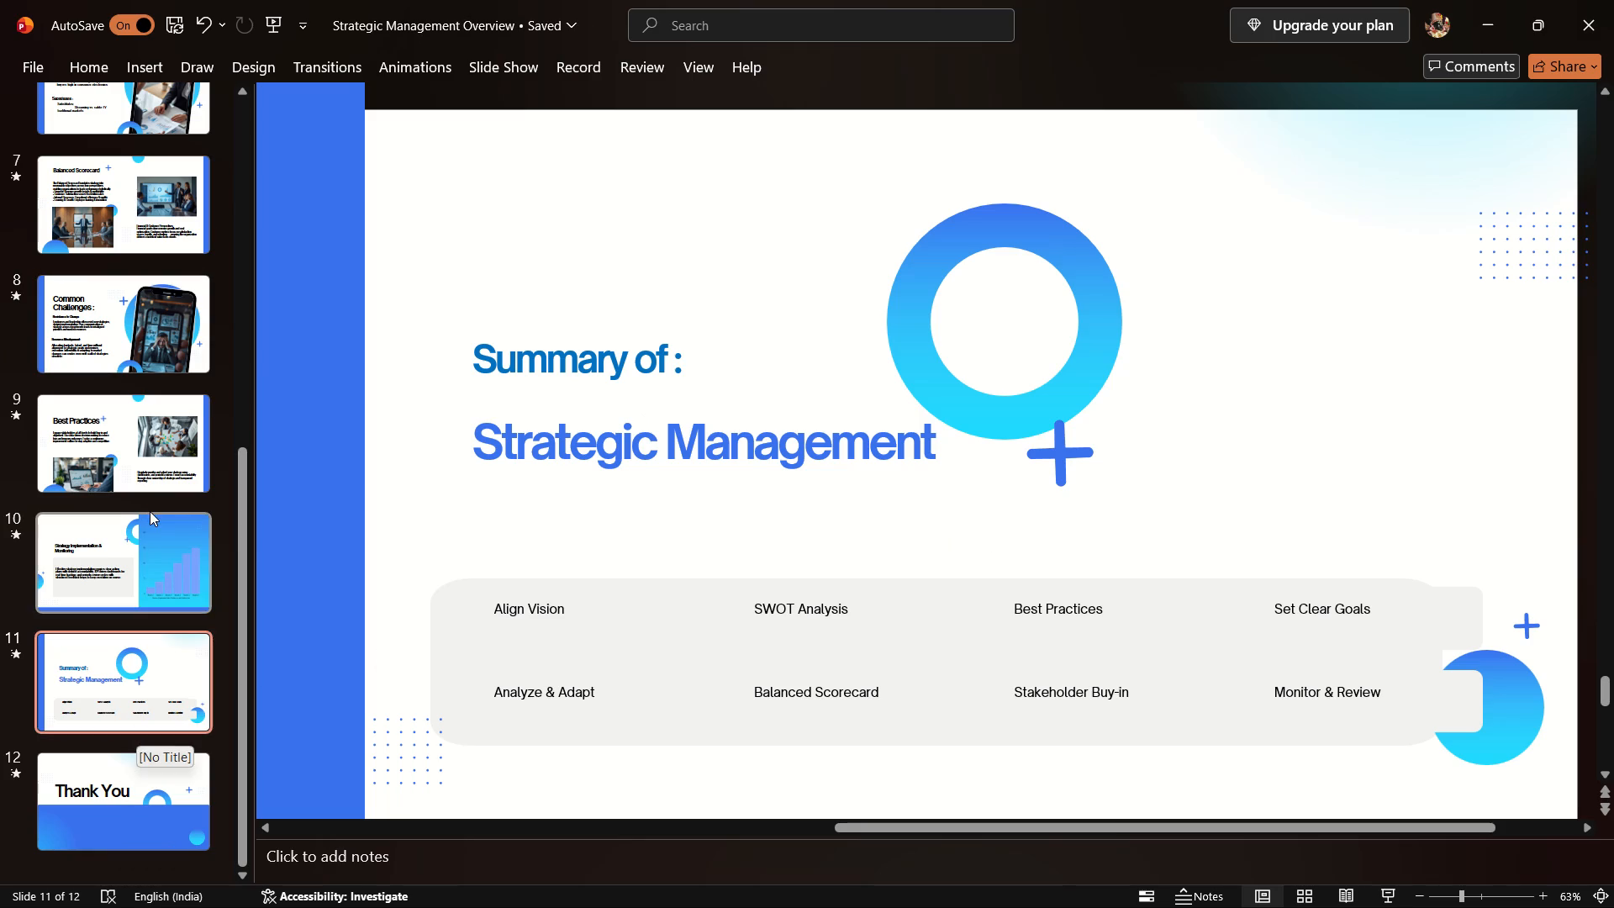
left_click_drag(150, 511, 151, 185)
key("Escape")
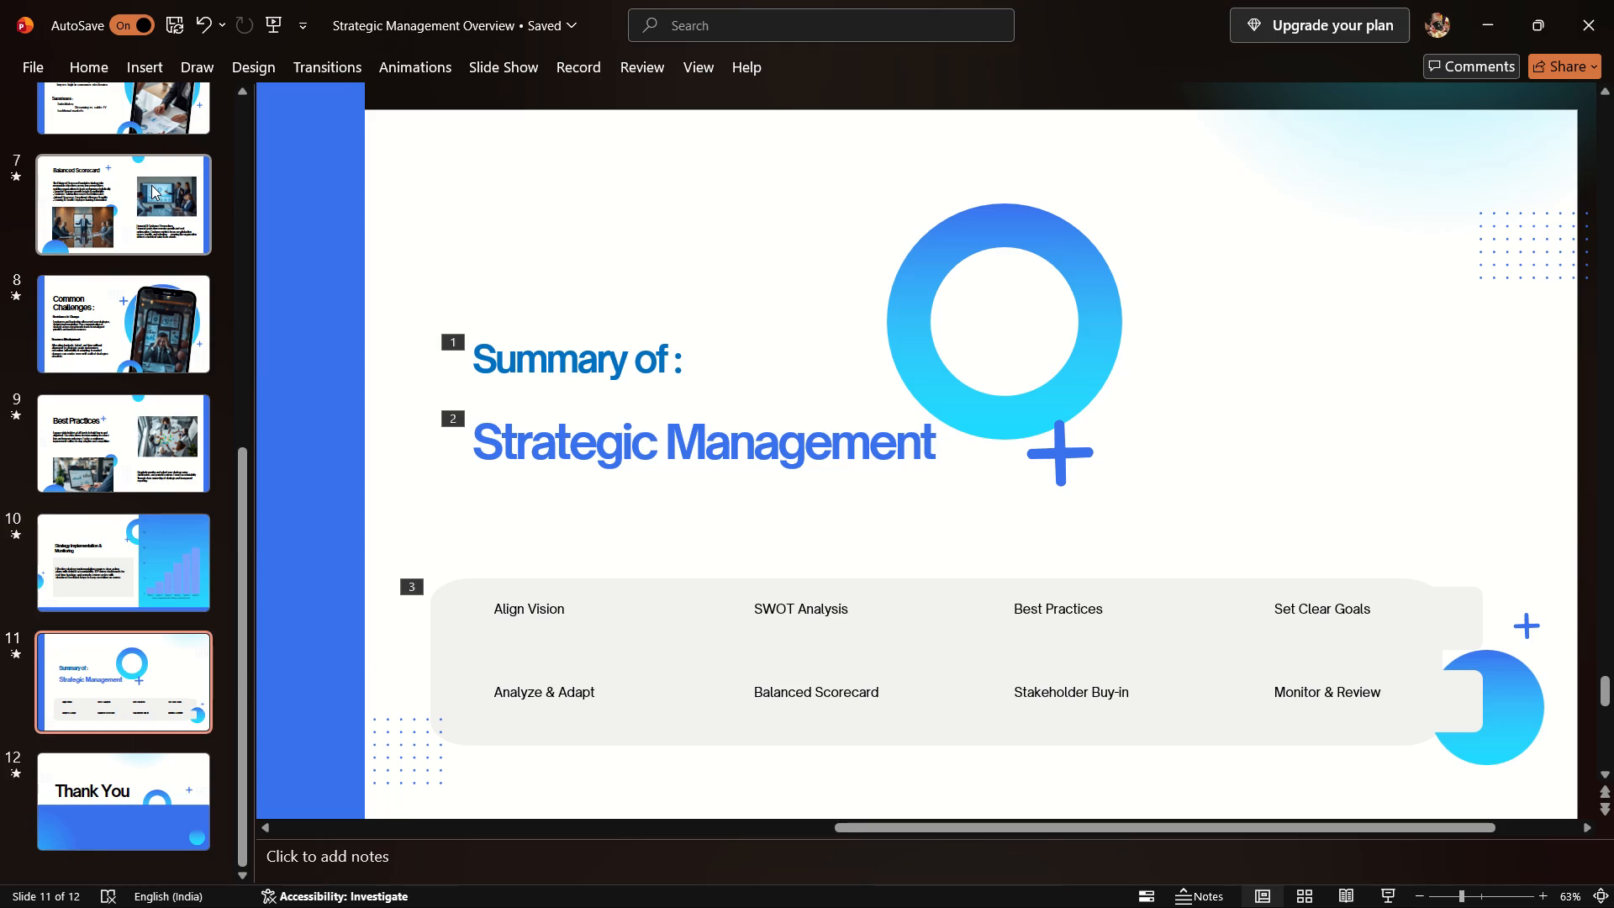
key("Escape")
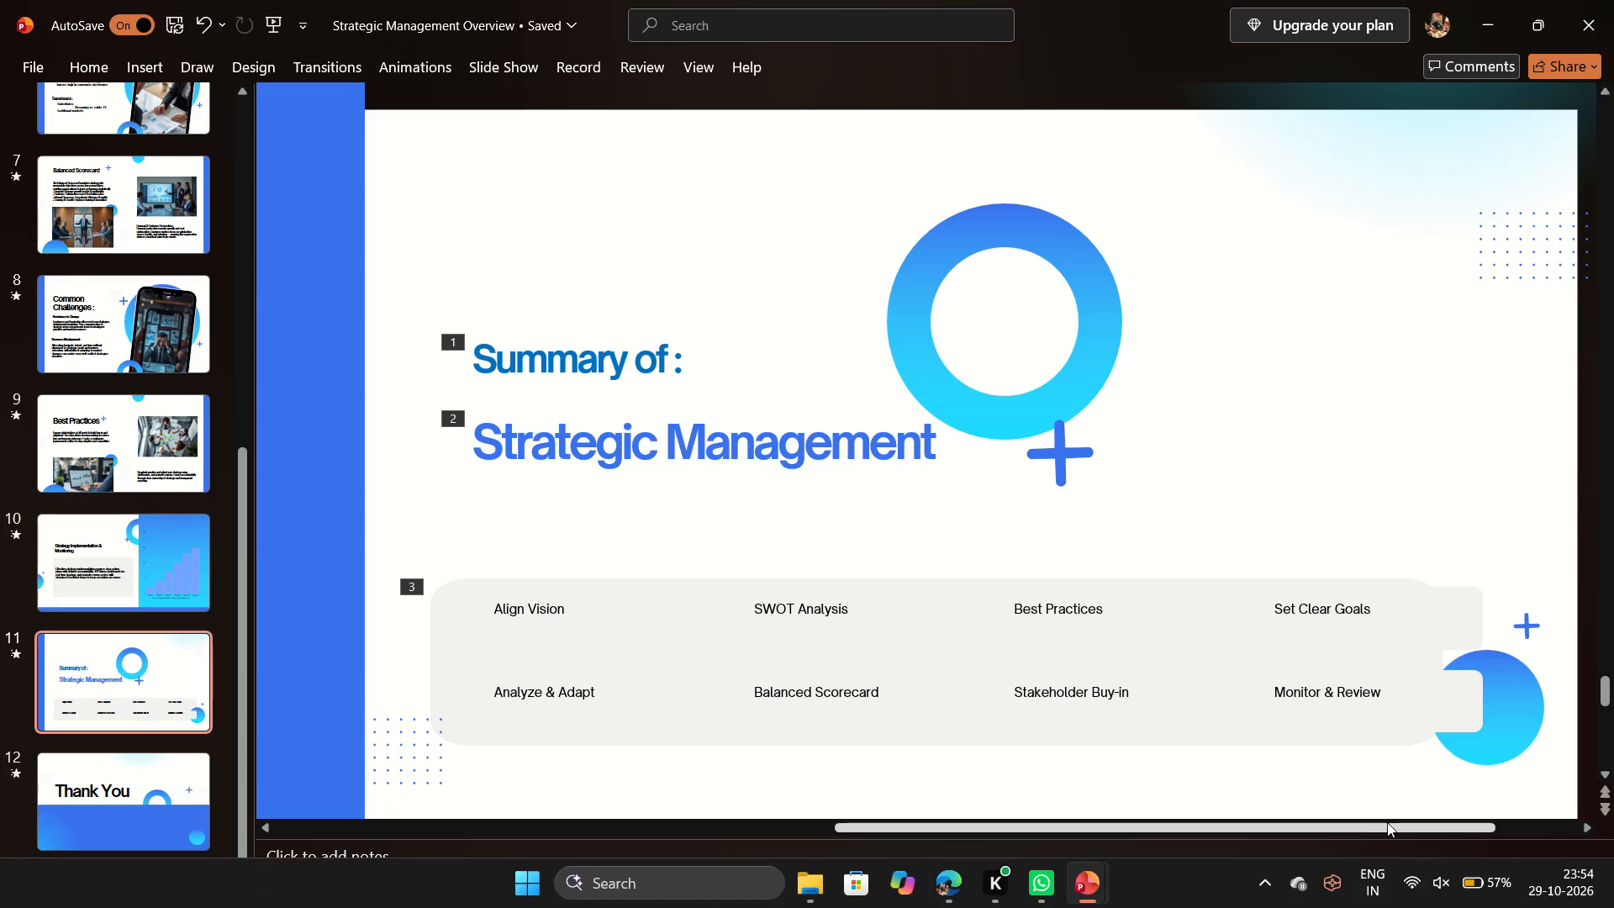
Start the slide show from slide 11 and step back to the opening title slide.
left_click(1389, 890)
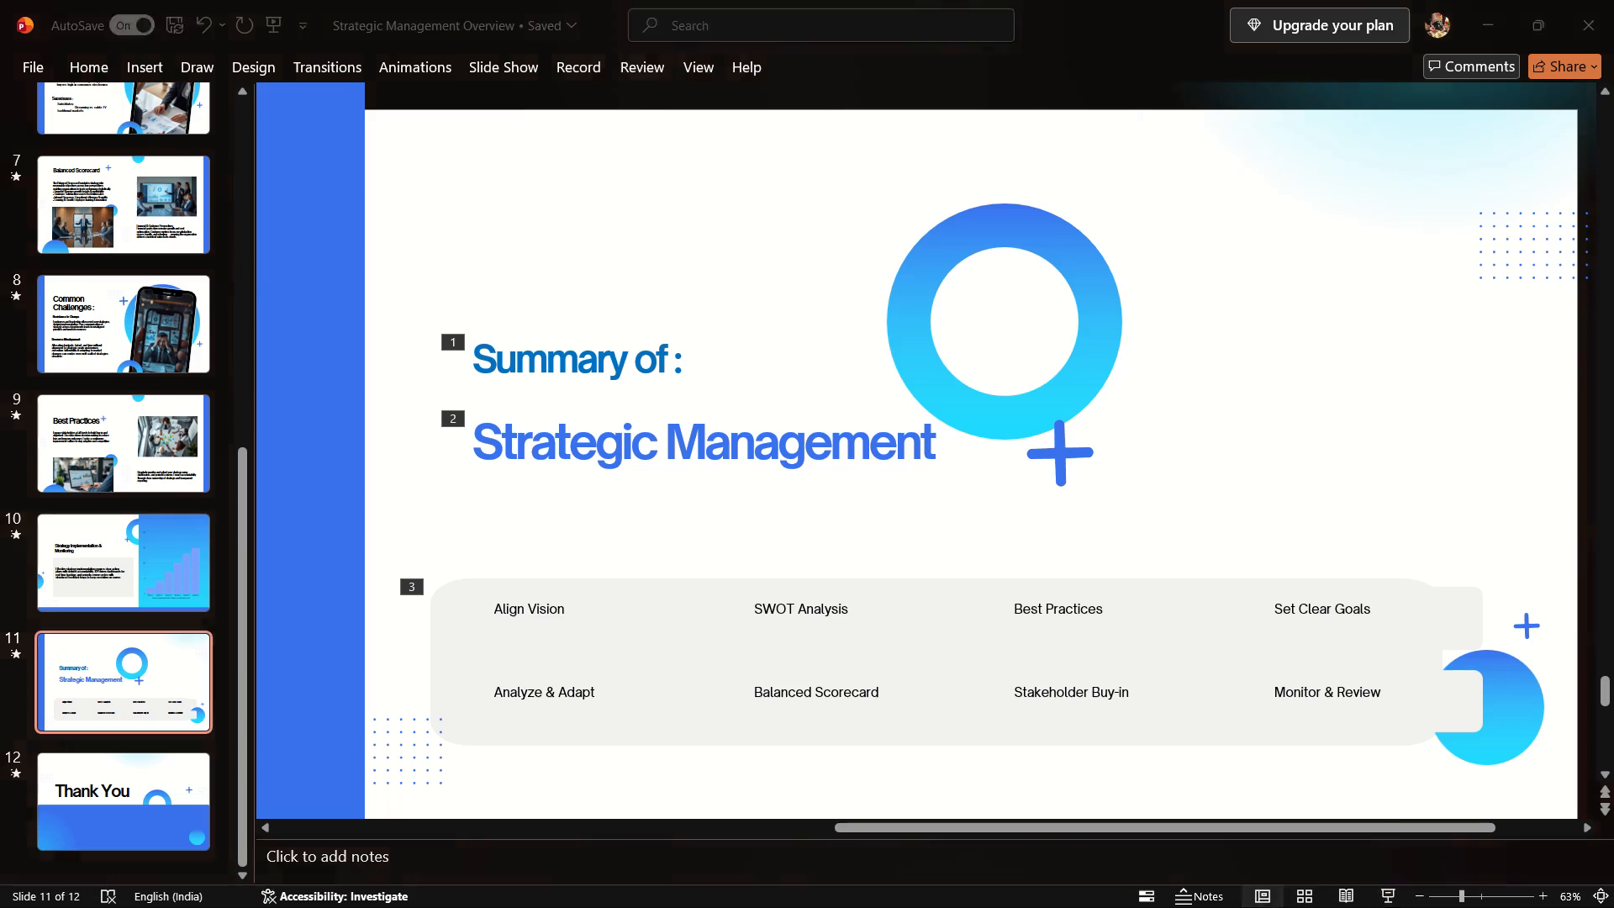
key("Left")
key("Left")
key("Left")
key("Left")
key("Left")
key("Left")
key("Left")
key("Left")
key("Left")
key("Left")
key("Left")
key("Left")
key("Left")
key("Left")
key("Left")
key("Left")
key("Left")
key("Left")
key("Left")
key("Left")
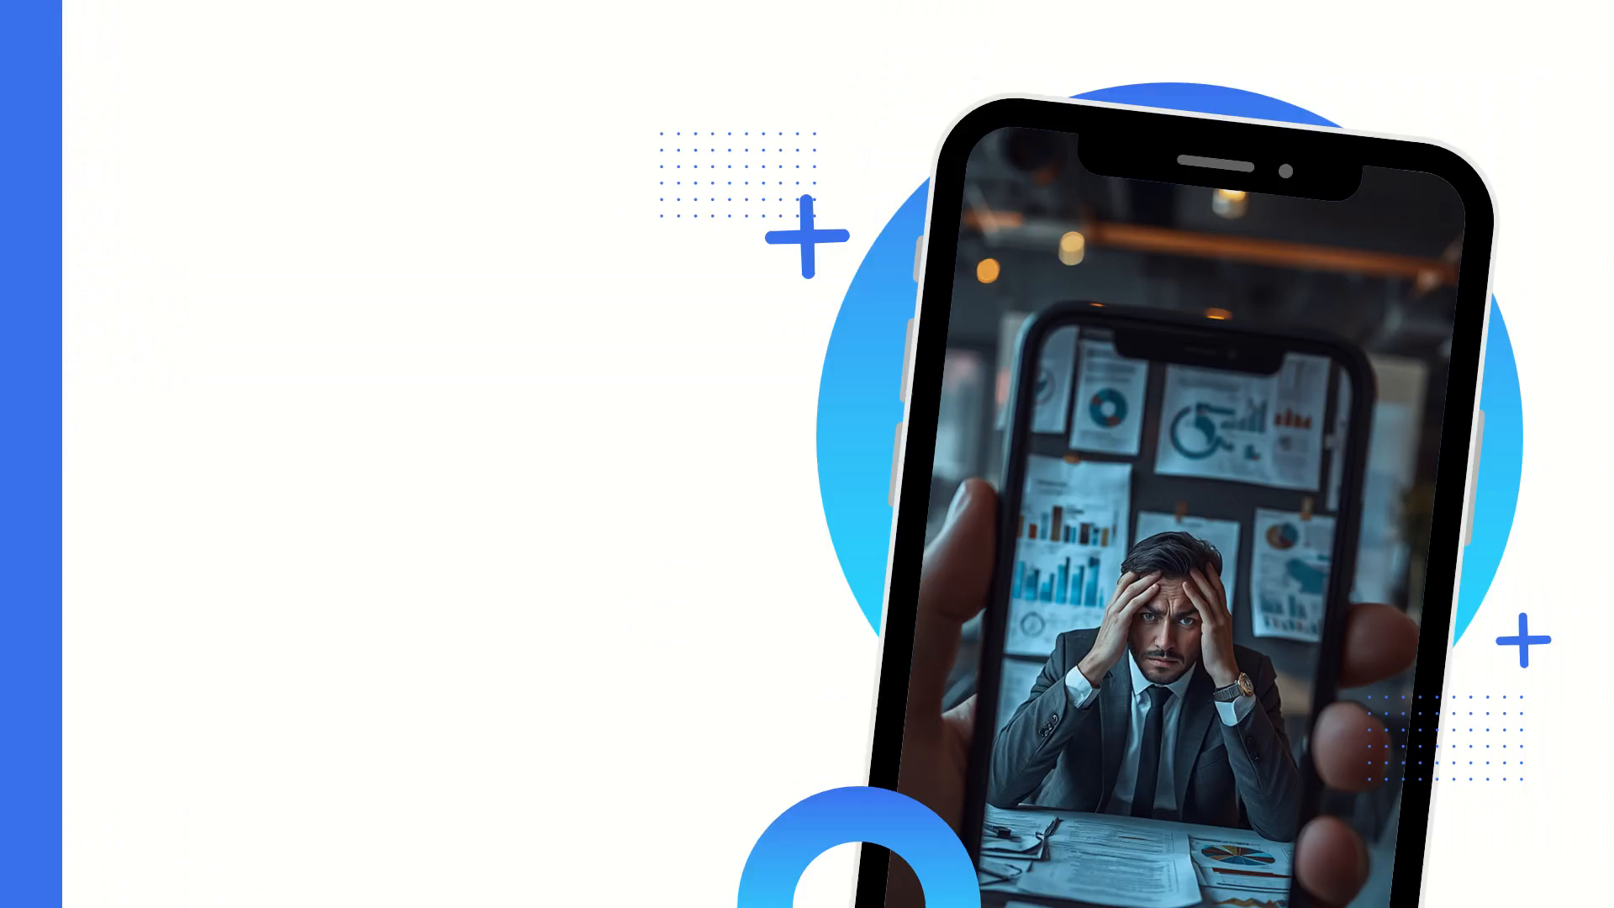
Play the slide show from the title slide through "The Strategic Process" to check each slide's animations and transitions.
key("Right")
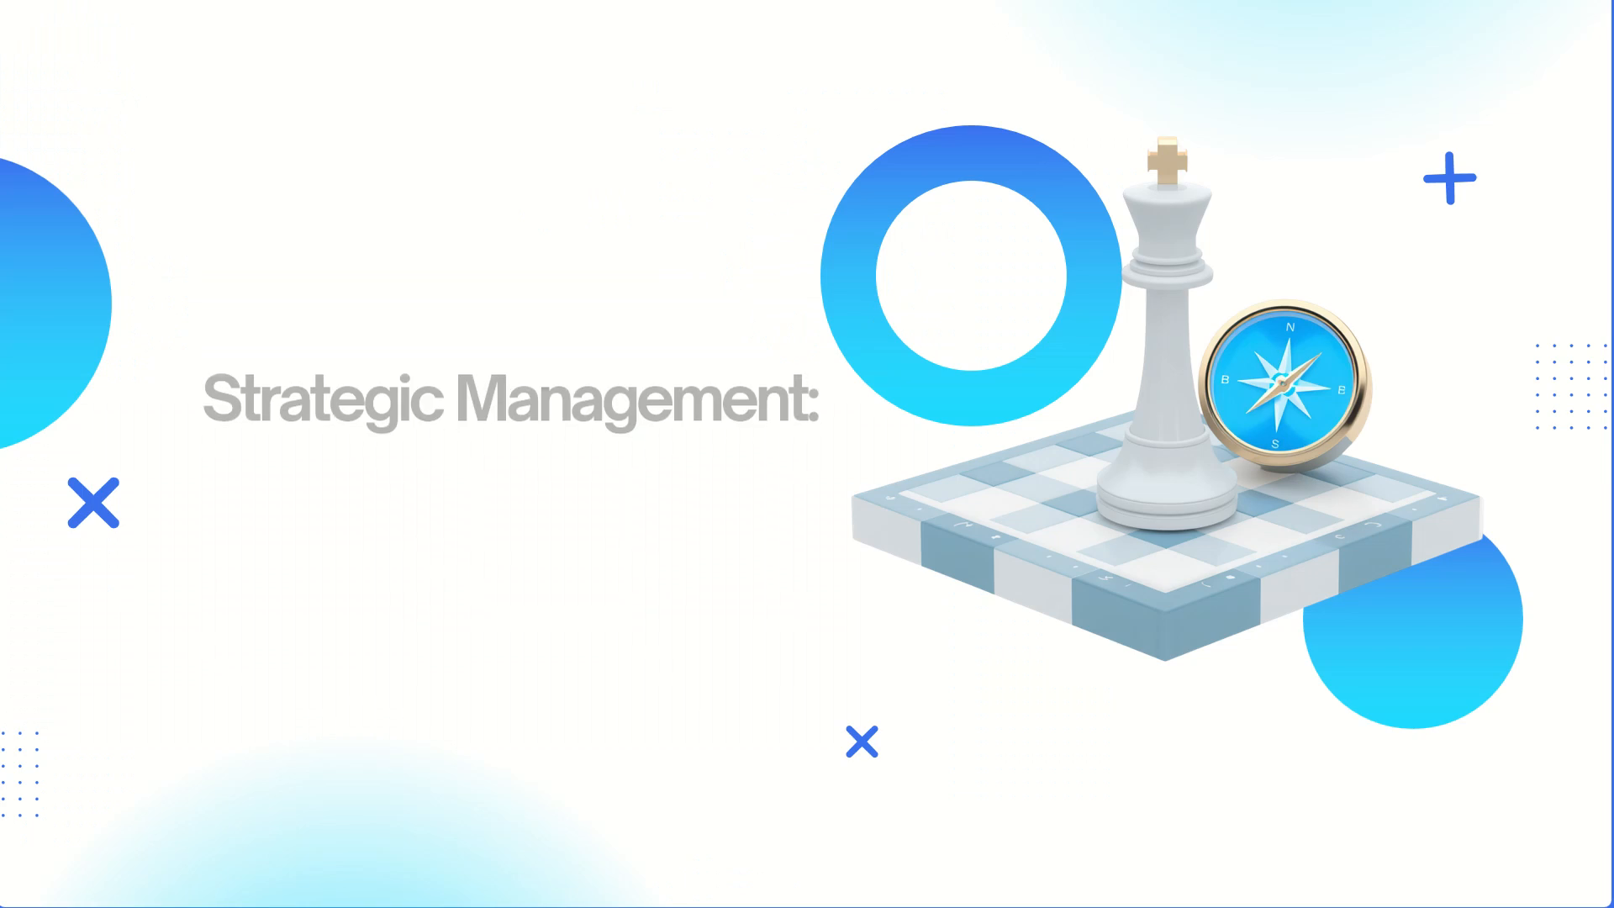
key("Right")
key("Right")
key("Right")
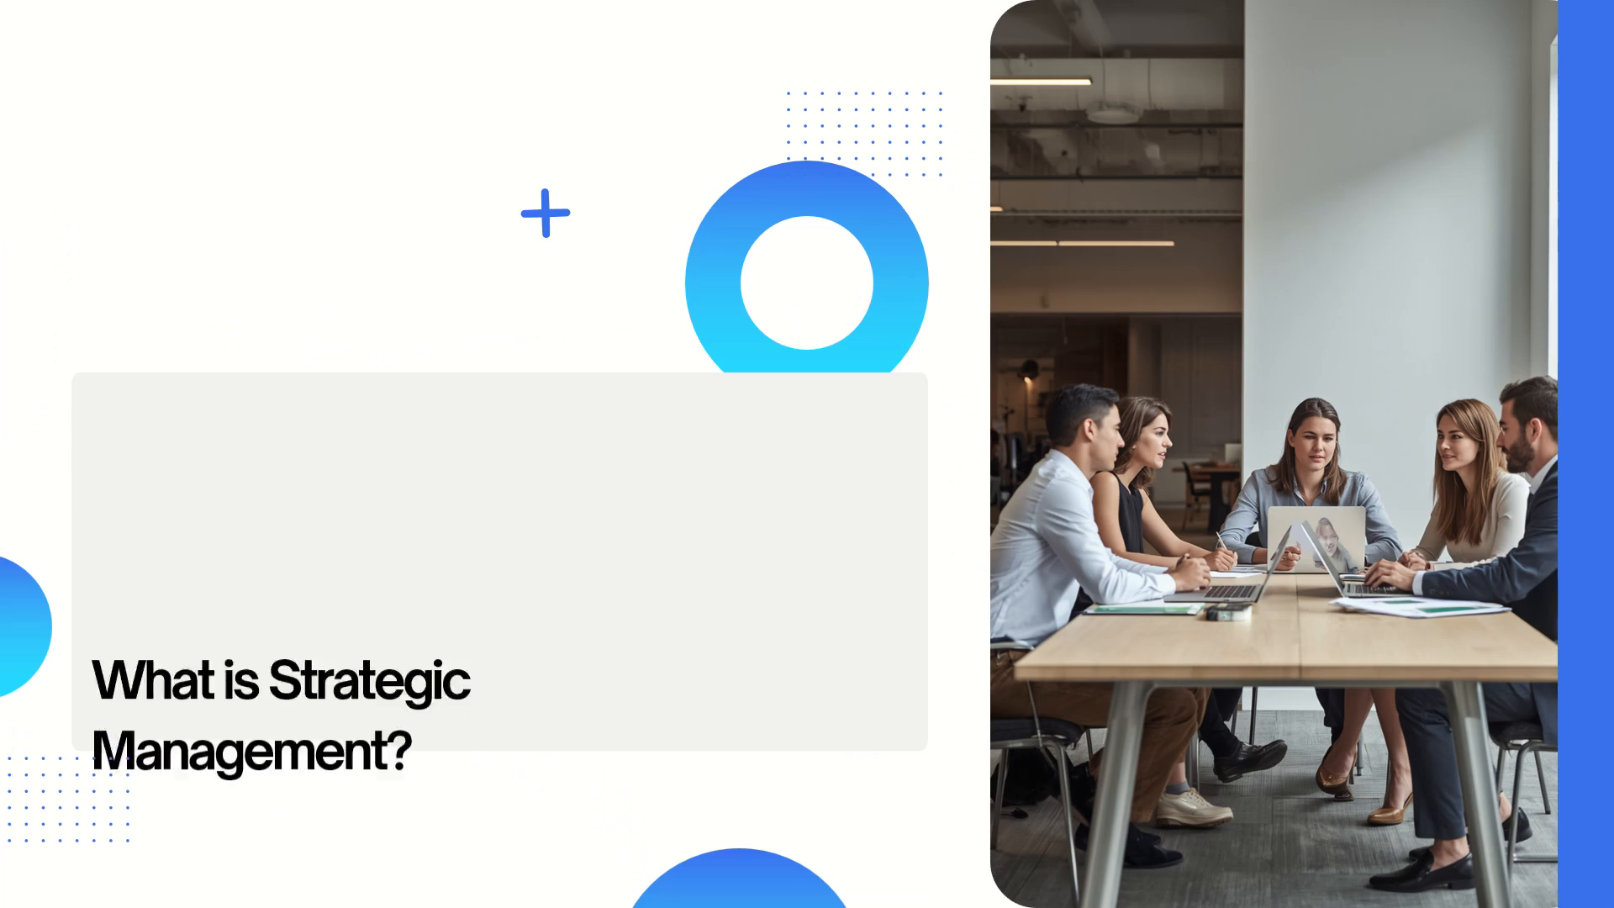
key("Right")
key("Right")
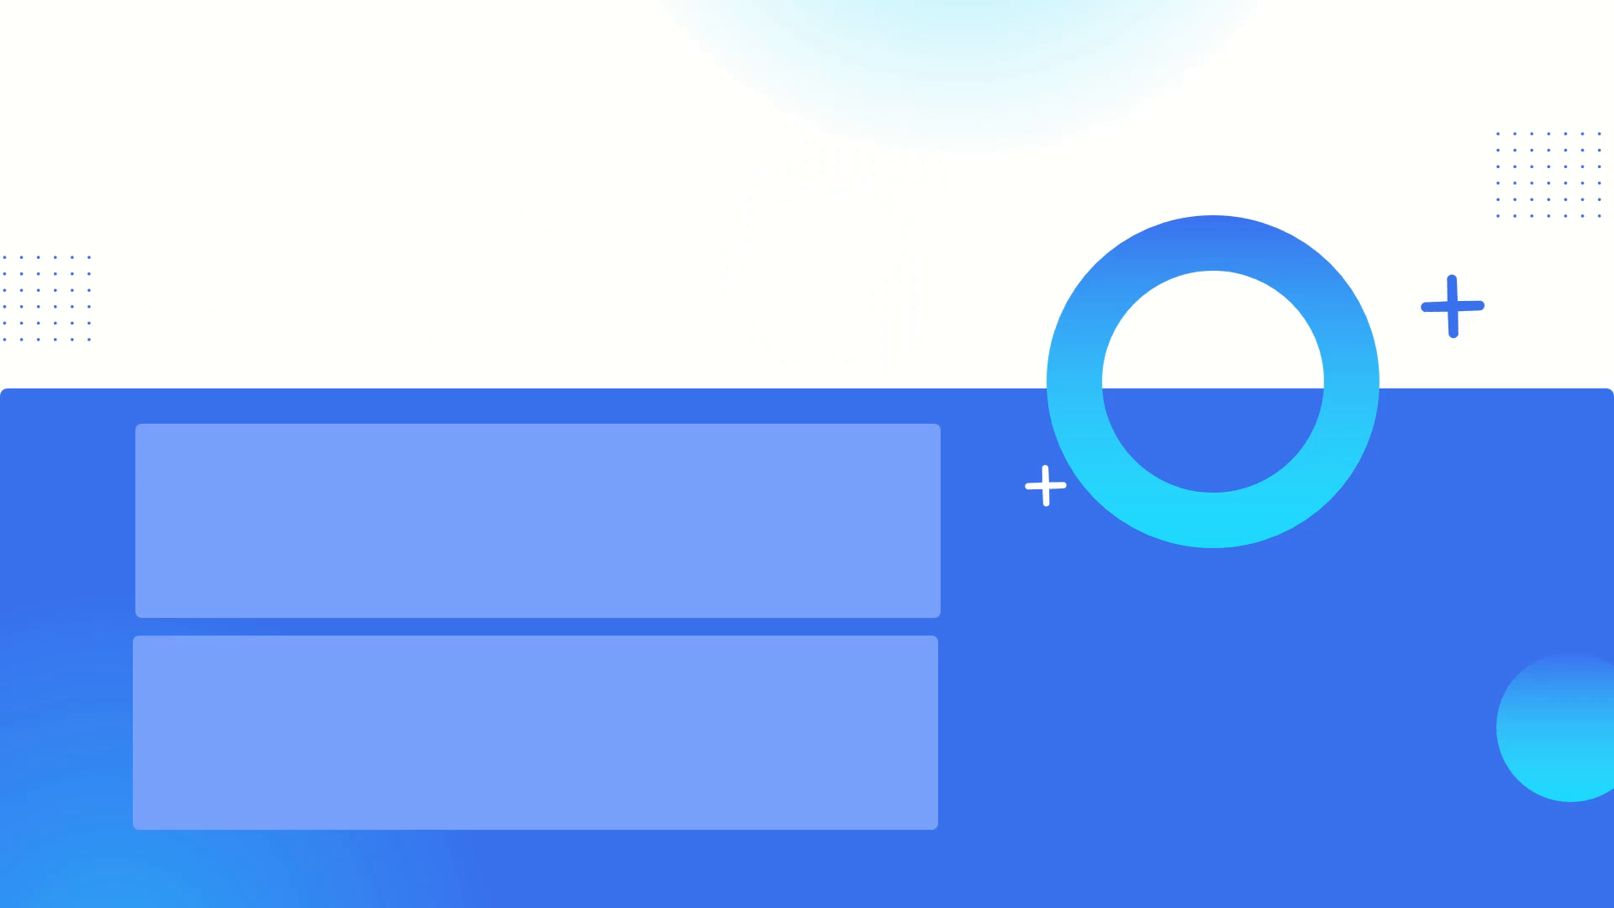
key("Right")
key("Right")
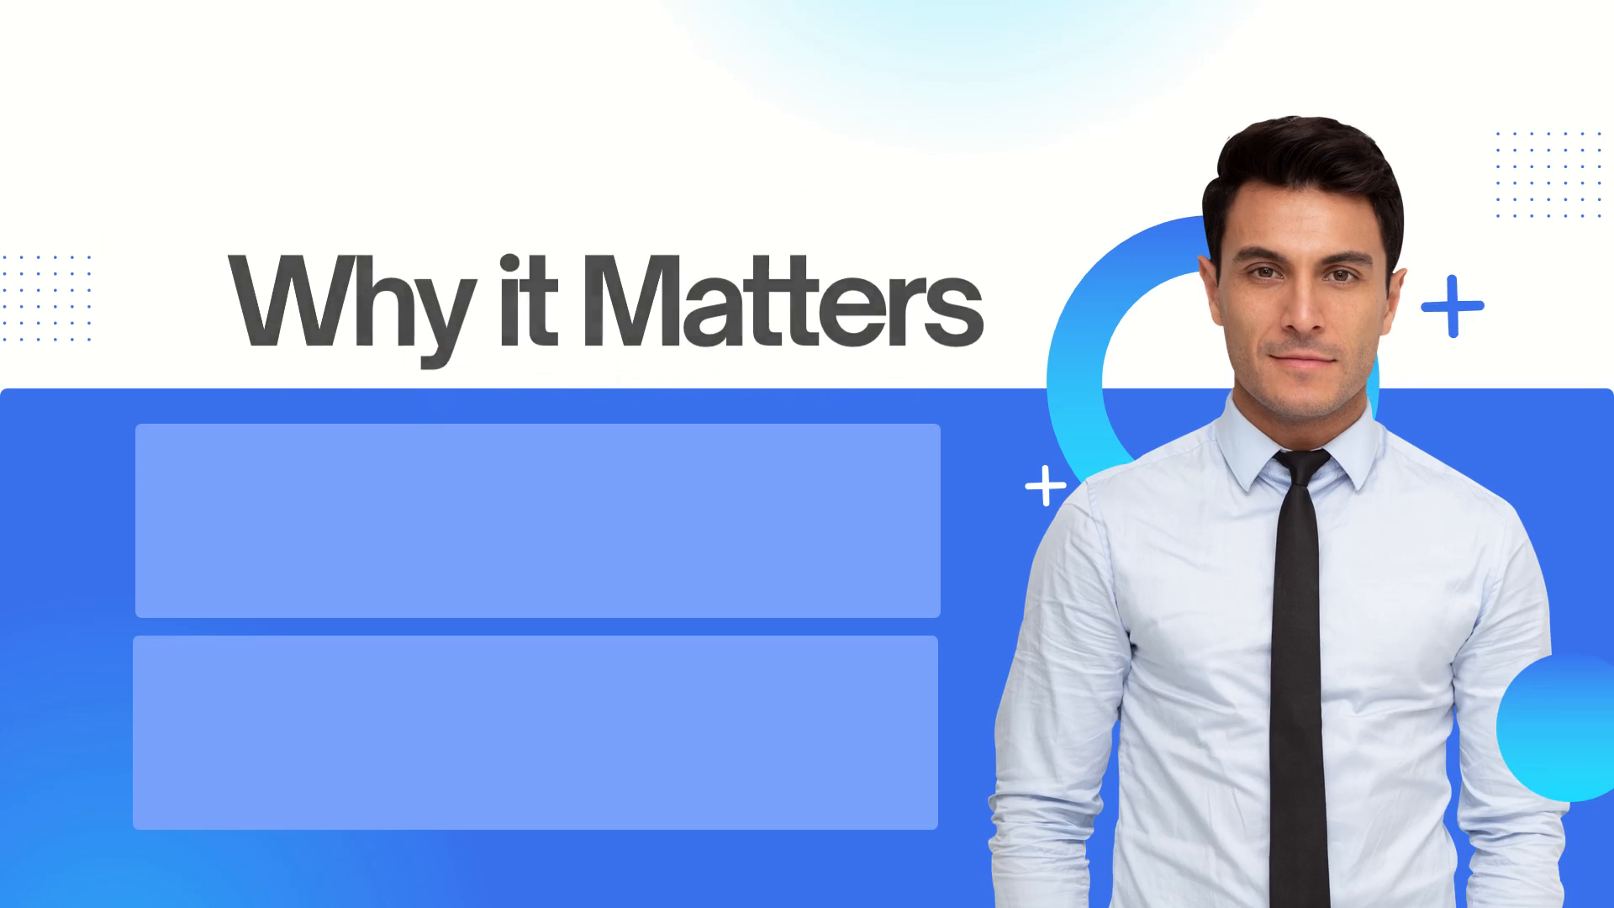
key("Right")
key("Right")
key("Right")
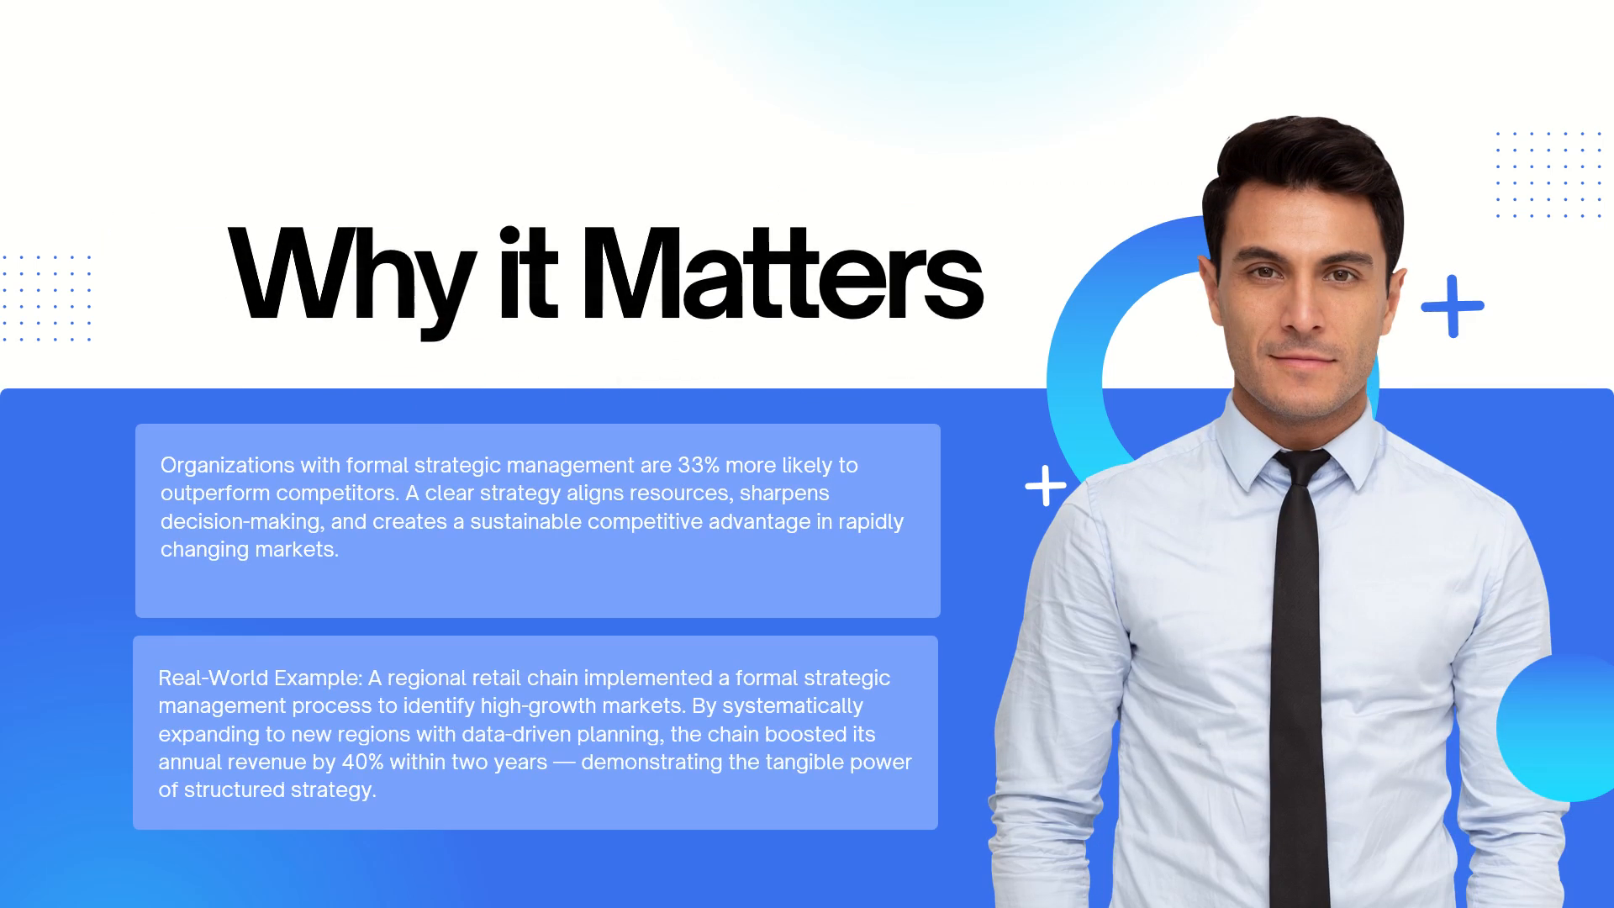
key("Right")
key("Right")
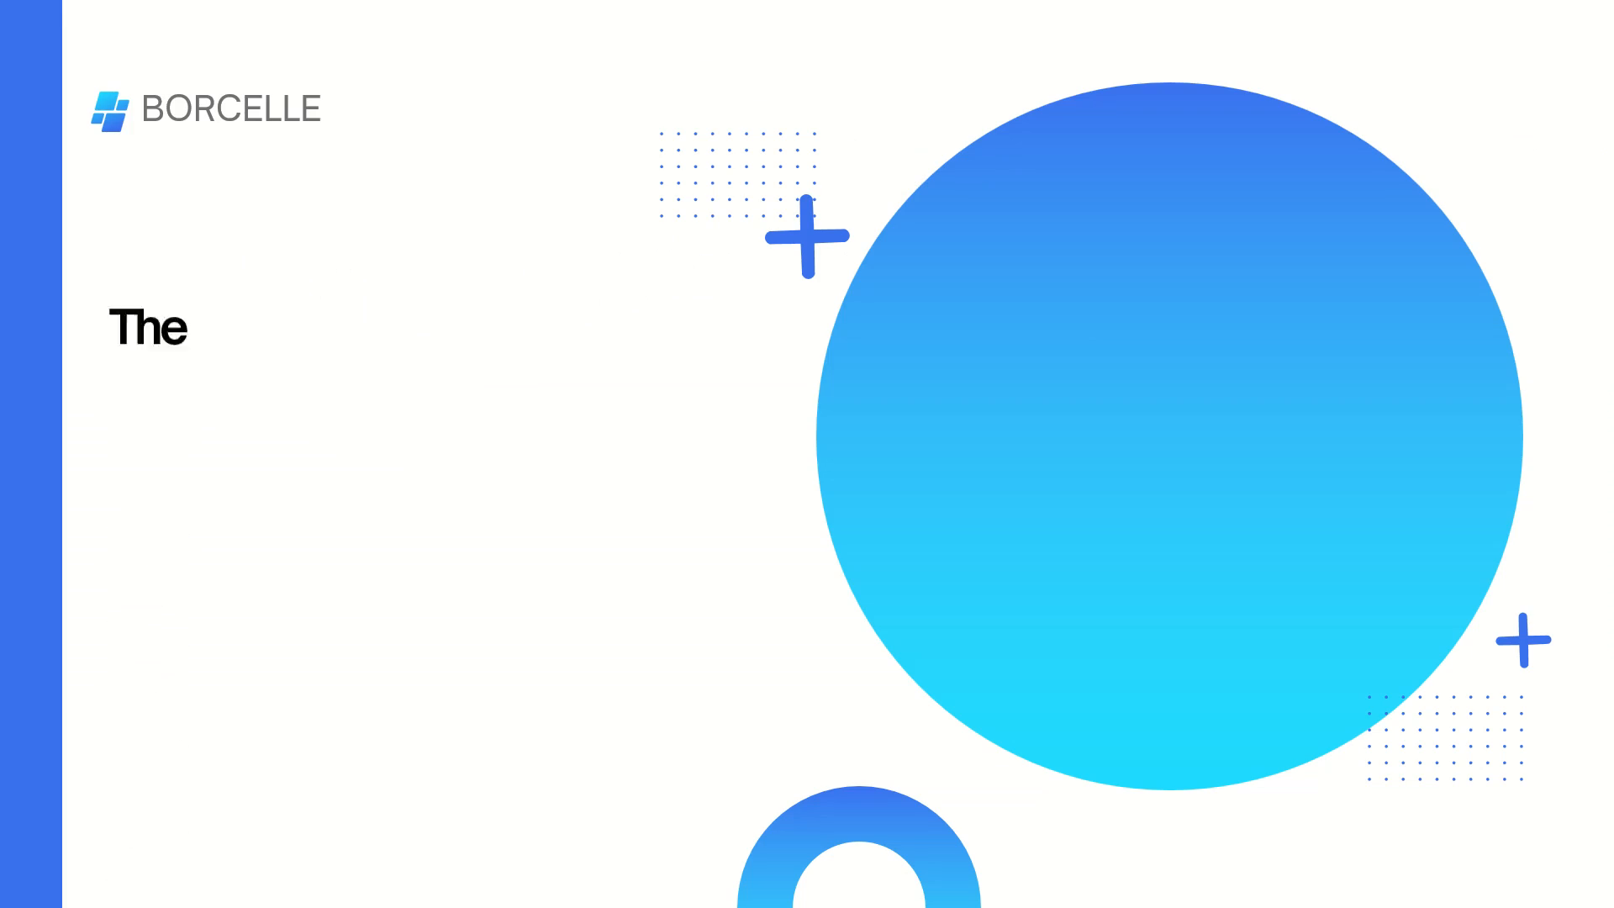
key("Right")
key("Right")
key("Right")
key("Right")
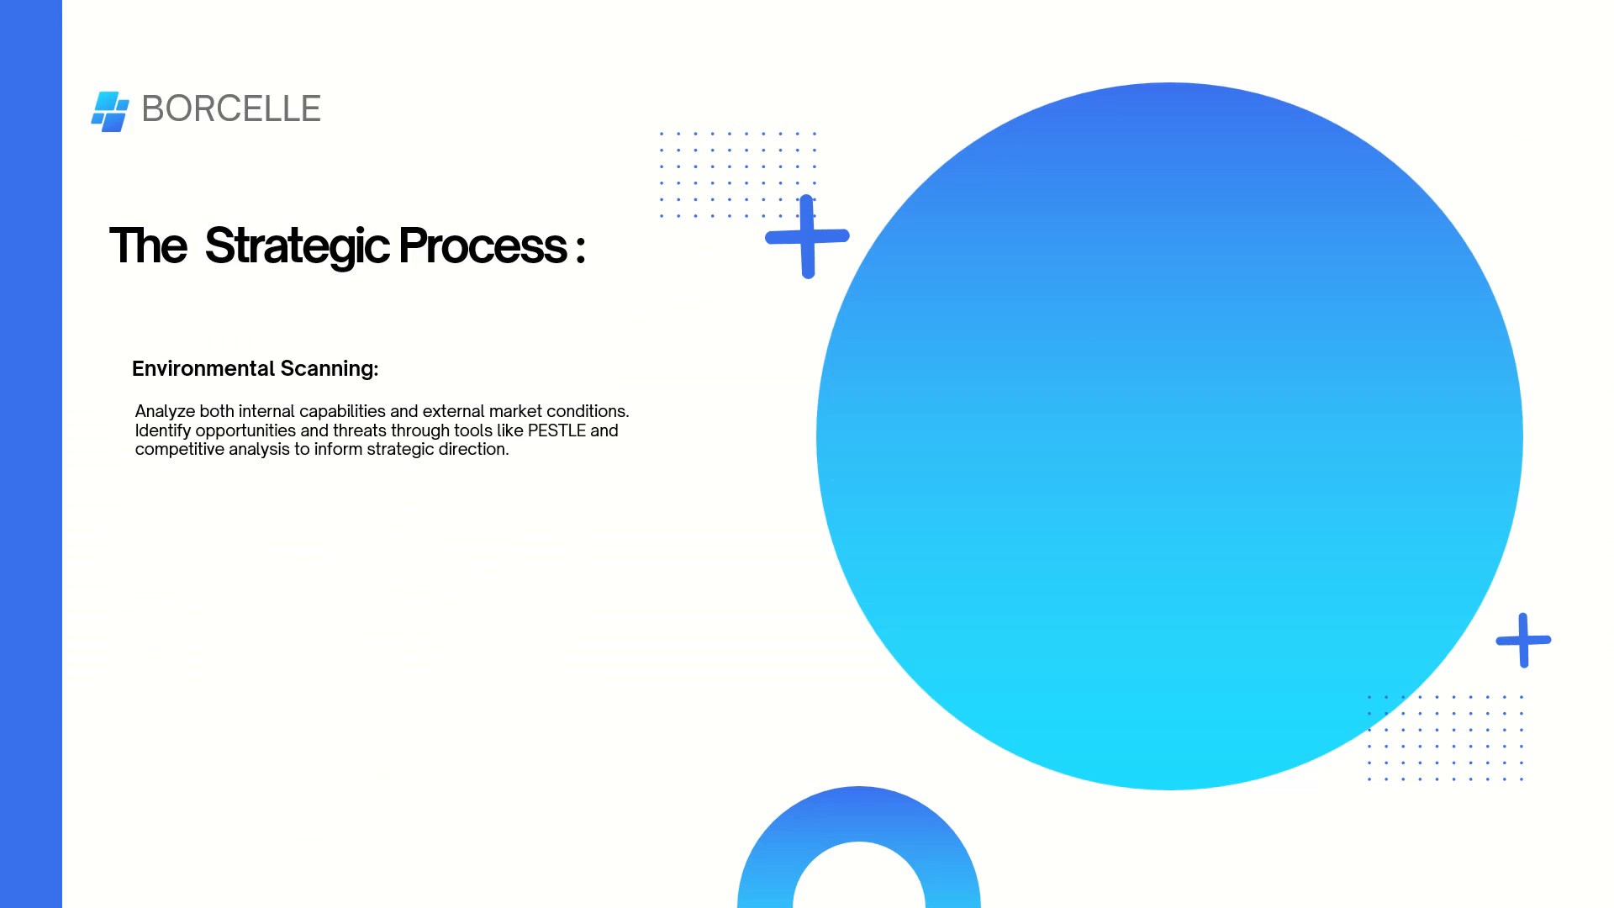
key("Right")
key("Right")
key("Right")
key("Right")
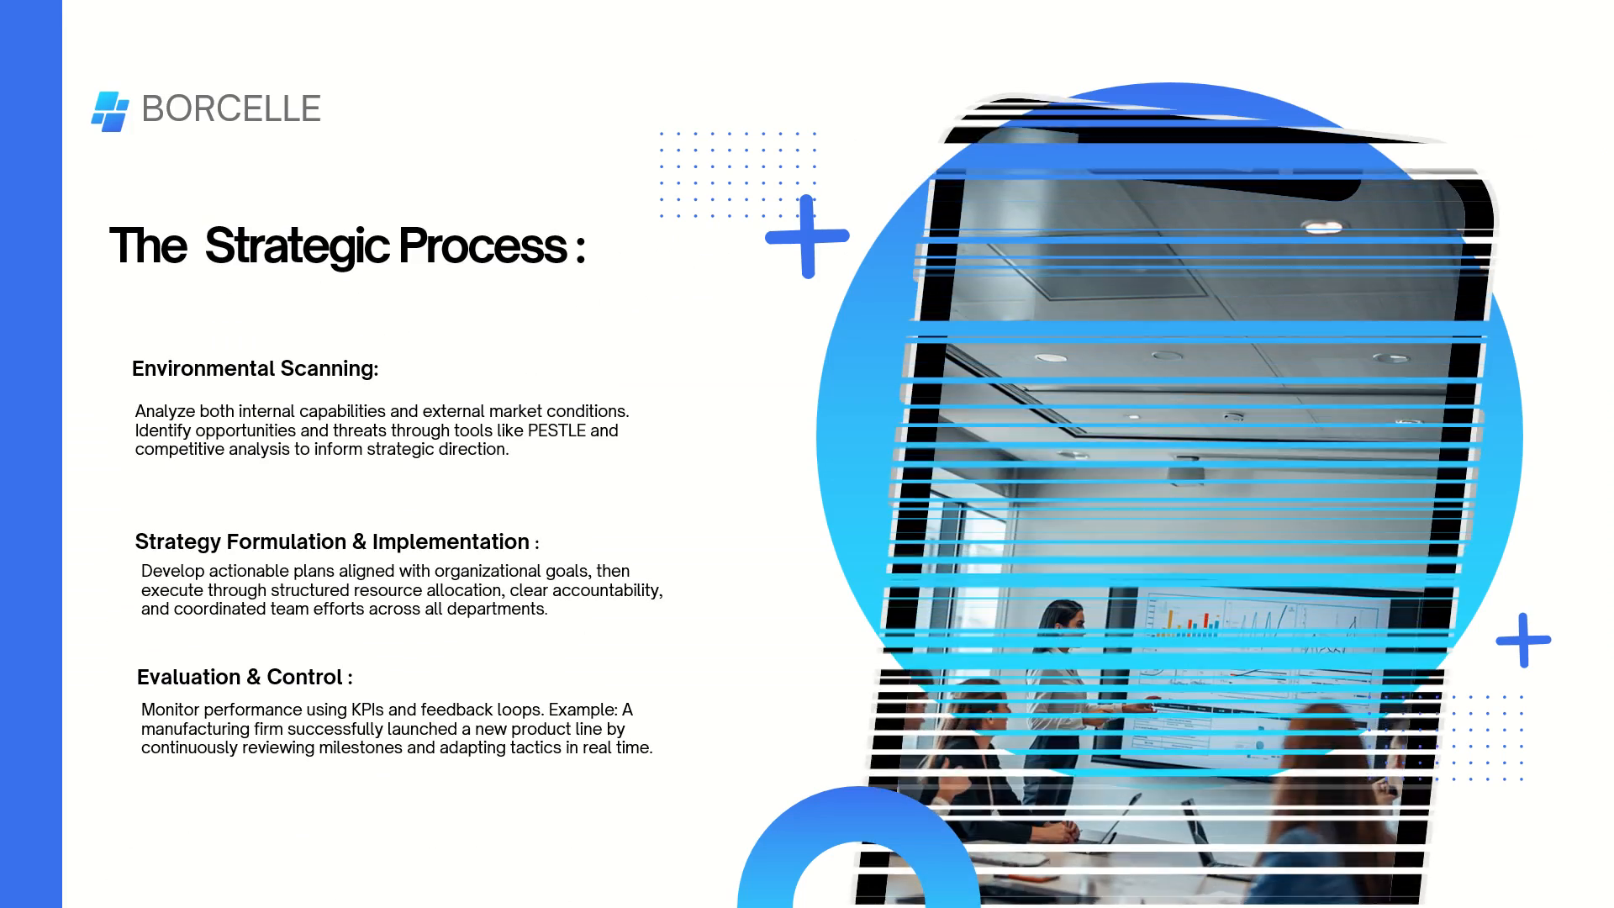
Continue the slide show through the SWOT Analysis and Porter's slides to review their text and picture animations.
key("Right")
key("Right")
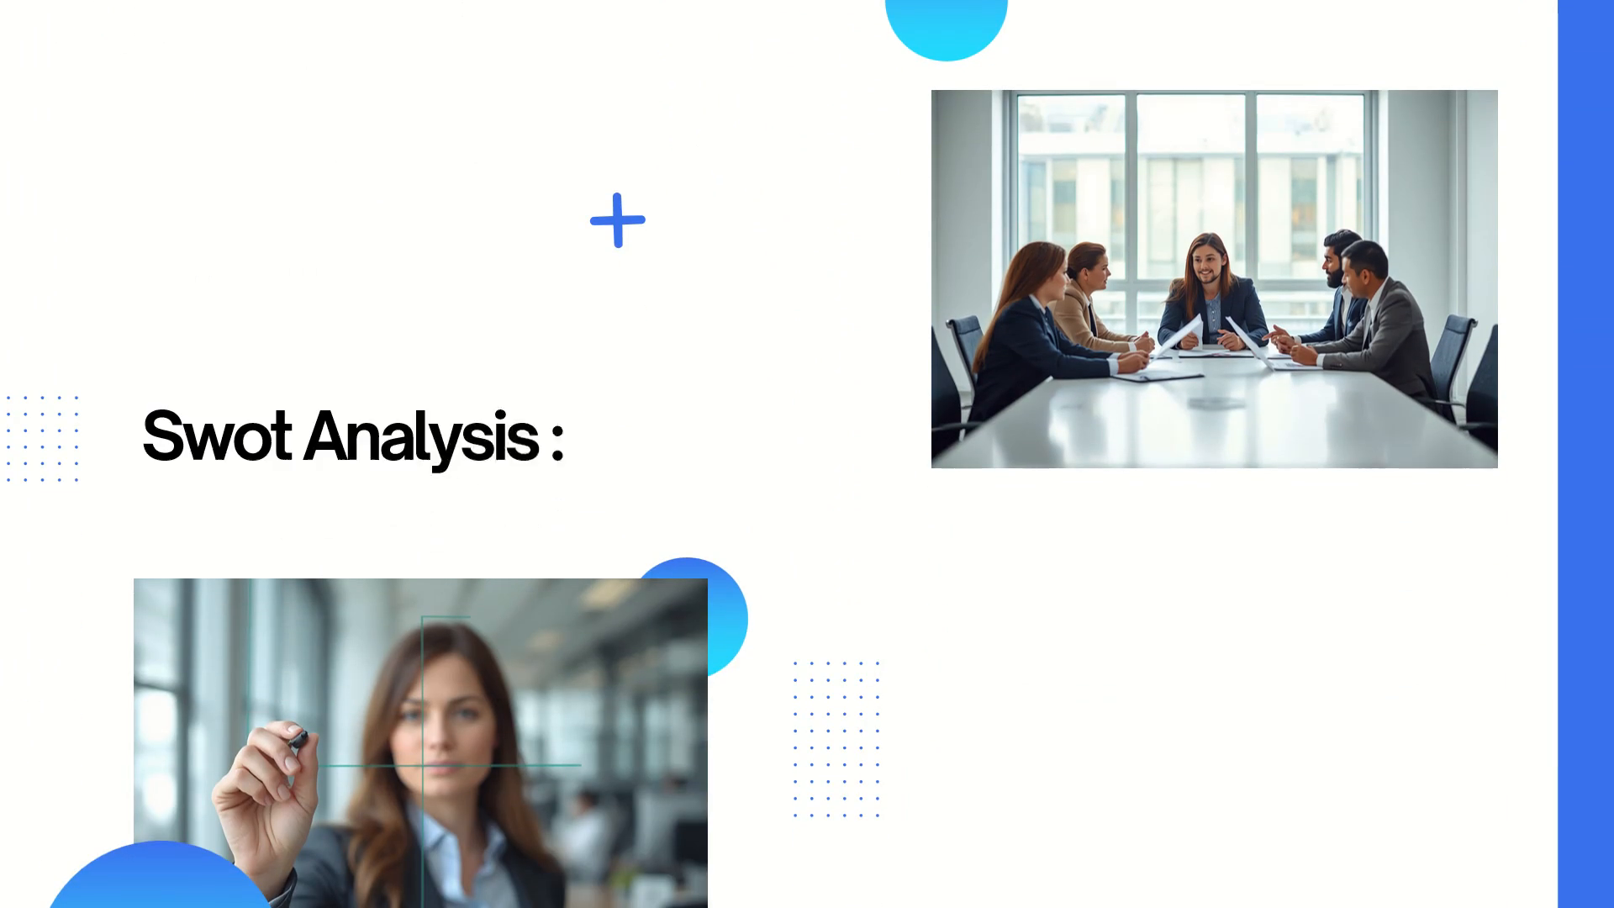
key("Right")
key("Right")
key("Right")
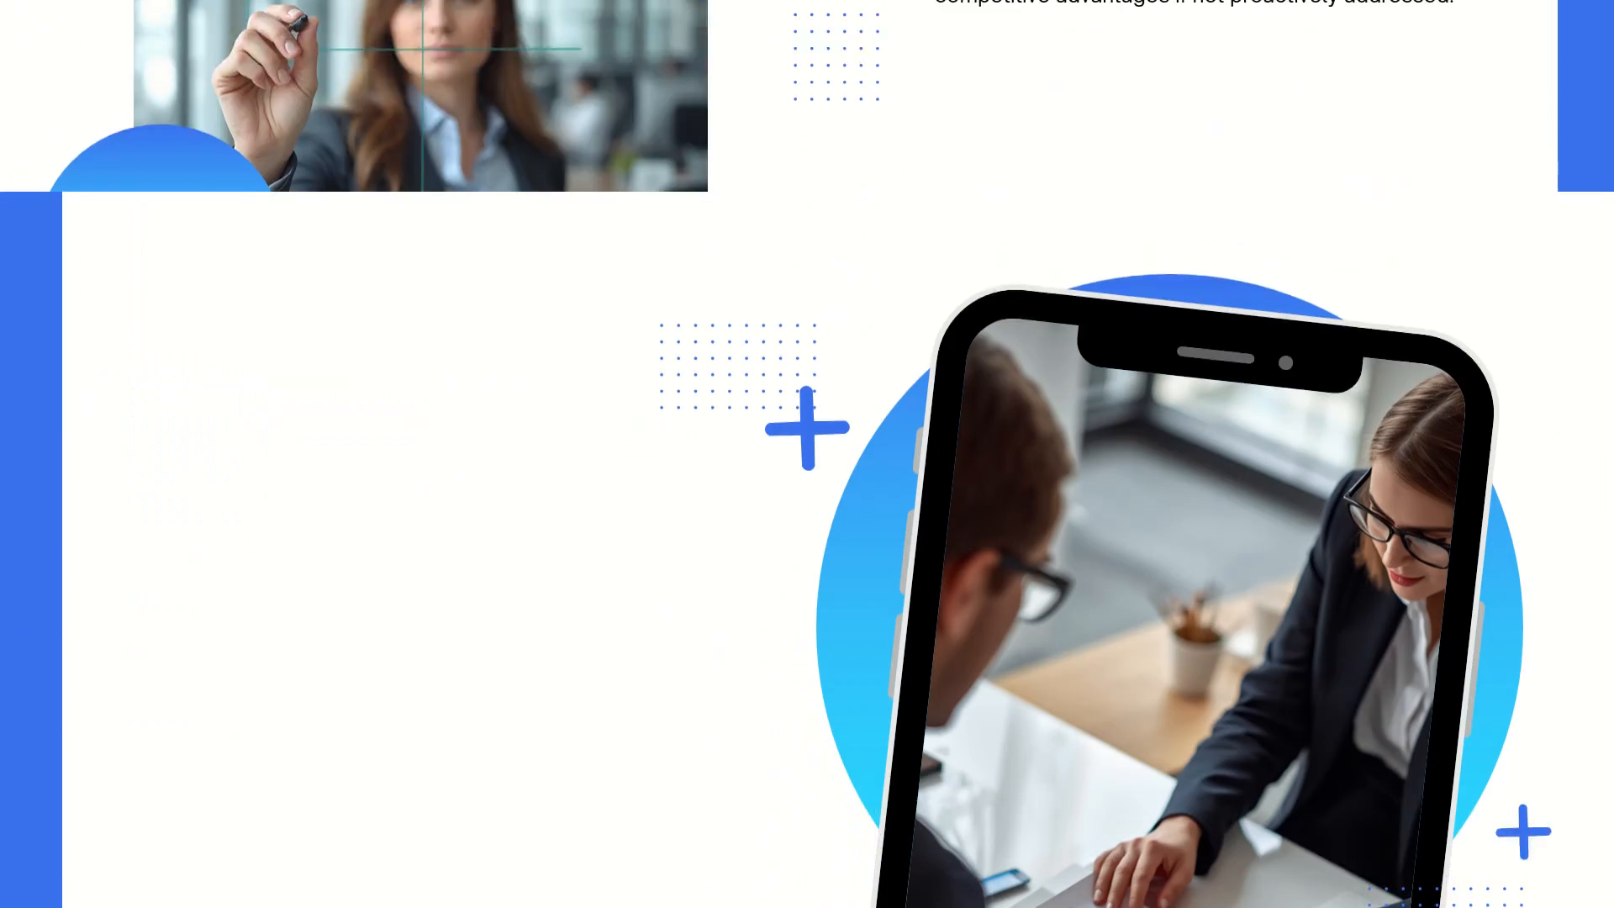
key("Right")
key("Right")
key("Right")
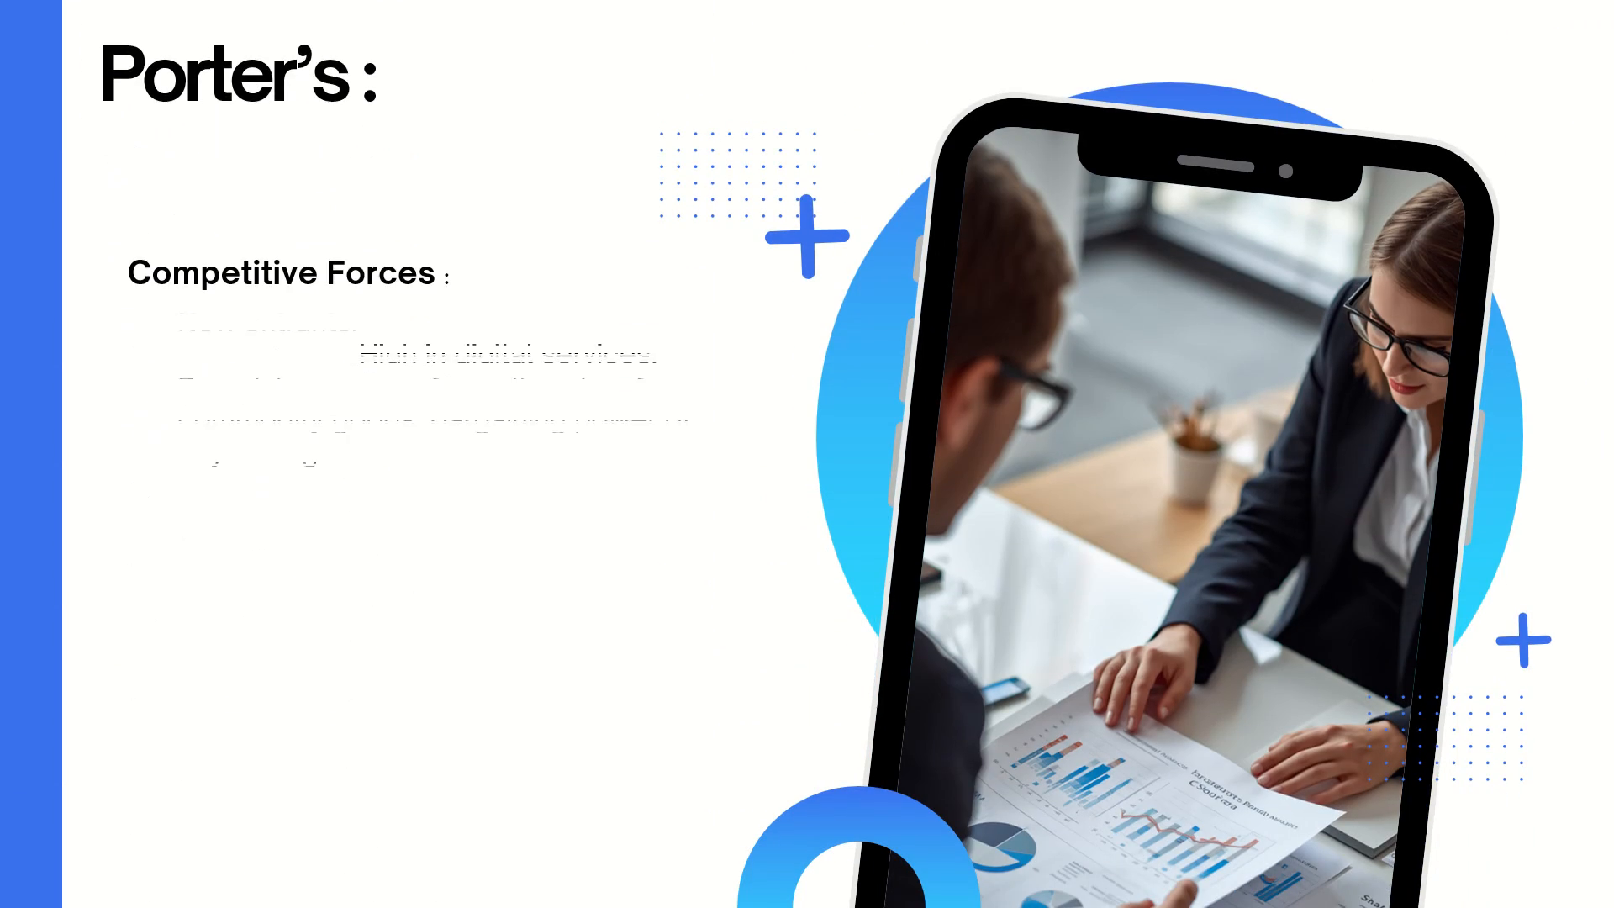
key("Right")
key("Right")
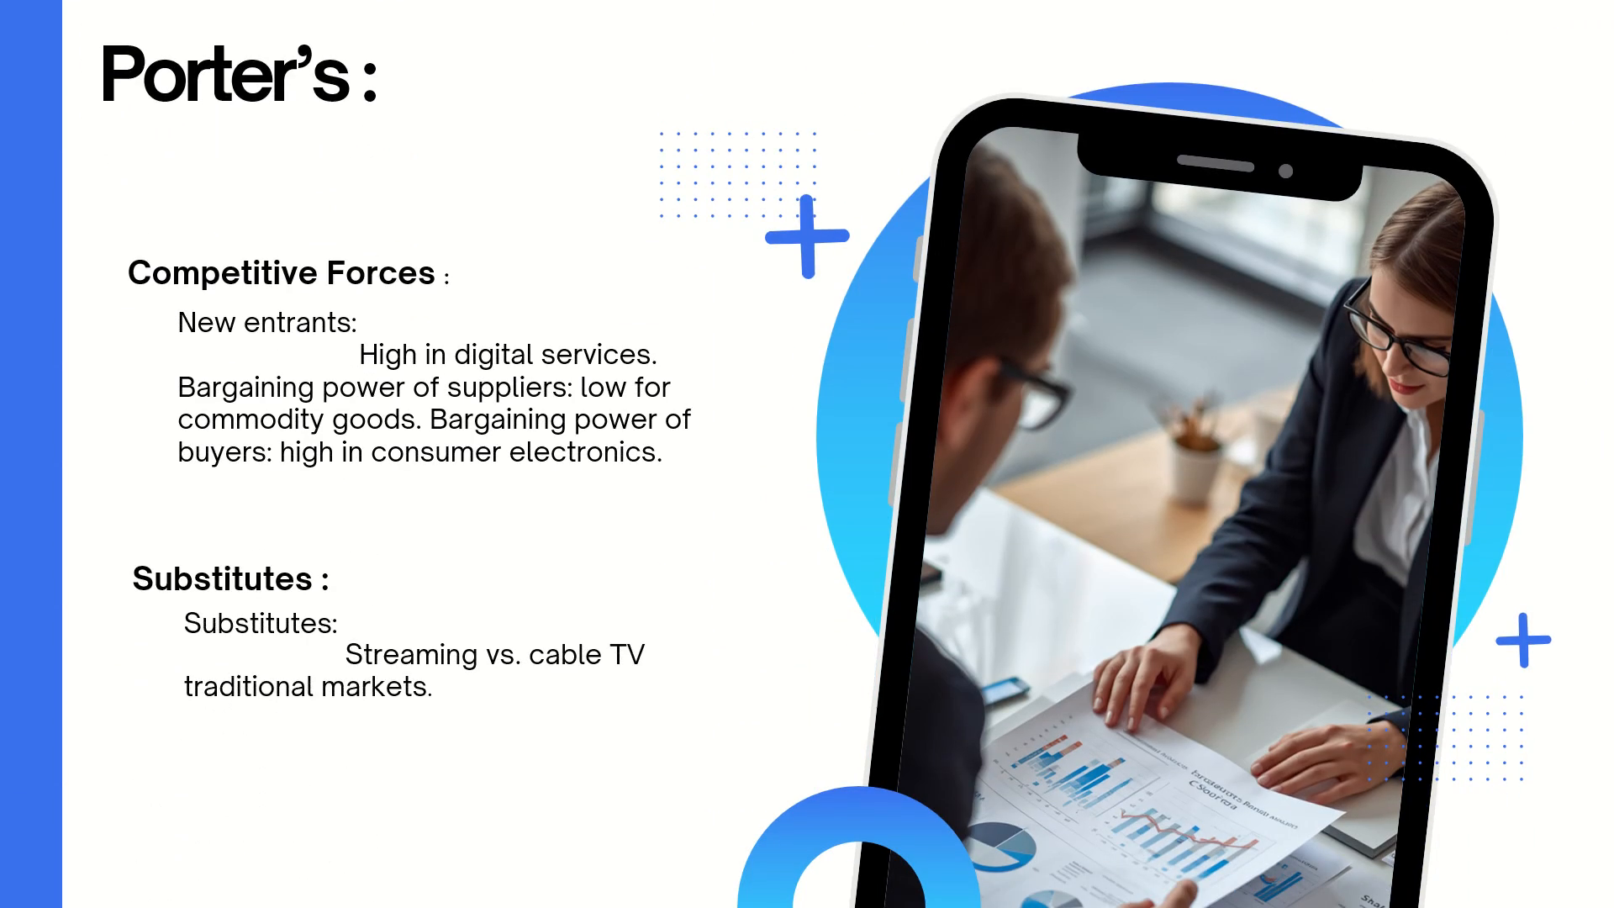
key("Right")
Play the Balanced Scorecard and Common Challenges slides to check their animations and transitions.
key("Right")
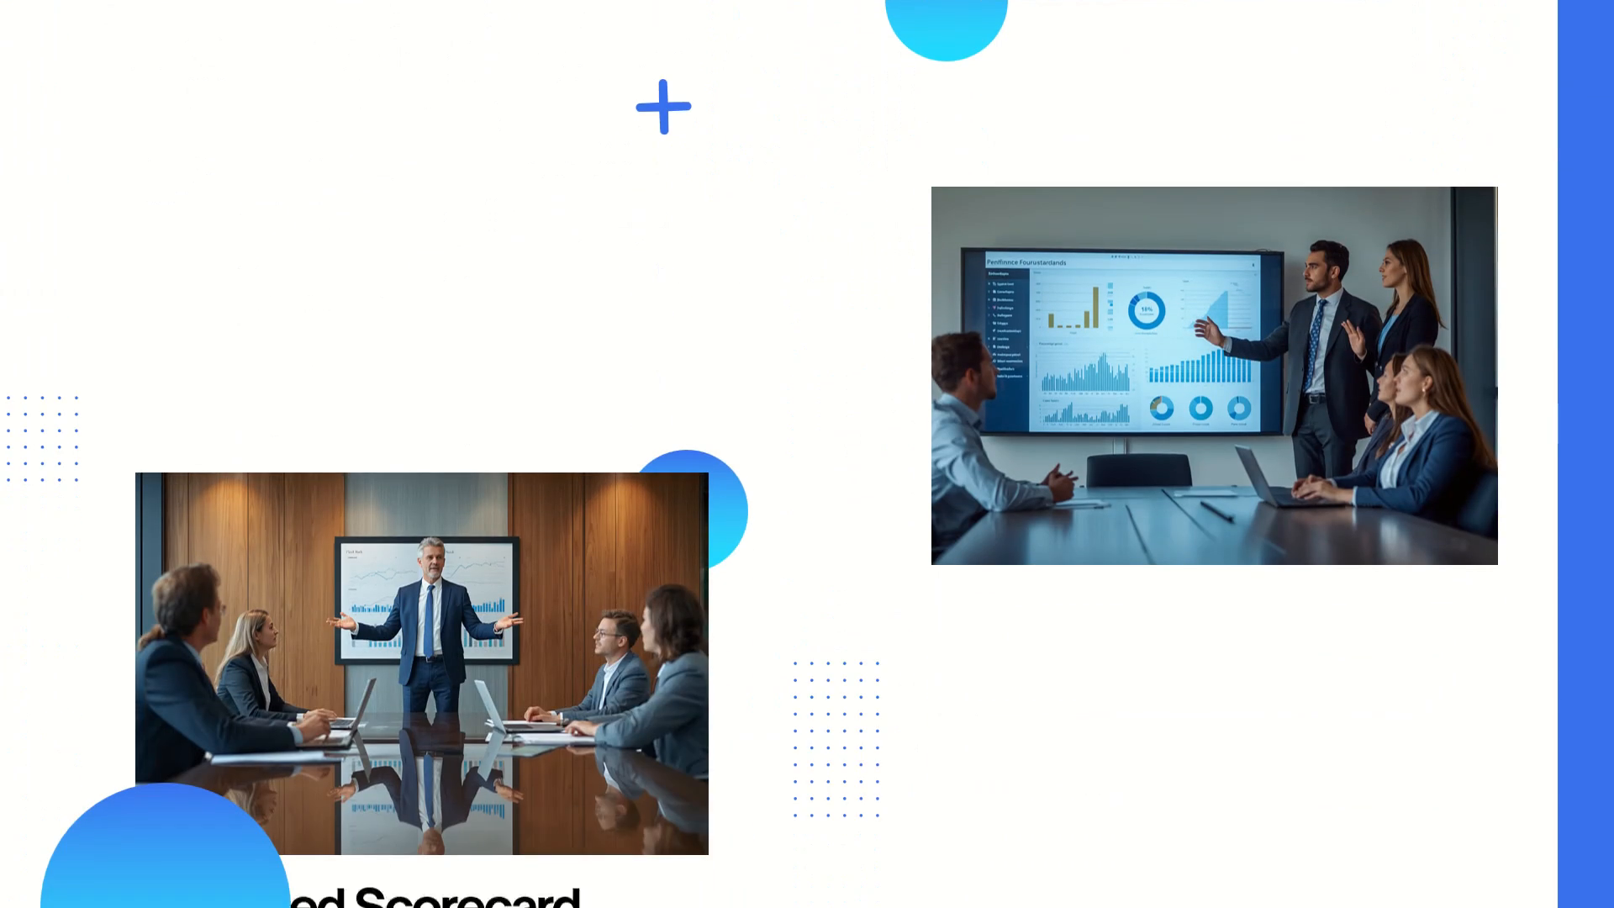
key("Right")
key("Right")
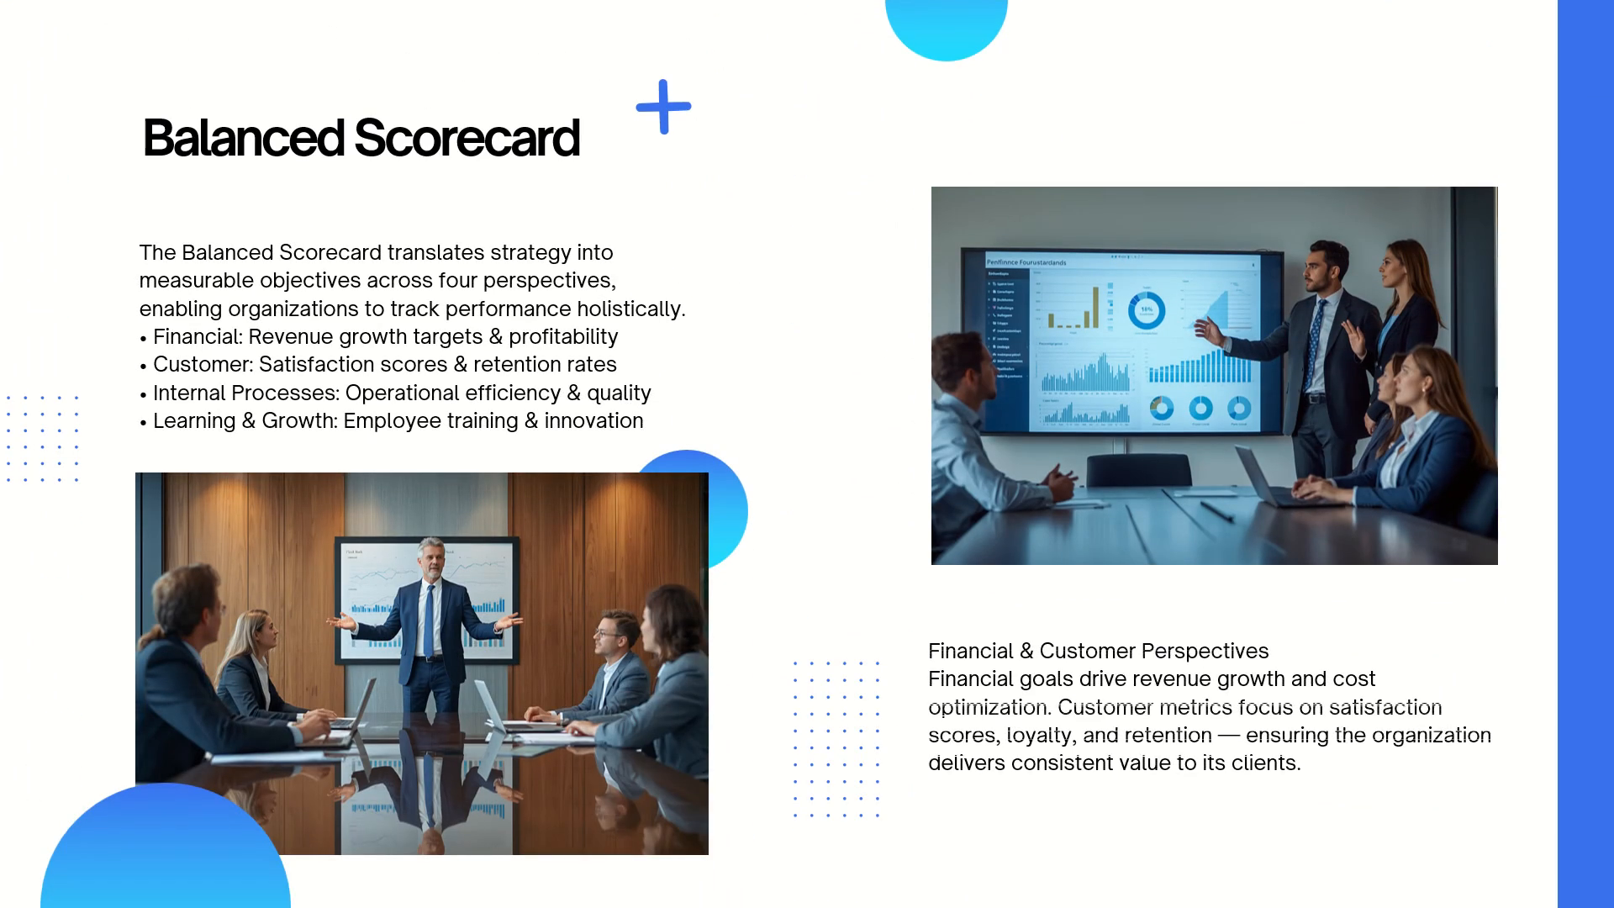
key("Right")
key("Right")
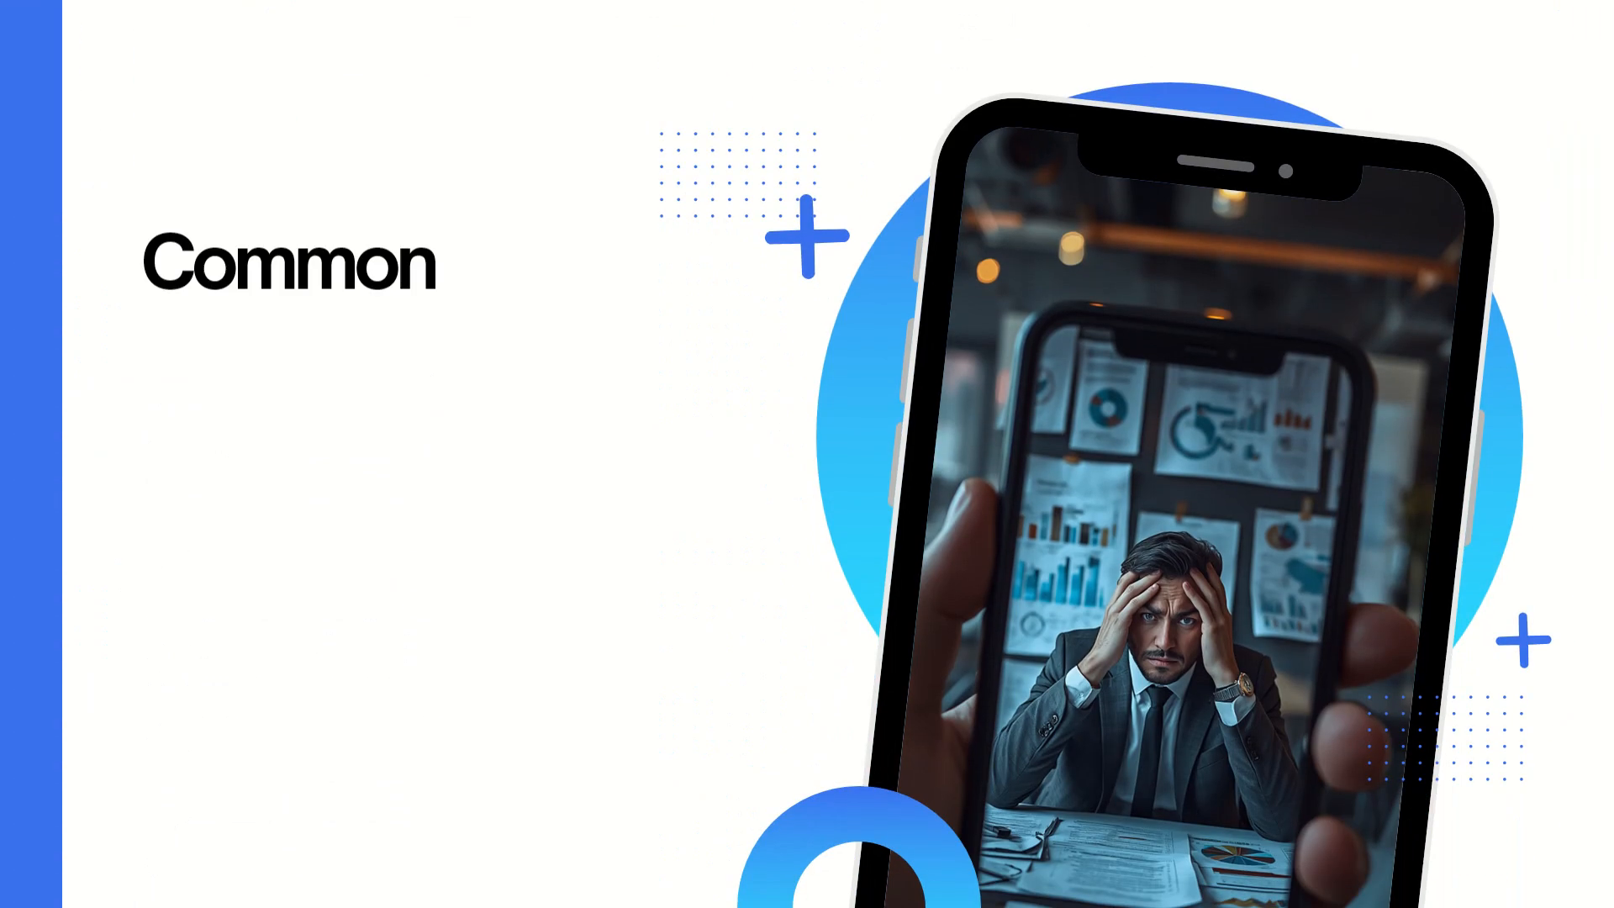
key("Right")
key("Right")
key("Right")
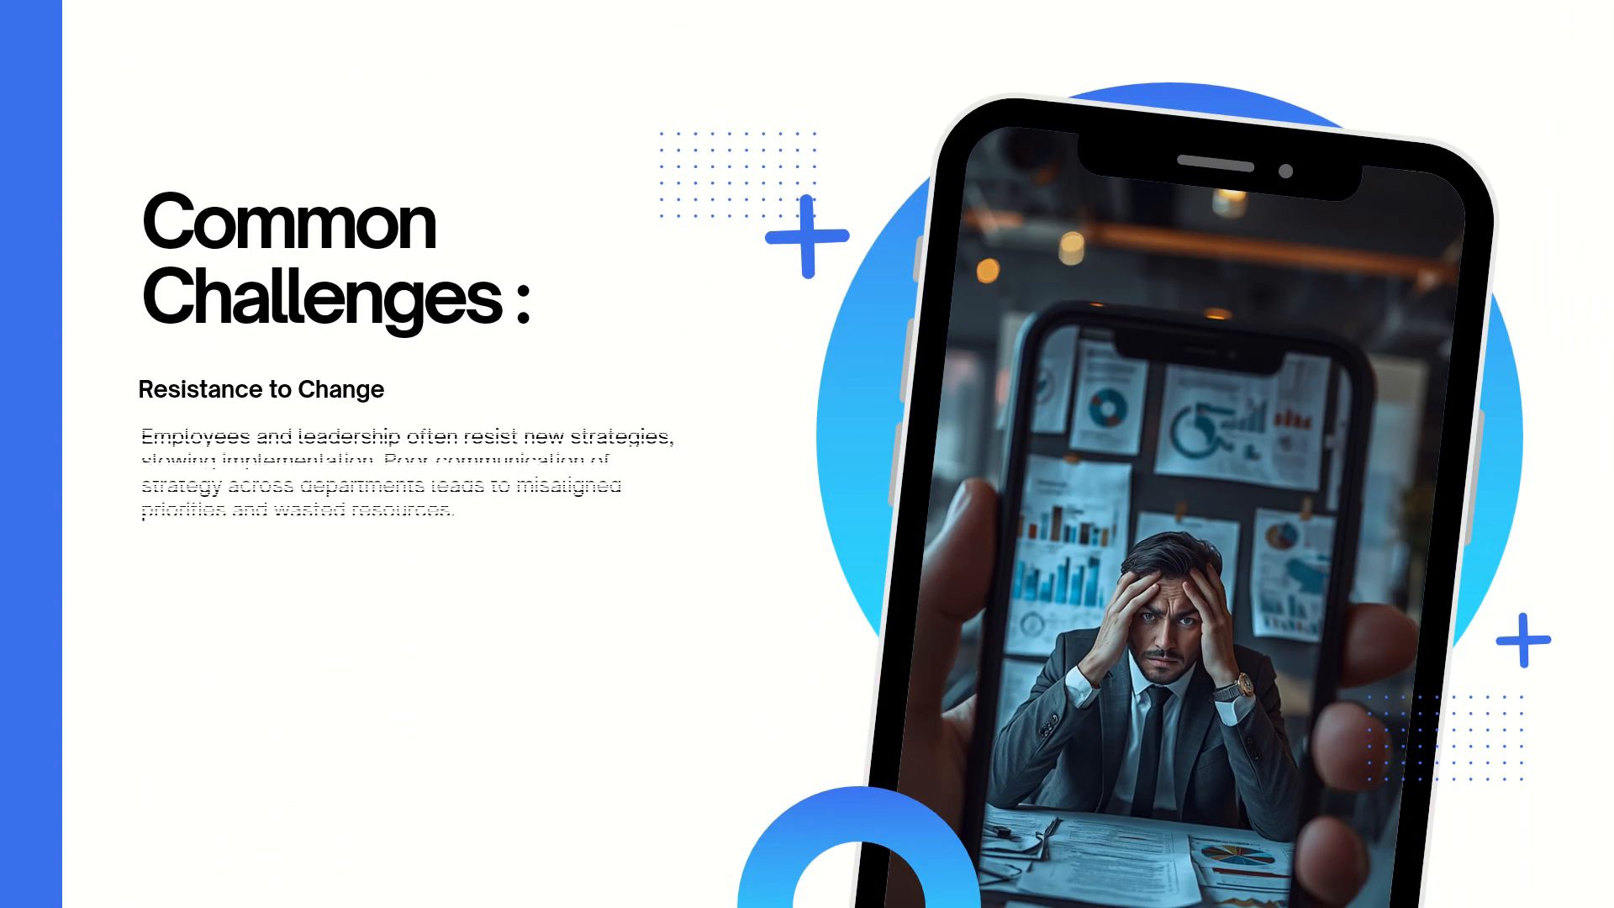
key("Right")
key("Right")
key("Right")
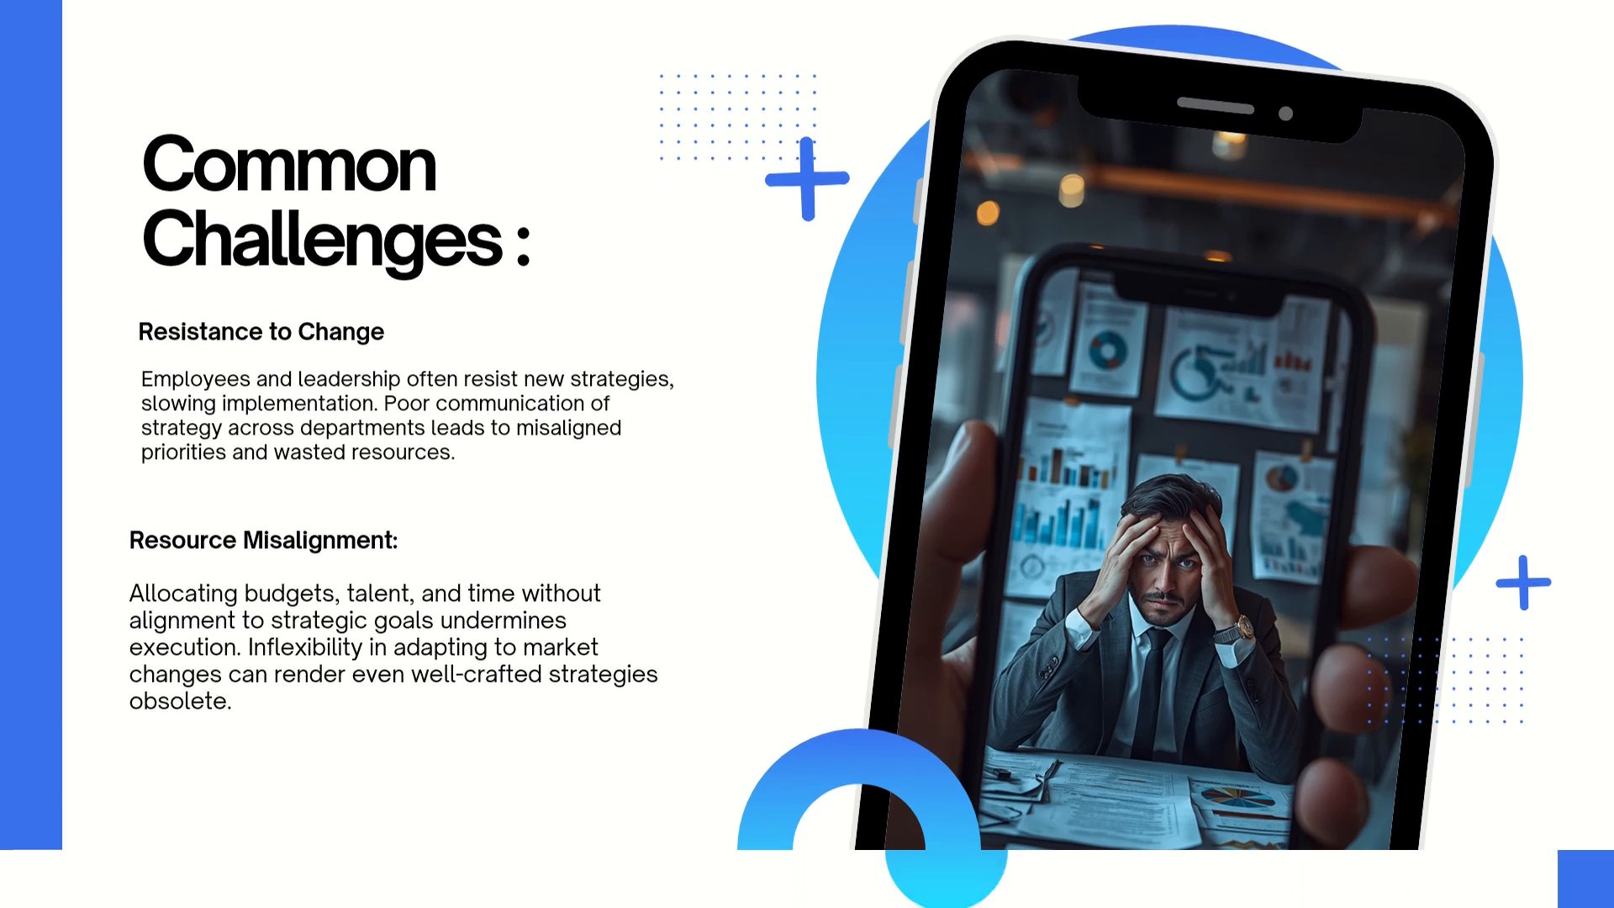
Play the Best Practices and Strategy Implementation & Monitoring slides, including the monthly bar chart's animation.
key("Right")
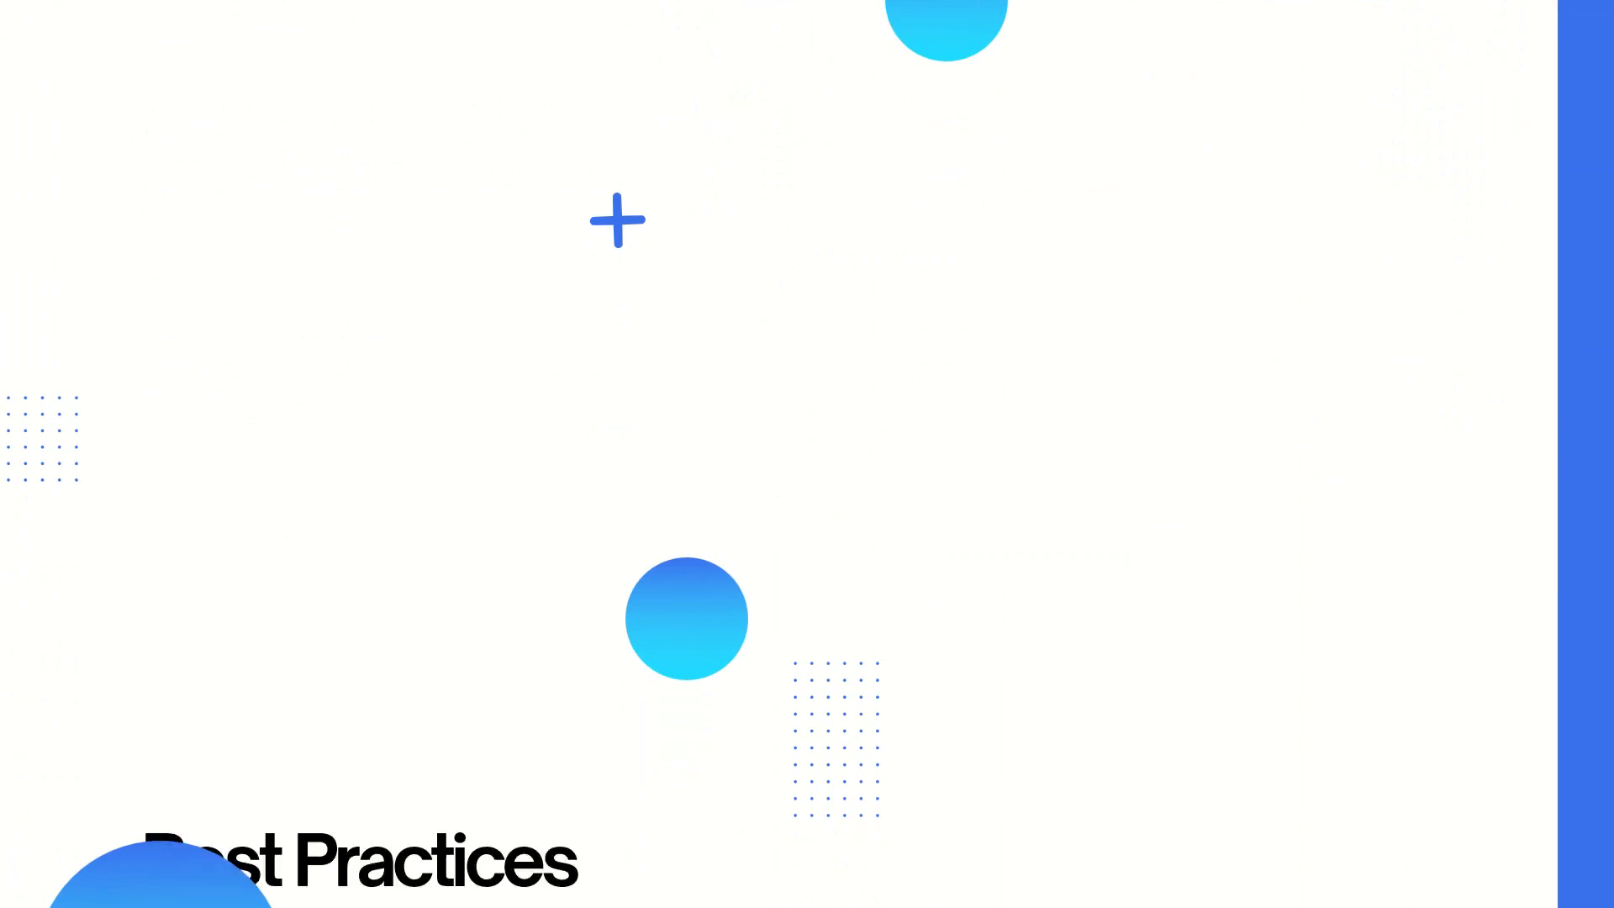
key("Right")
key("Right")
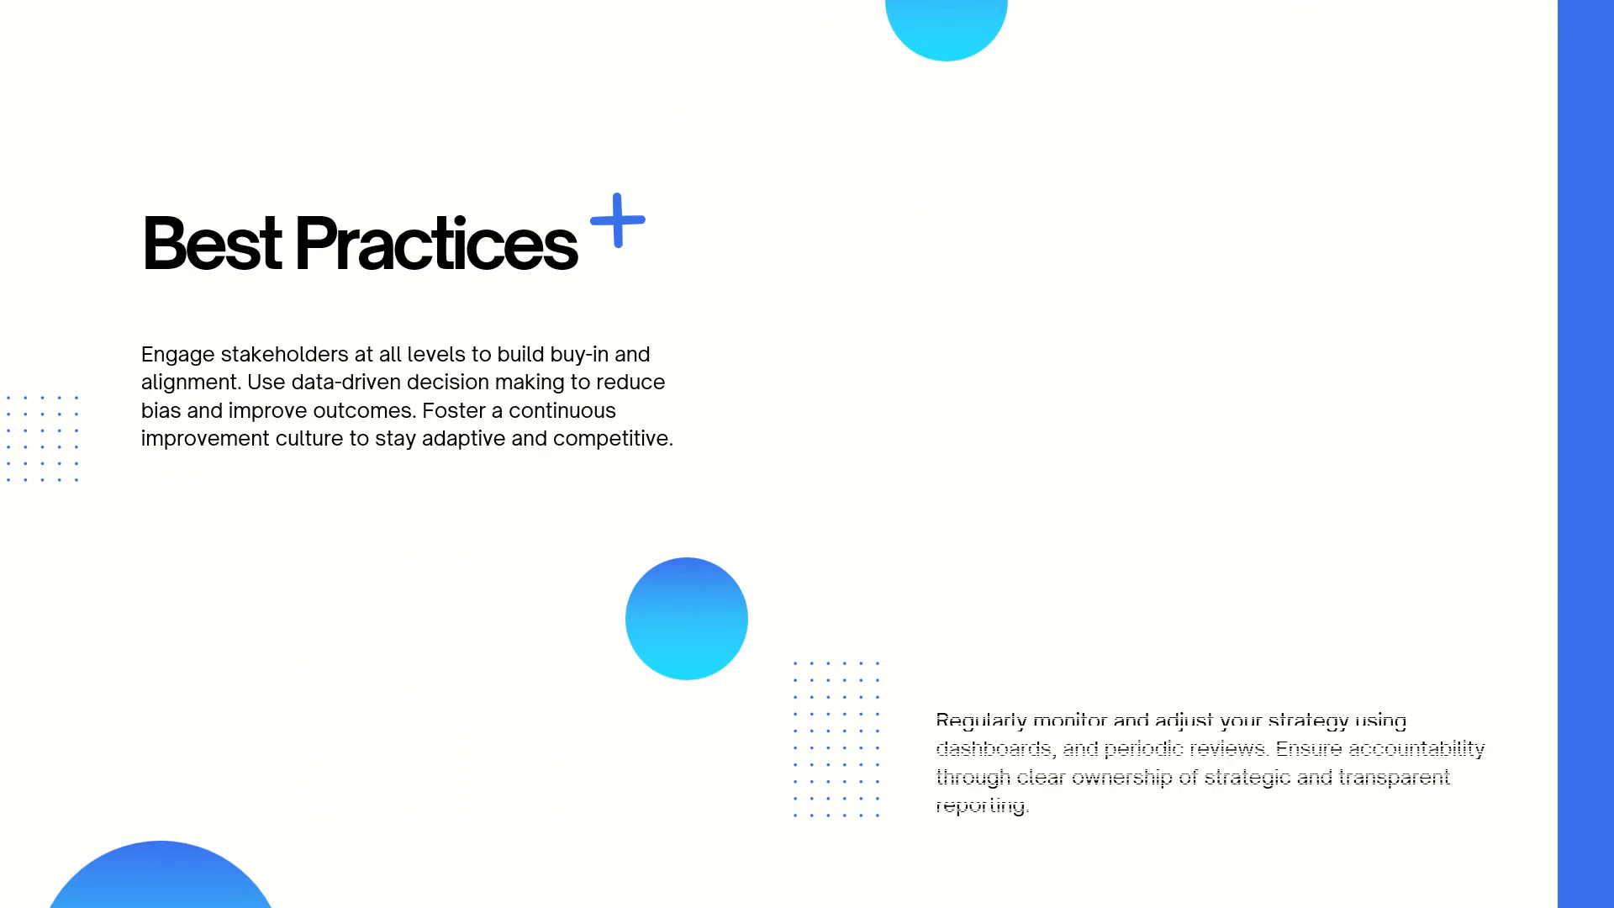
key("Right")
key("Right")
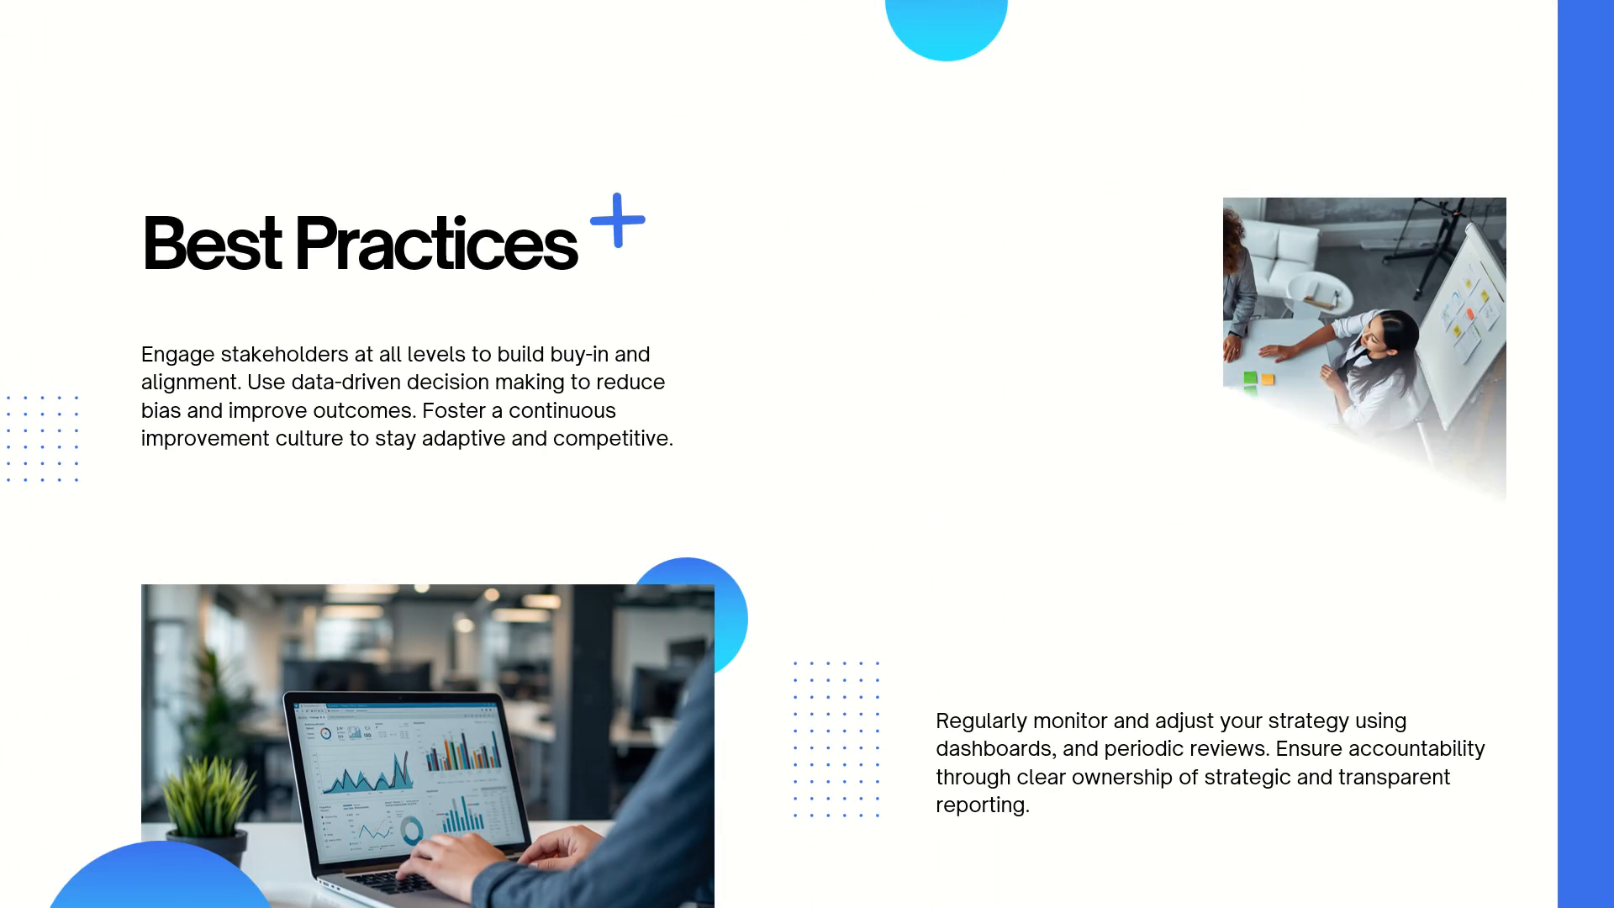
key("Right")
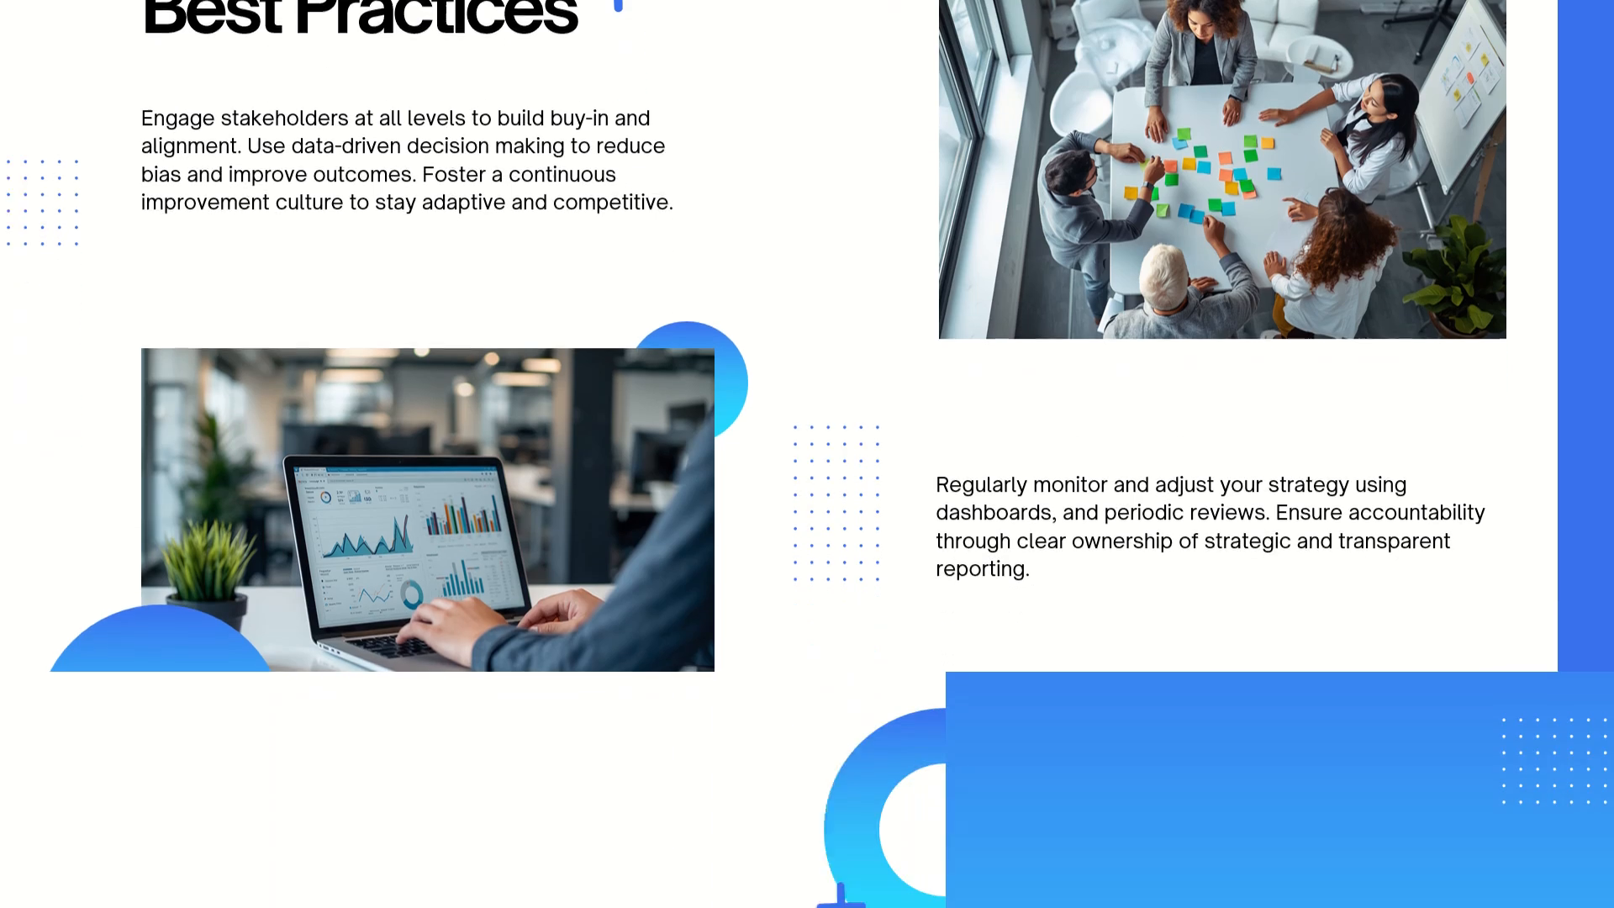
key("Right")
key("Right")
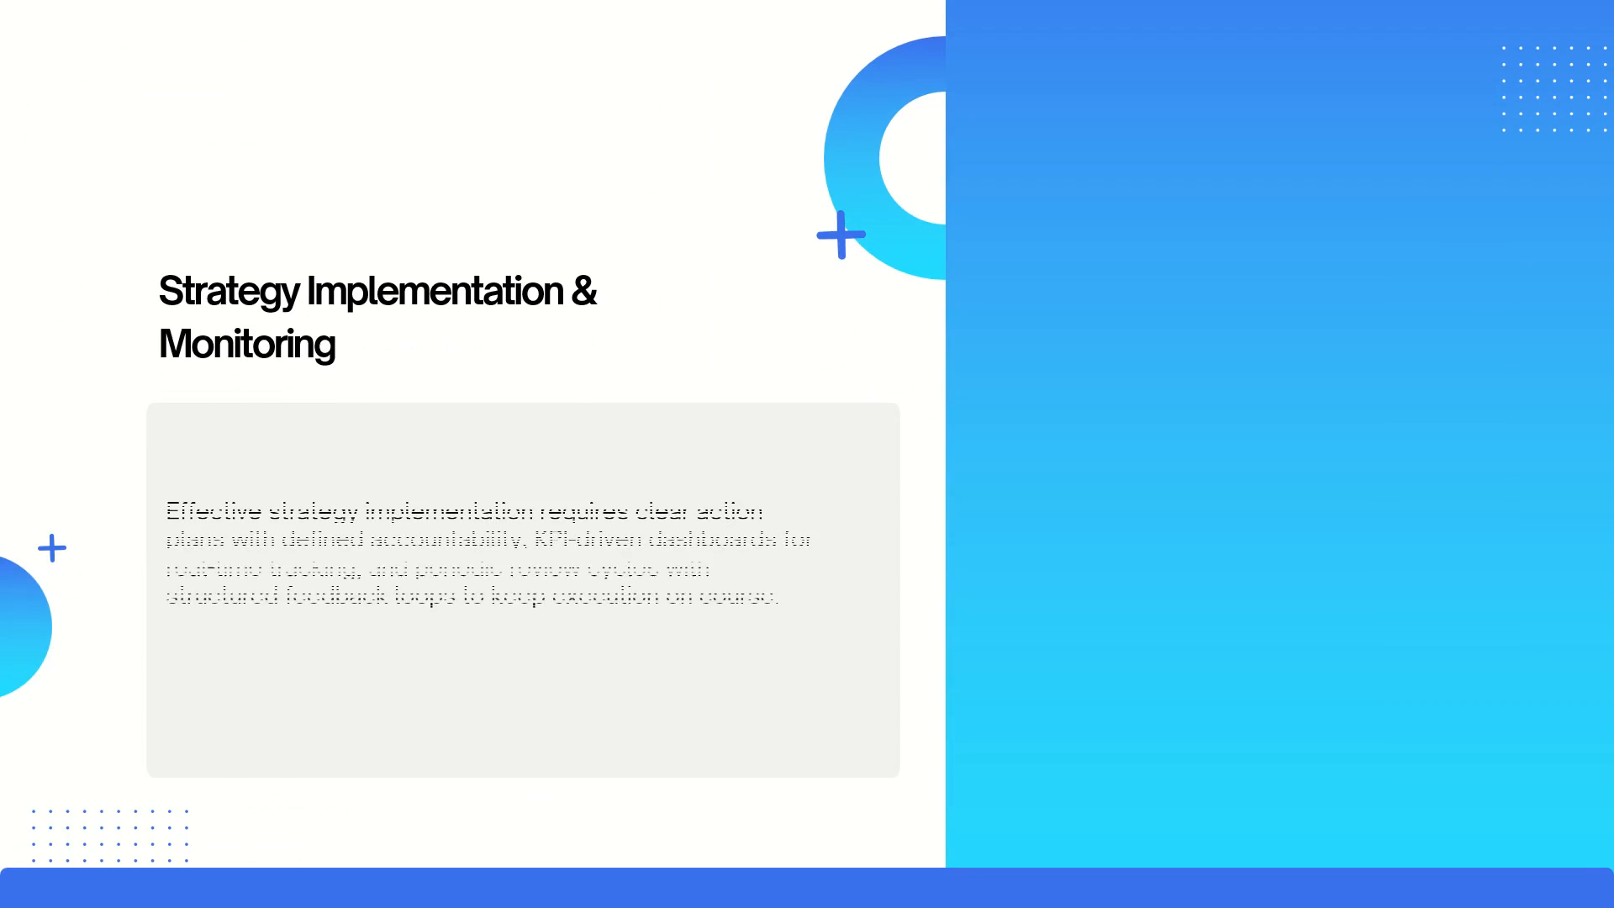
key("Right")
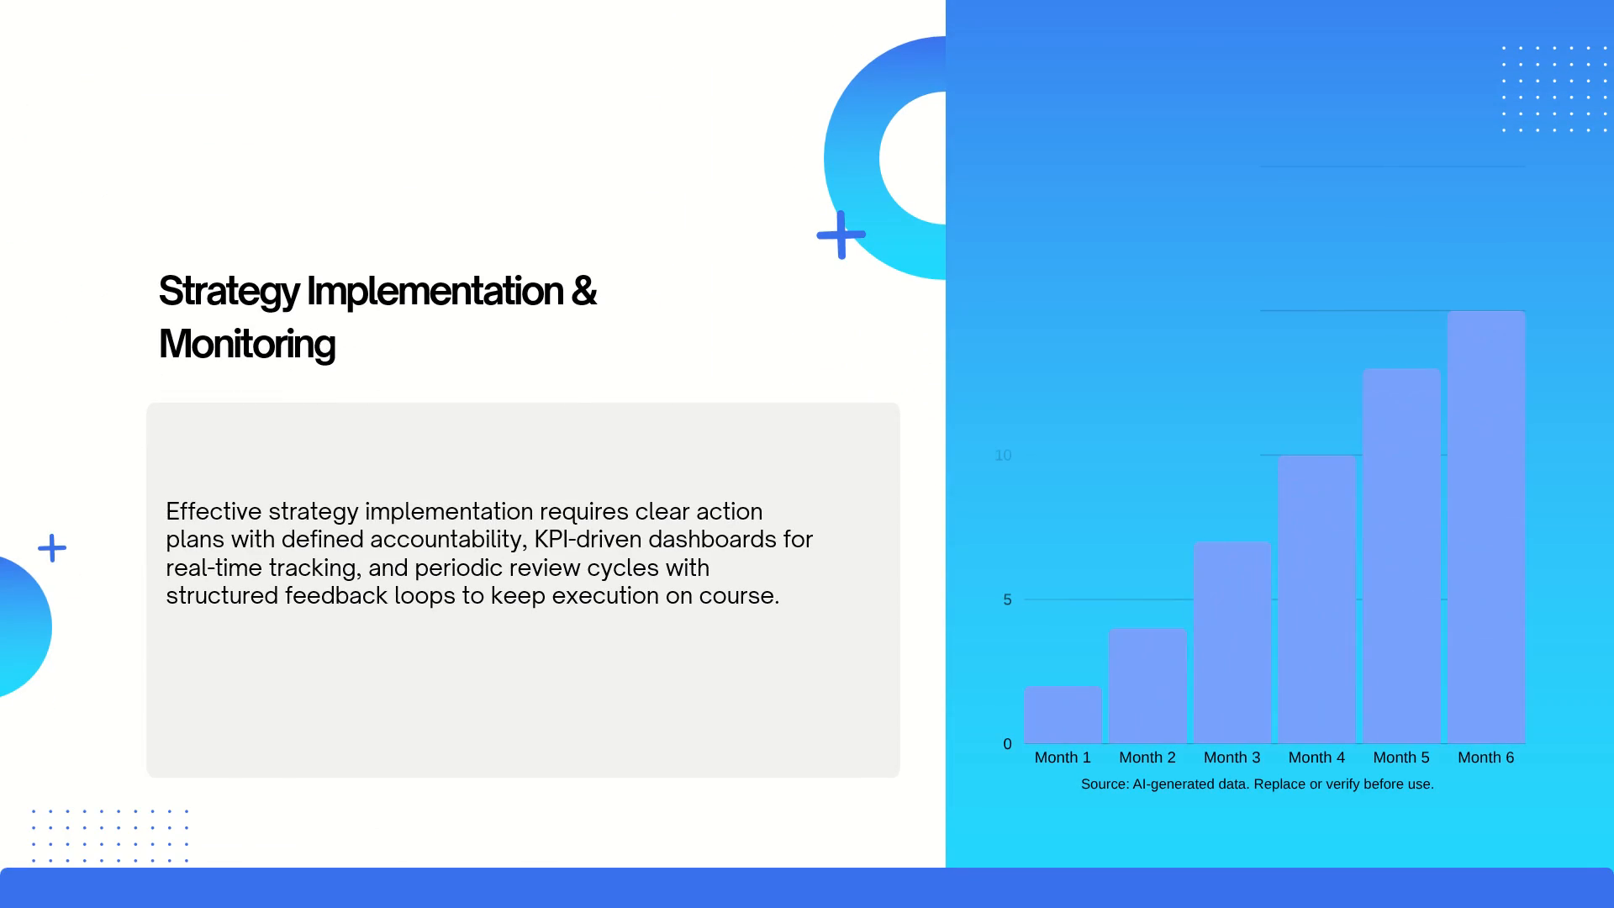
Play the Summary slide and the closing Thank You slide with its motion path, and end the slide show.
key("Right")
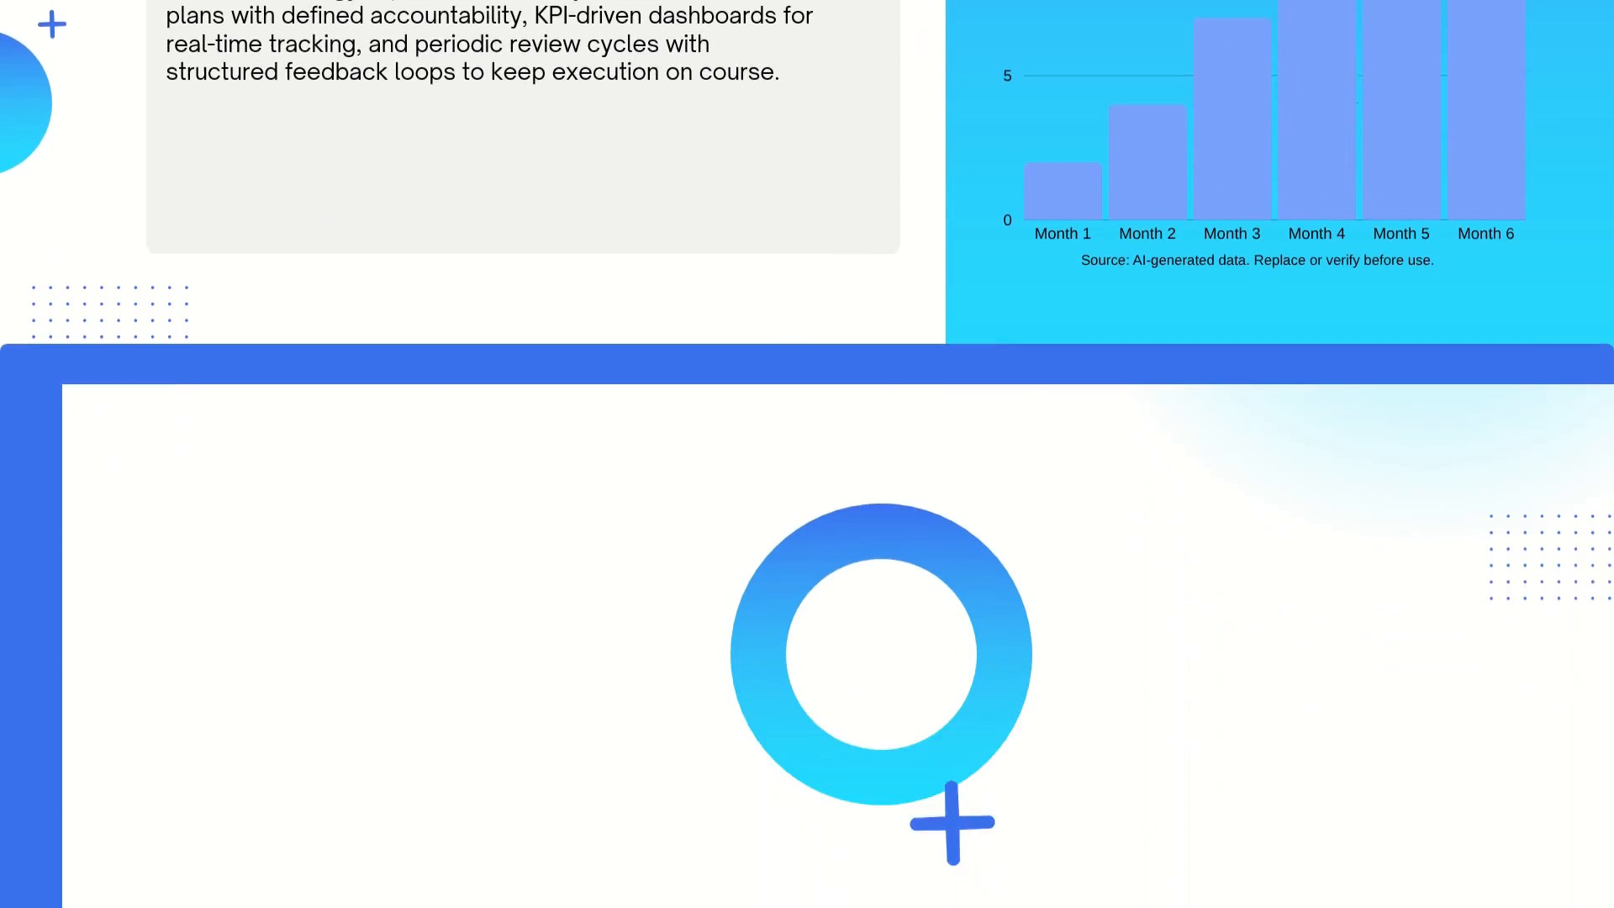
key("Right")
key("Right")
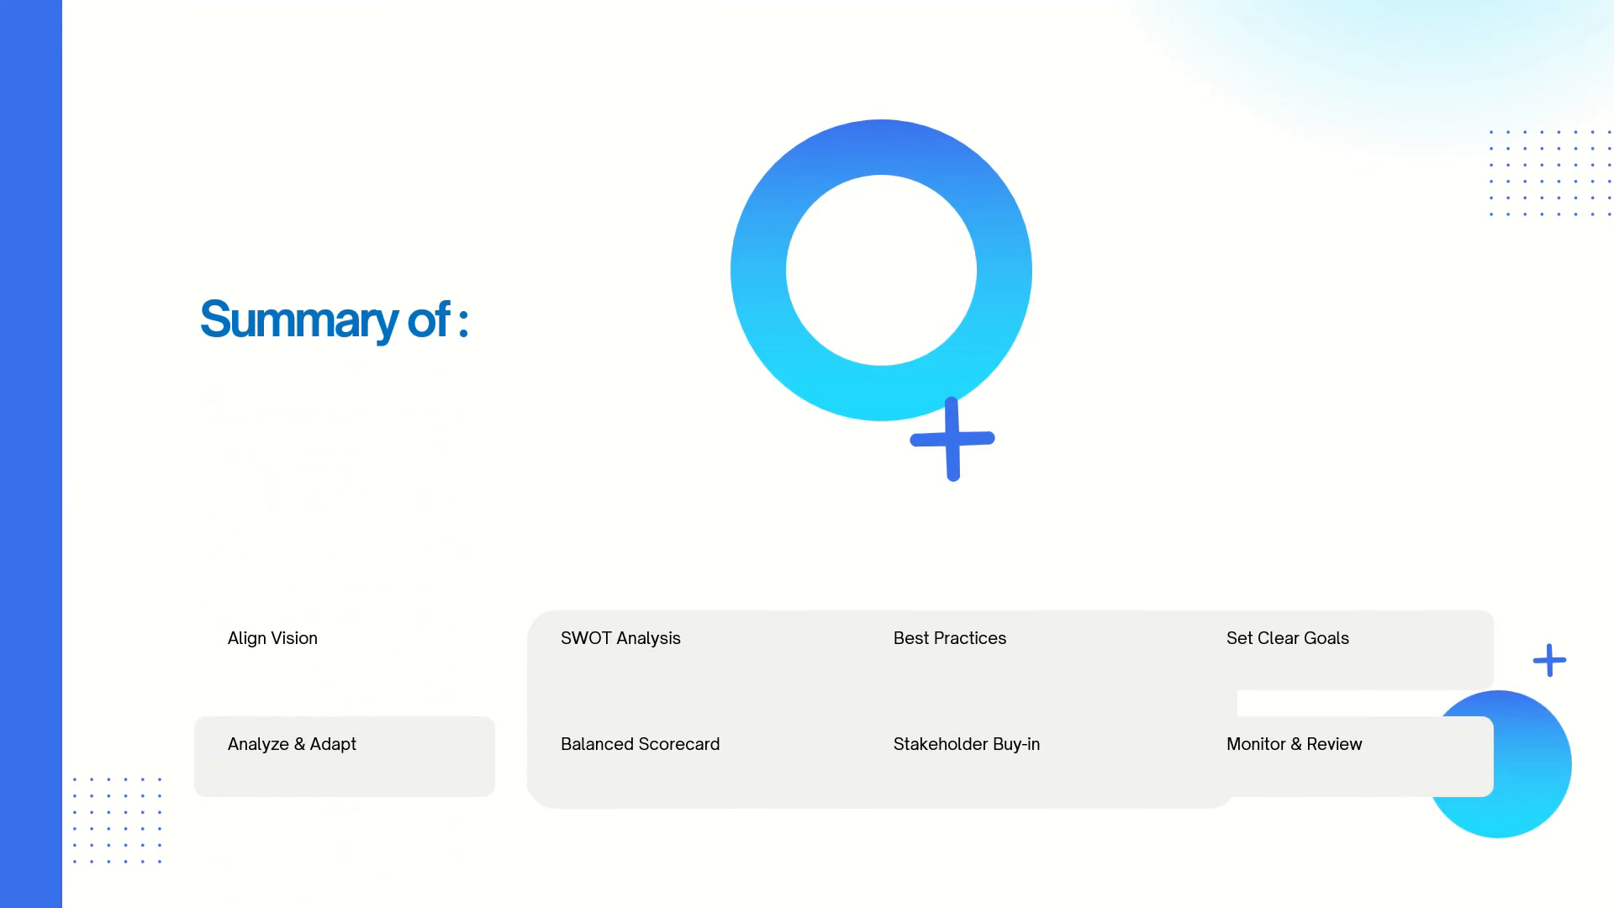
key("Right")
key("Right")
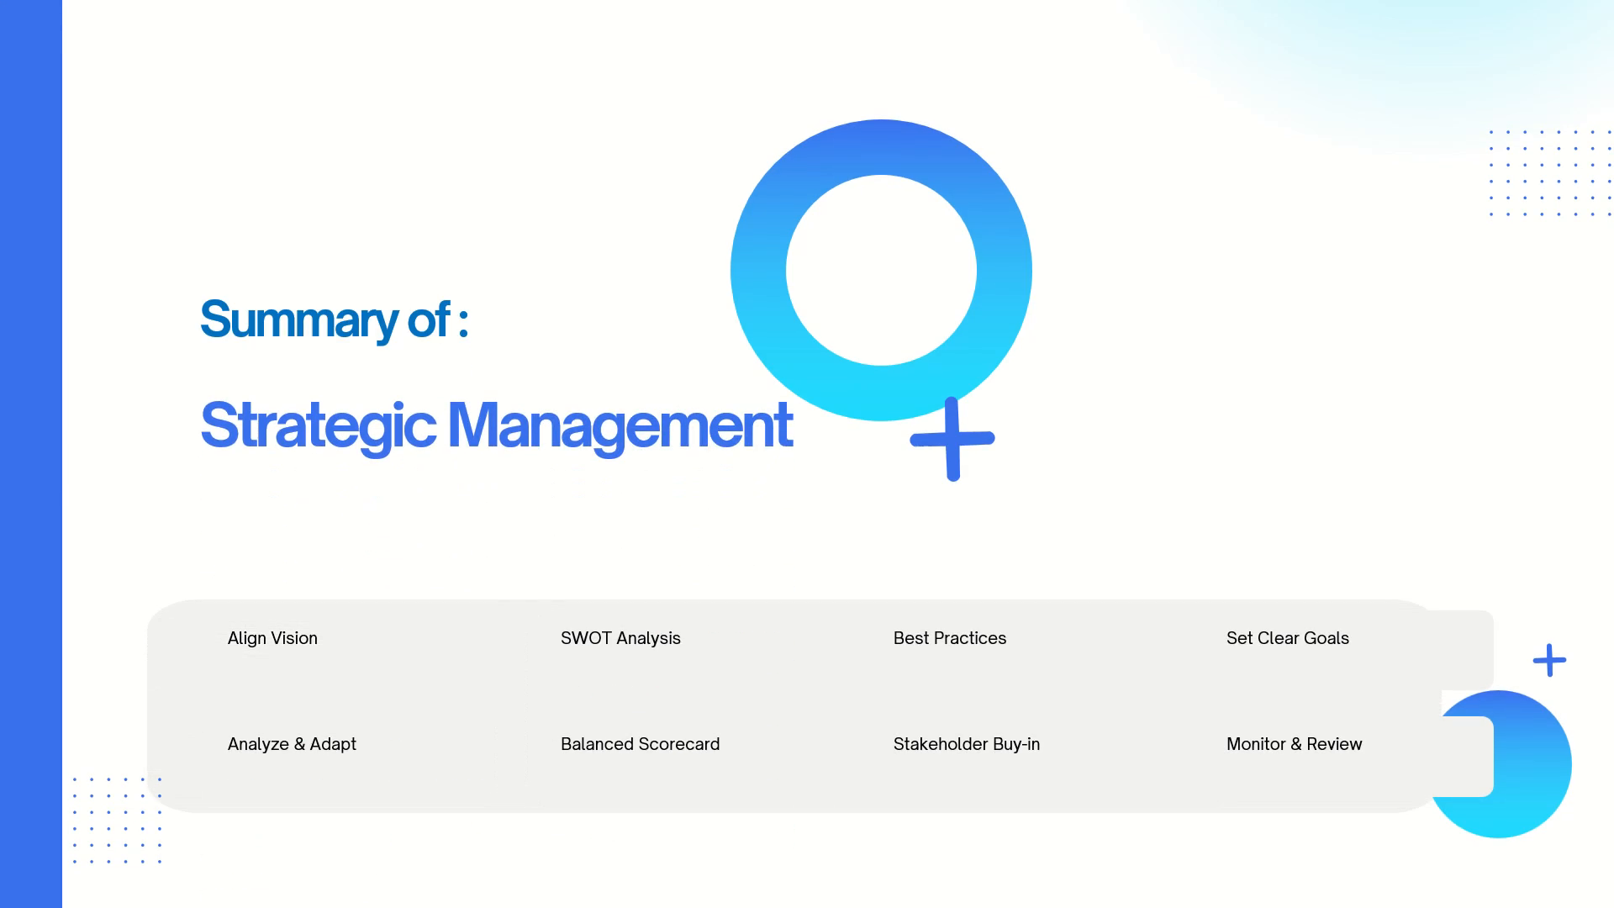
key("Right")
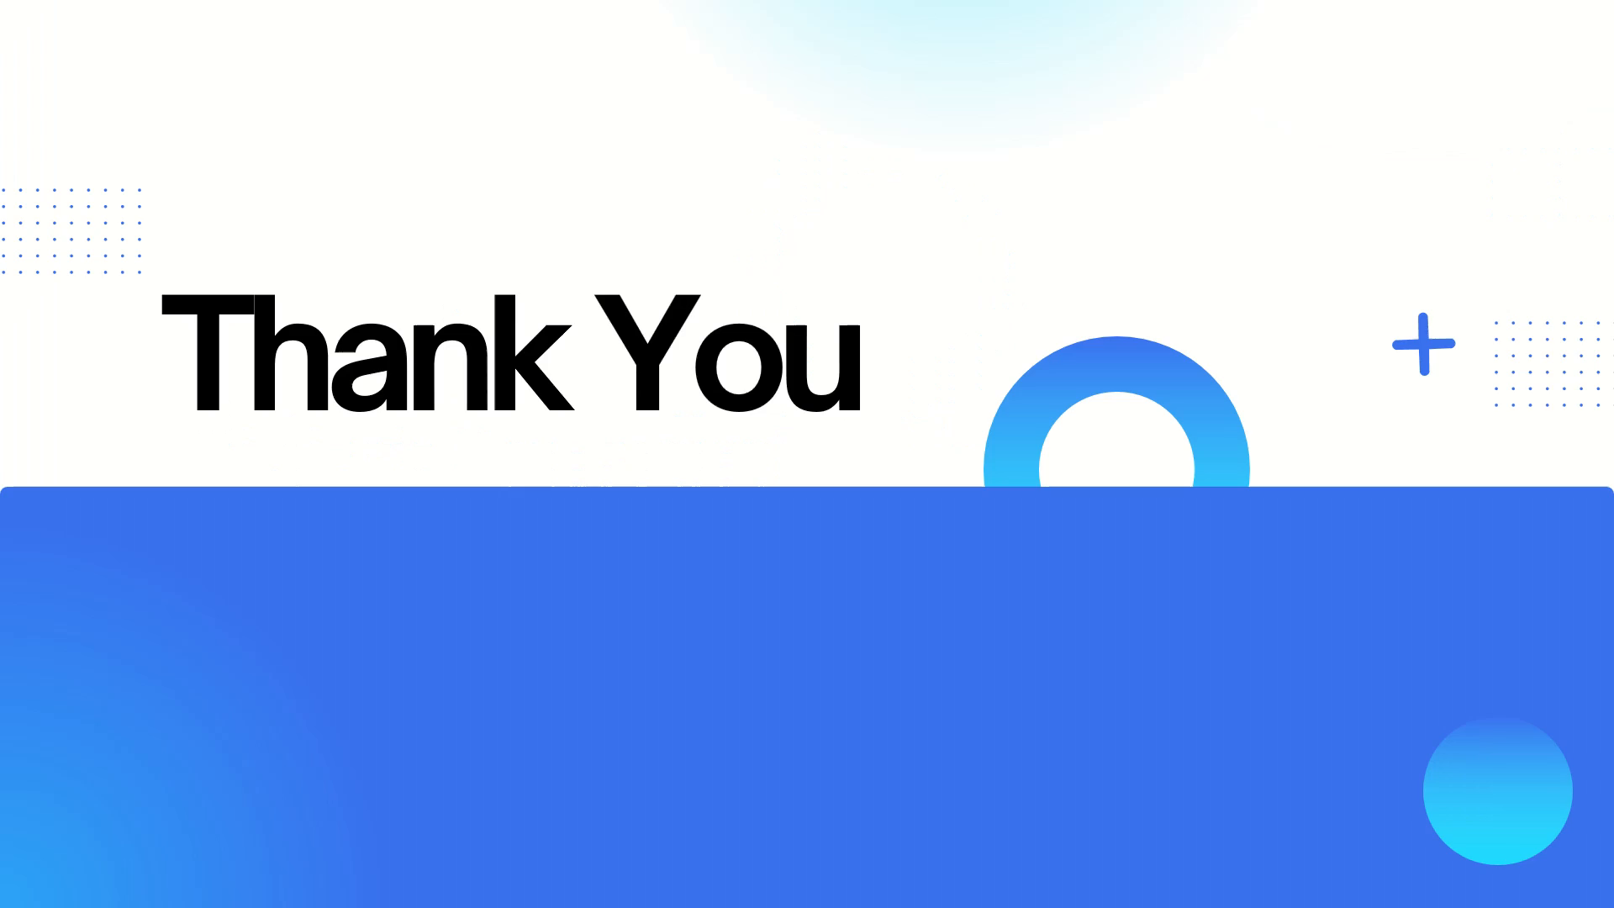
key("Right")
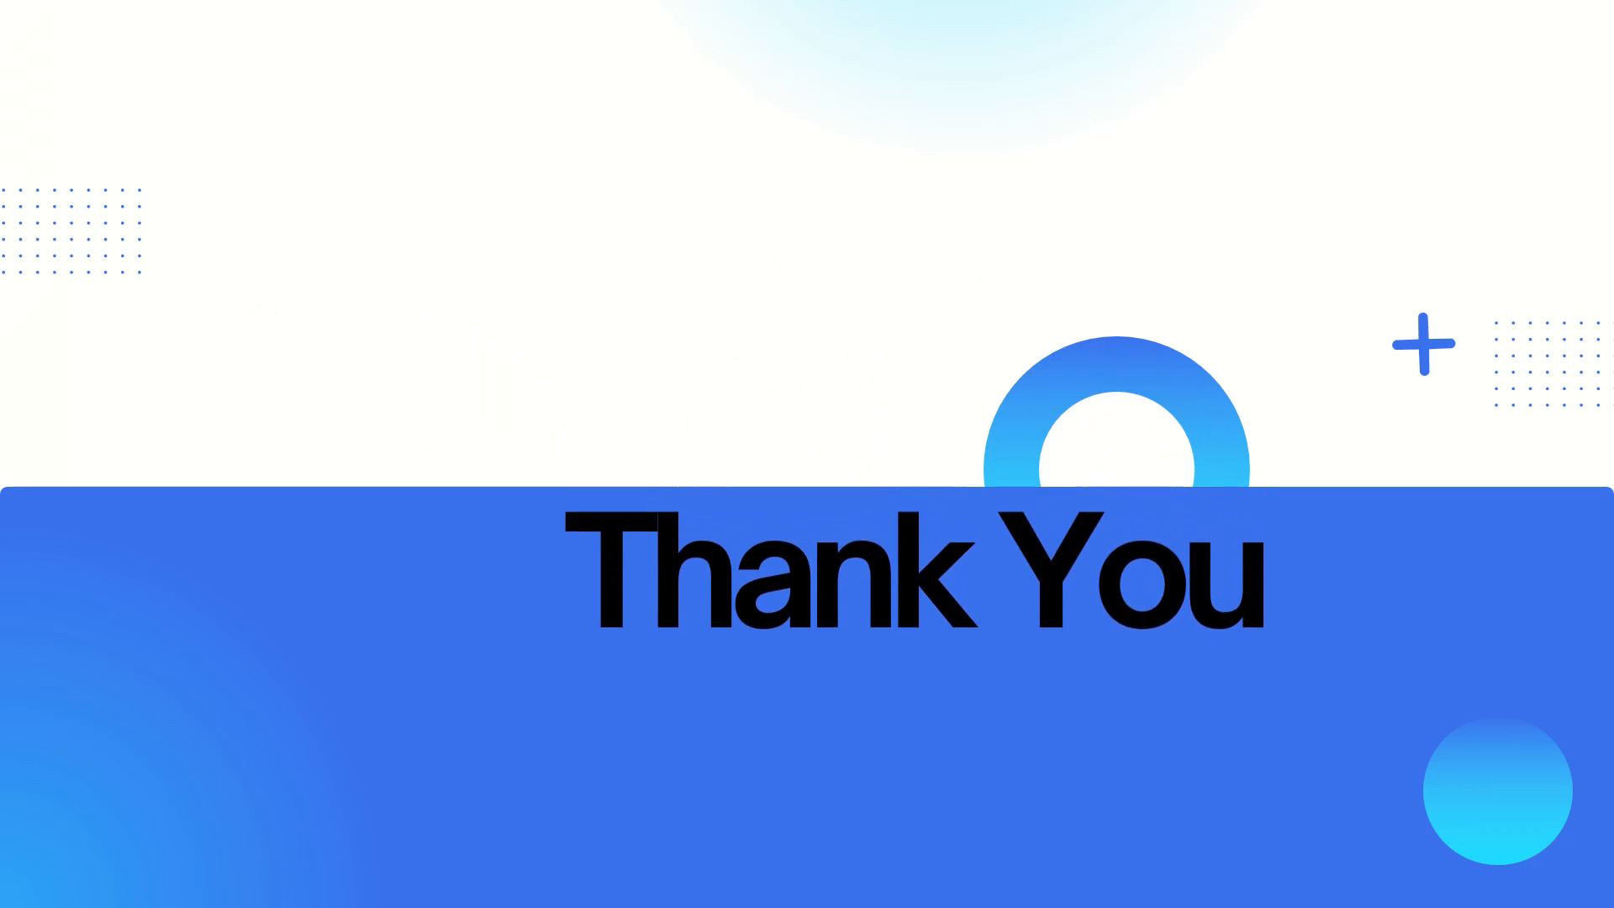
key("Escape")
left_click_drag(1389, 890, 1613, 907)
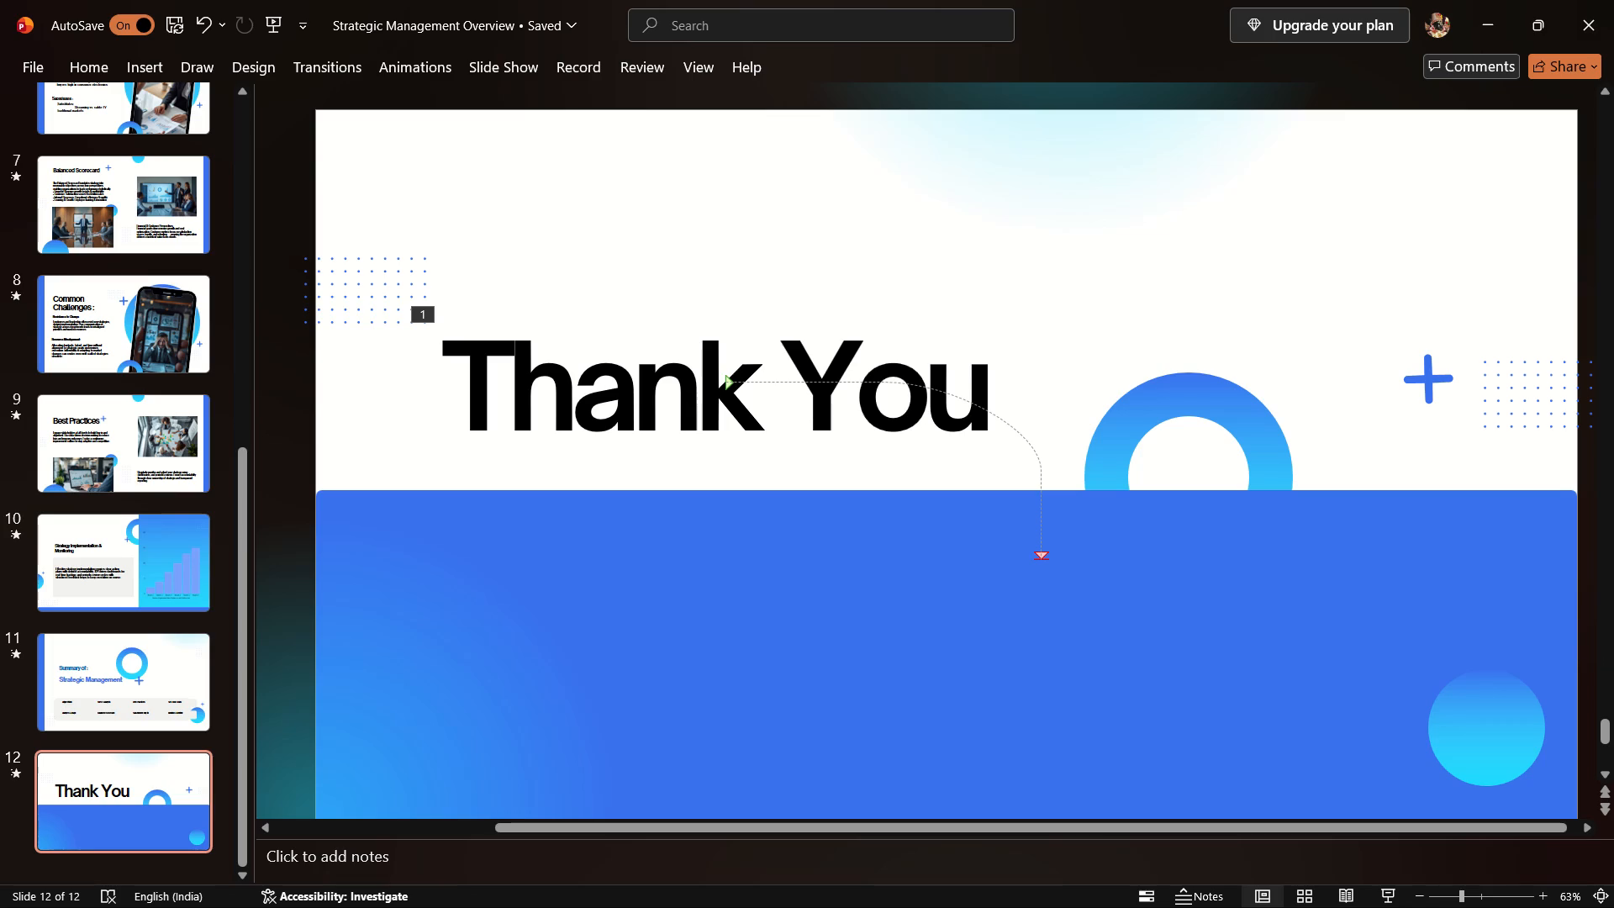
Extend the closing title on slide 12 so that it reads "Thank Youuu".
left_click(922, 389)
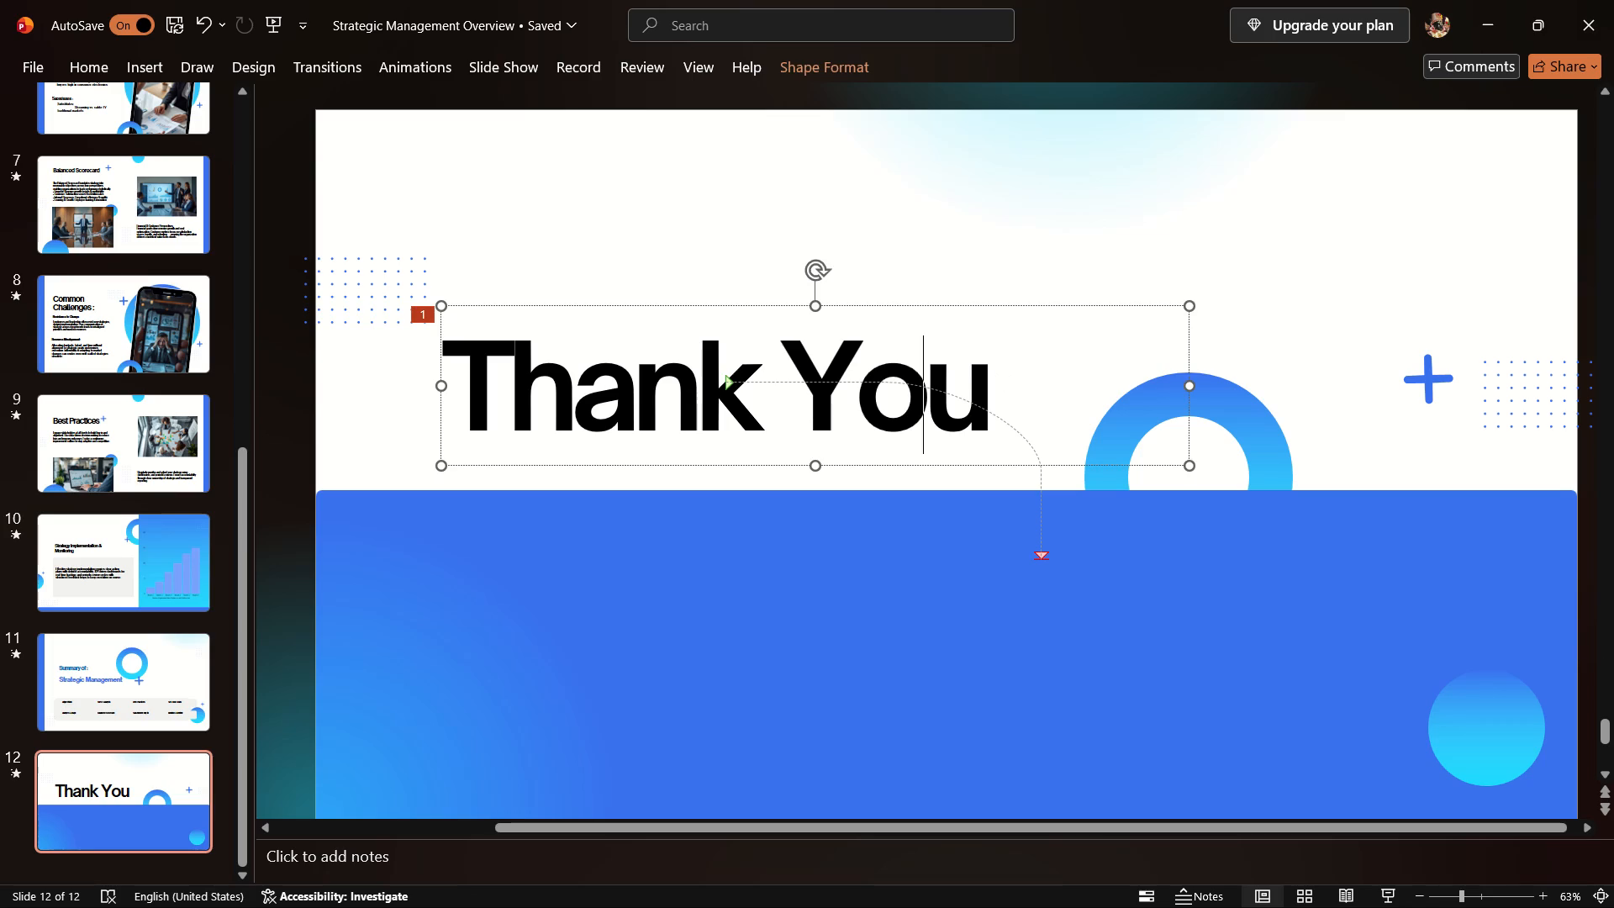
left_click(1018, 390)
left_click(987, 388)
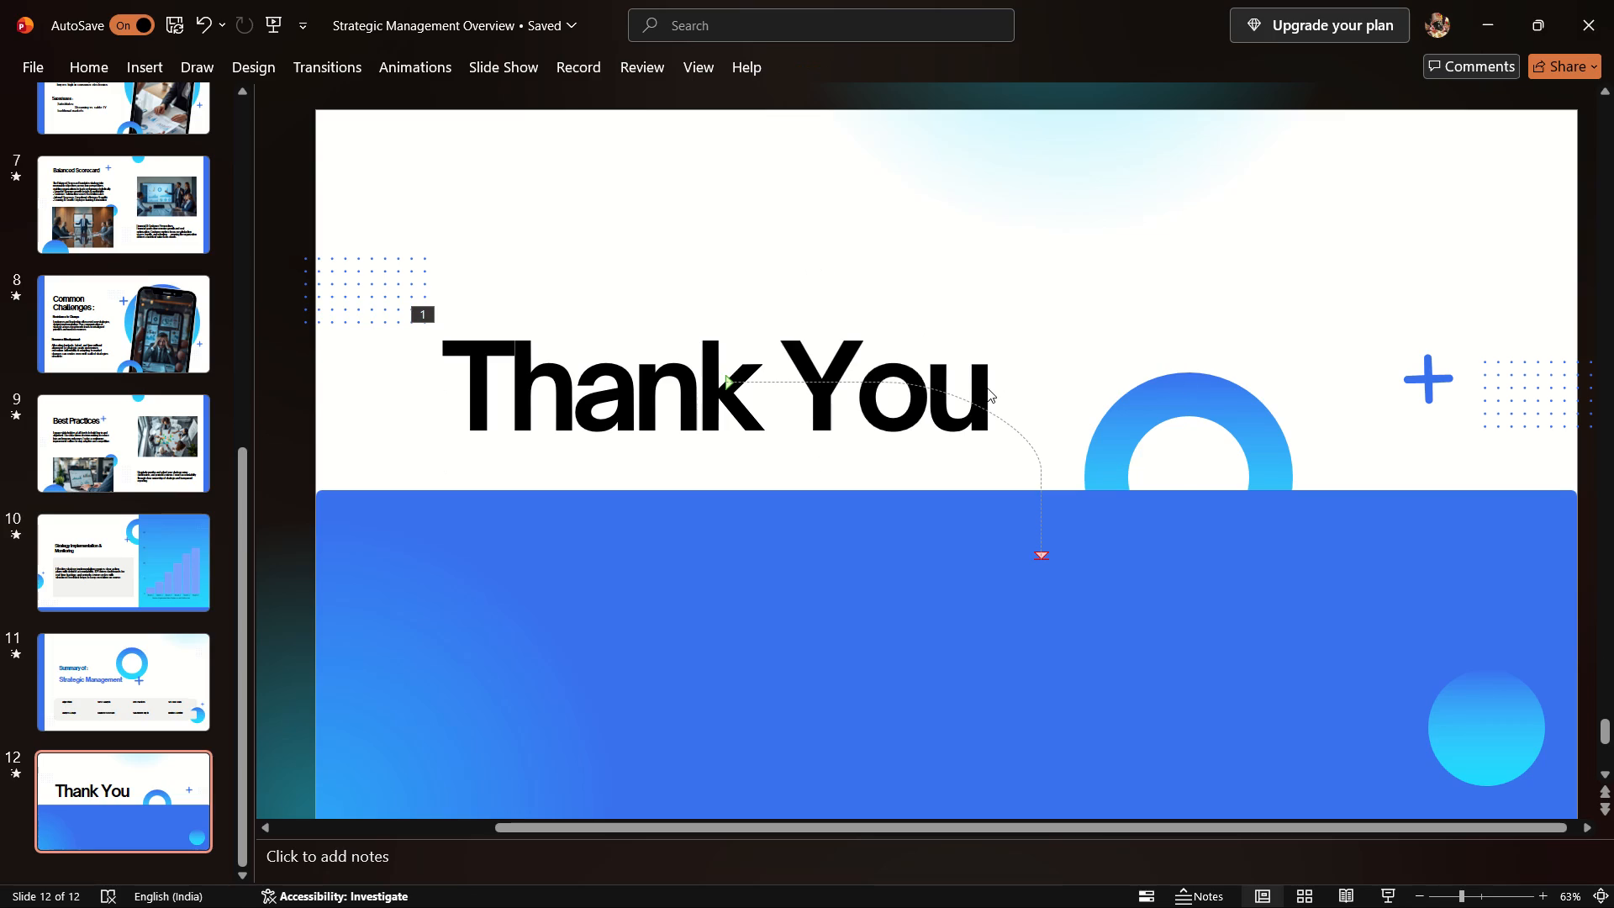
left_click(865, 399)
left_click_drag(1047, 355, 952, 354)
left_click_drag(952, 354, 597, 396)
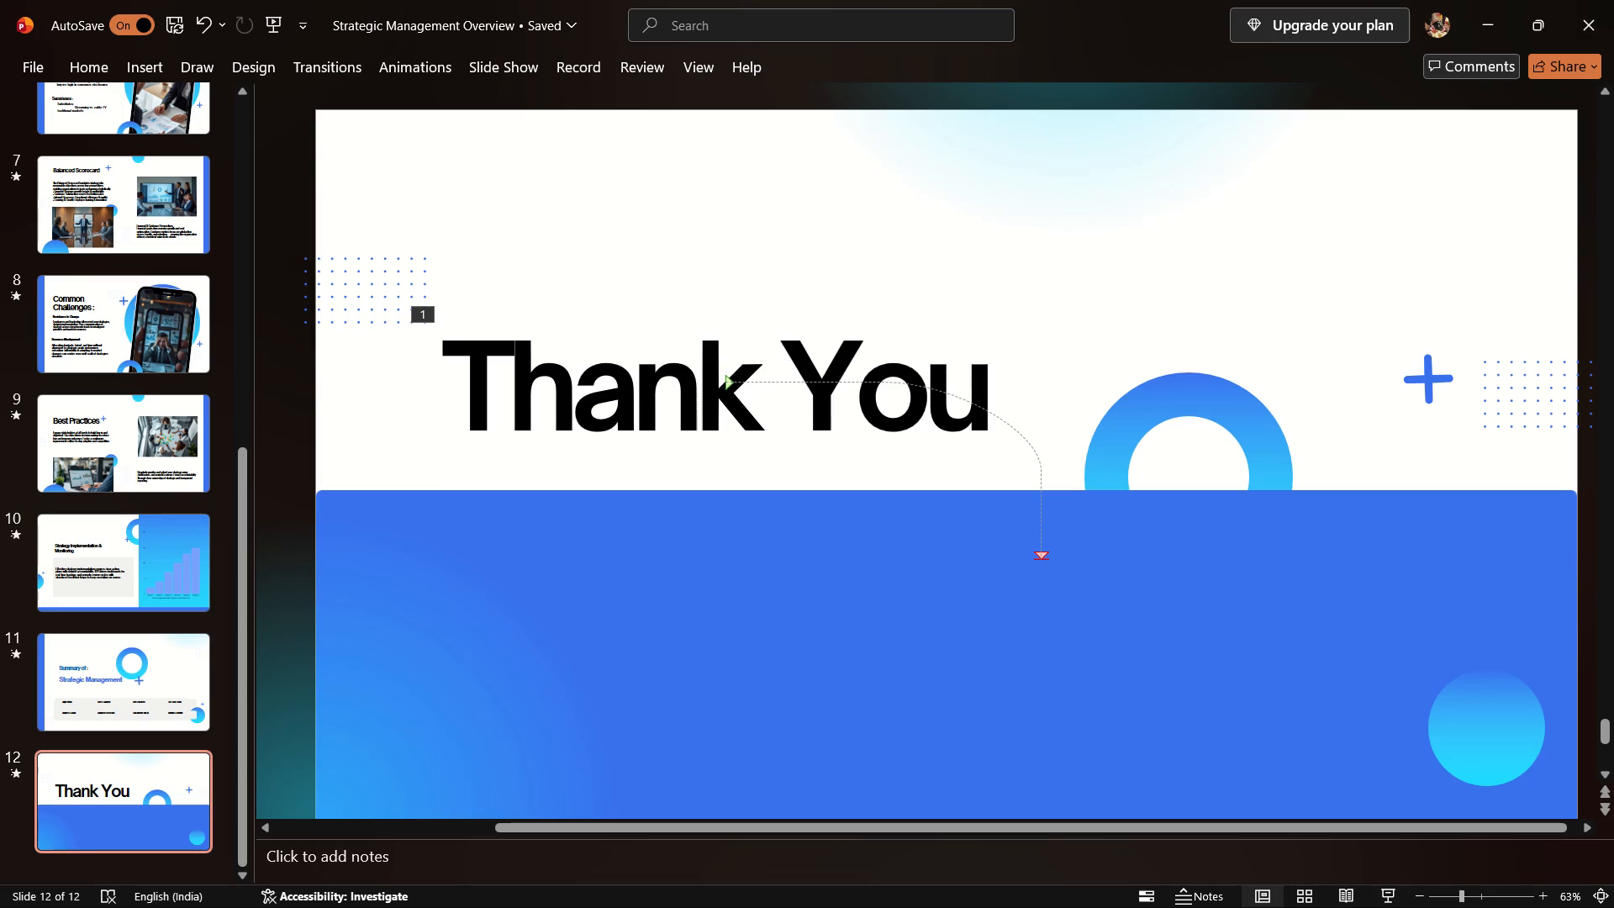
left_click(1012, 398)
left_click(1001, 404)
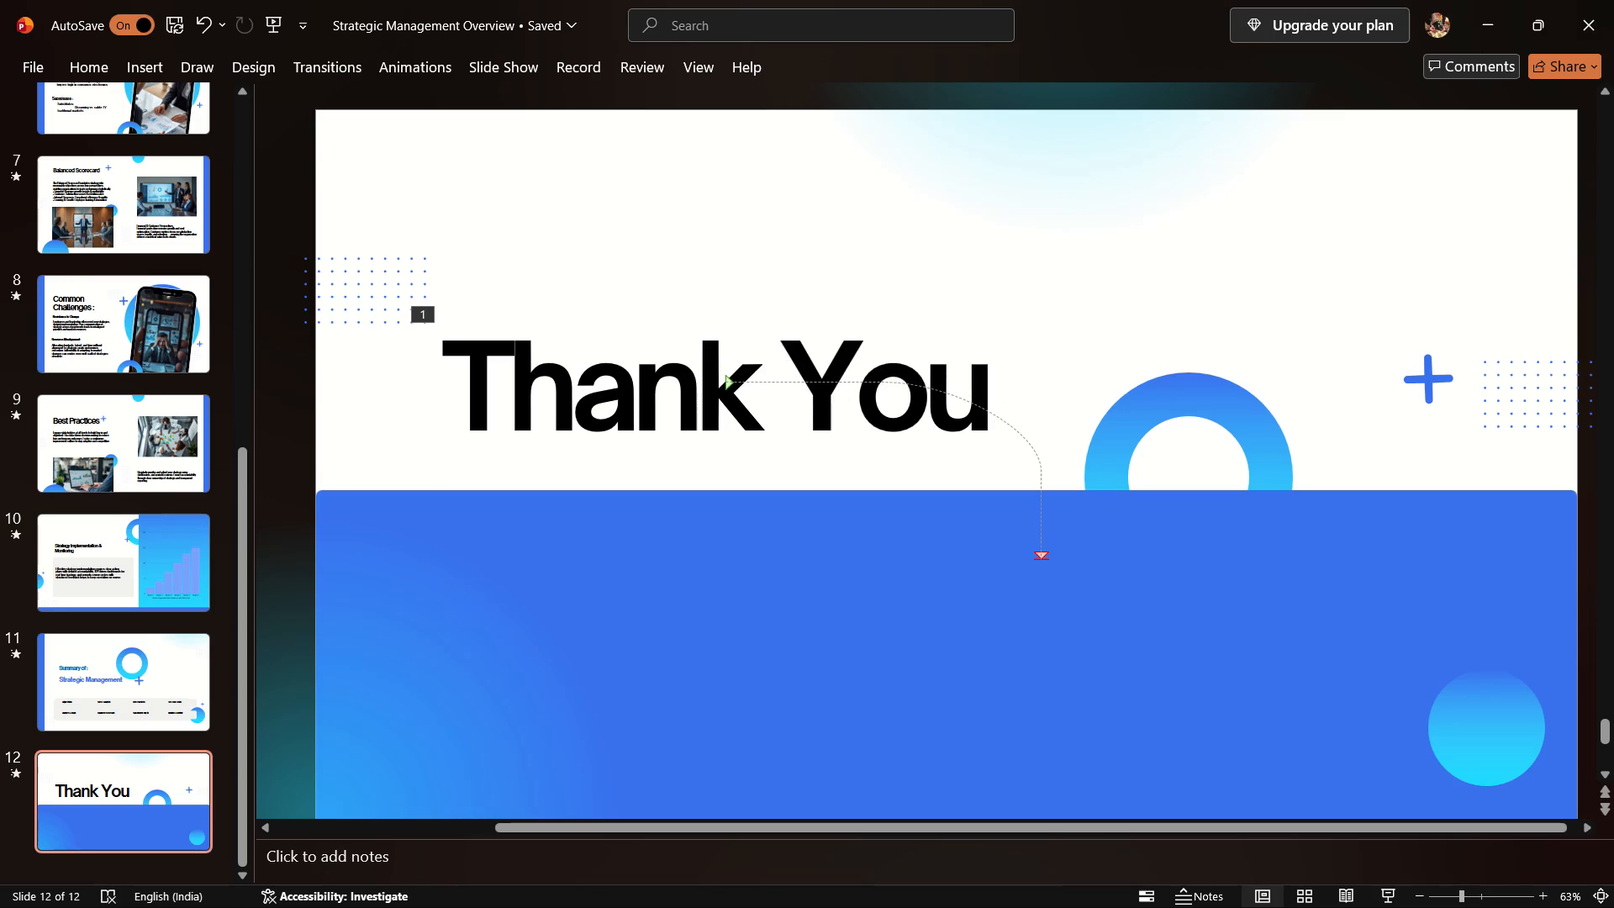
left_click(952, 407)
left_click(998, 400)
left_click(920, 406)
key("Right")
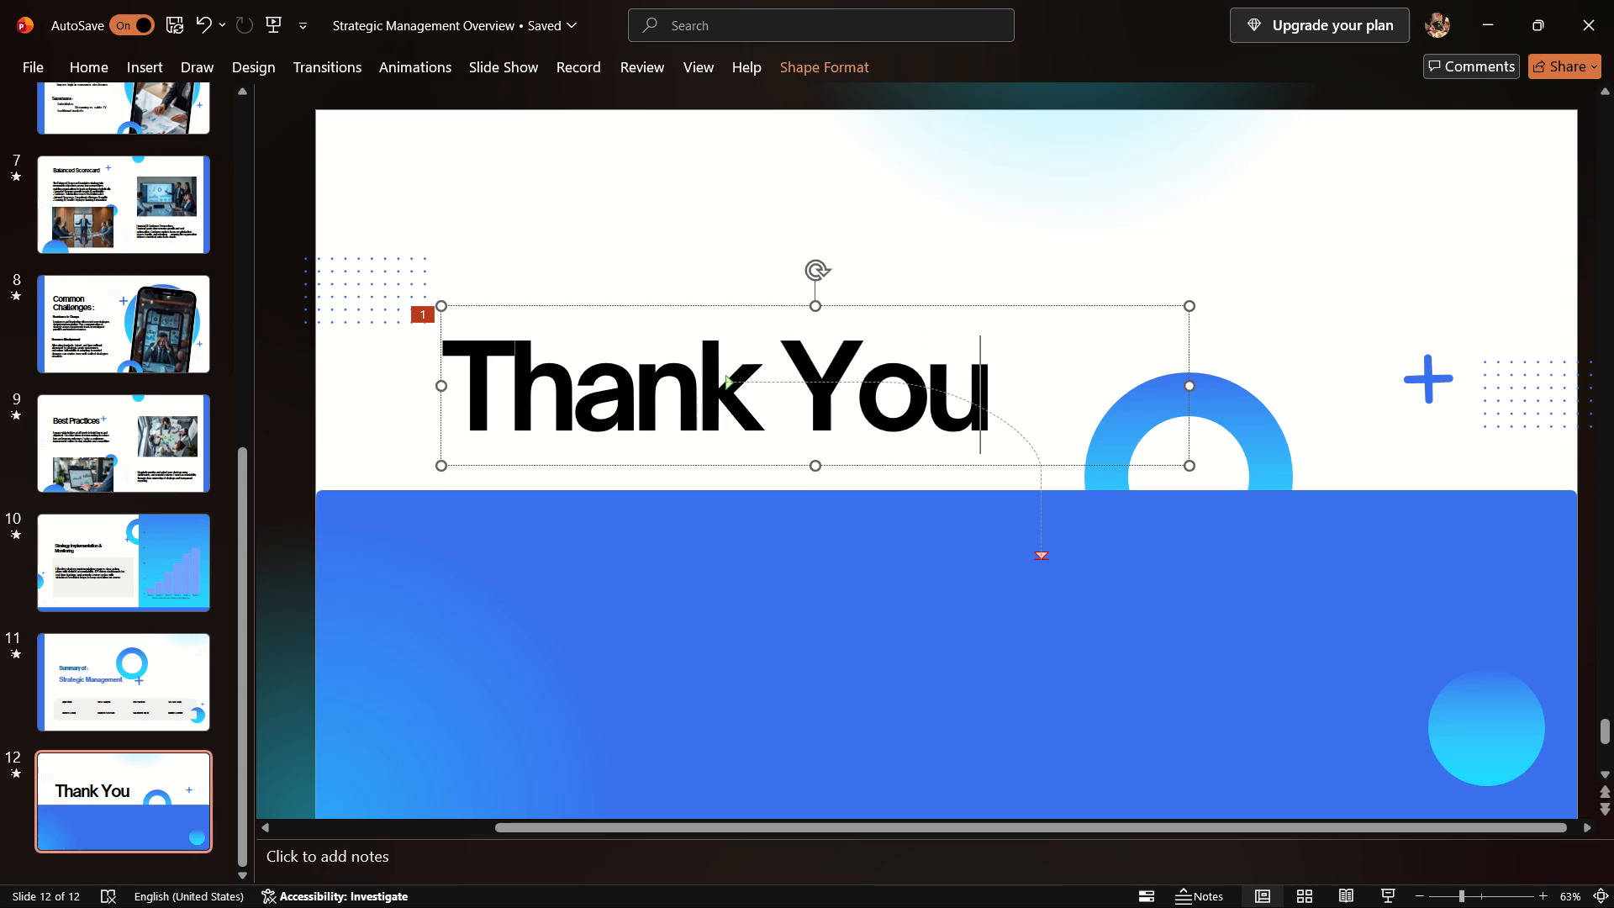
type("UU")
key("BackSpace")
key("BackSpace")
type("uu")
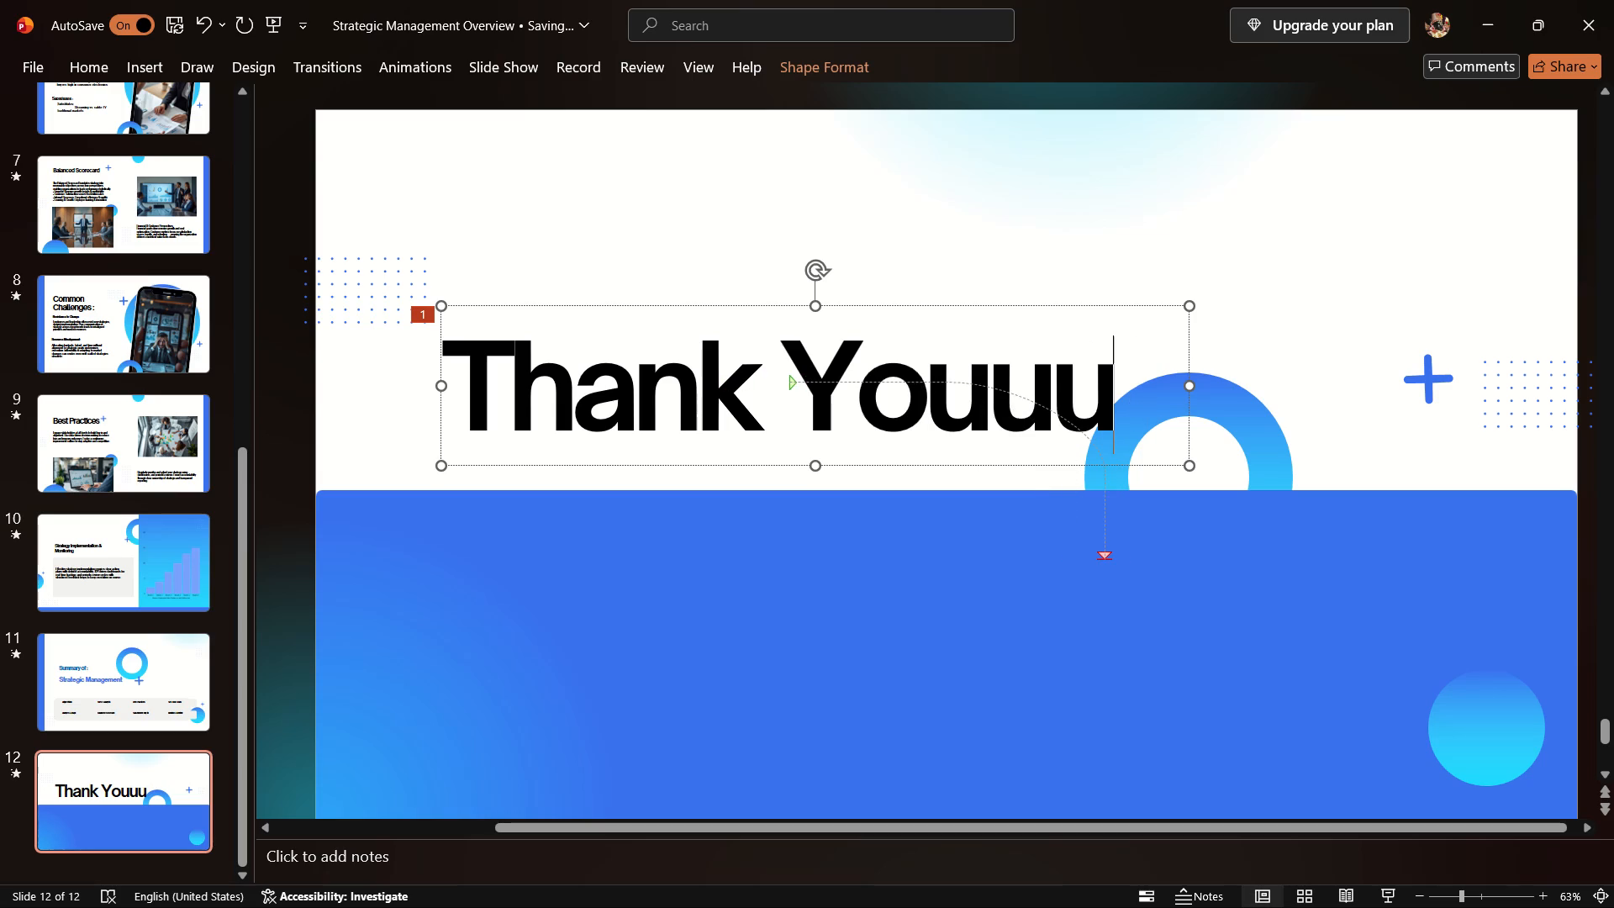
Replace the Turns motion path on the "Thank Youuu" title with the Arcs animation.
left_click(443, 64)
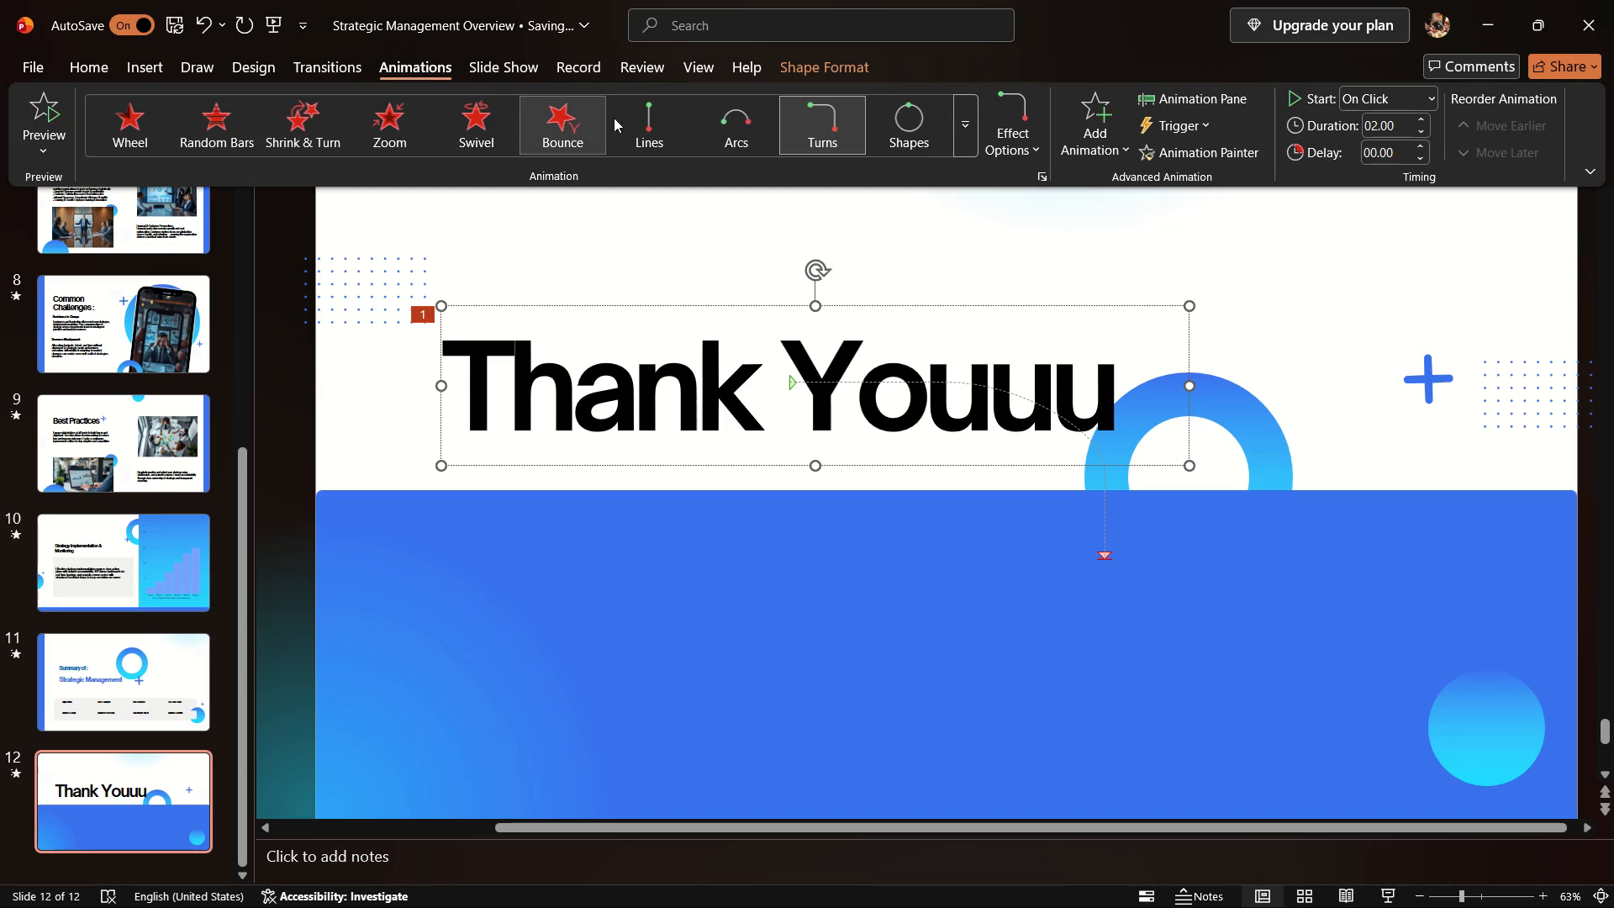
left_click(725, 127)
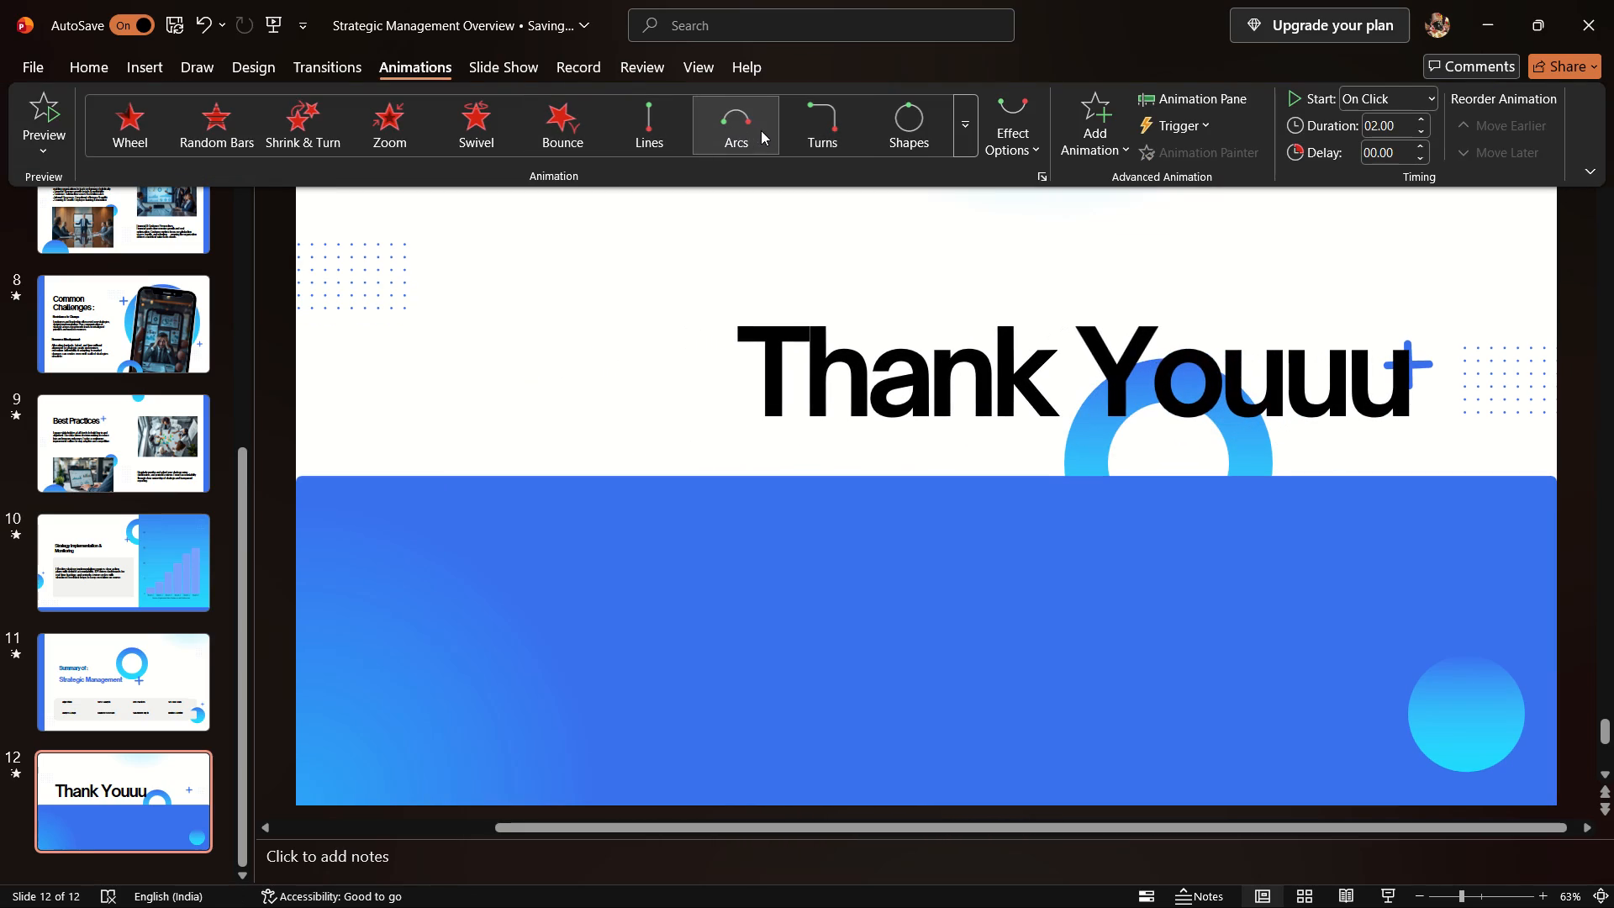
left_click(761, 130)
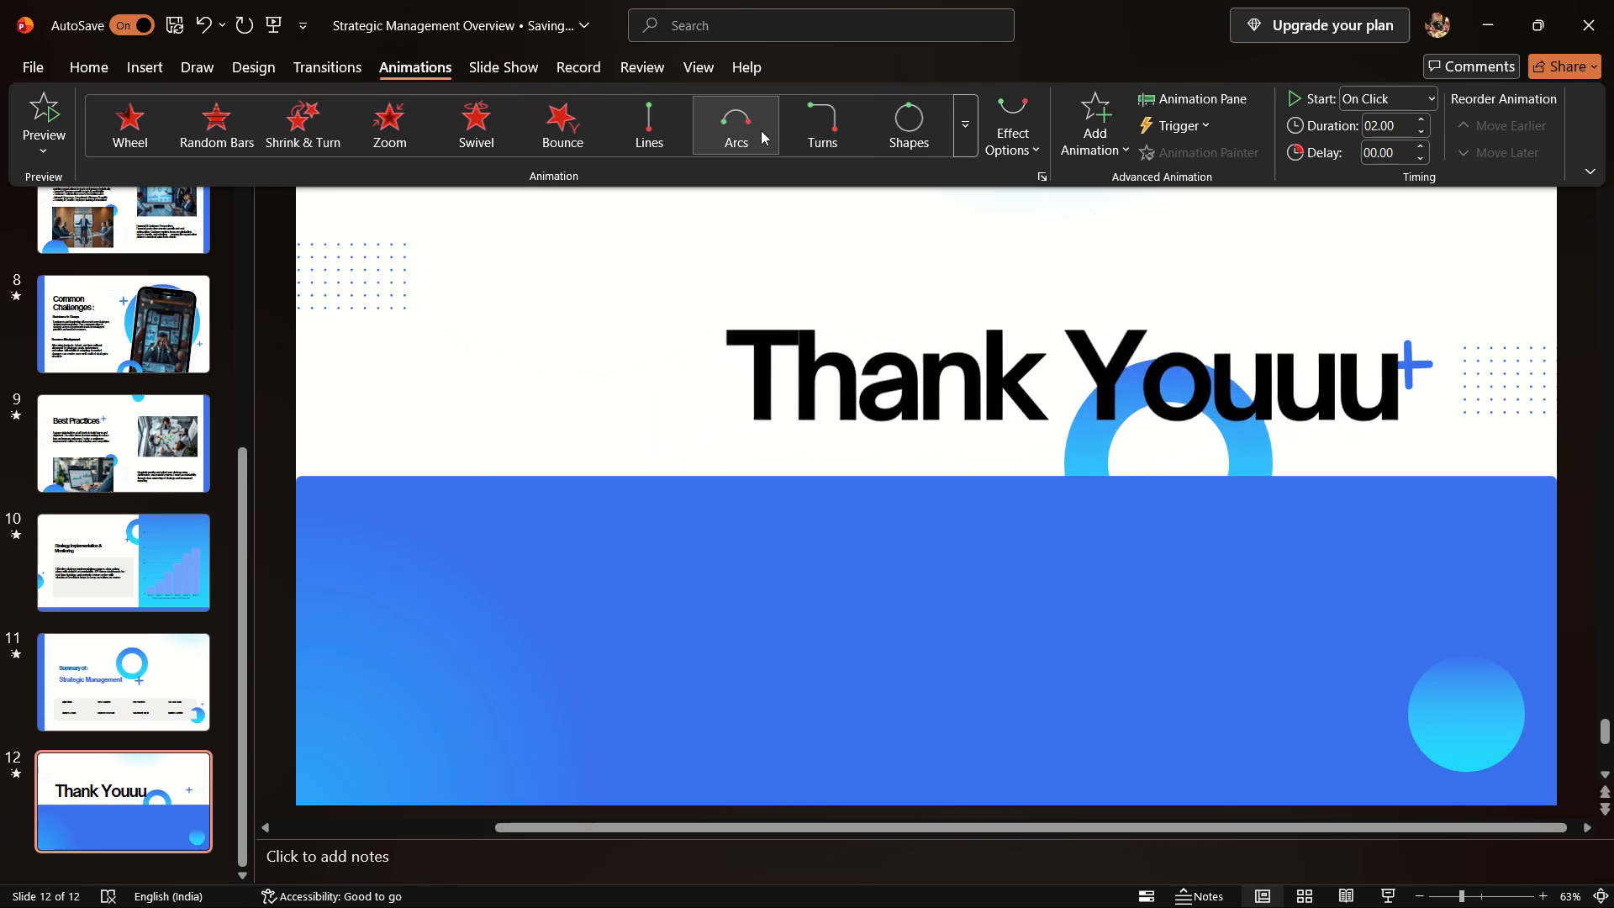
left_click(761, 130)
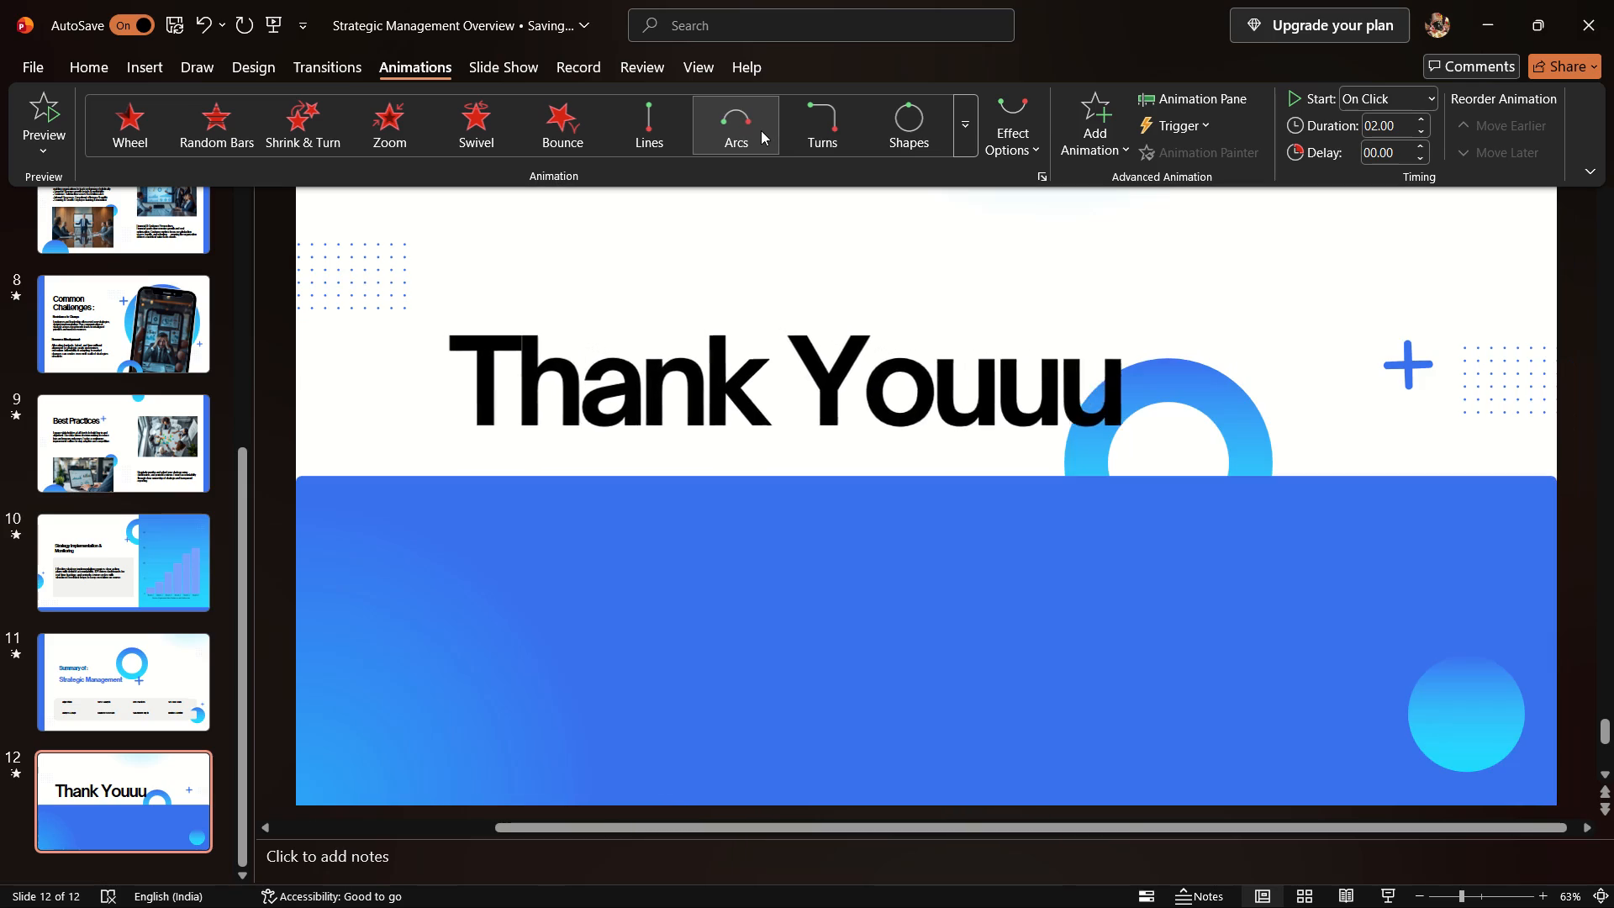
left_click(761, 130)
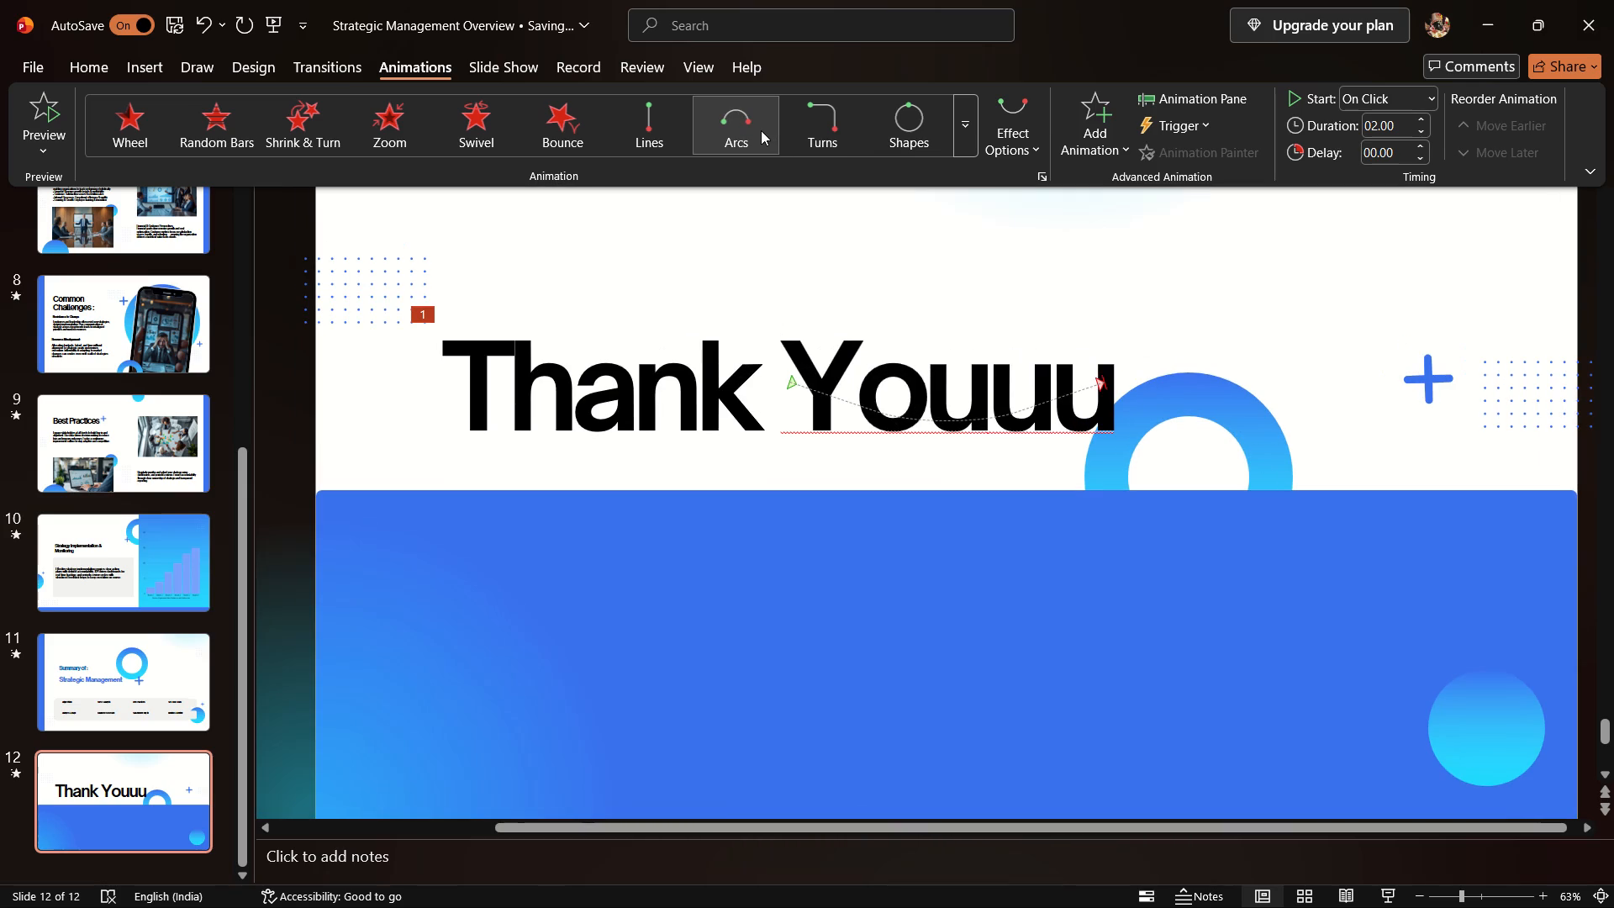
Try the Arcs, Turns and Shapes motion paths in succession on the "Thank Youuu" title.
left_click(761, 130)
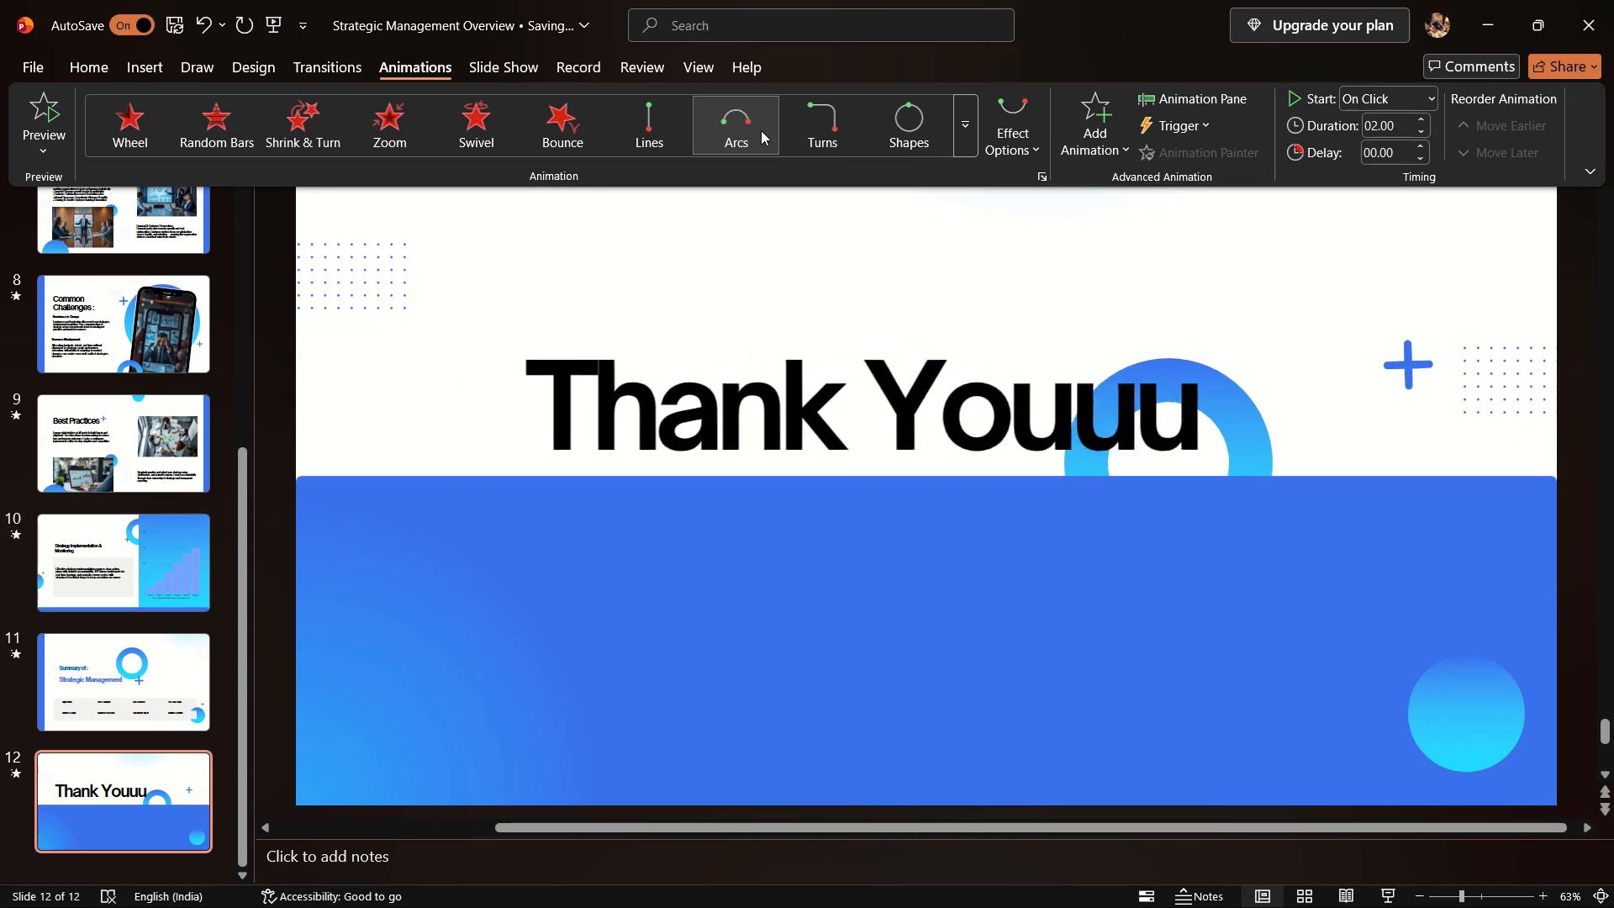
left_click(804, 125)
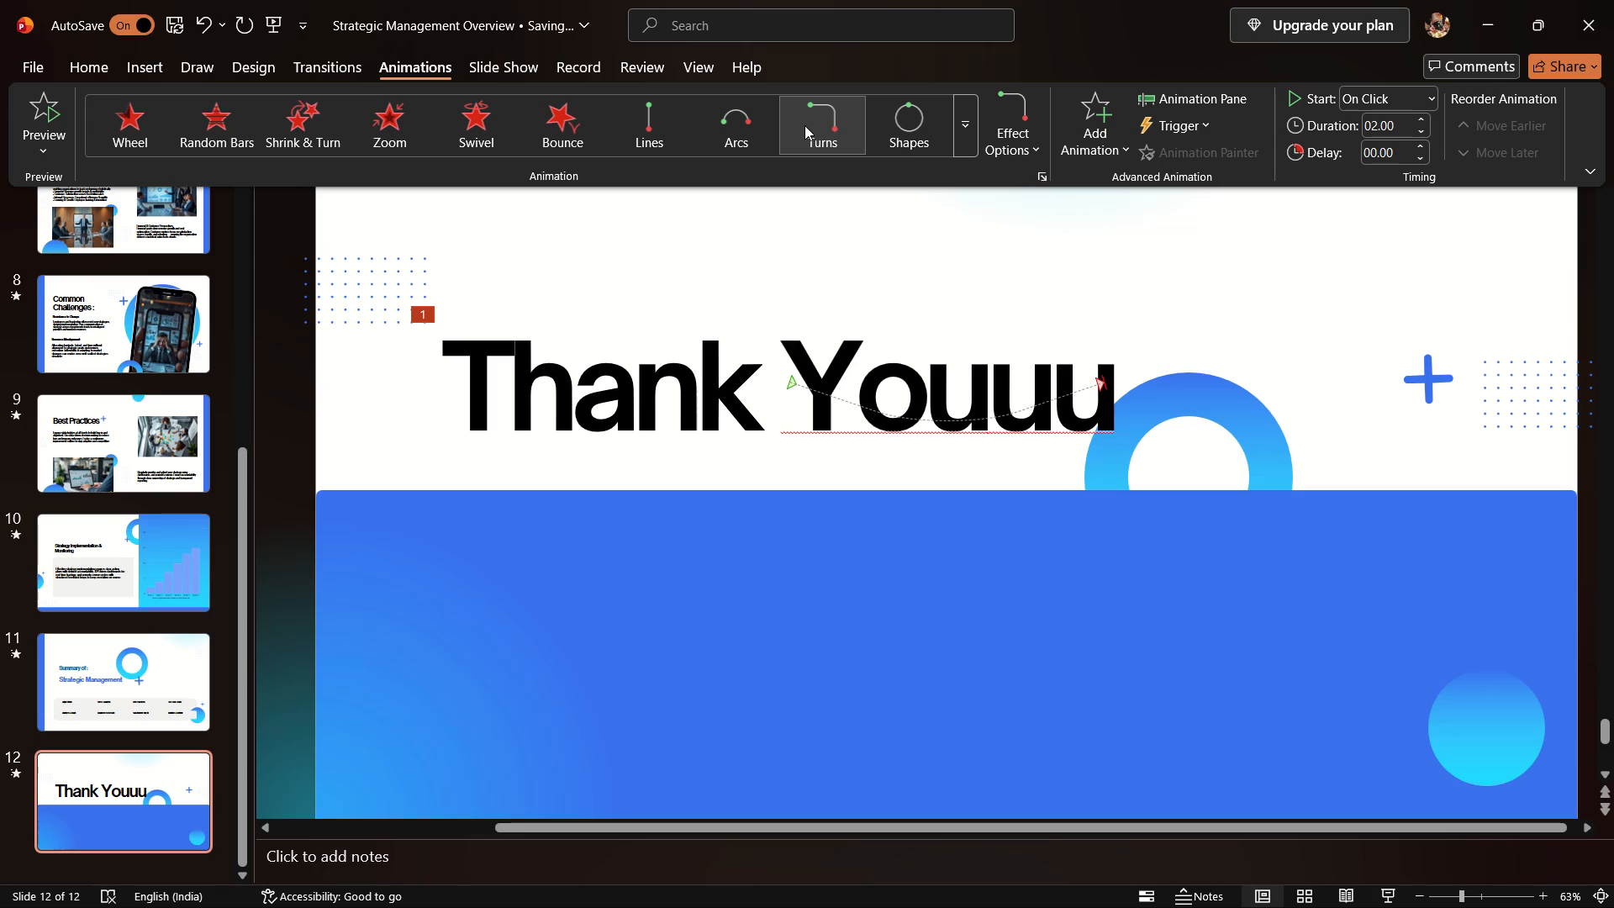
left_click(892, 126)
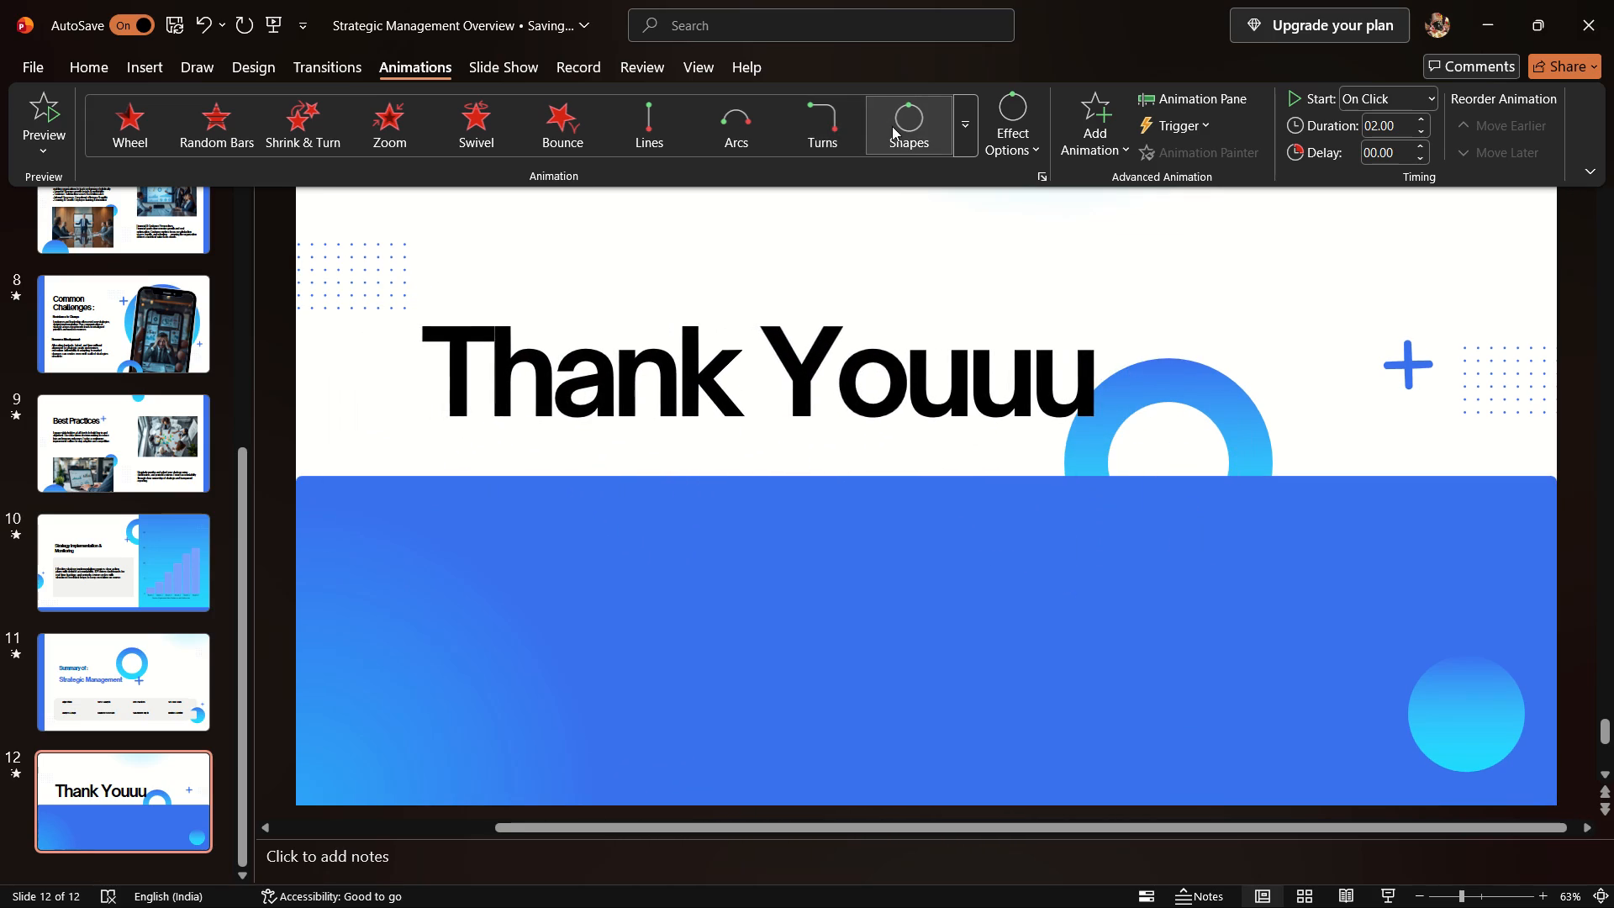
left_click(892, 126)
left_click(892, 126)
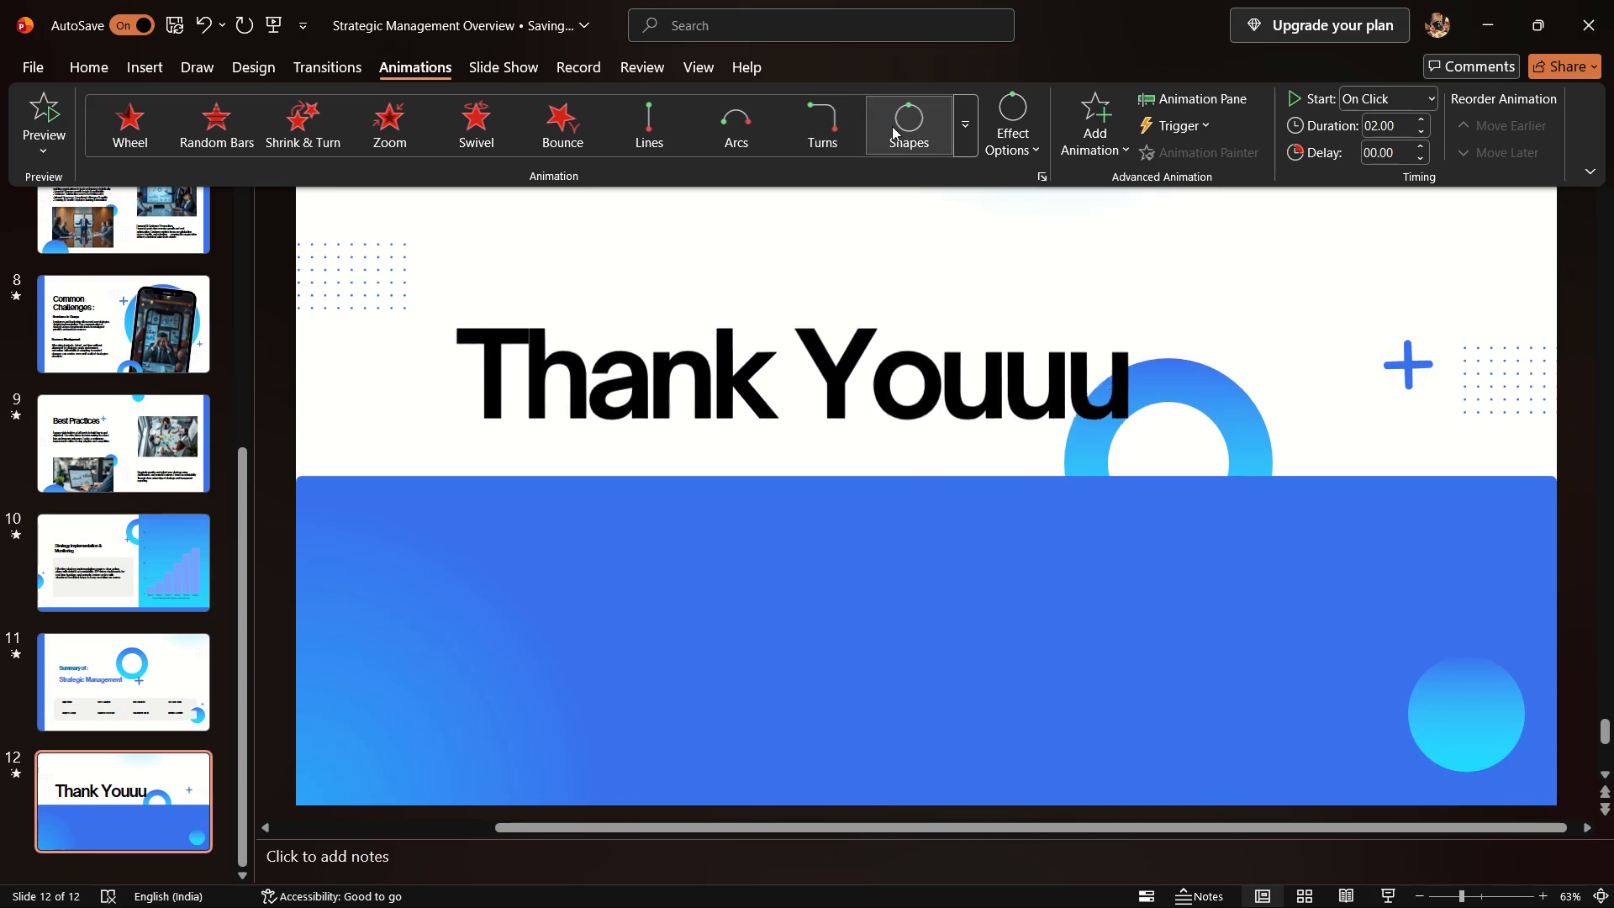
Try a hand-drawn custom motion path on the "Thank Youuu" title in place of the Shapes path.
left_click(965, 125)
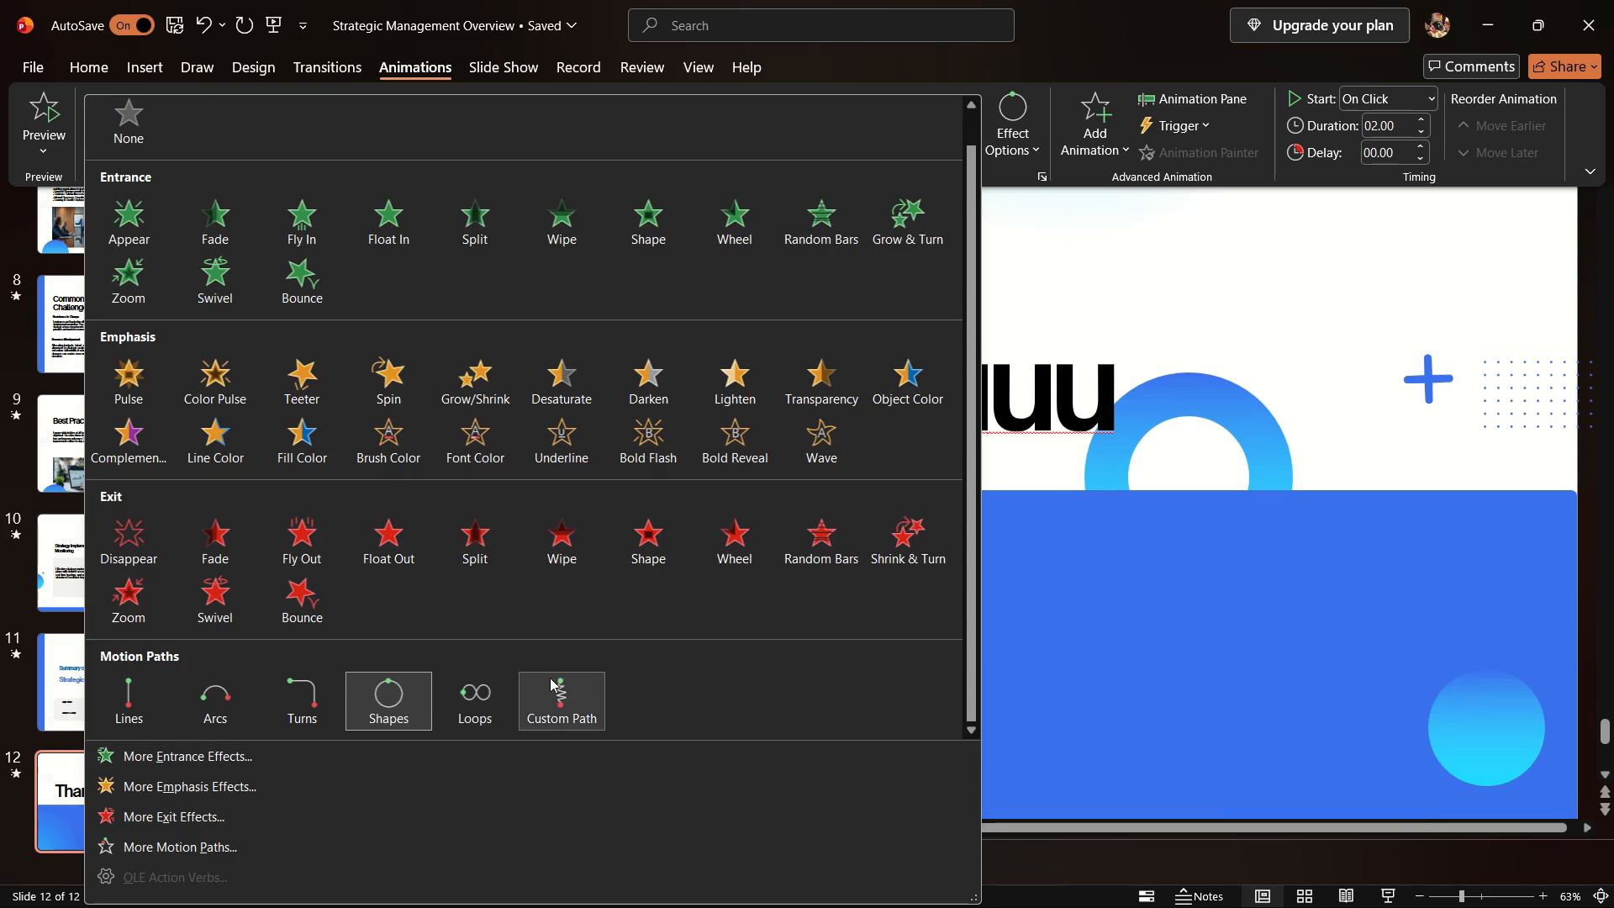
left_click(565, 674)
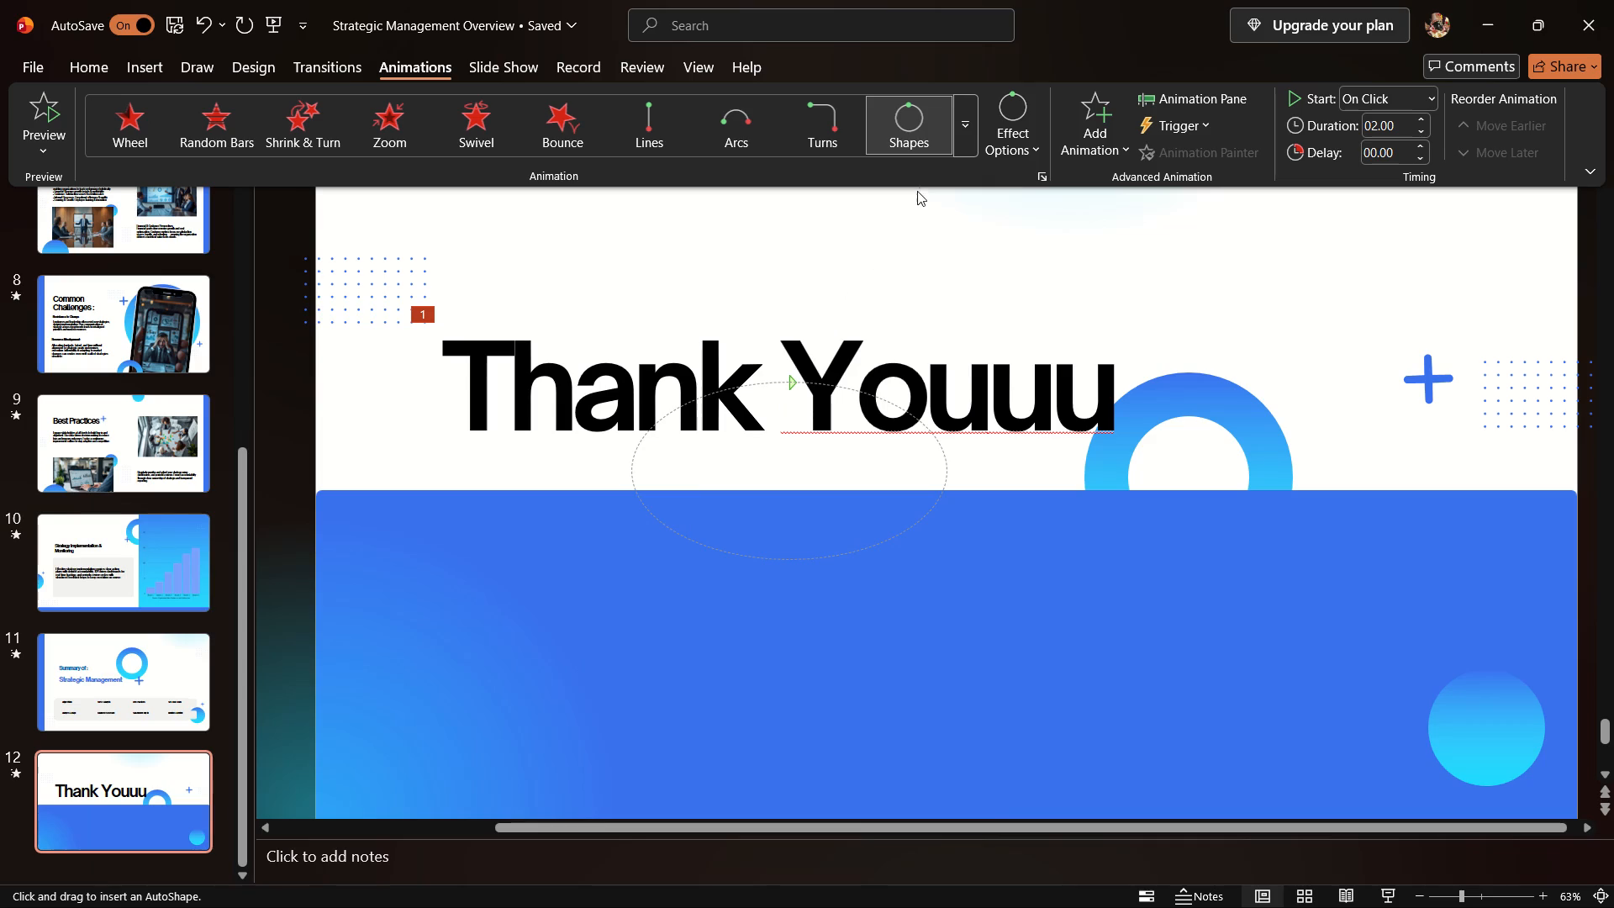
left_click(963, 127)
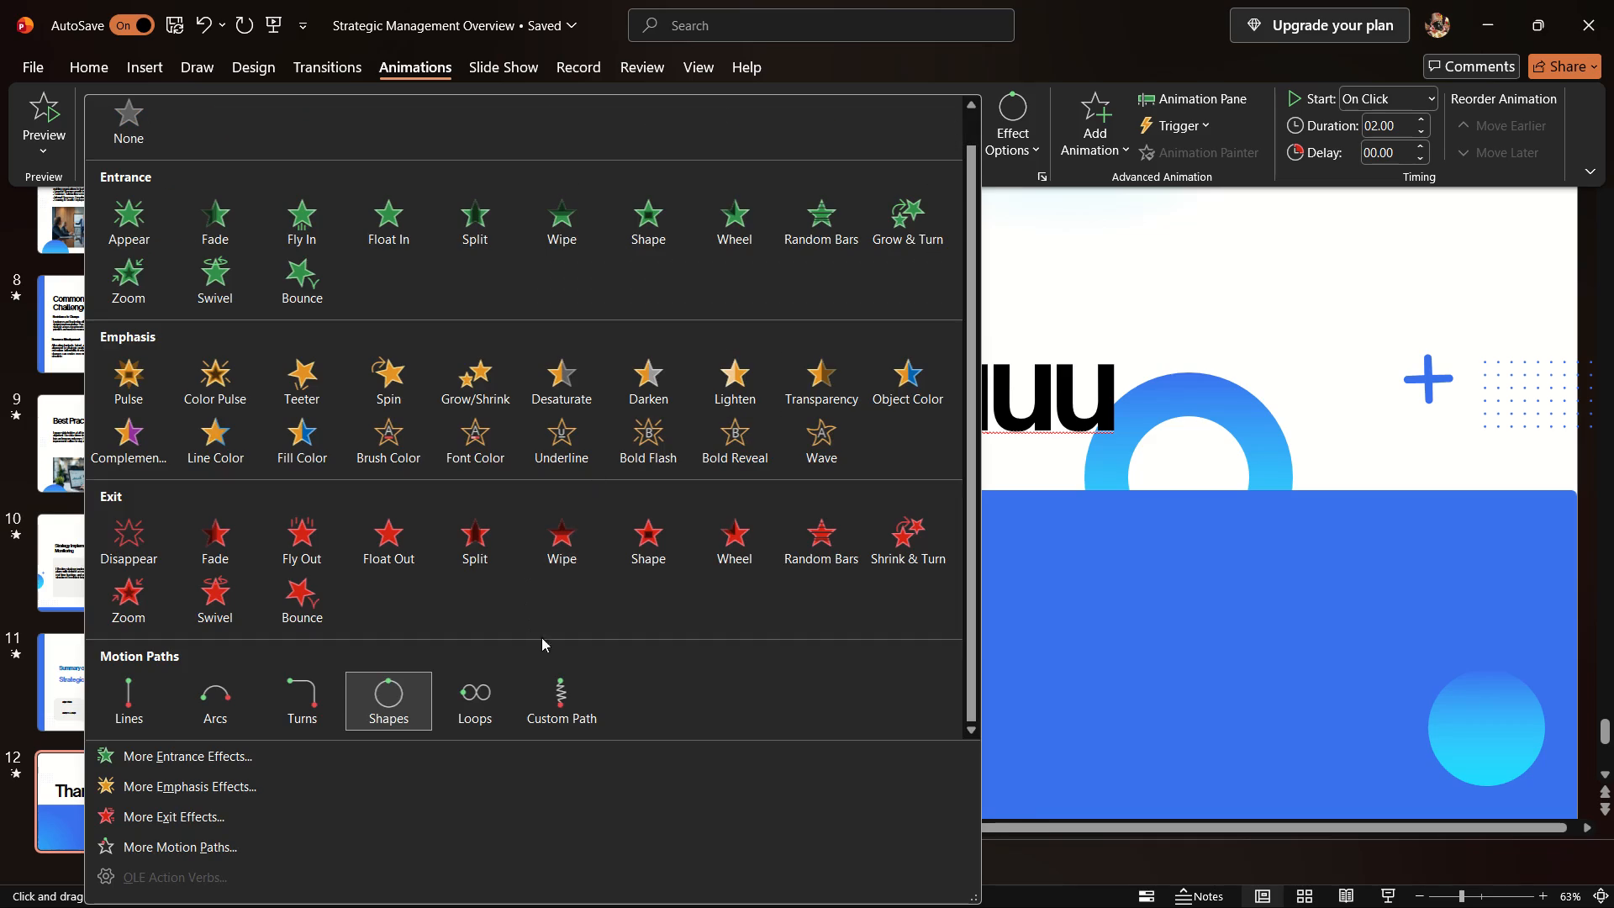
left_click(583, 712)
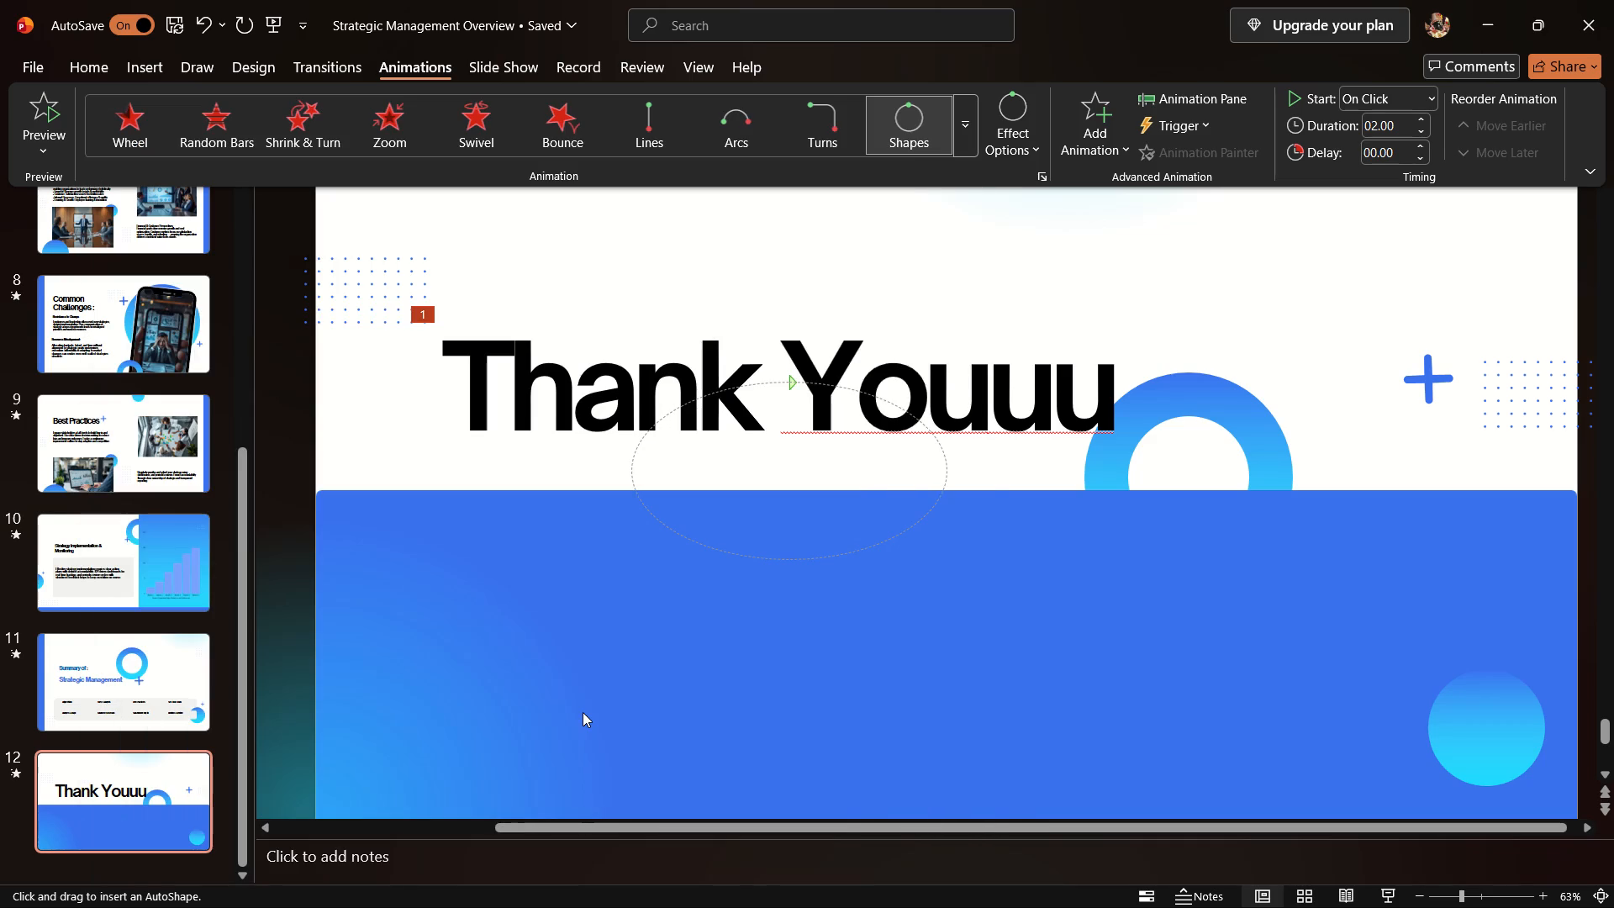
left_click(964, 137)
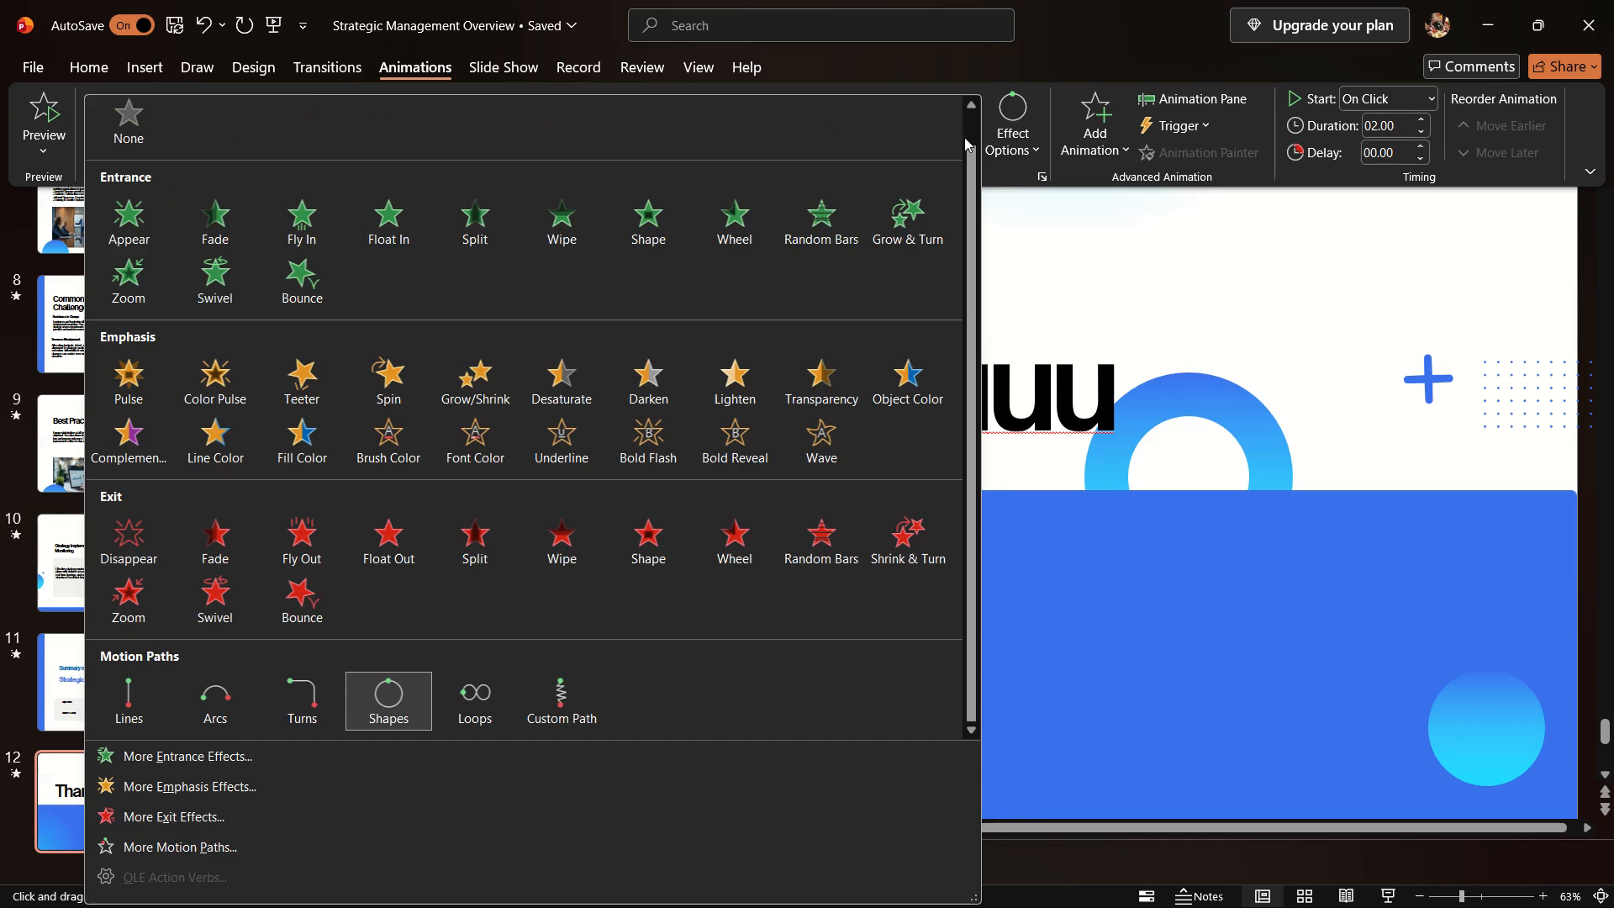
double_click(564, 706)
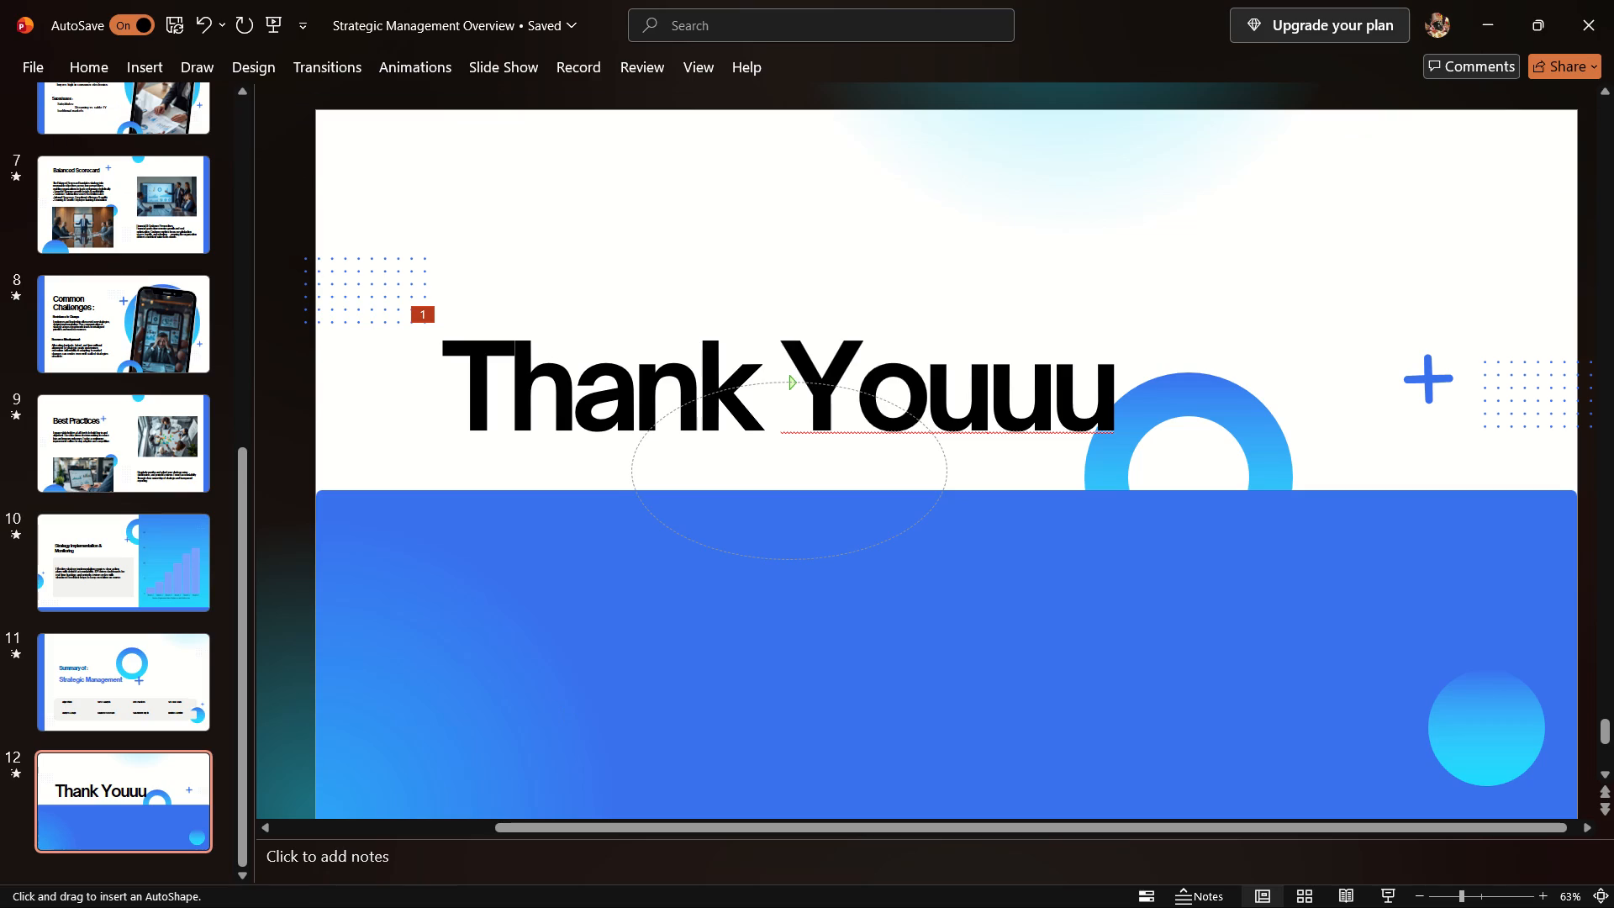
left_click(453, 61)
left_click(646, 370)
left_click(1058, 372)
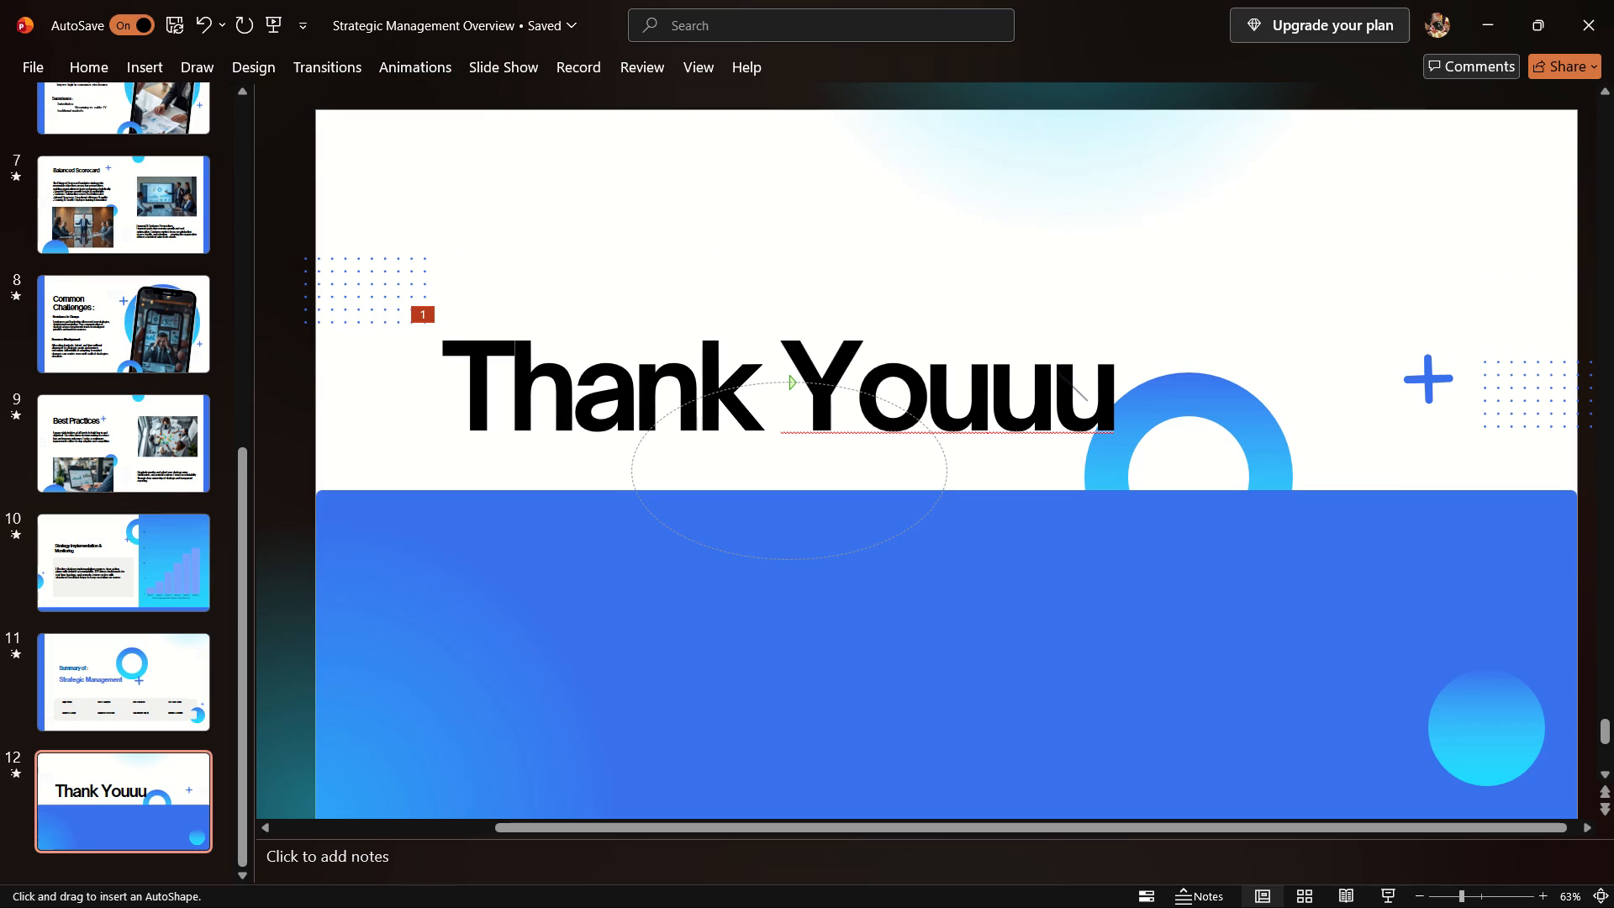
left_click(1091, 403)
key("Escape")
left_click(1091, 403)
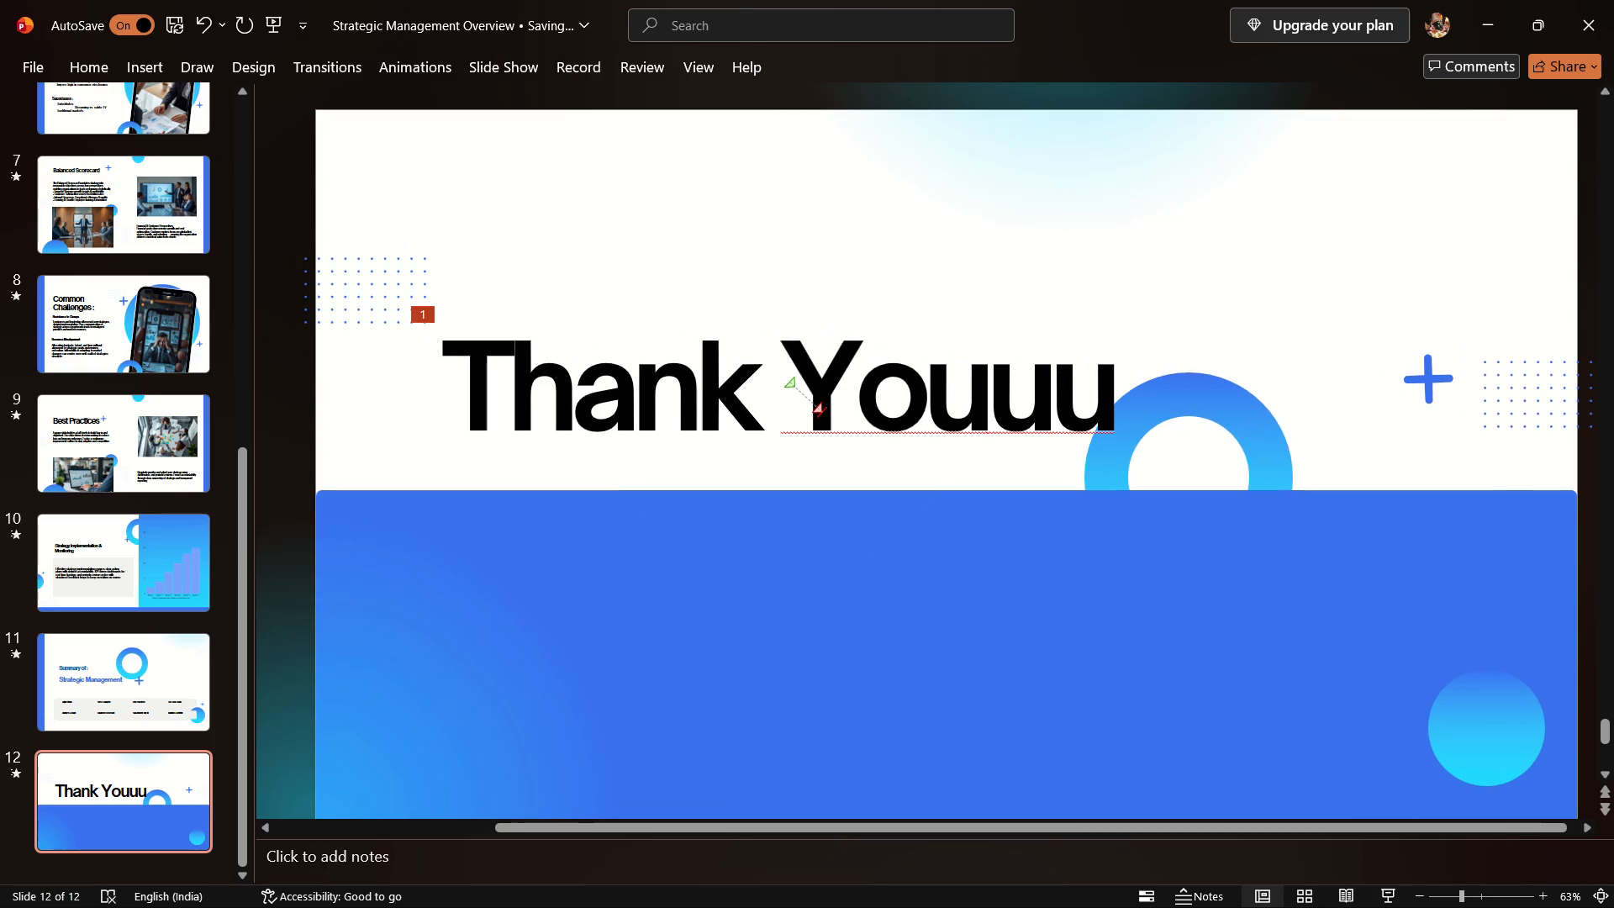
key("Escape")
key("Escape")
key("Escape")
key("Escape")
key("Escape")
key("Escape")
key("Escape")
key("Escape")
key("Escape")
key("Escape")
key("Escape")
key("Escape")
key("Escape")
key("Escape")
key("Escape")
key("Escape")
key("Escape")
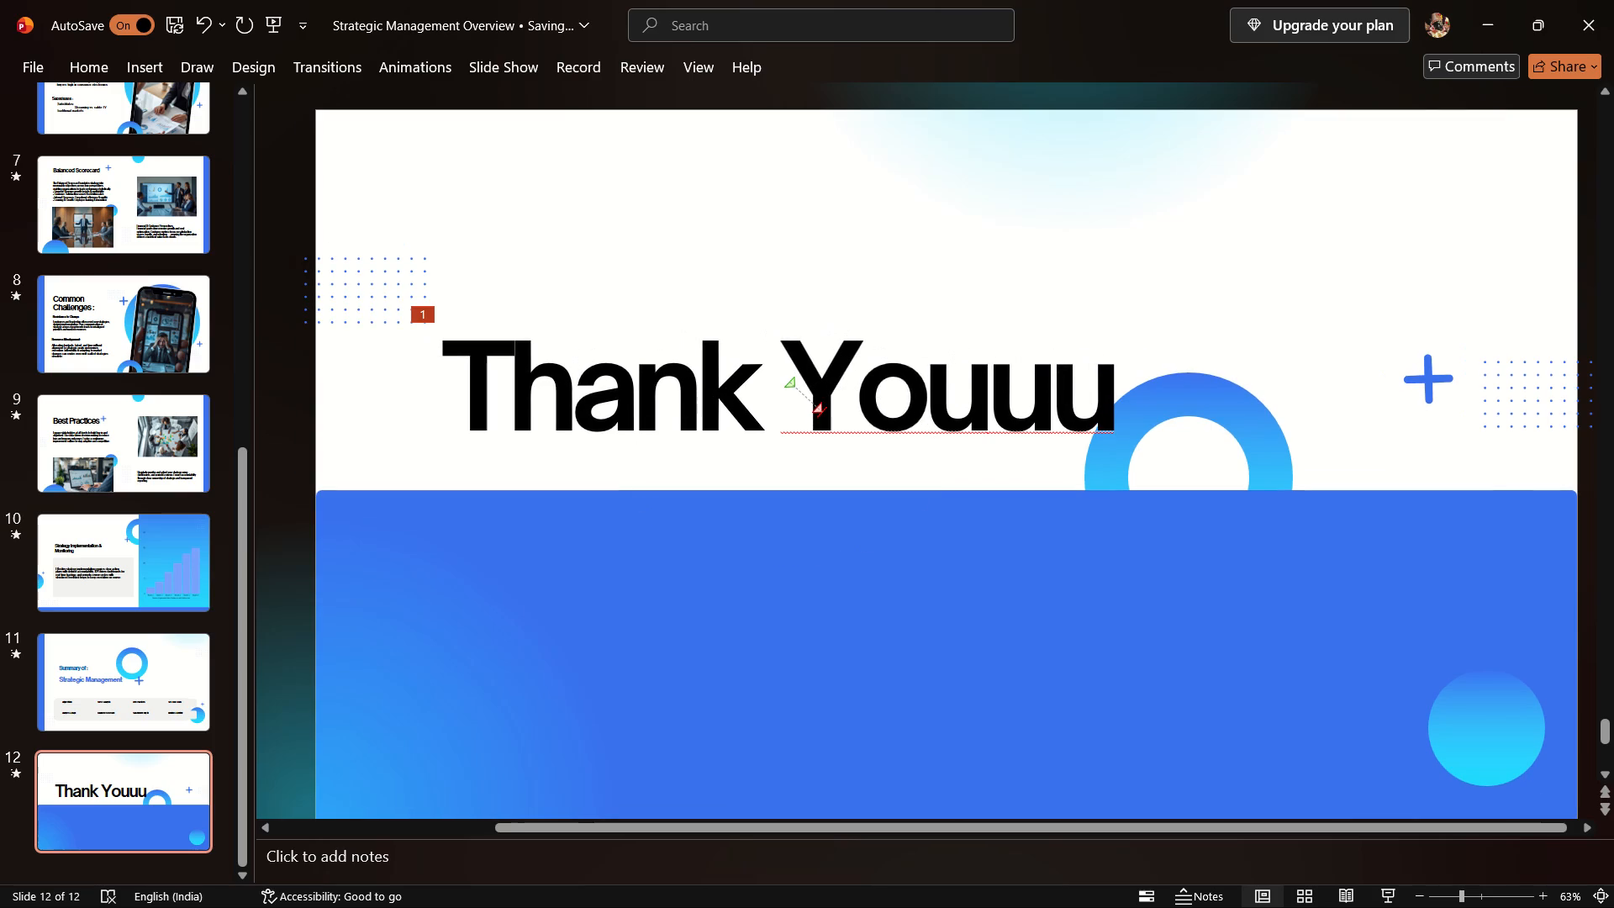
Apply the Loops motion path to the "Thank Youuu" title on slide 12.
left_click(1091, 403)
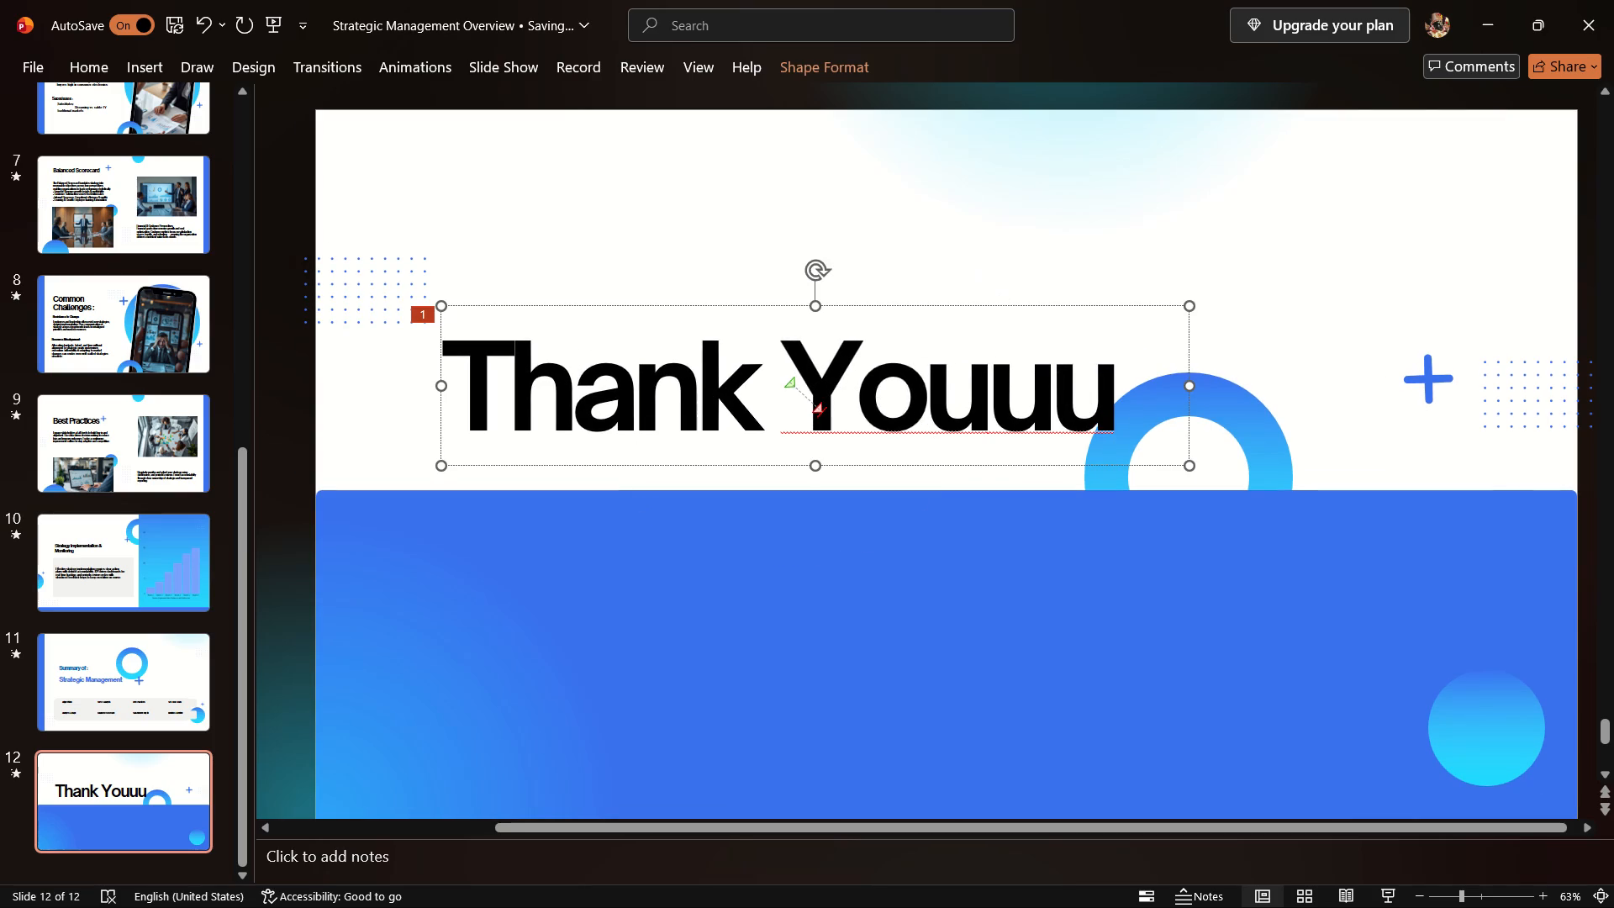
left_click(458, 61)
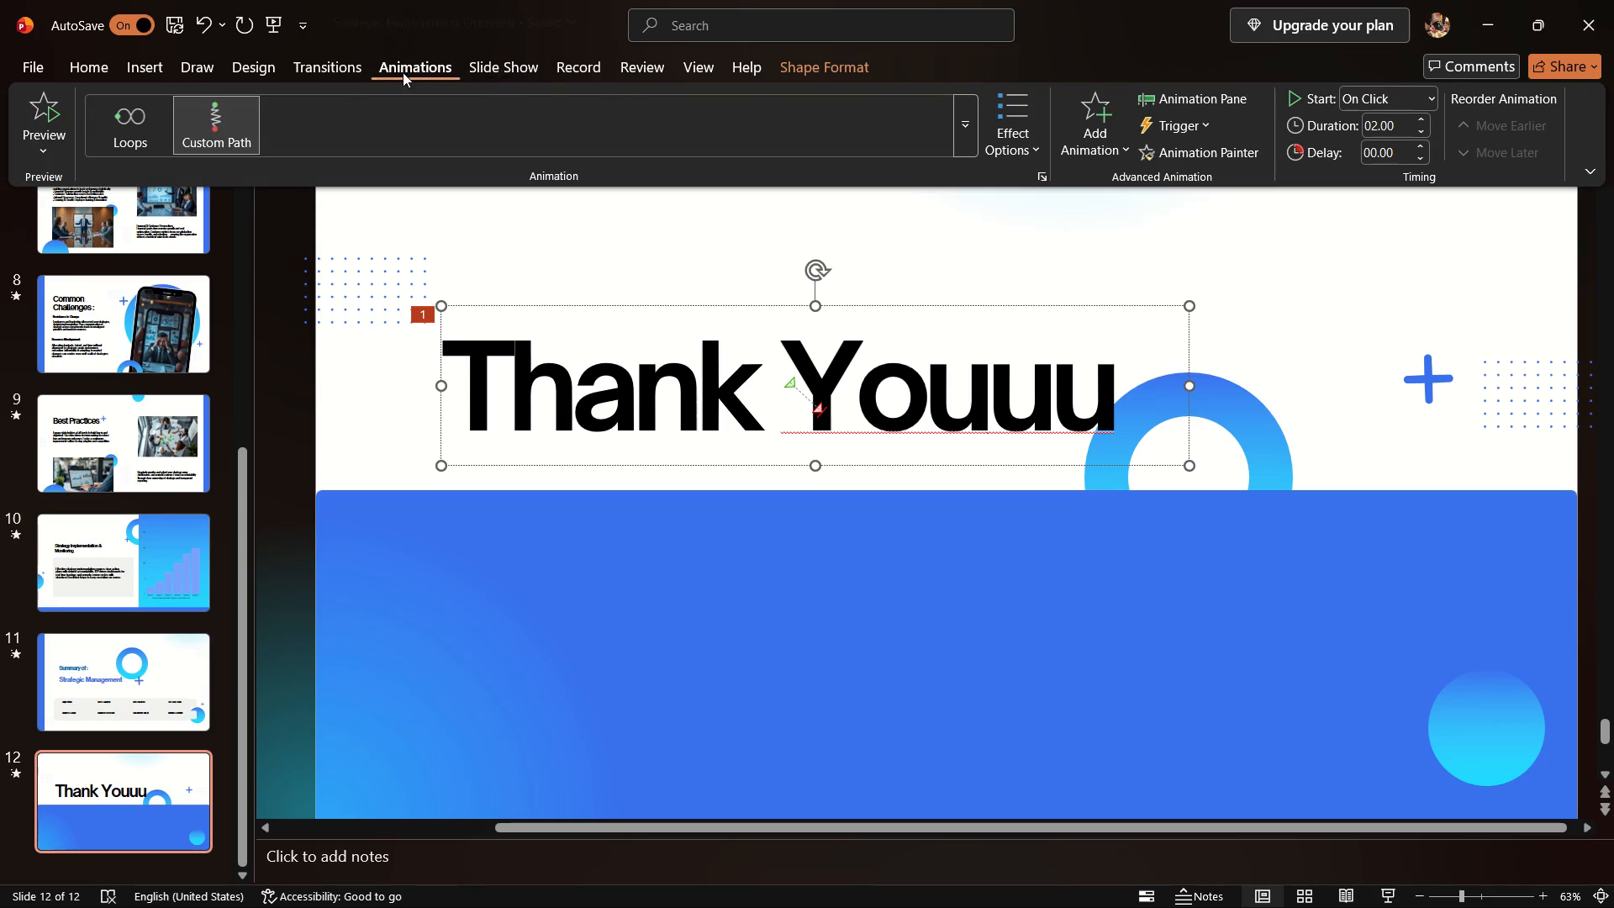
double_click(235, 113)
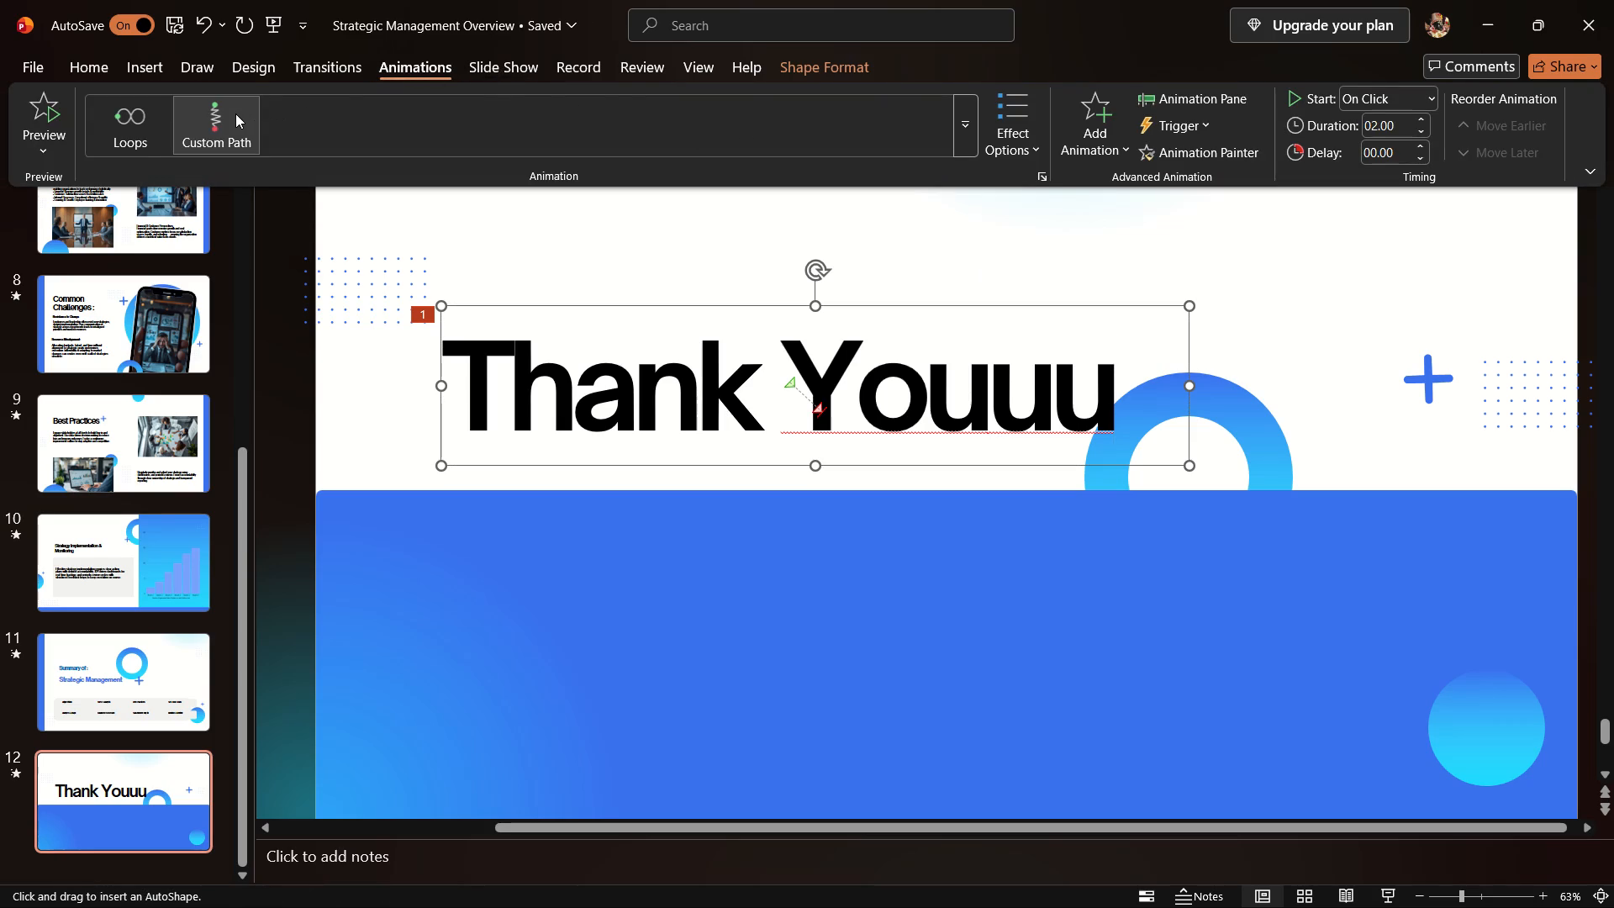
double_click(126, 124)
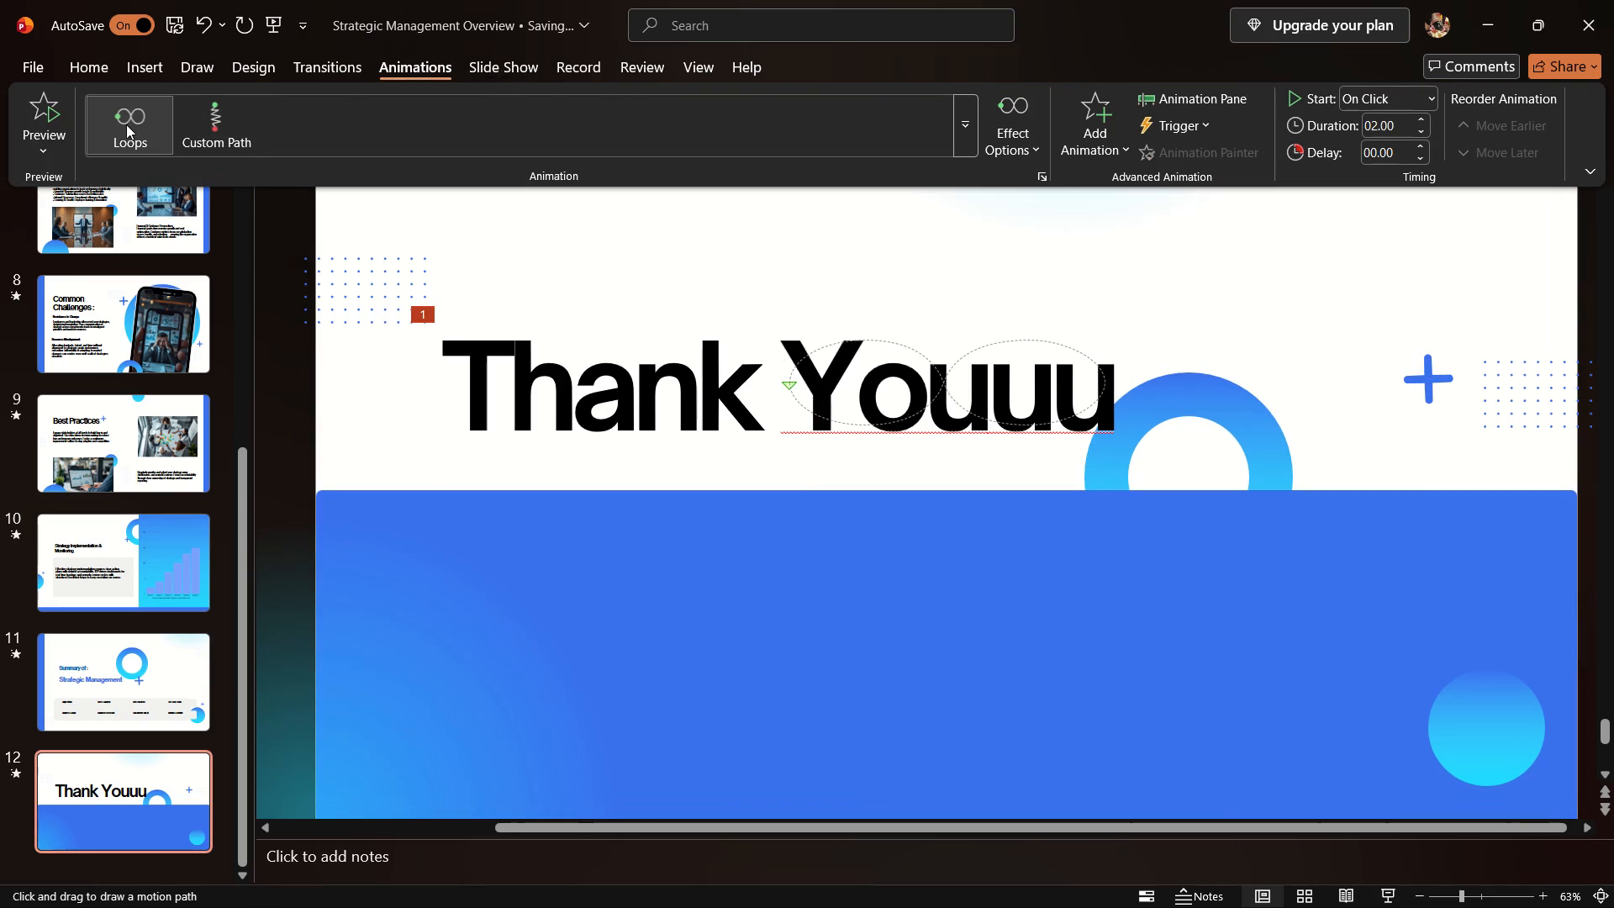
double_click(126, 124)
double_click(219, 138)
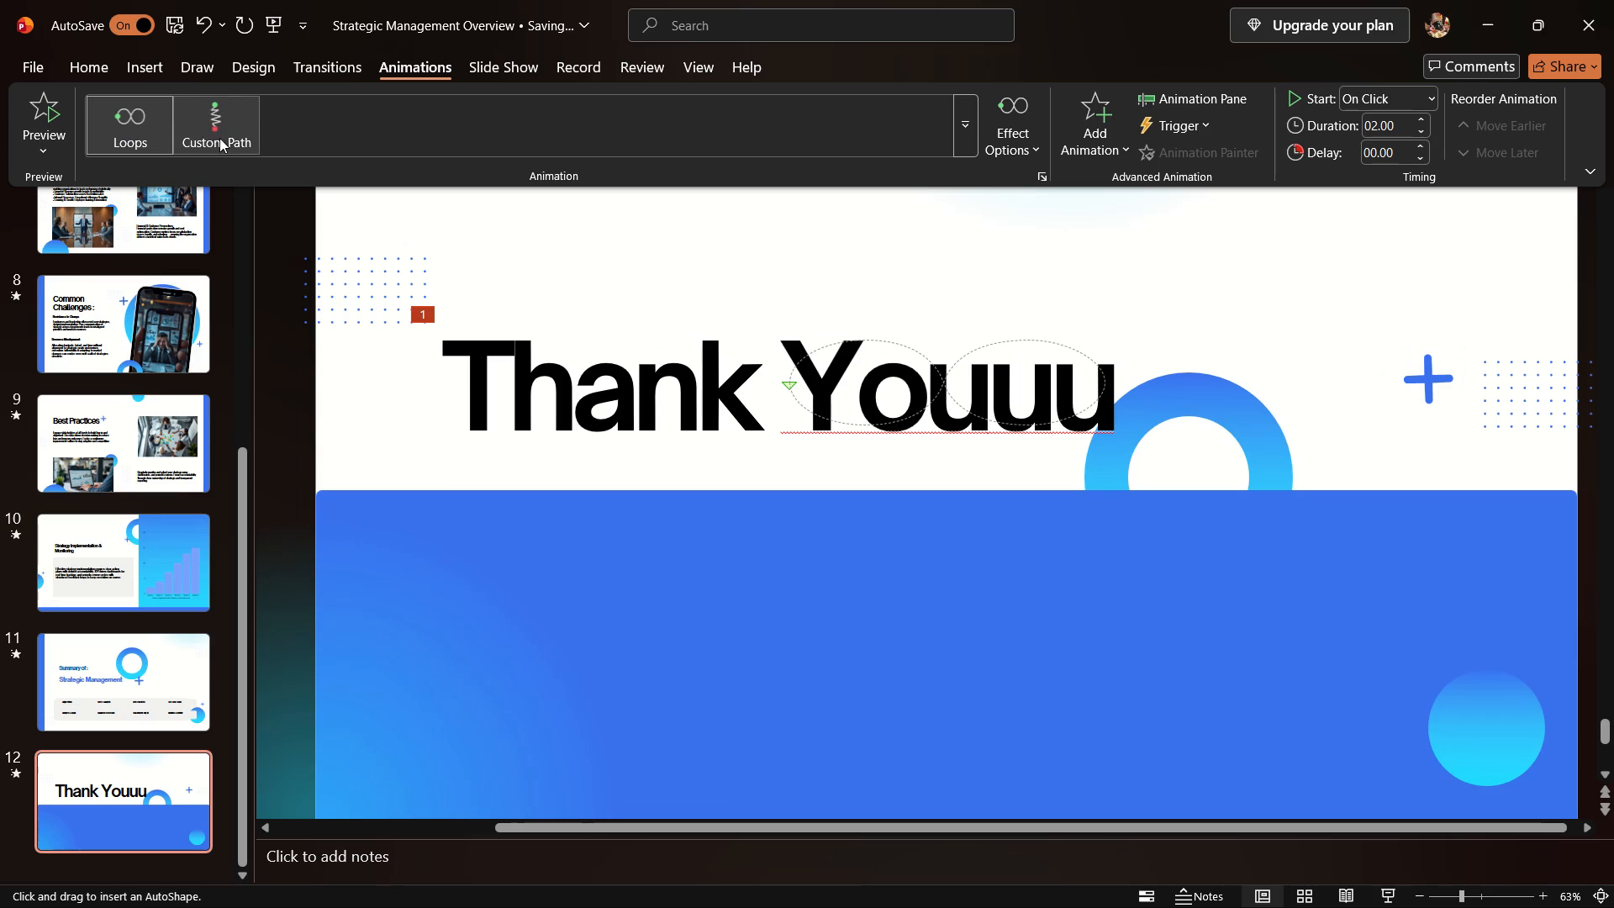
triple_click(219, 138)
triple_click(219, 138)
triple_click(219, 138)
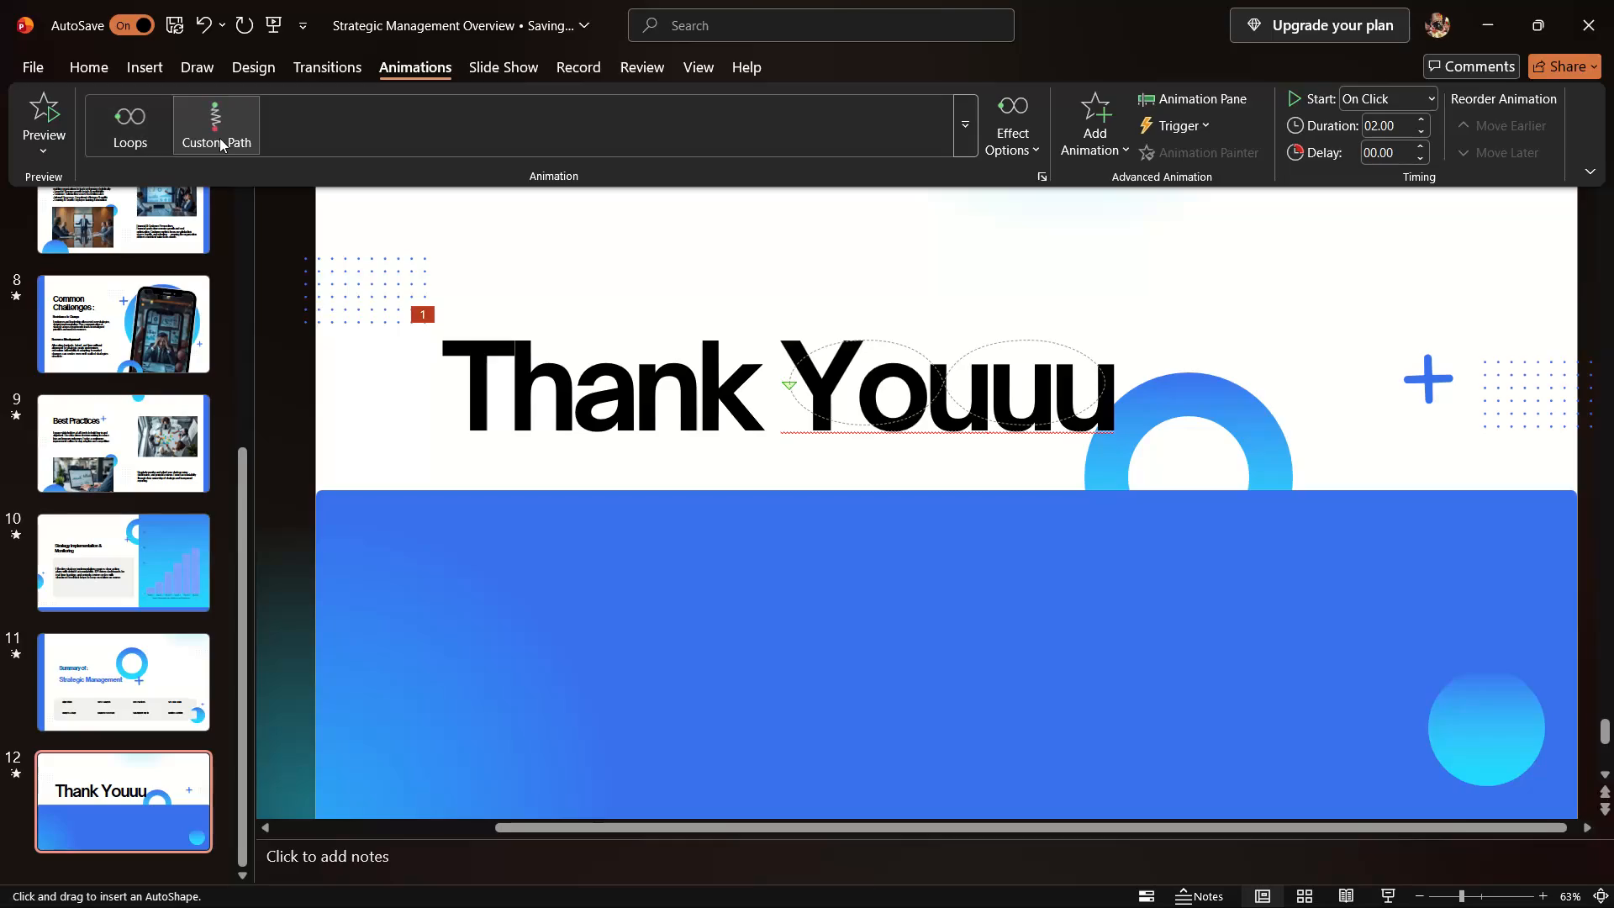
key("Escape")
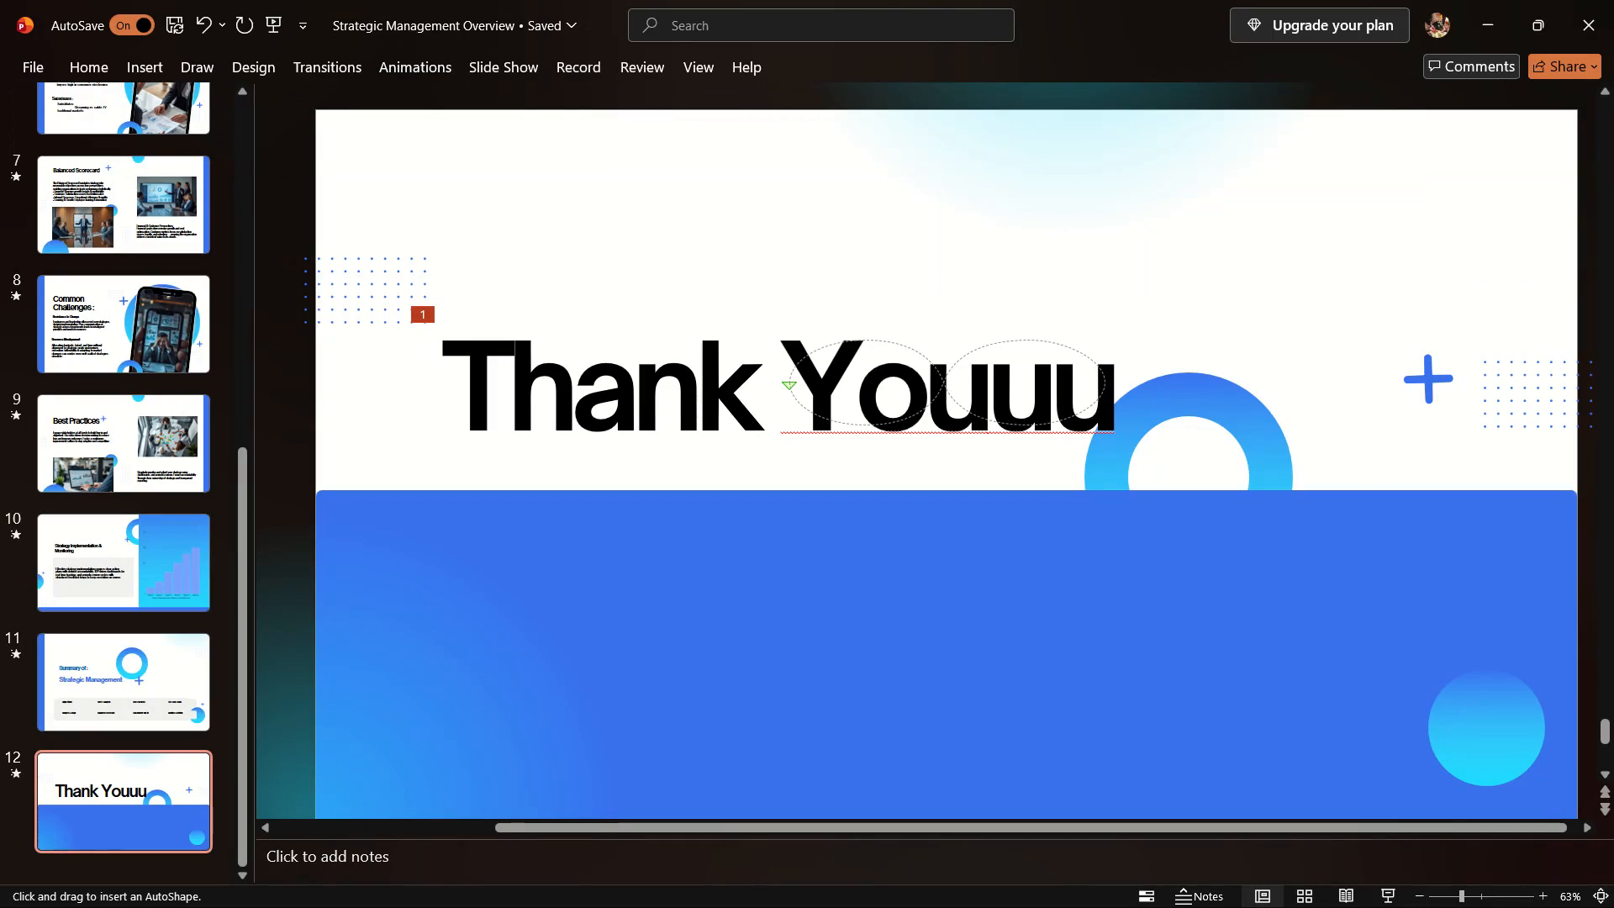
Start the slide show from slide 1 and advance quickly through the animations to the Porter's slide.
left_click(153, 315)
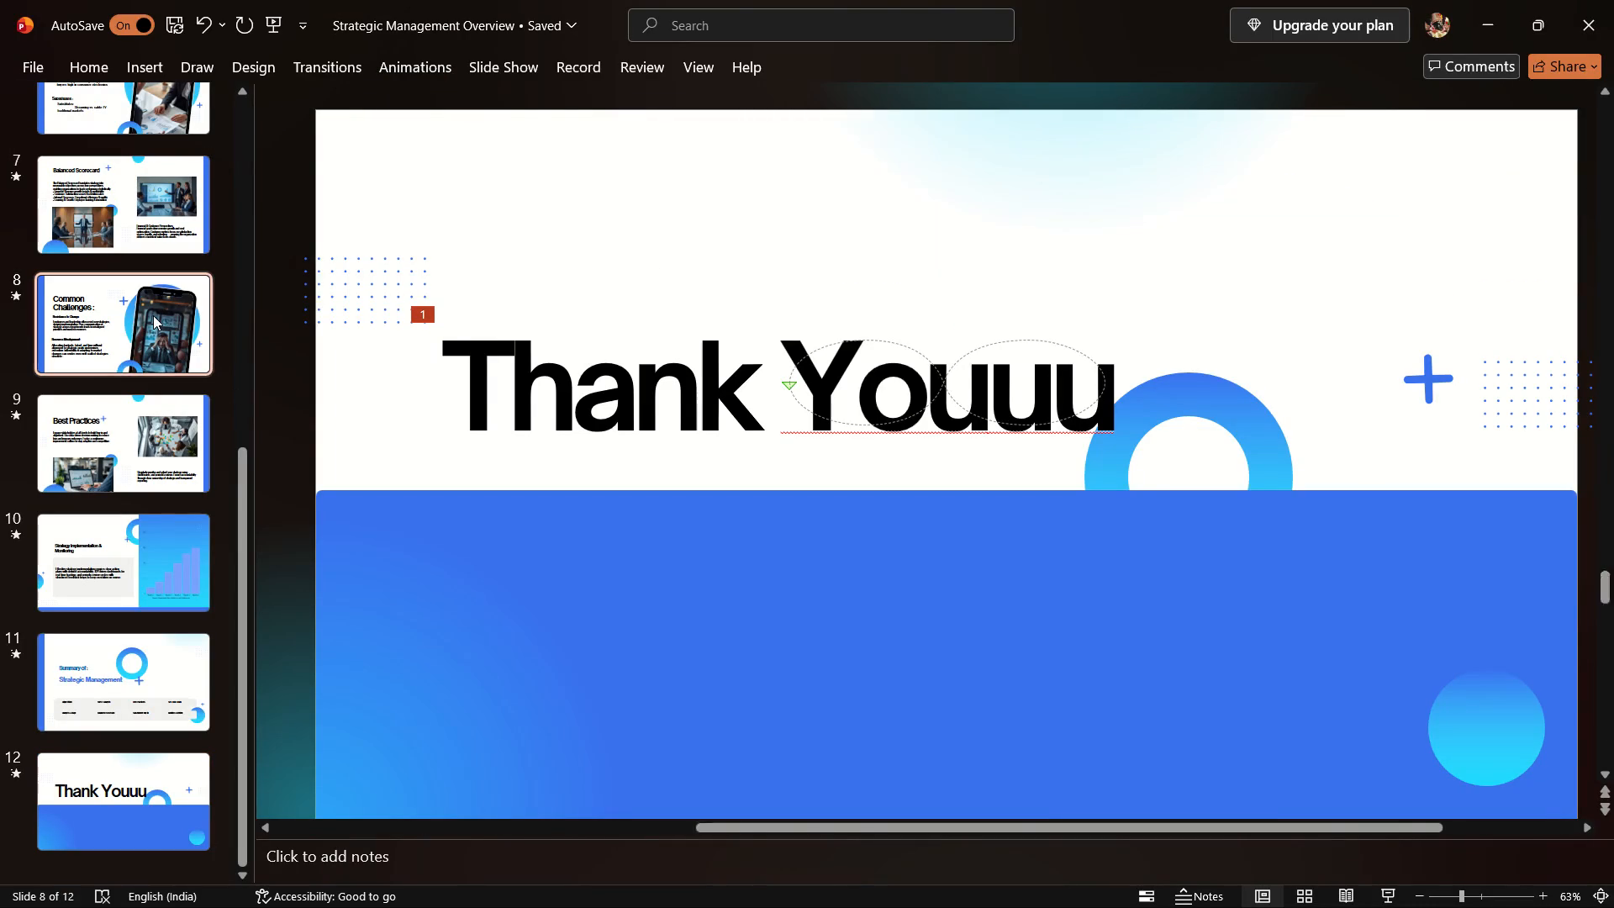
left_click(146, 200)
scroll(146, 200, "up", 6)
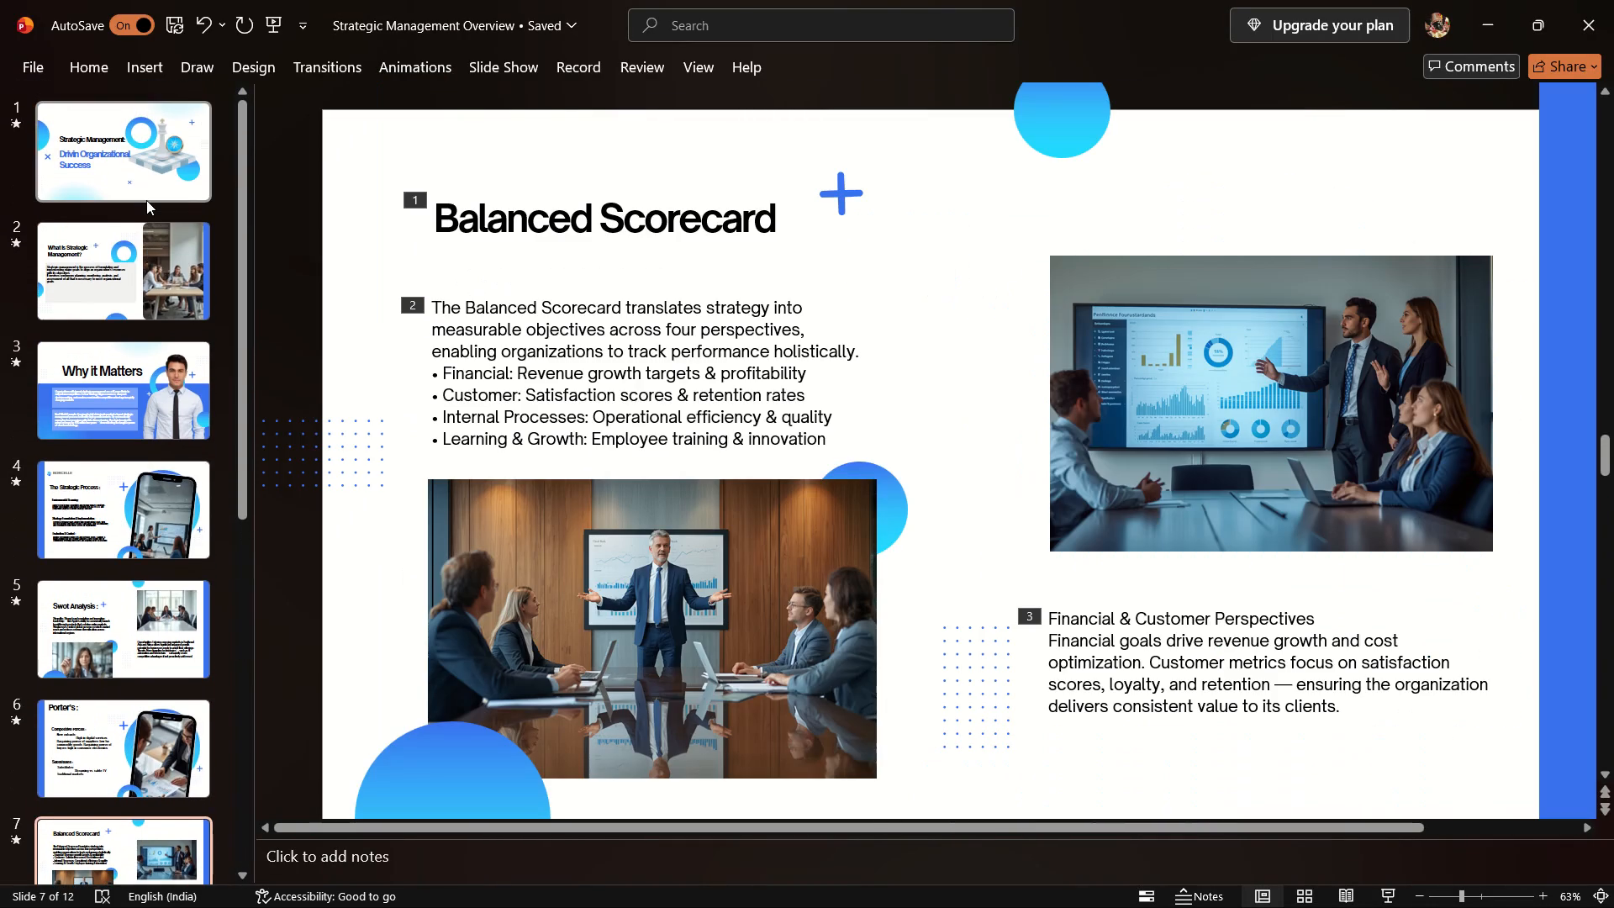
left_click(146, 200)
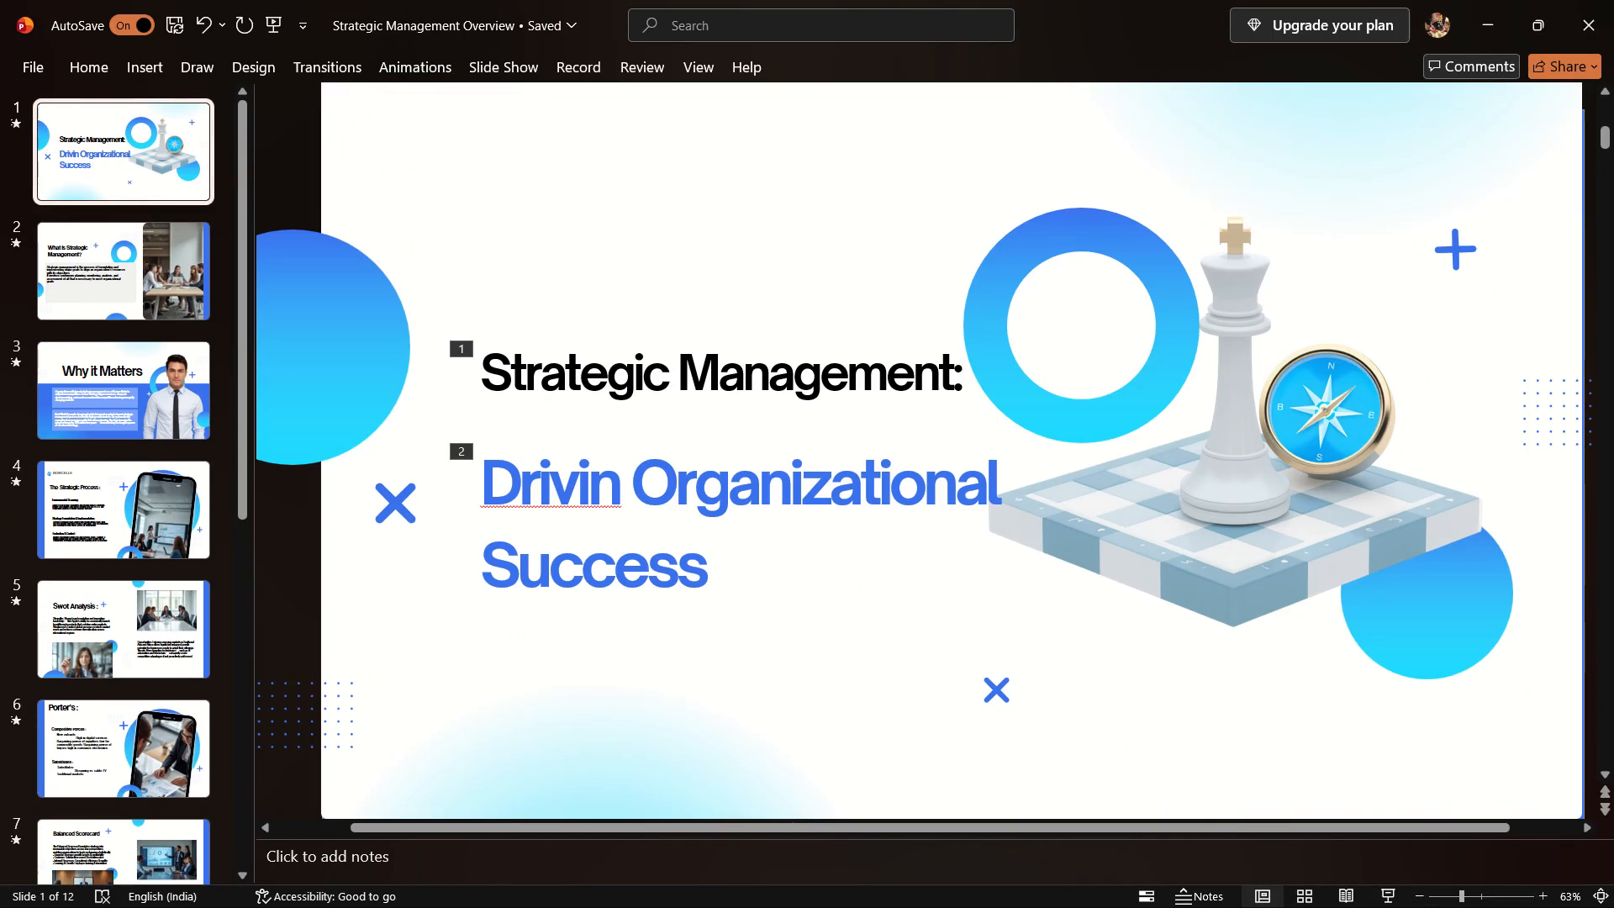
left_click(1380, 898)
key("Right")
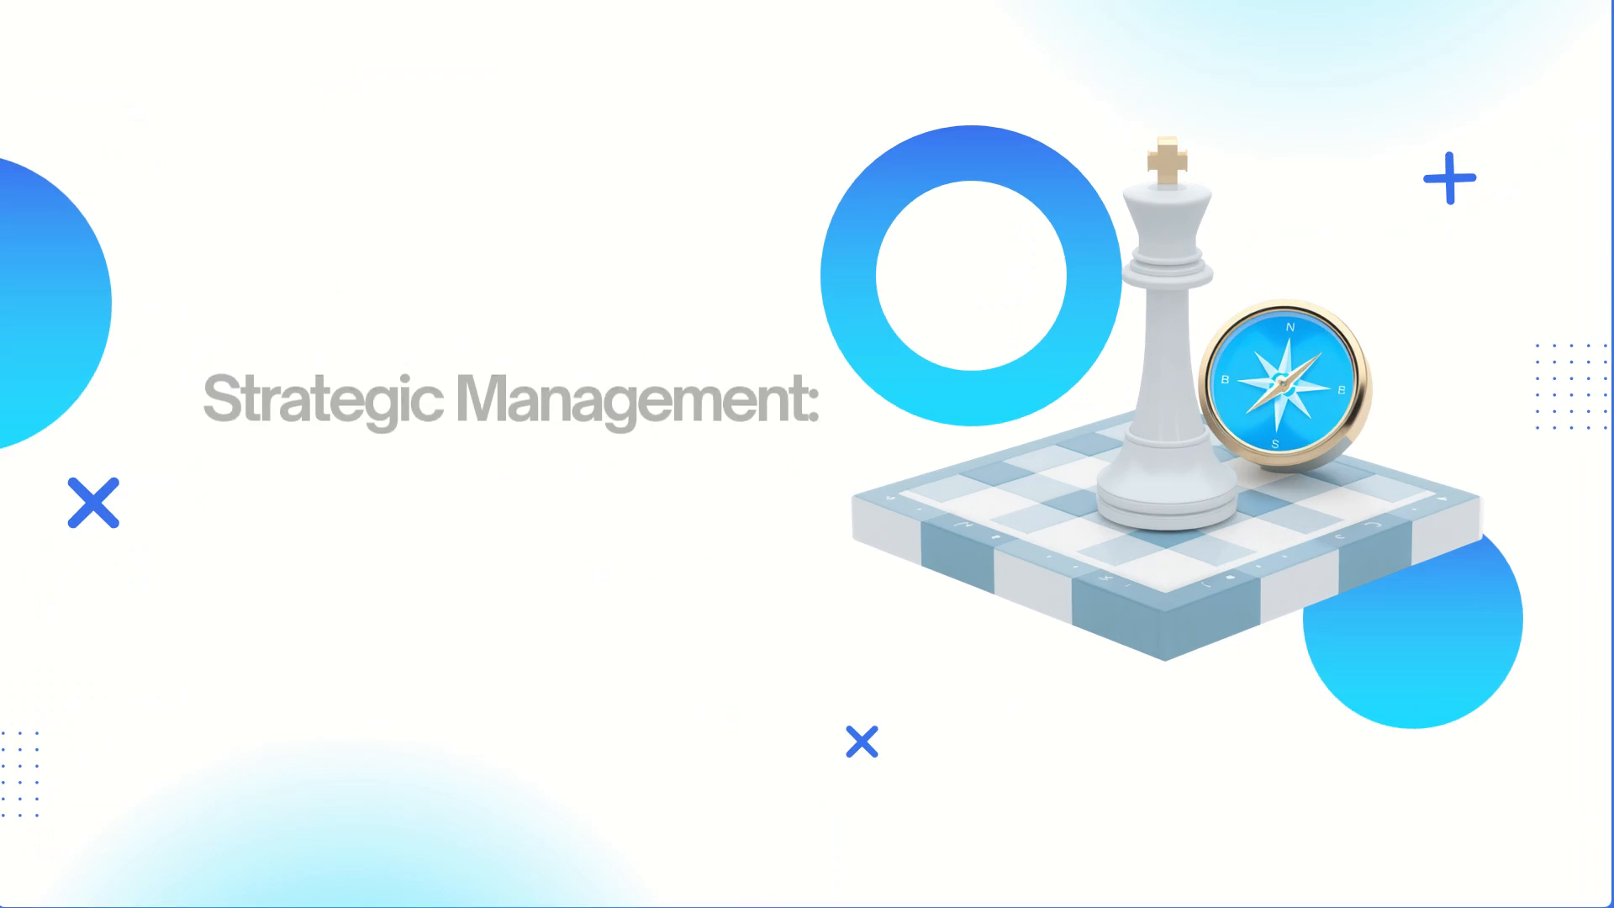
key("Right")
key("Right")
key("Right")
key("Right")
key("Right")
key("Right")
key("Right")
key("Right")
key("Right")
key("Right")
key("Right")
key("Right")
key("Right")
key("Right")
key("Right")
key("Right")
key("Right")
key("Right")
key("Right")
key("Right")
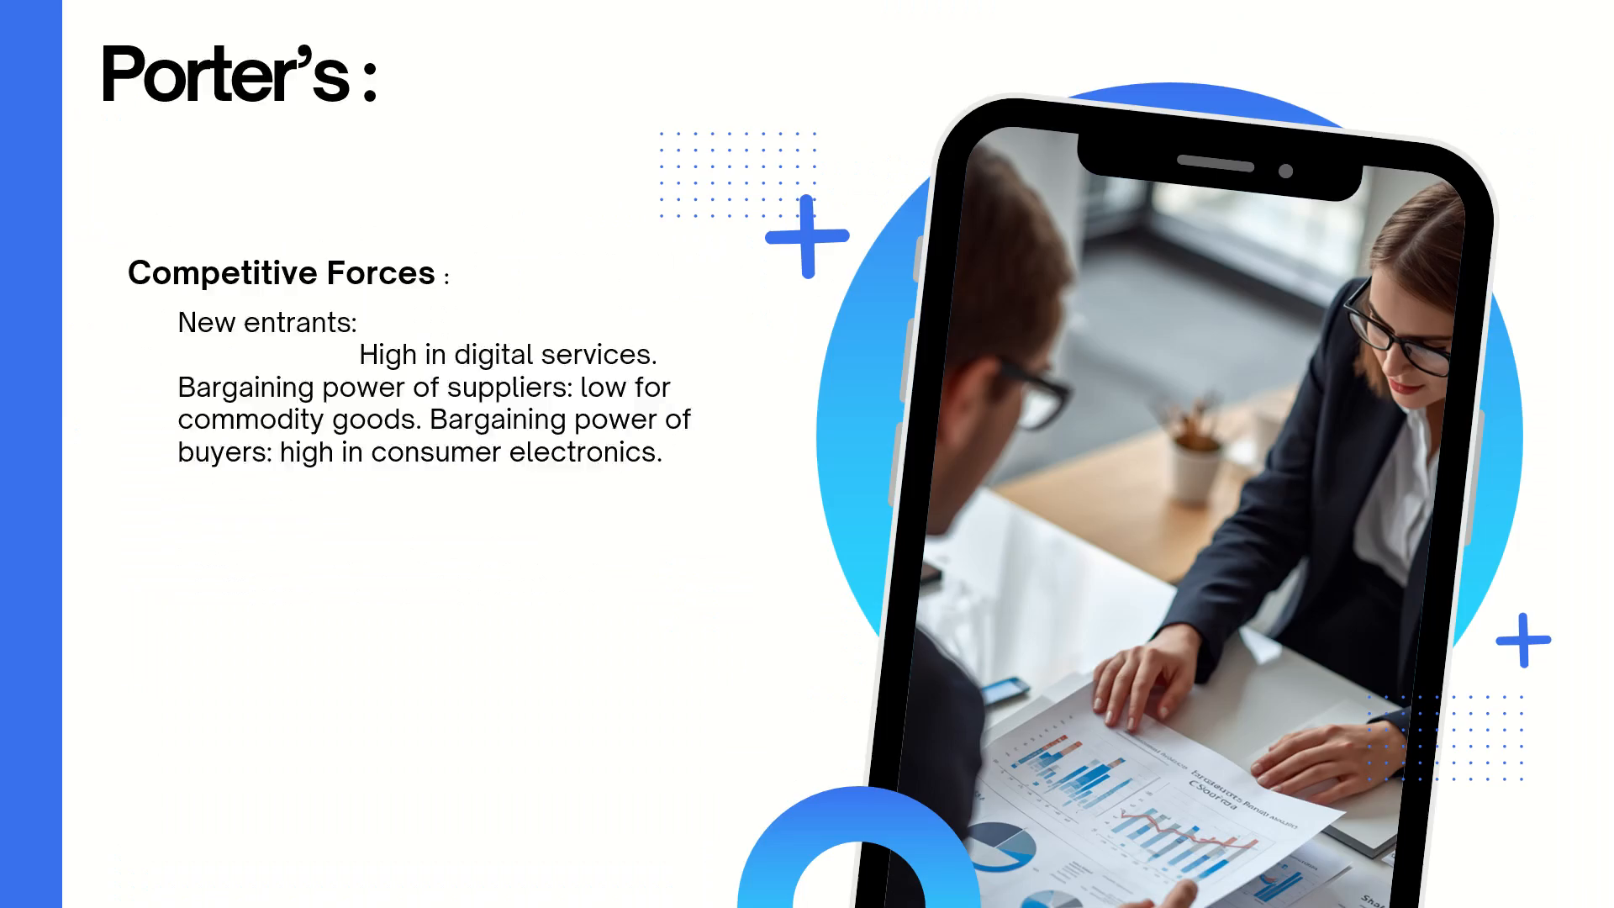
Advance the slide show from the Porter's slide through the Summary and closing slides, and end it.
key("Right")
key("Right")
key("Right")
key("Right")
key("Right")
key("Right")
key("Right")
key("Right")
key("Right")
key("Right")
key("Right")
key("Right")
key("Right")
key("Right")
key("Right")
key("Right")
key("Right")
key("Right")
key("Right")
key("Right")
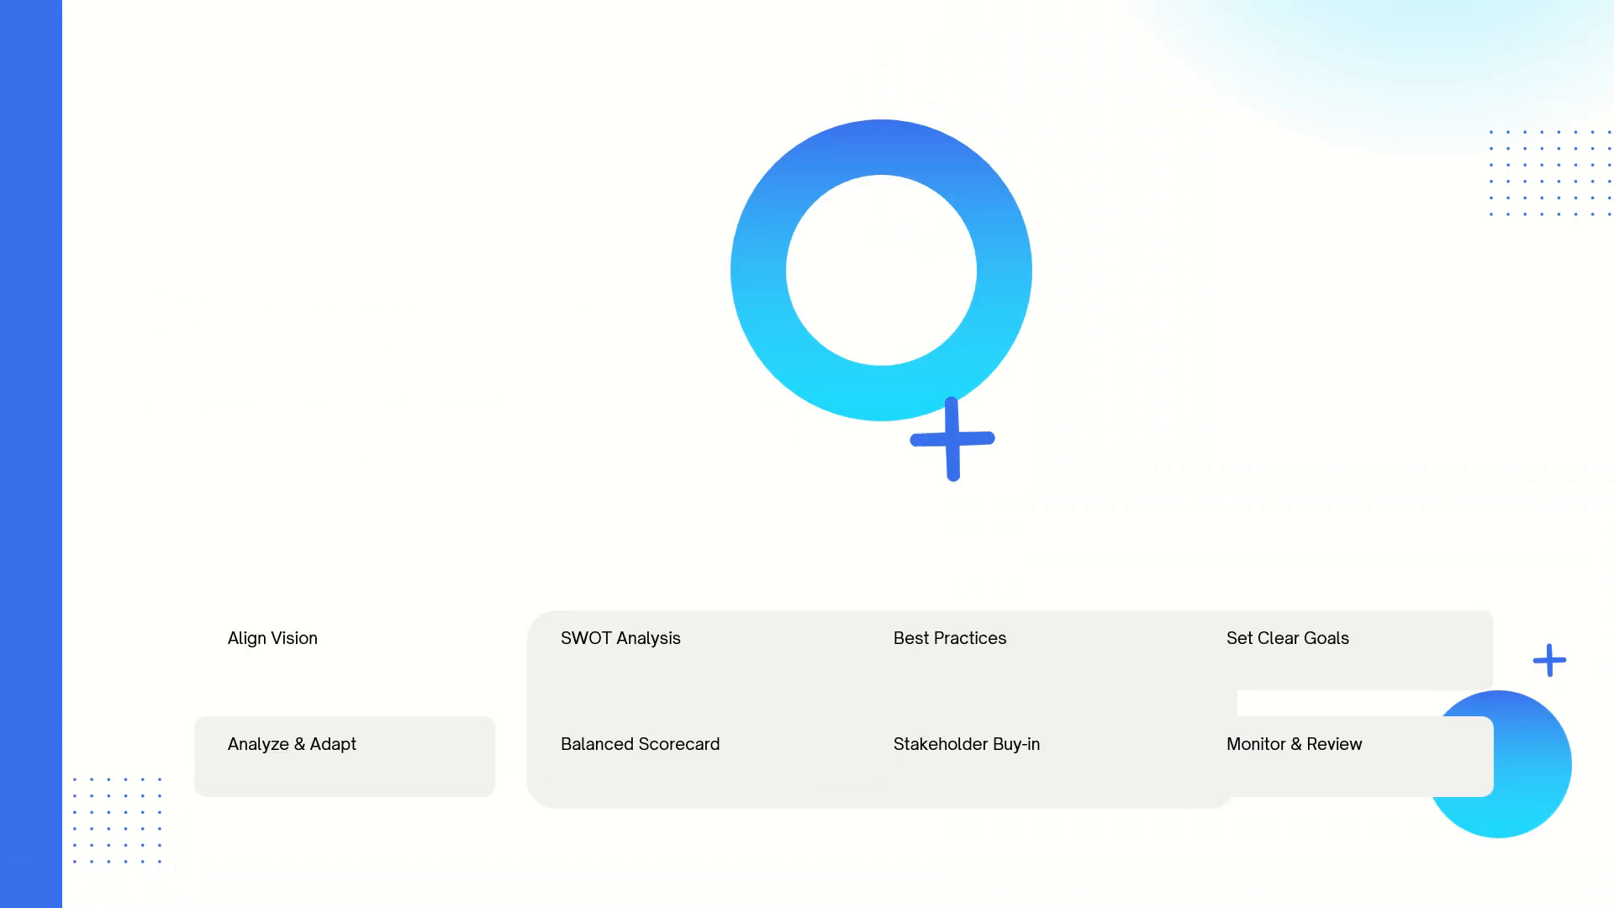
key("Right")
key("Right")
key("Right")
key("Right")
key("Right")
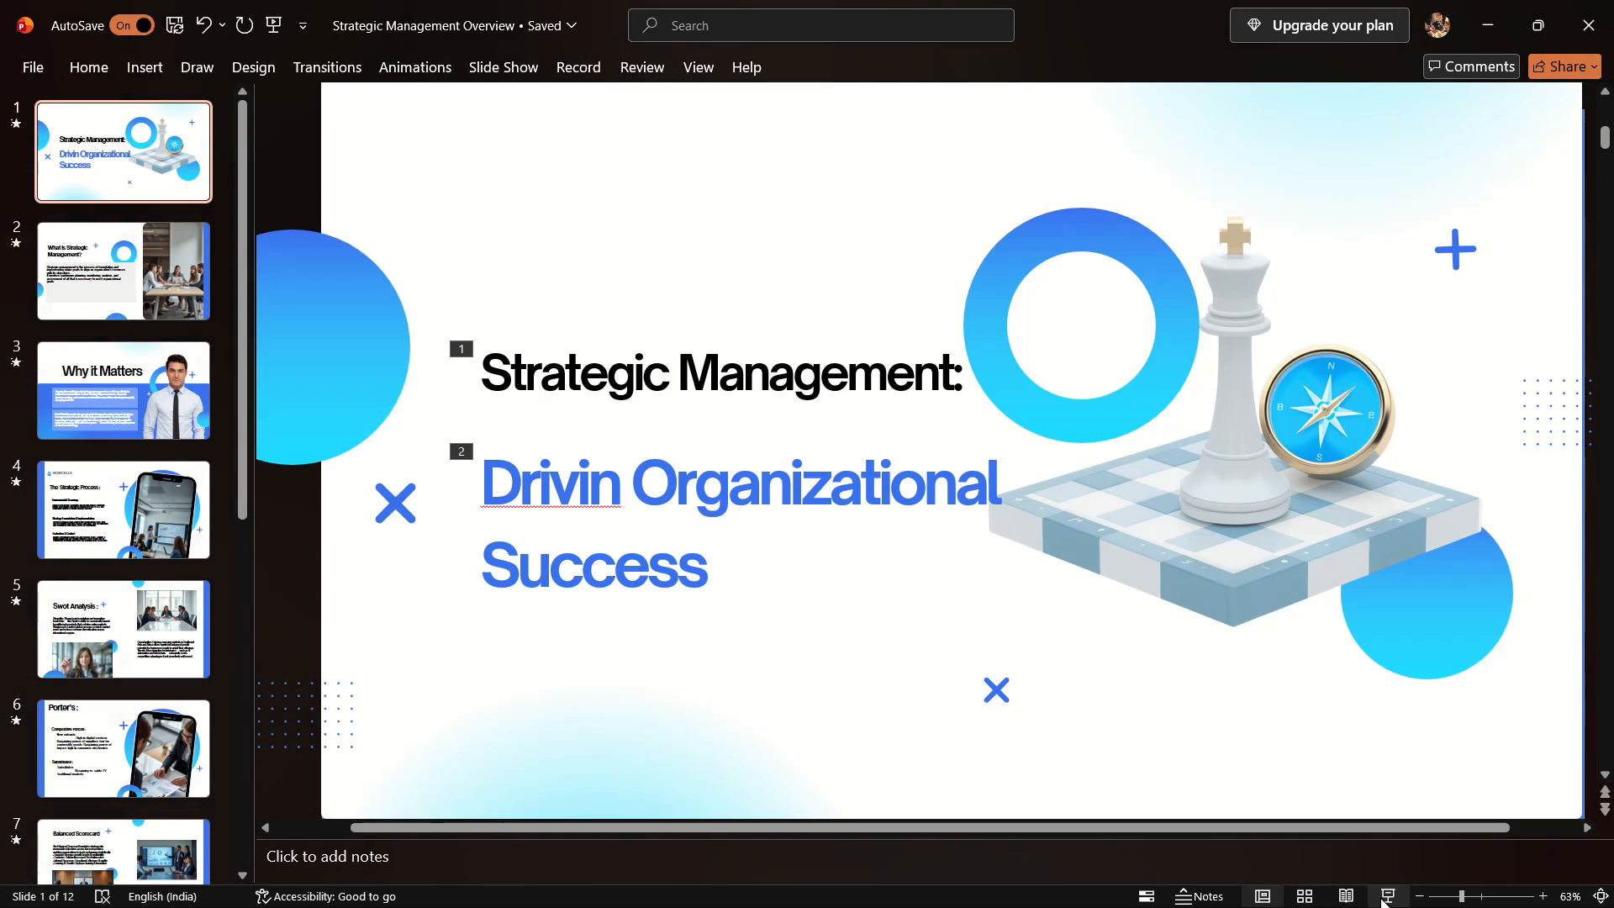
Replay the slide show from slide 1, advancing quickly as far as the Porter's slide.
left_click(1380, 898)
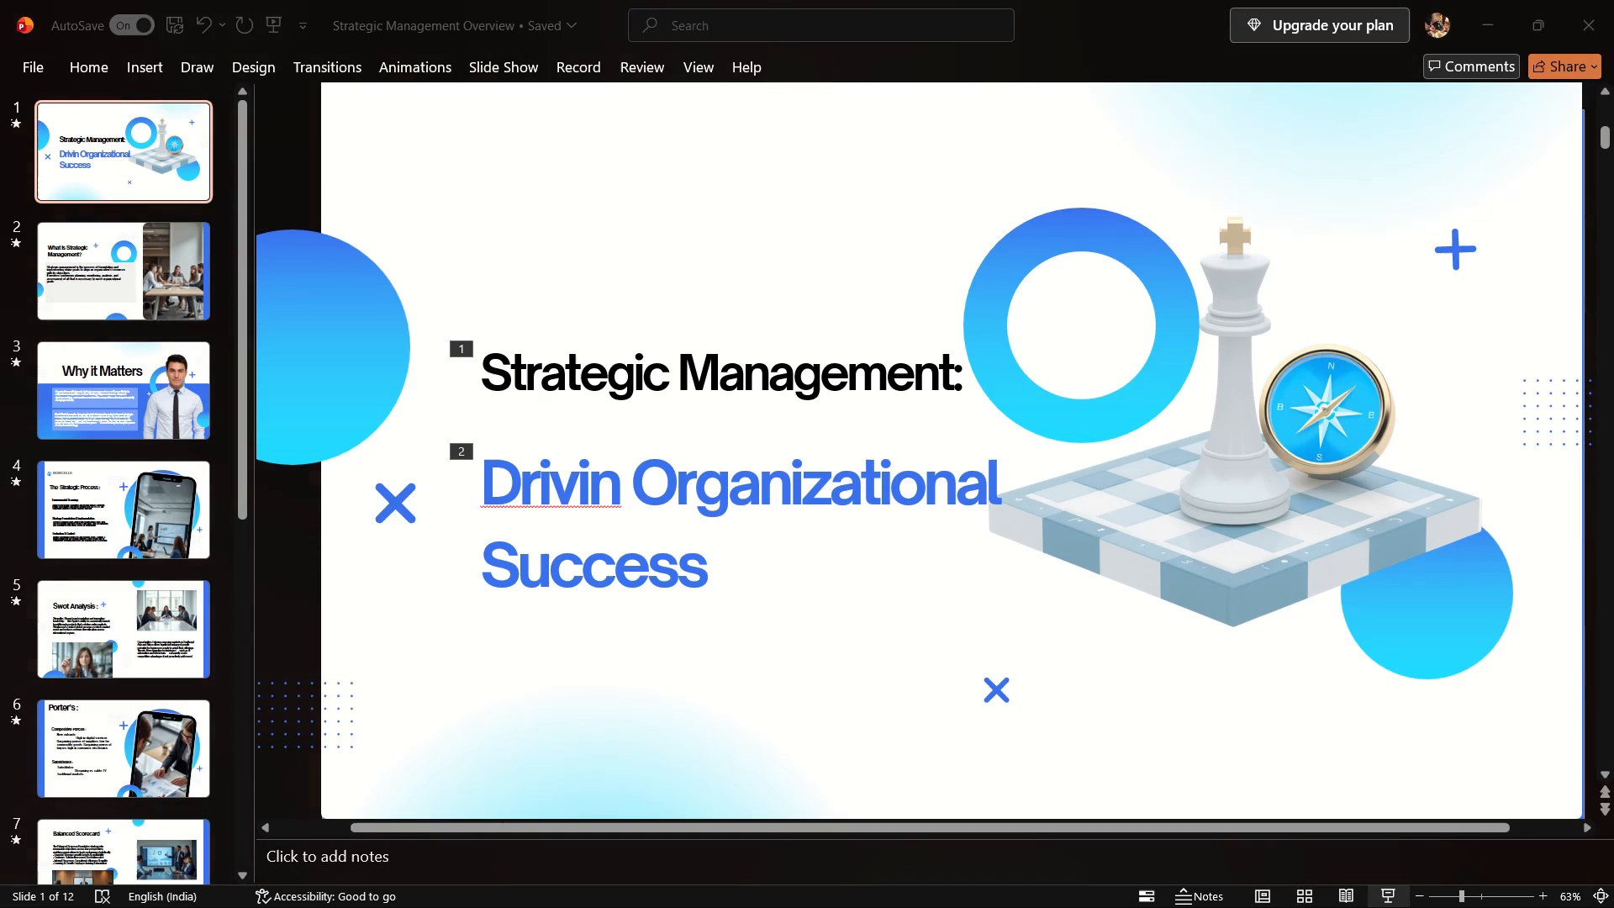
key("Right")
key("Right")
key("Right")
key("Right")
key("Right")
key("Right")
key("Right")
key("Right")
key("Right")
key("Right")
key("Right")
key("Right")
key("Right")
key("Right")
key("Right")
key("Right")
key("Right")
key("Right")
key("Right")
key("Right")
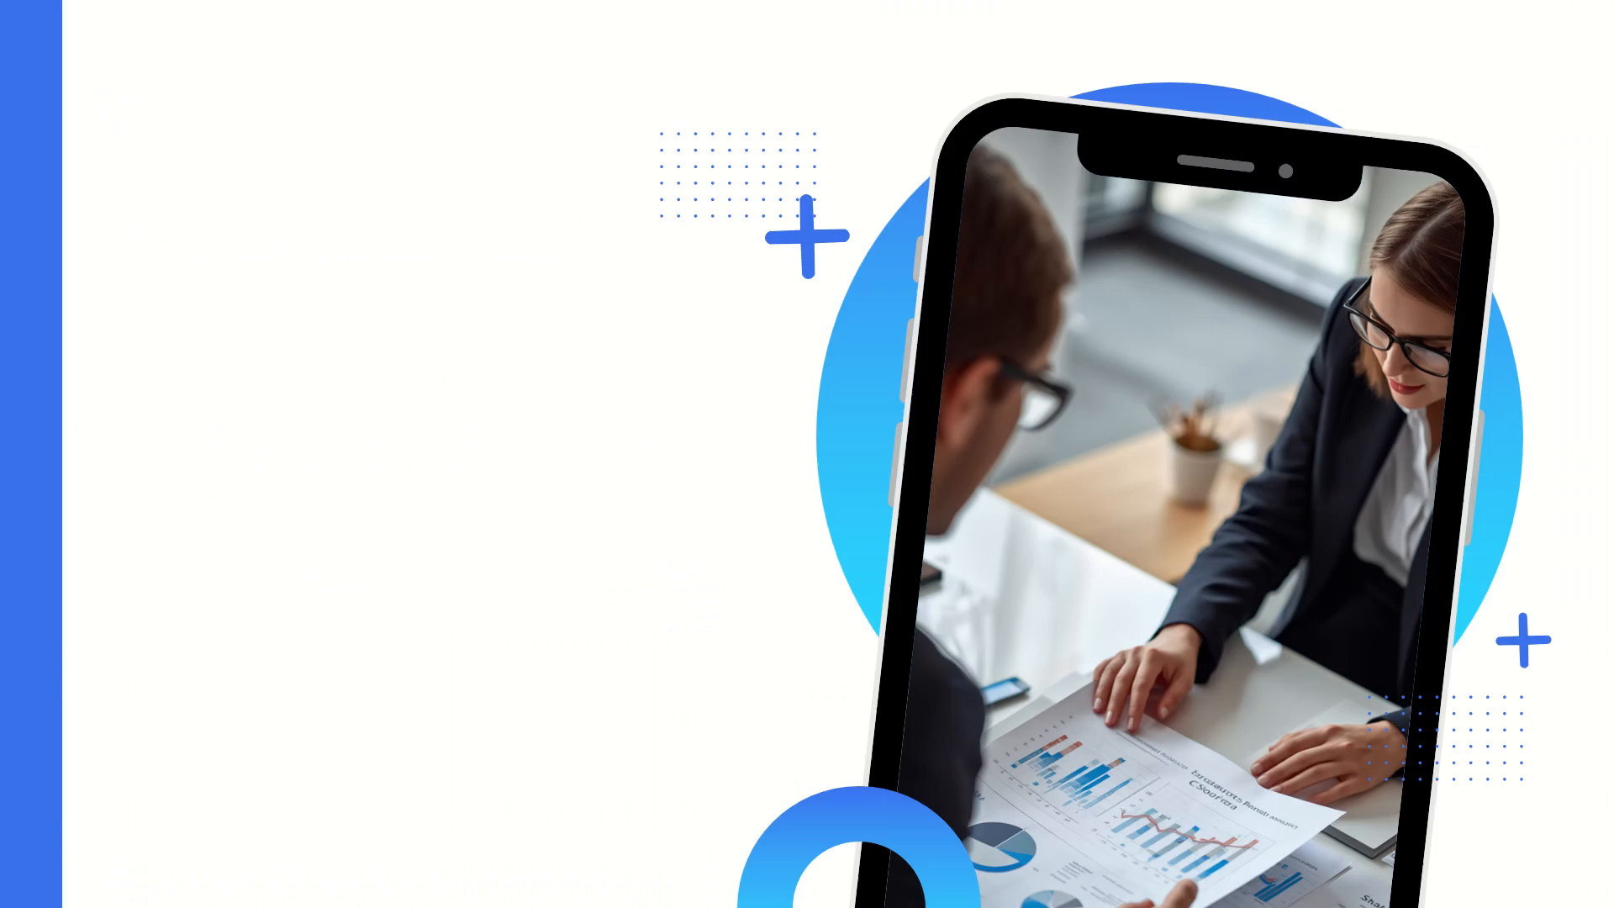
Advance the replayed show from the Porter's slide through all the remaining slides and return to the editing view.
key("Right")
key("Right")
key("Right")
key("Right")
key("Right")
key("Right")
key("Right")
key("Right")
key("Right")
key("Right")
key("Right")
key("Right")
key("Right")
key("Right")
key("Right")
key("Right")
key("Right")
key("Right")
key("Right")
key("Right")
key("Right")
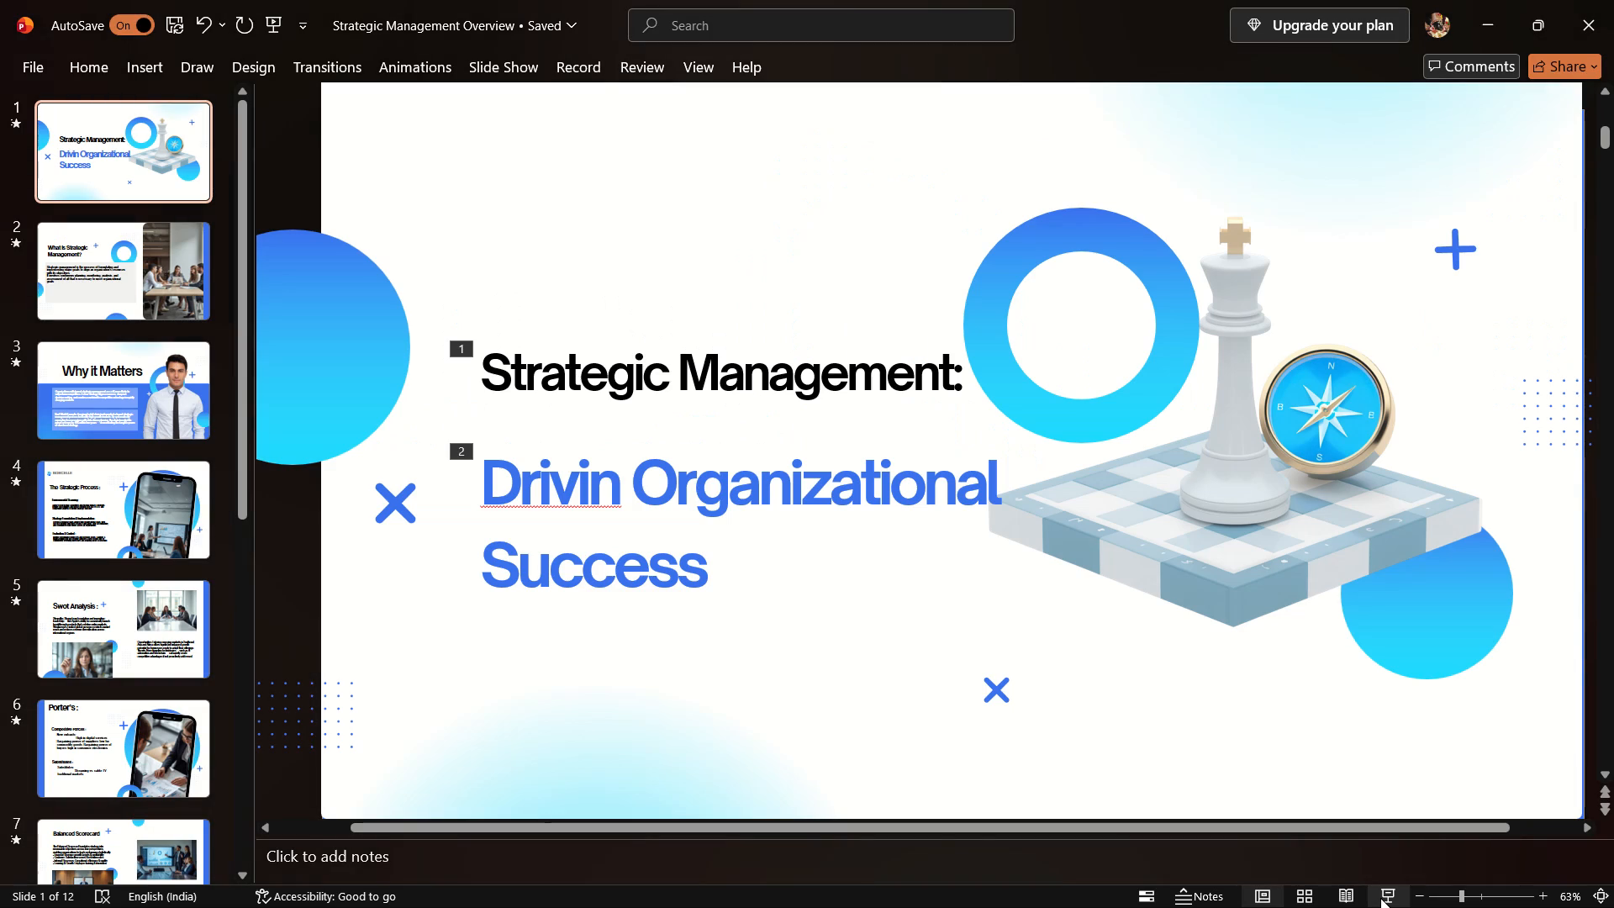
Replay the slide show from slide 1, advancing quickly through the animations as far as the Swot Analysis slide.
left_click(1380, 898)
key("Right")
key("Right")
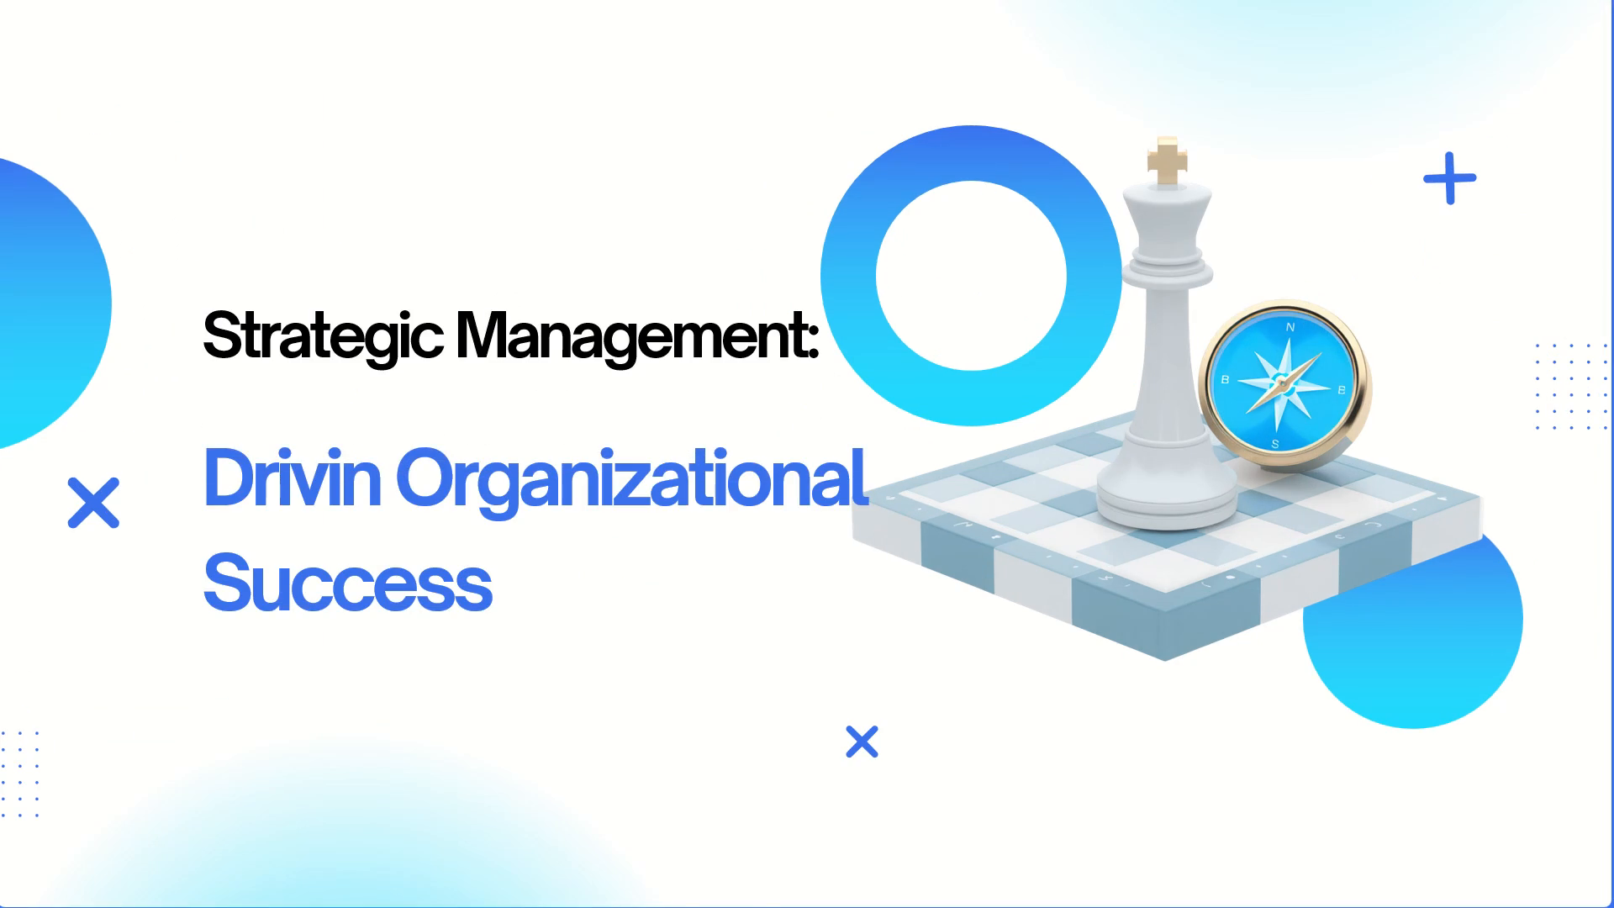
key("Right")
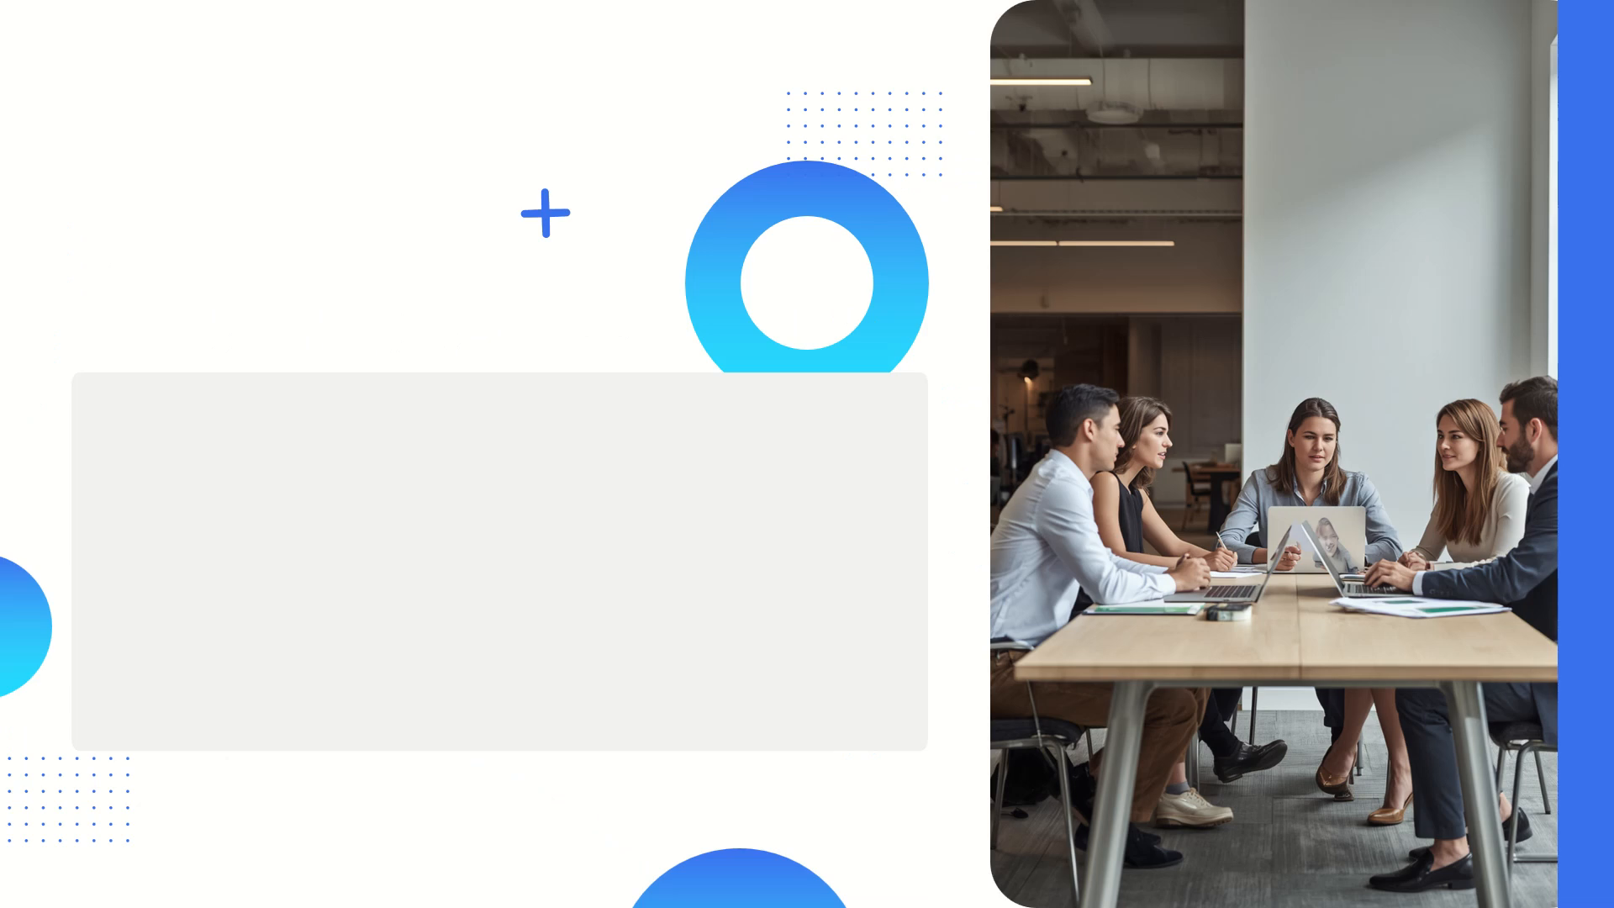
key("Right")
key("Right")
key("Right")
key("Right")
key("Right")
key("Right")
key("Right")
key("Right")
key("Right")
key("Right")
key("Right")
key("Right")
key("Right")
key("Right")
key("Right")
key("Right")
key("Right")
key("Right")
key("Right")
key("Right")
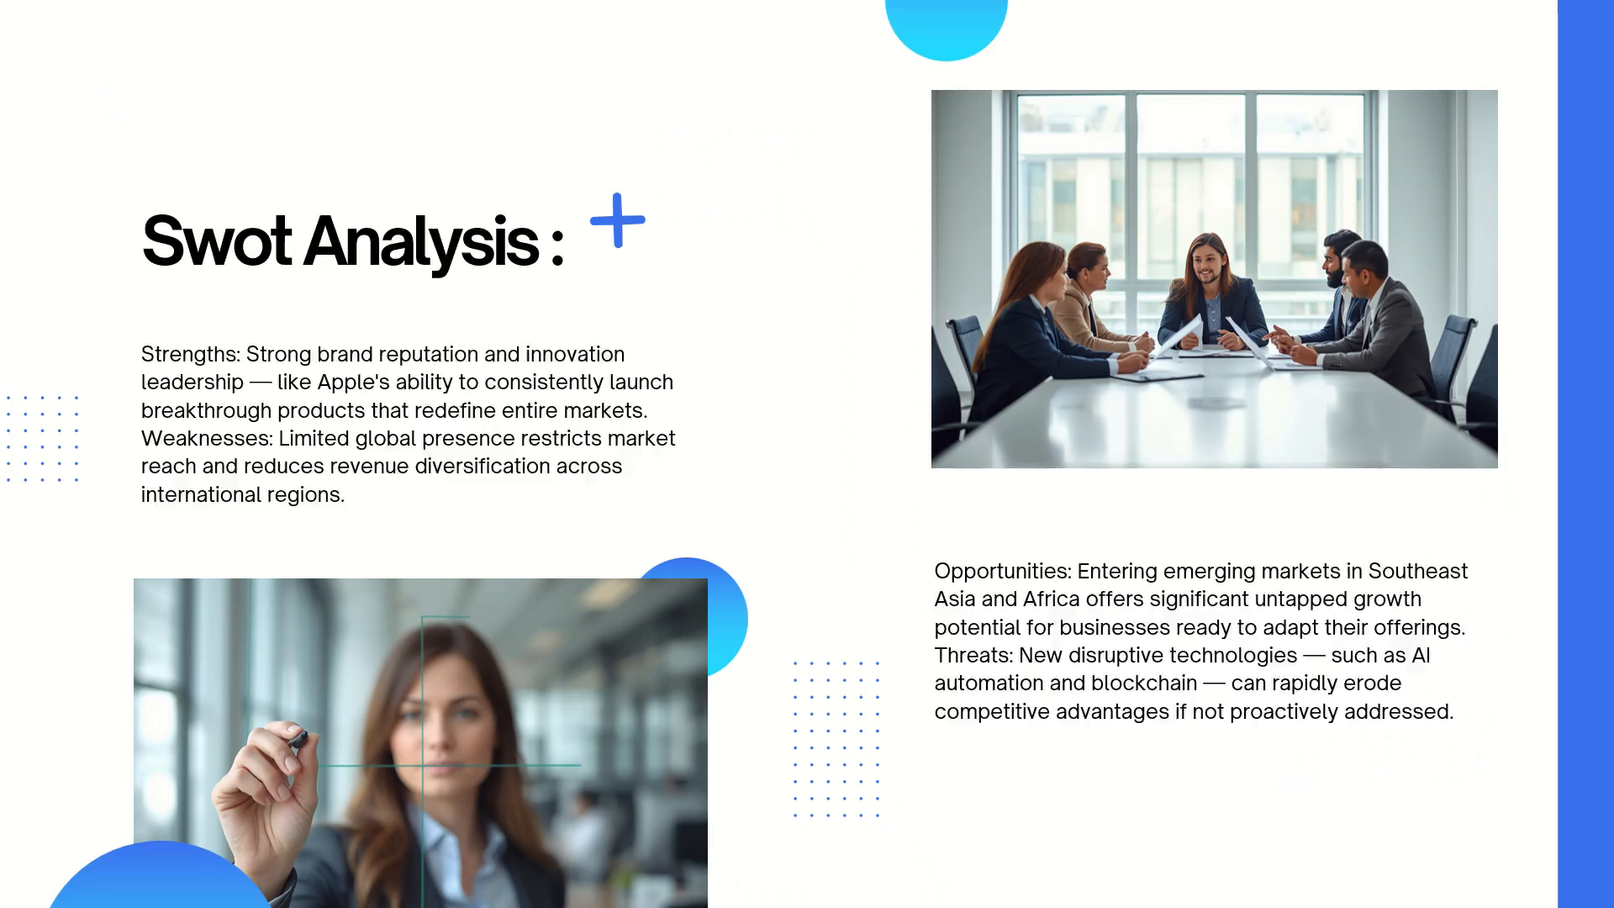
Advance the show from the Swot Analysis slide through the Best Practices, Summary and Thank Youuu slides, and exit it.
key("Right")
key("Right")
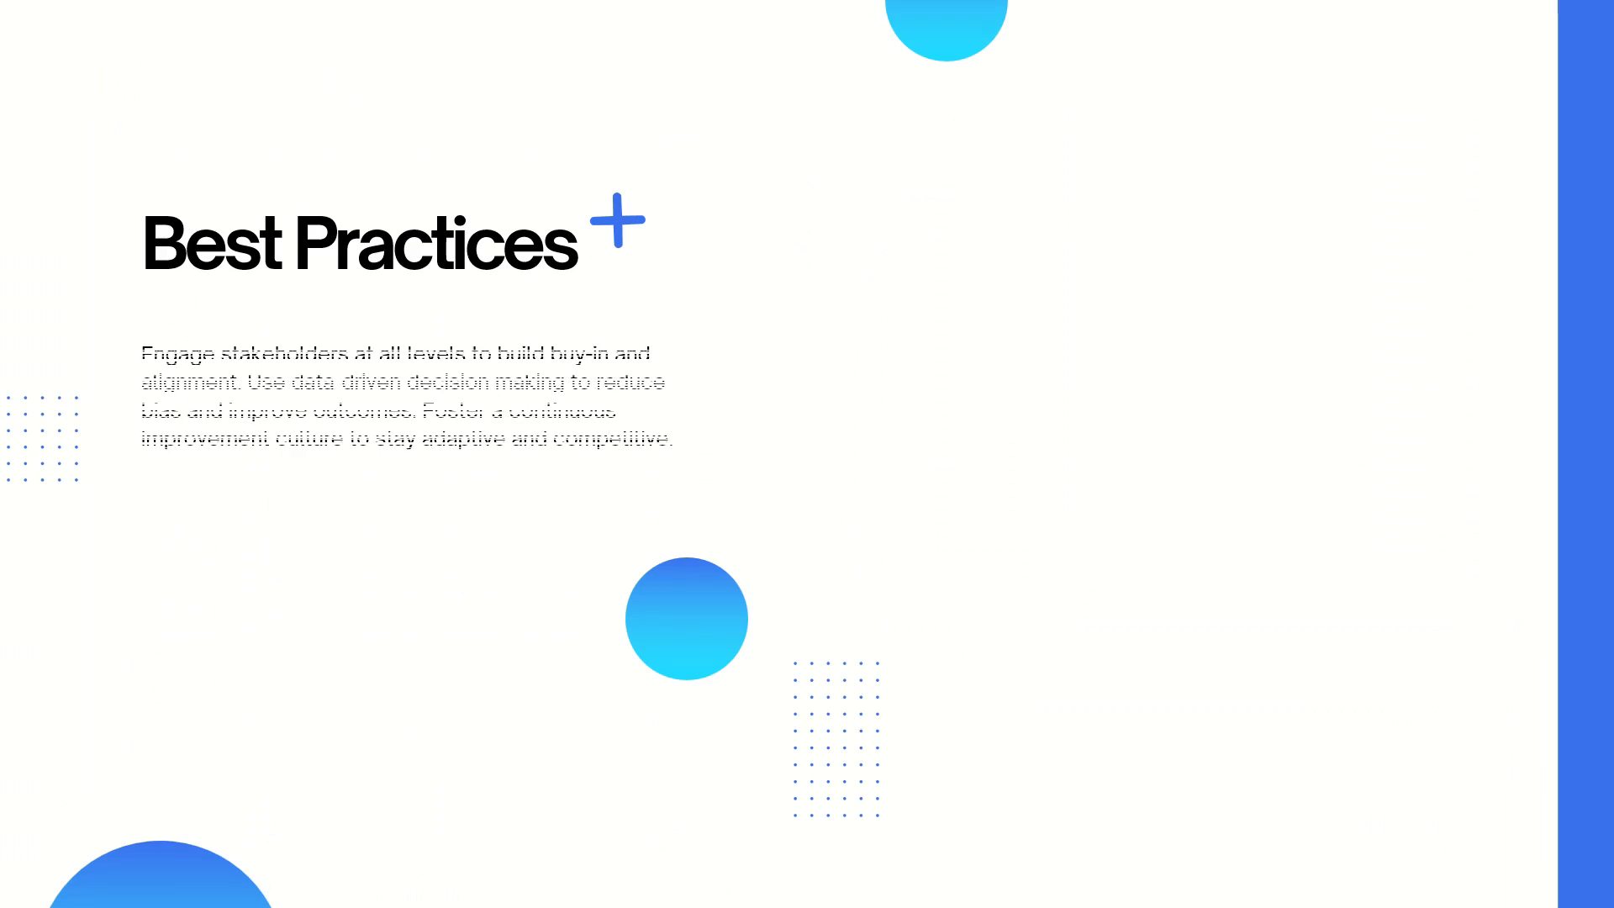
key("Right")
key("Right")
key("Right")
key("Right")
key("Right")
key("Right")
key("Right")
key("Right")
key("Right")
key("Right")
key("Right")
key("Right")
key("Right")
key("Right")
key("Right")
key("Right")
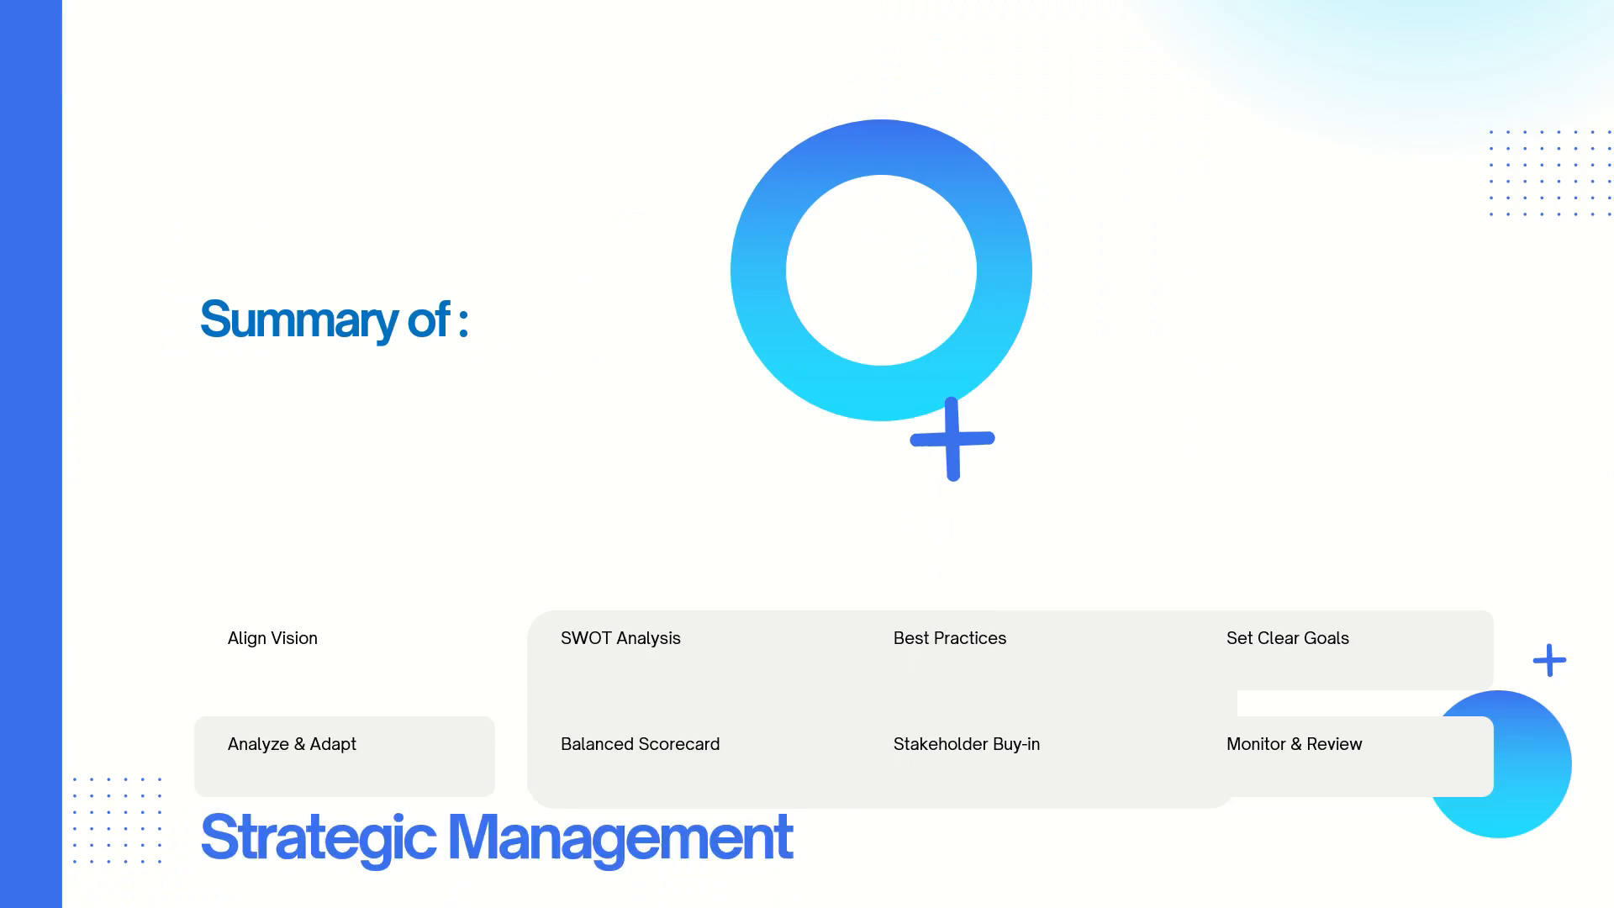
key("Right")
key("Right")
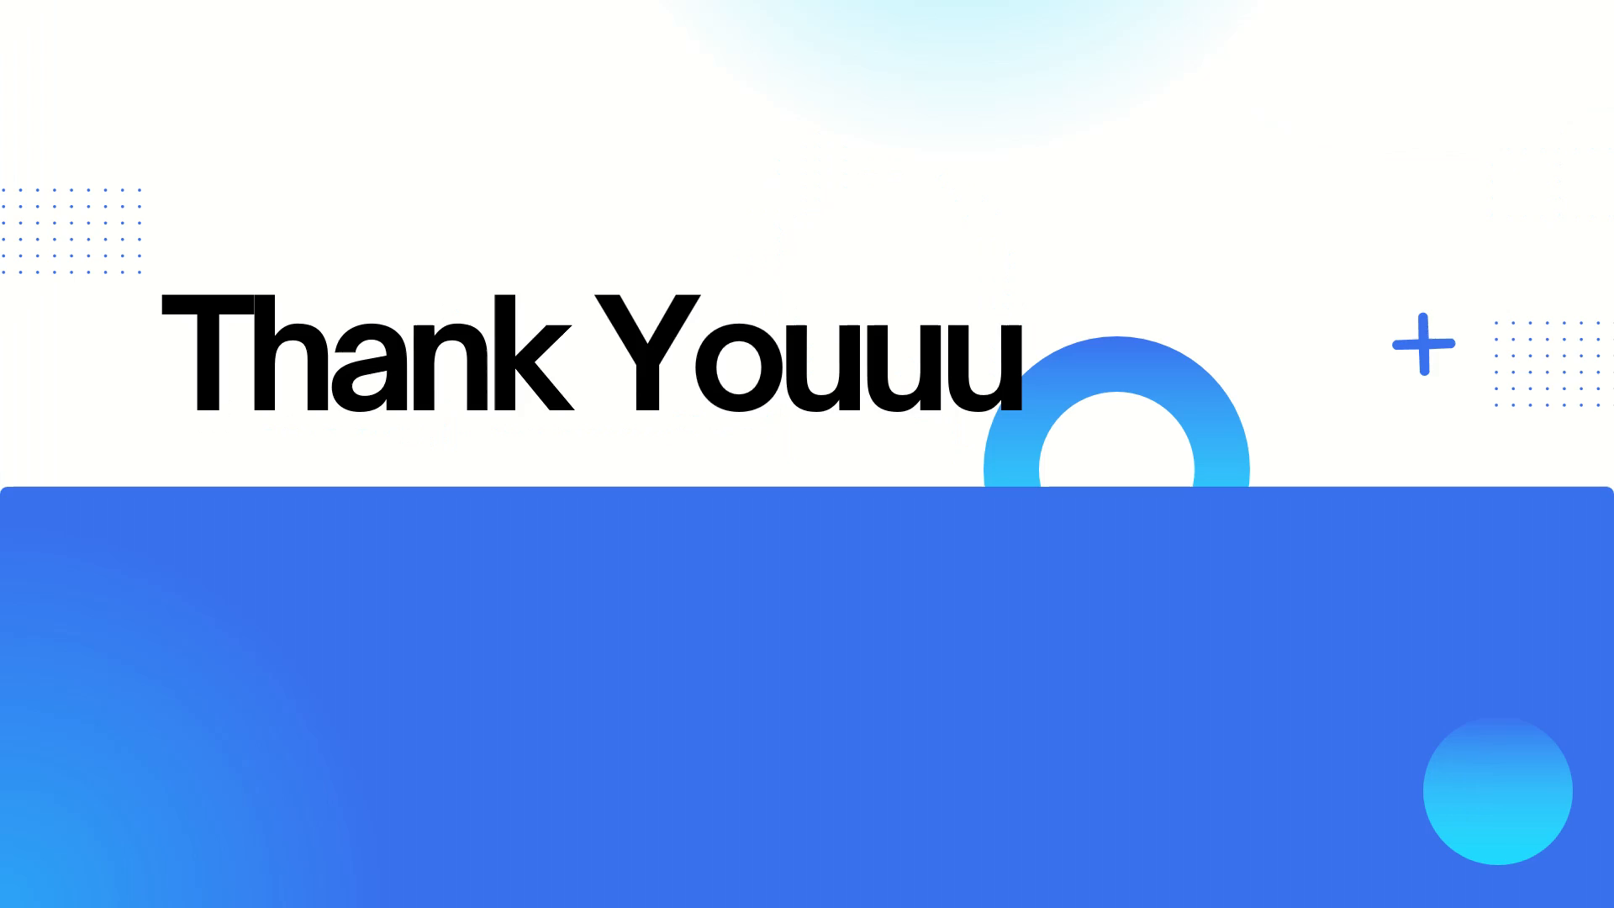
key("Right")
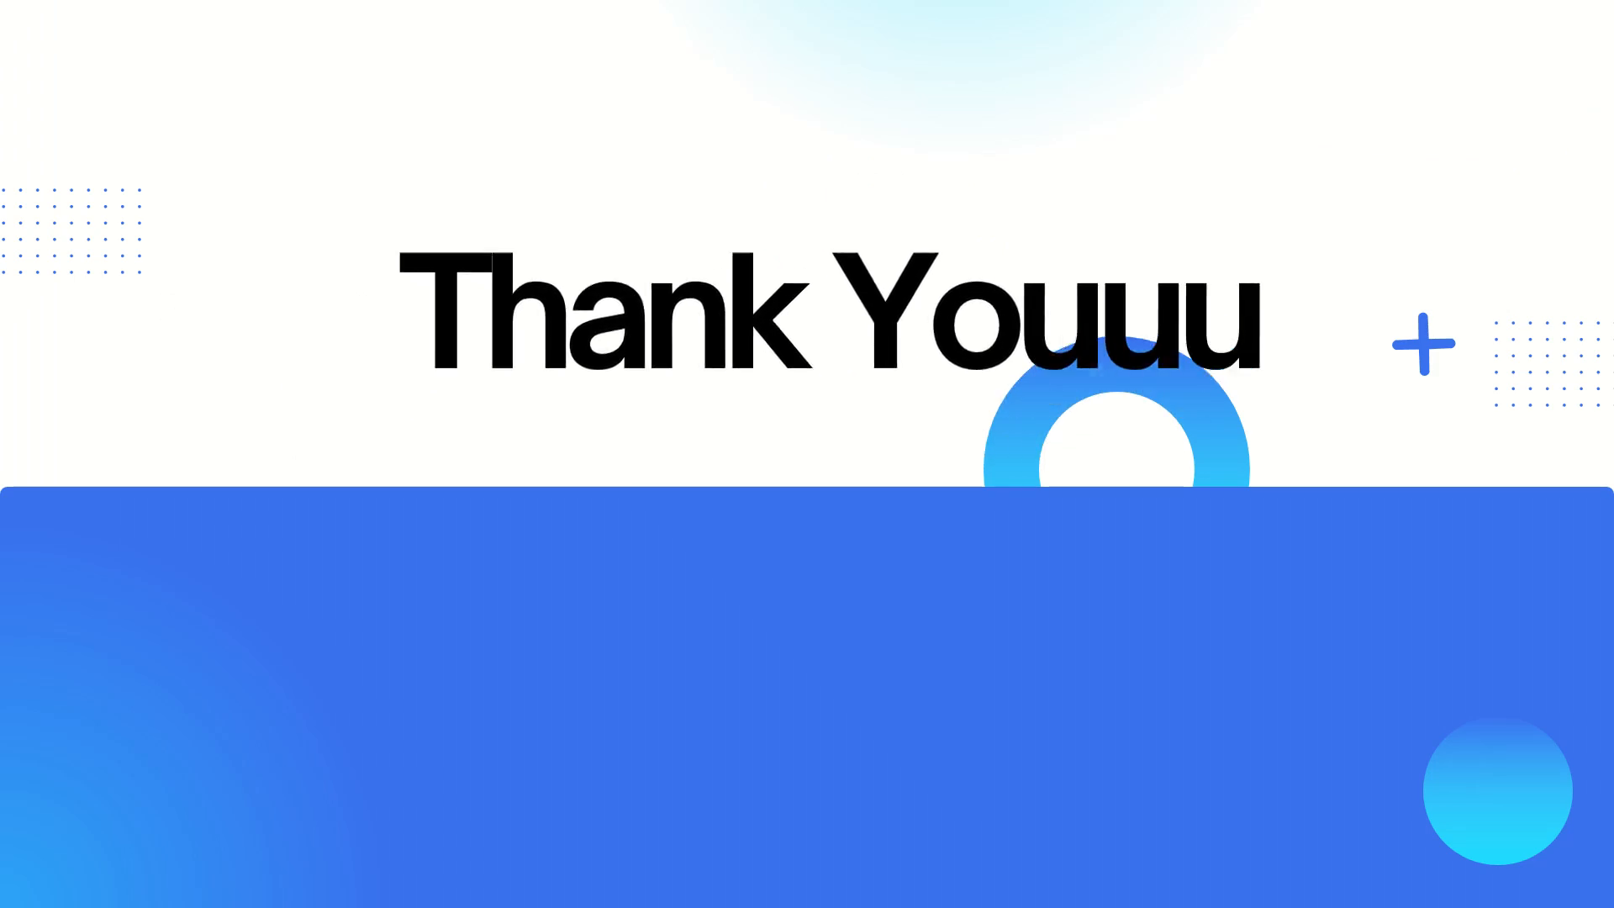
key("Right")
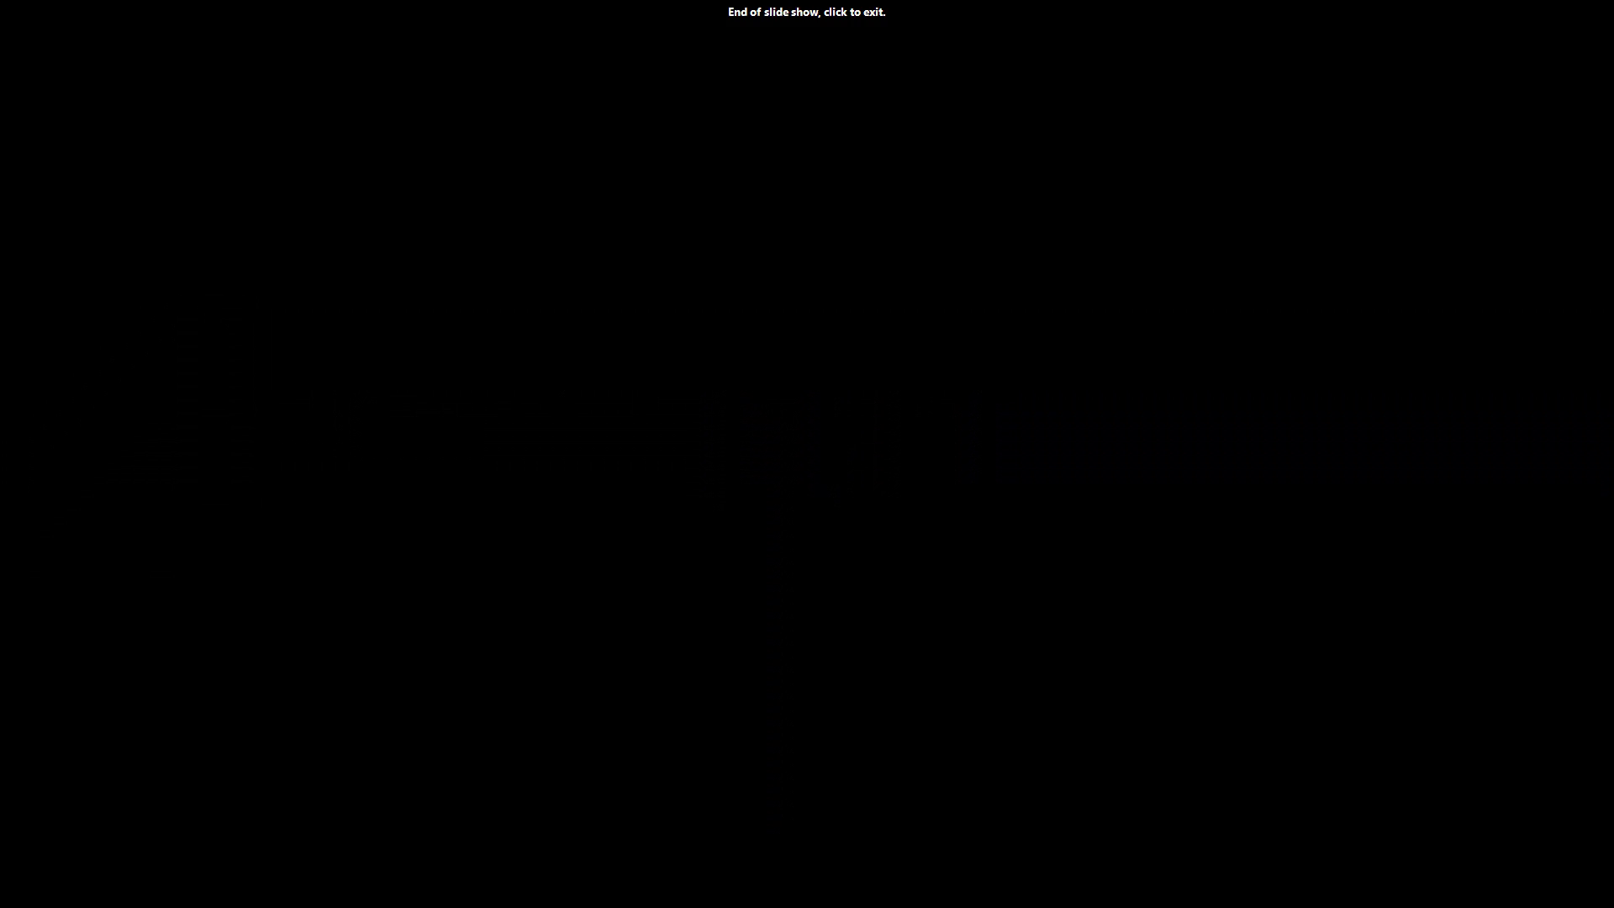
key("Right")
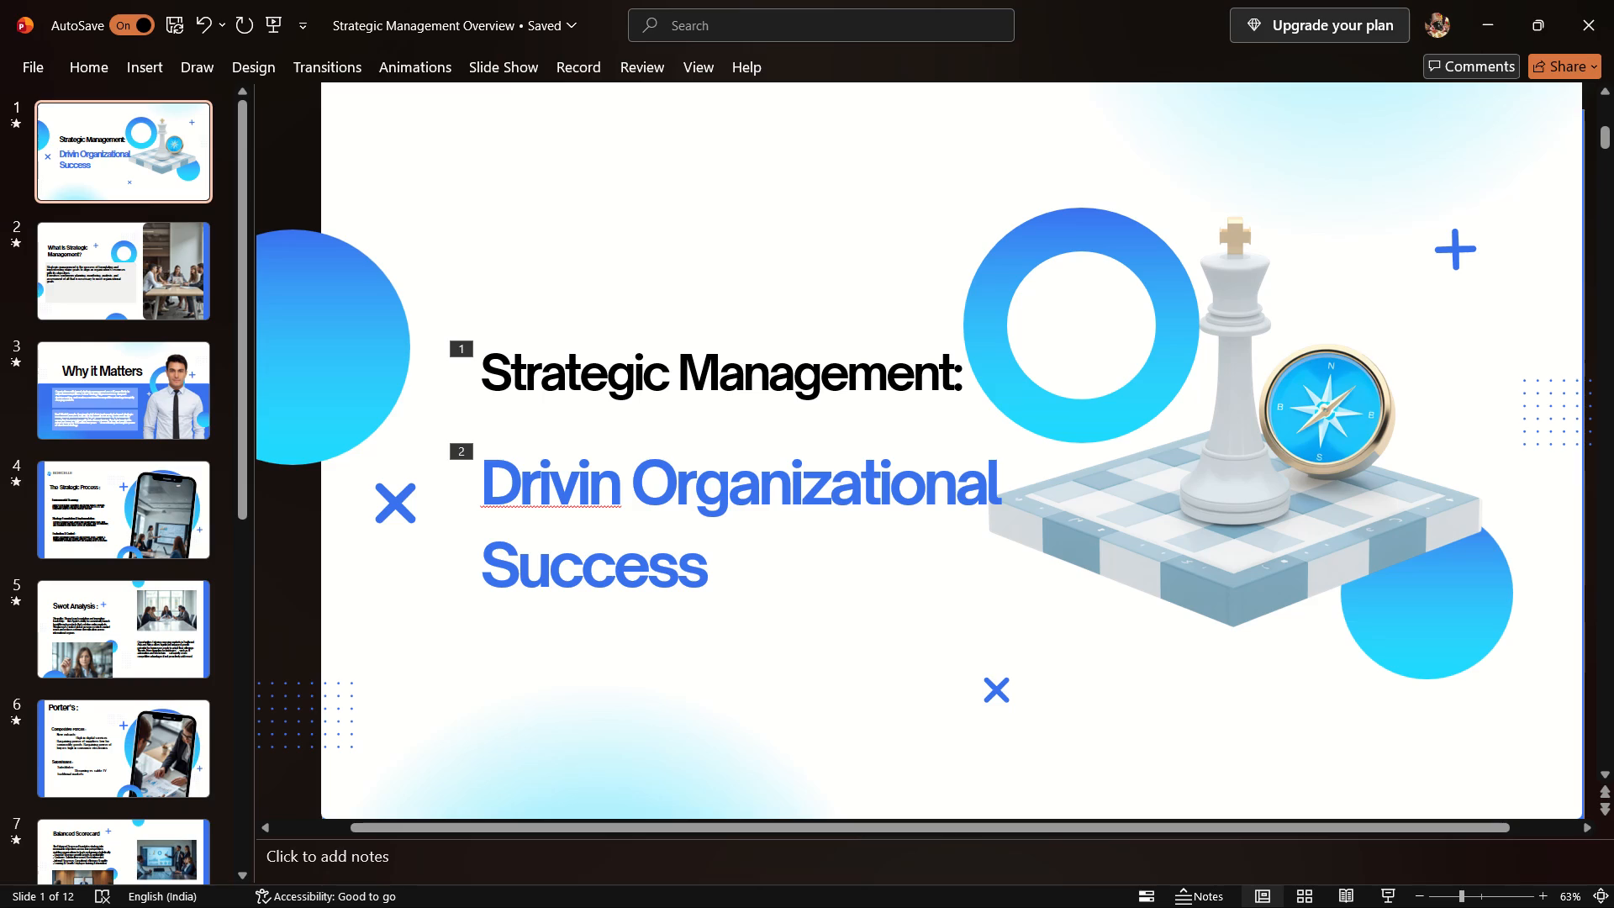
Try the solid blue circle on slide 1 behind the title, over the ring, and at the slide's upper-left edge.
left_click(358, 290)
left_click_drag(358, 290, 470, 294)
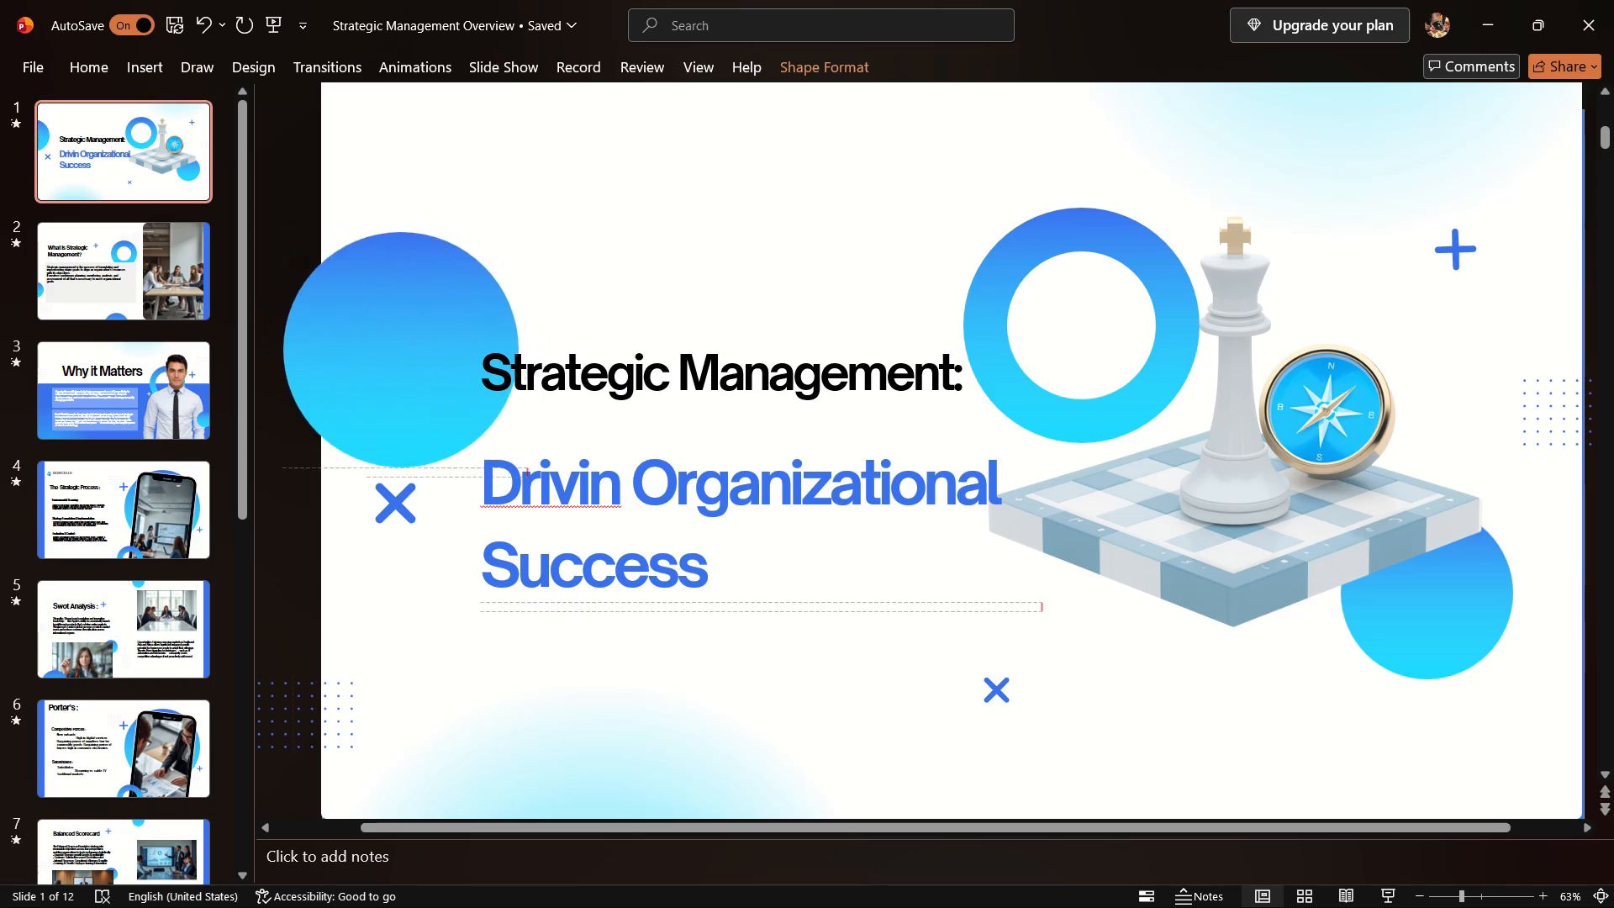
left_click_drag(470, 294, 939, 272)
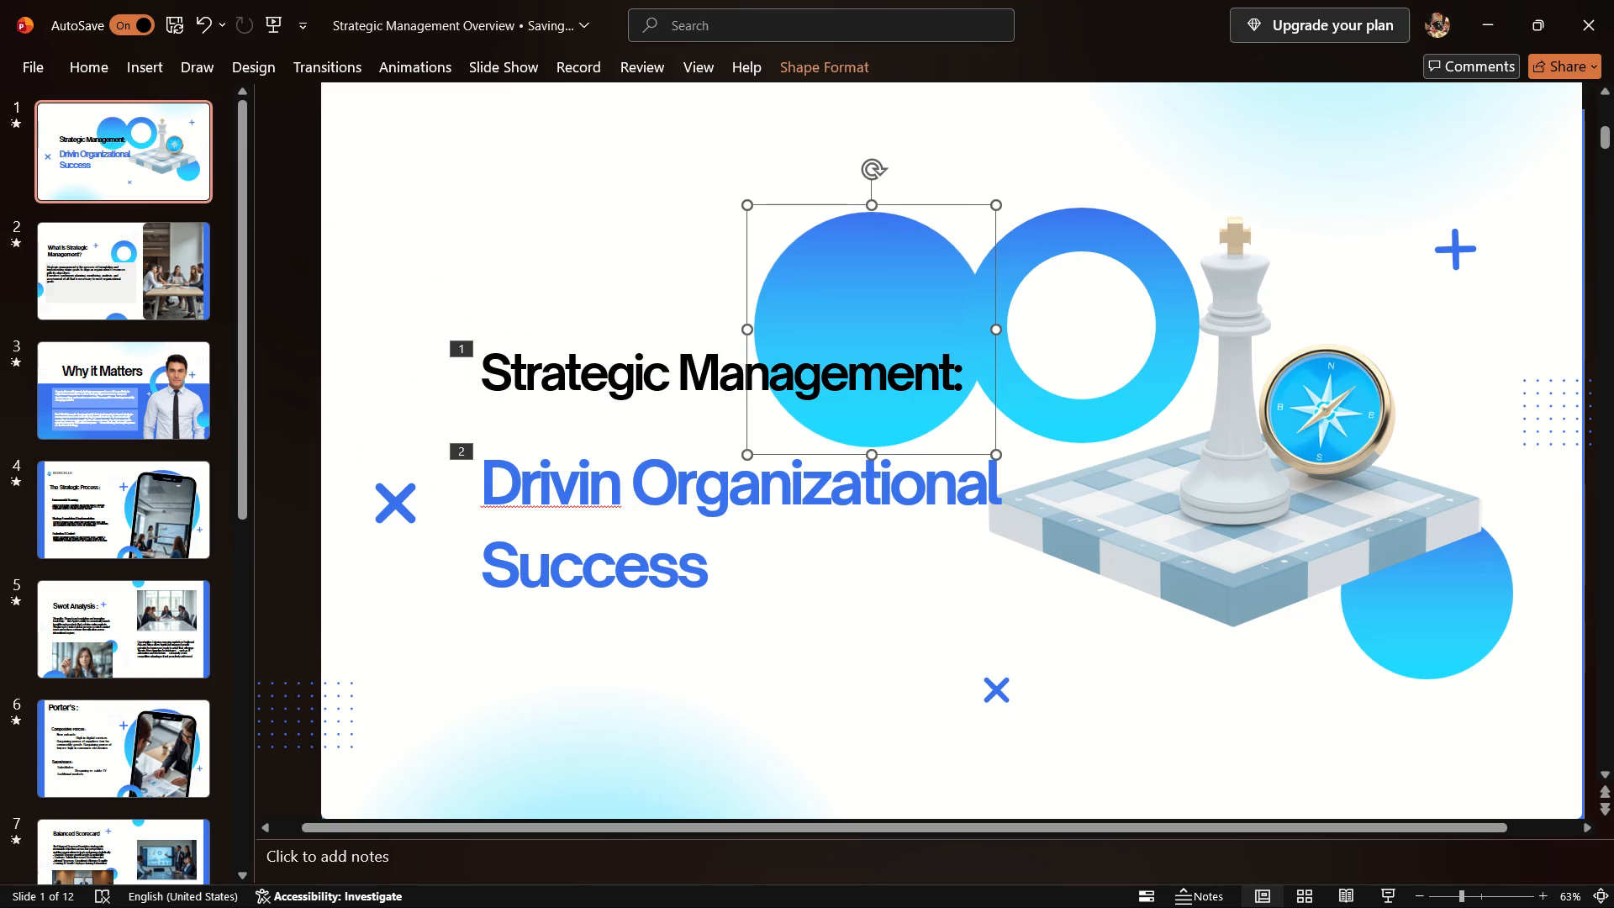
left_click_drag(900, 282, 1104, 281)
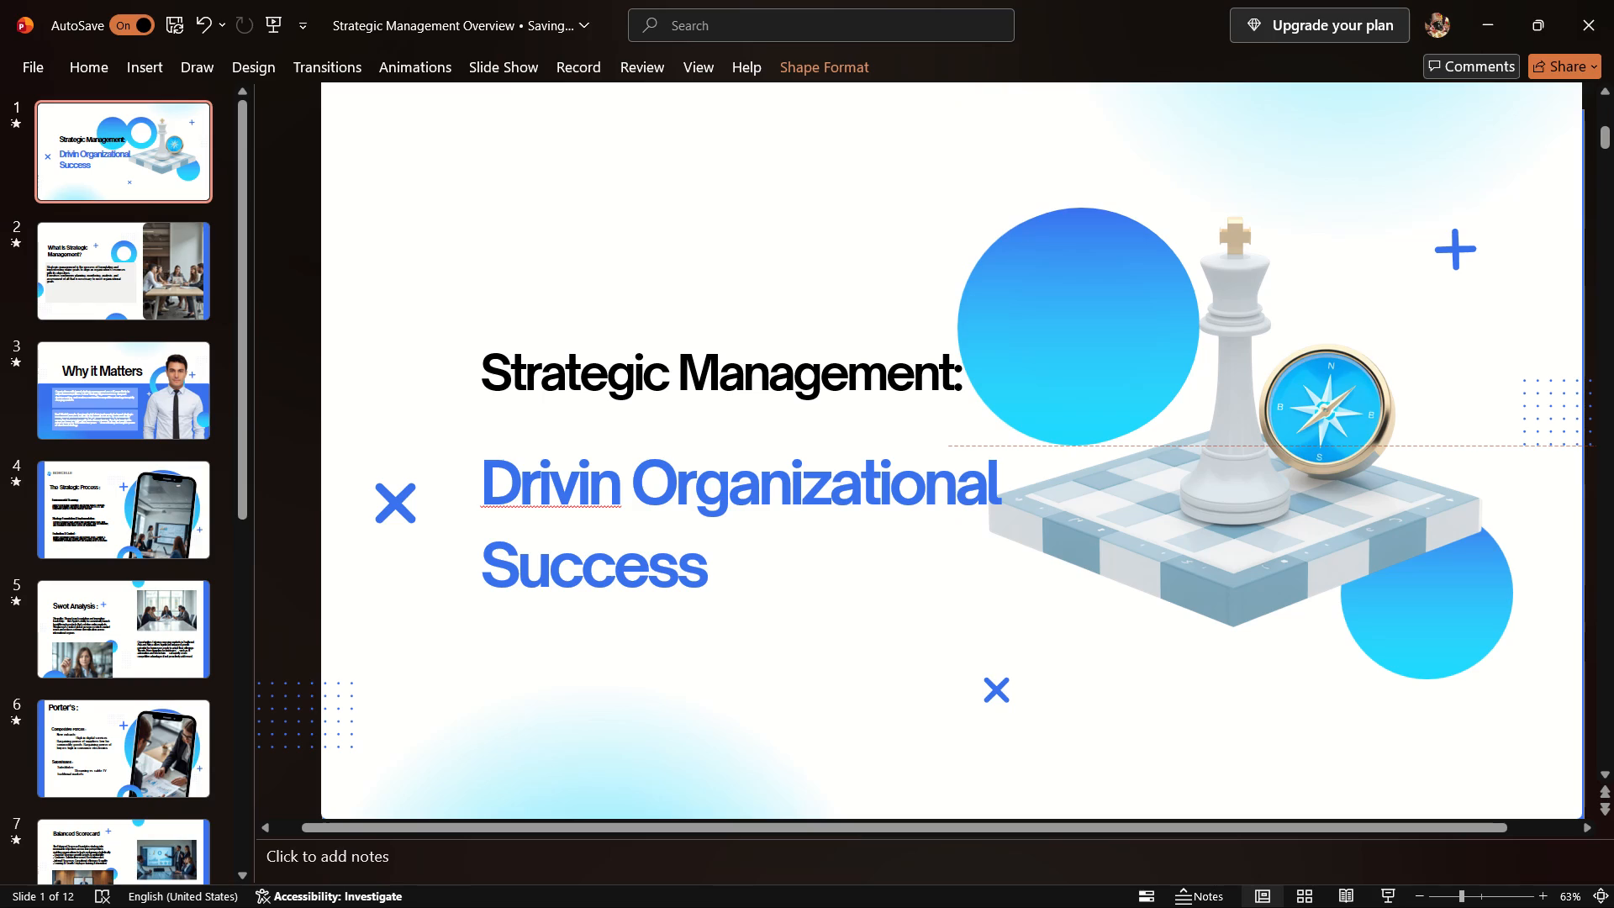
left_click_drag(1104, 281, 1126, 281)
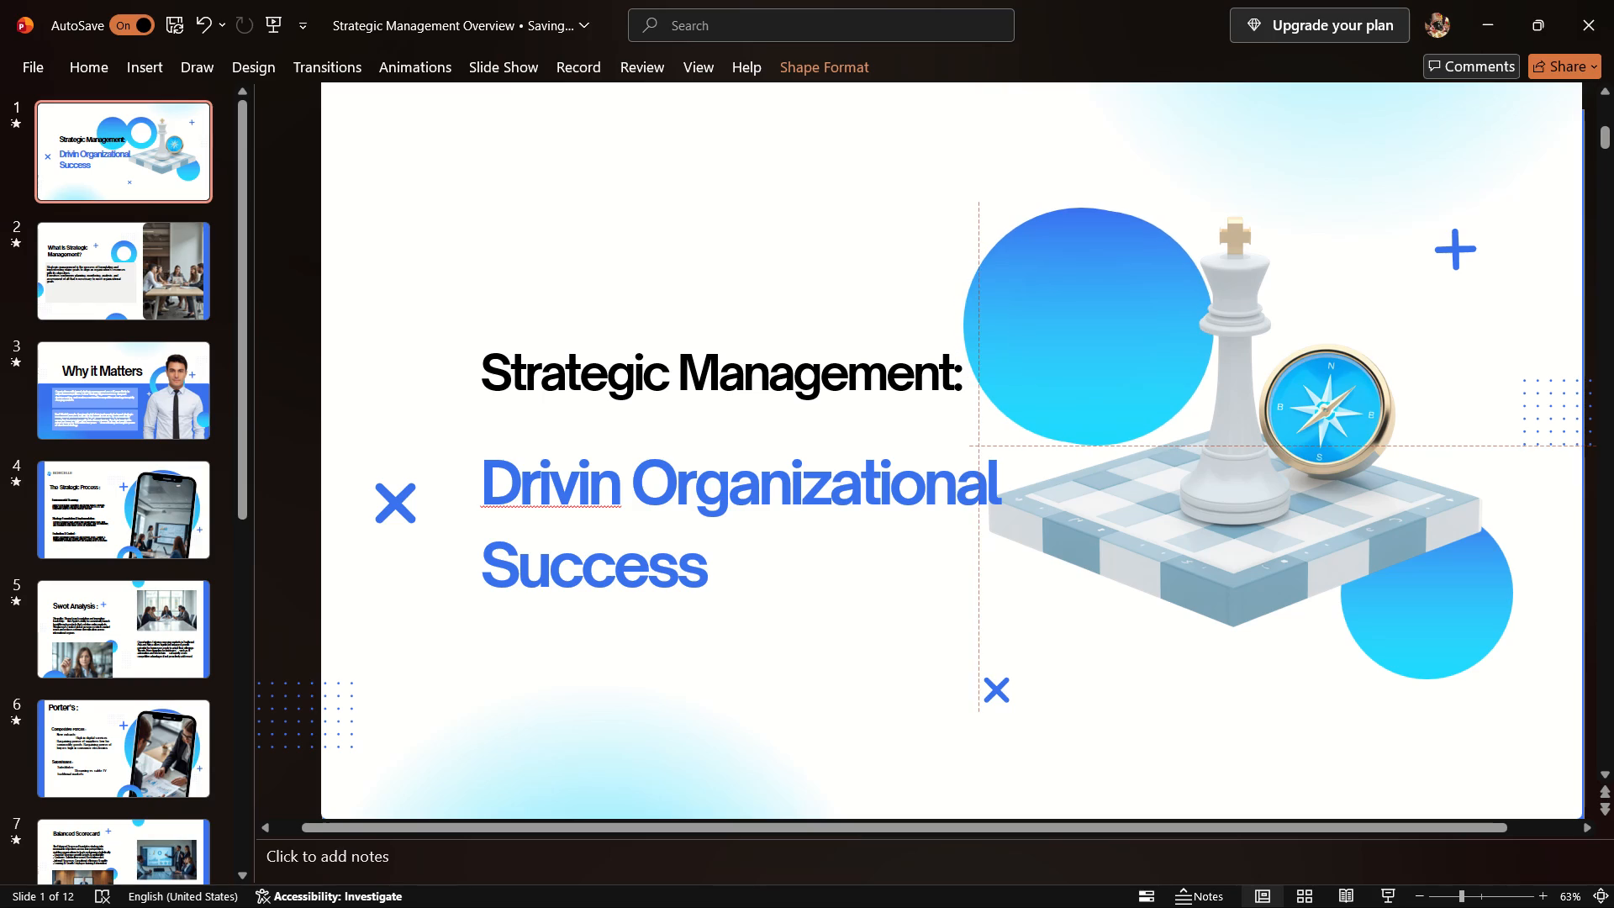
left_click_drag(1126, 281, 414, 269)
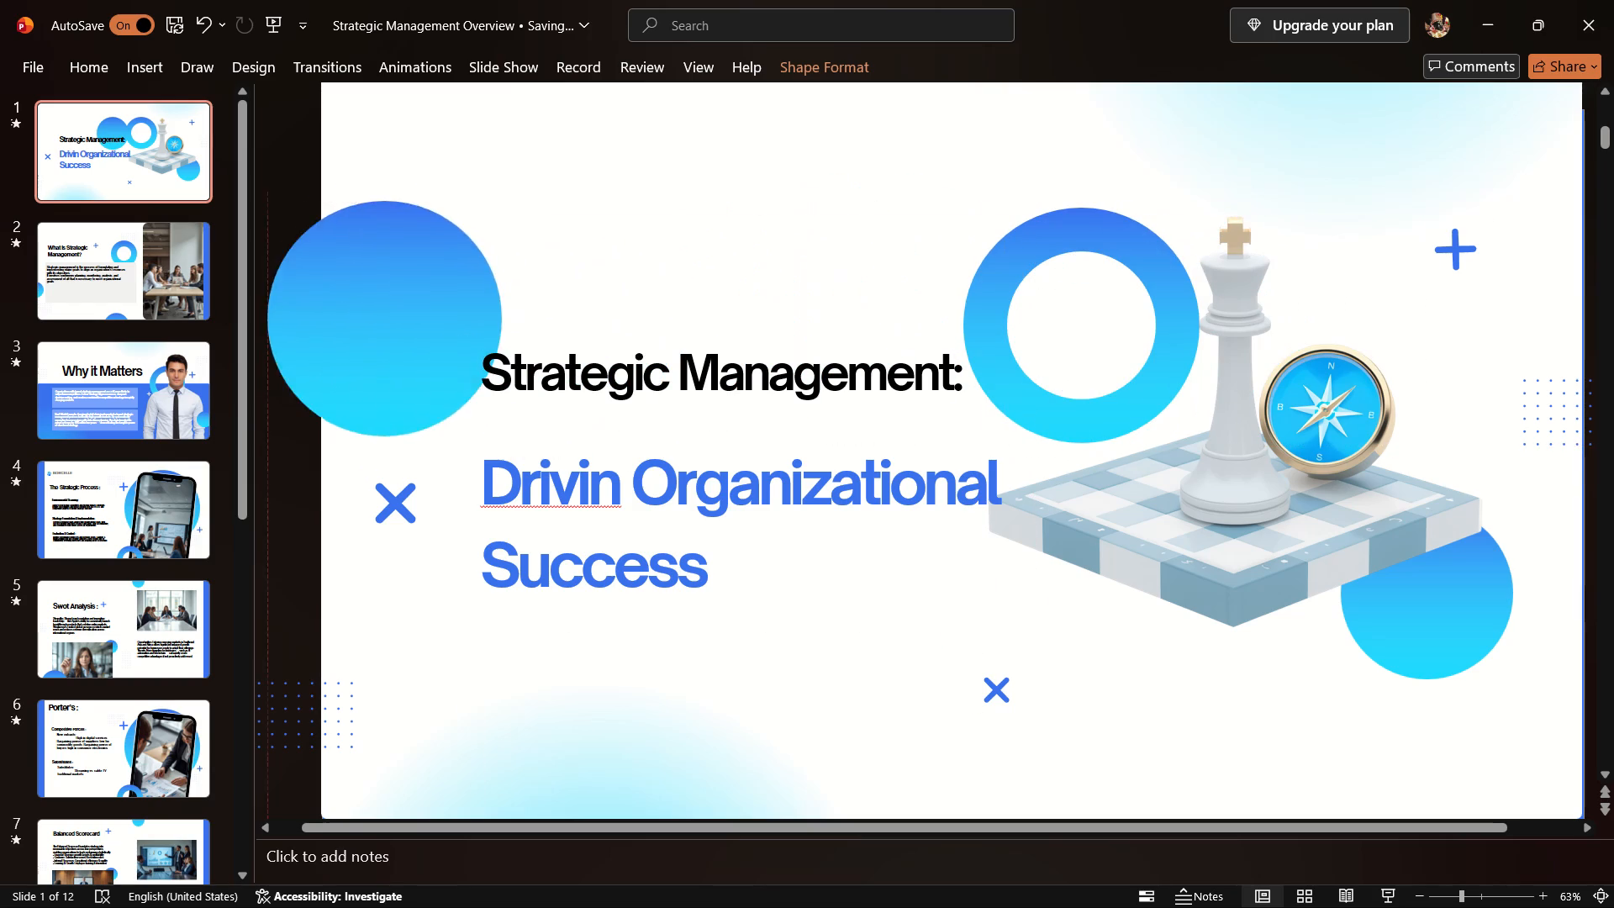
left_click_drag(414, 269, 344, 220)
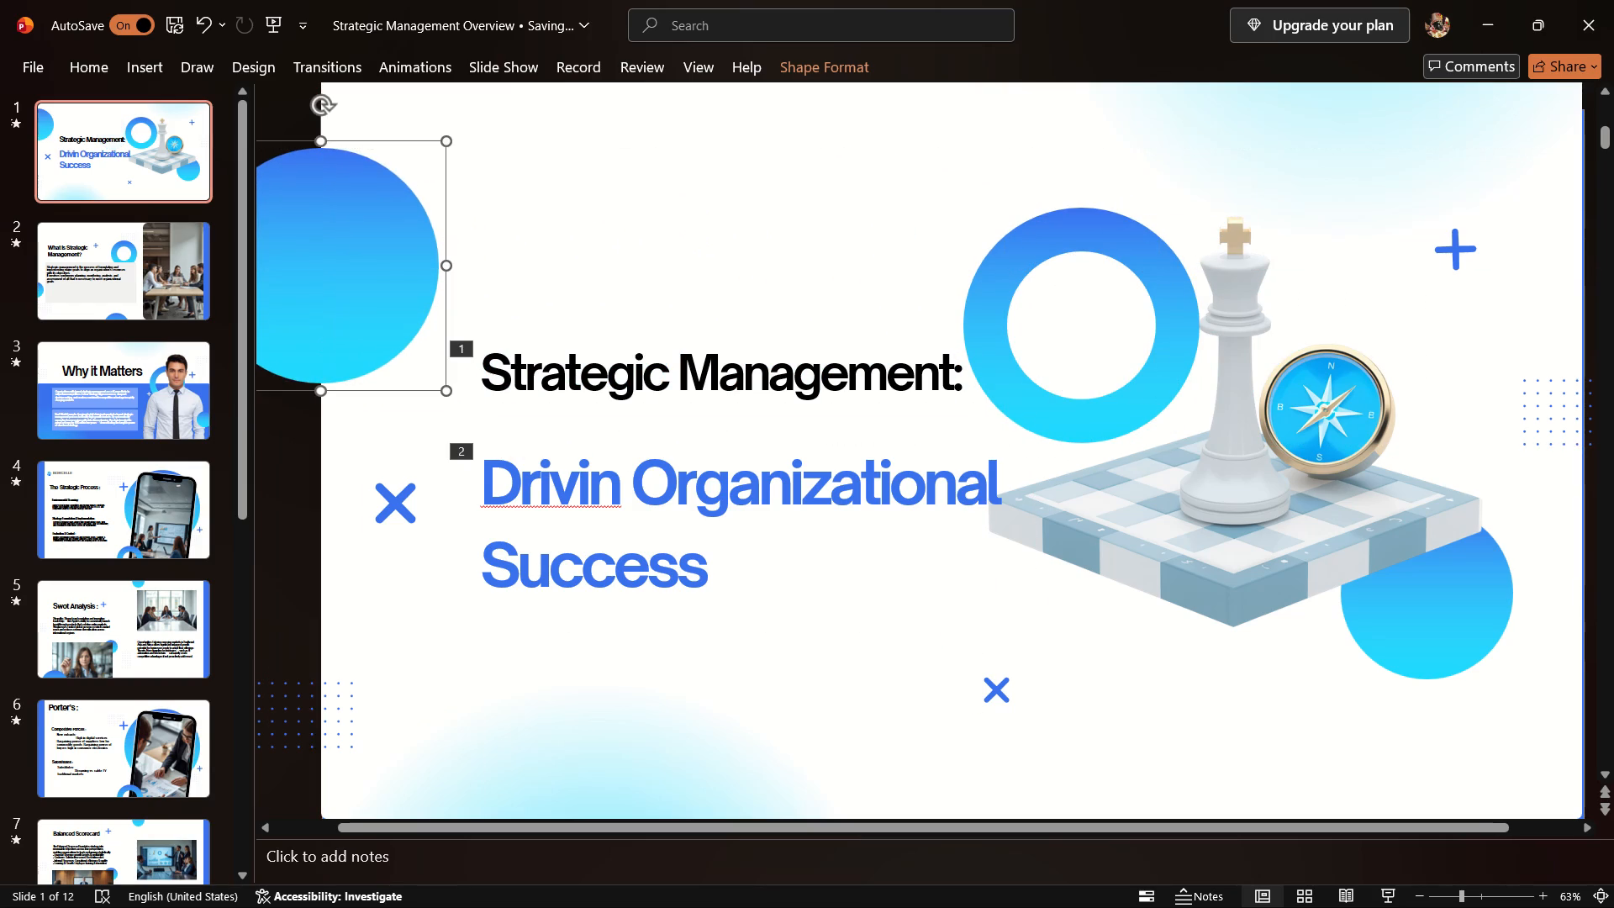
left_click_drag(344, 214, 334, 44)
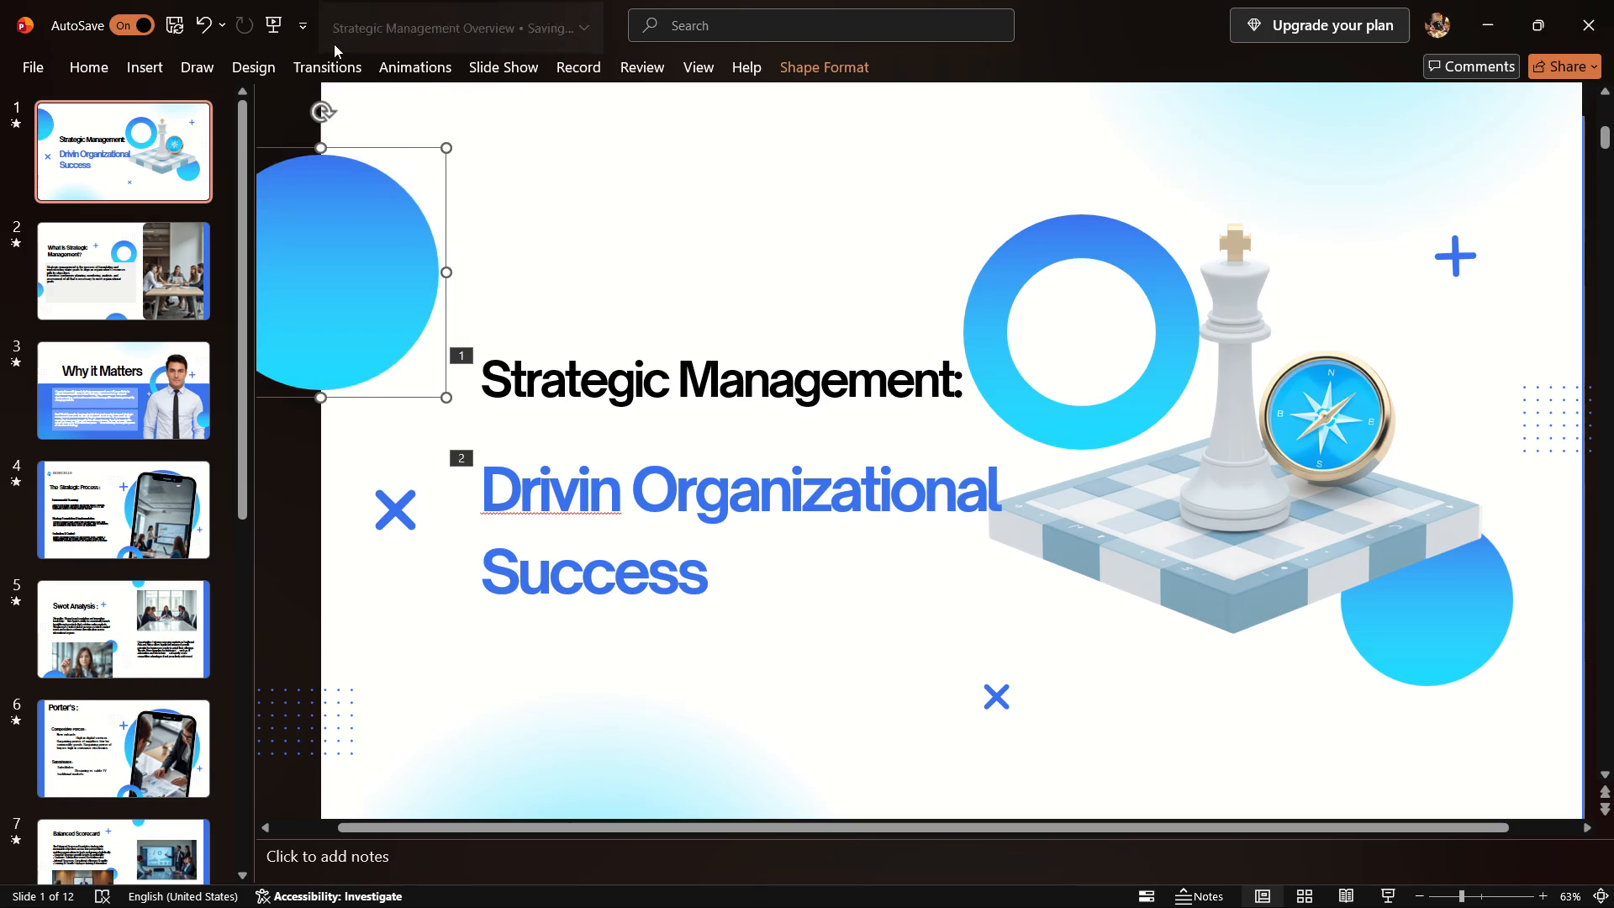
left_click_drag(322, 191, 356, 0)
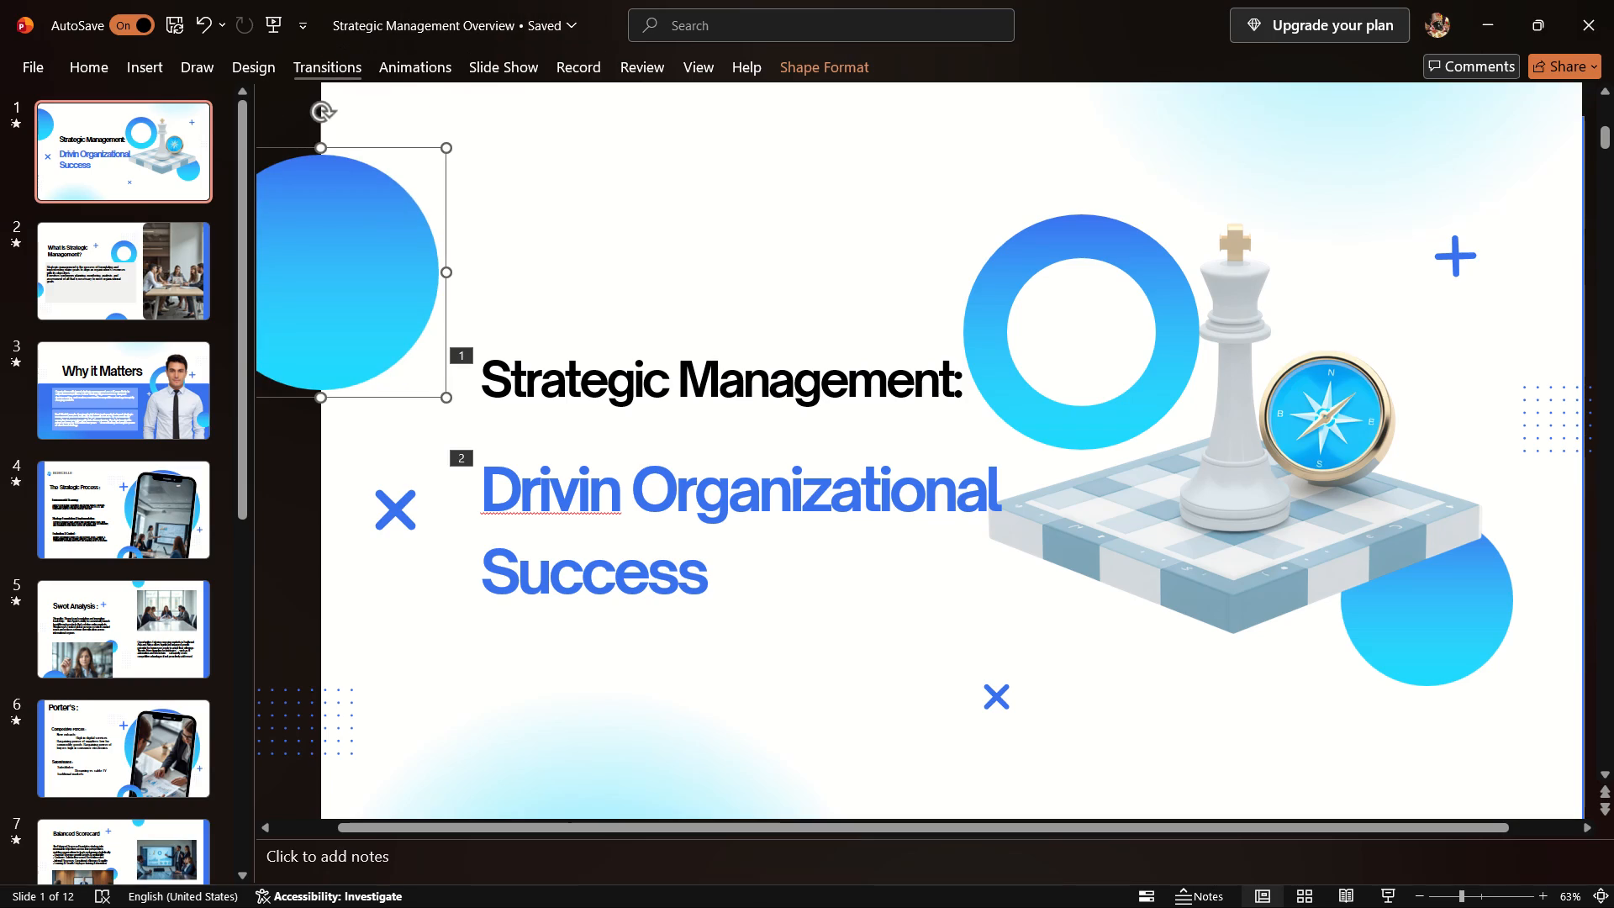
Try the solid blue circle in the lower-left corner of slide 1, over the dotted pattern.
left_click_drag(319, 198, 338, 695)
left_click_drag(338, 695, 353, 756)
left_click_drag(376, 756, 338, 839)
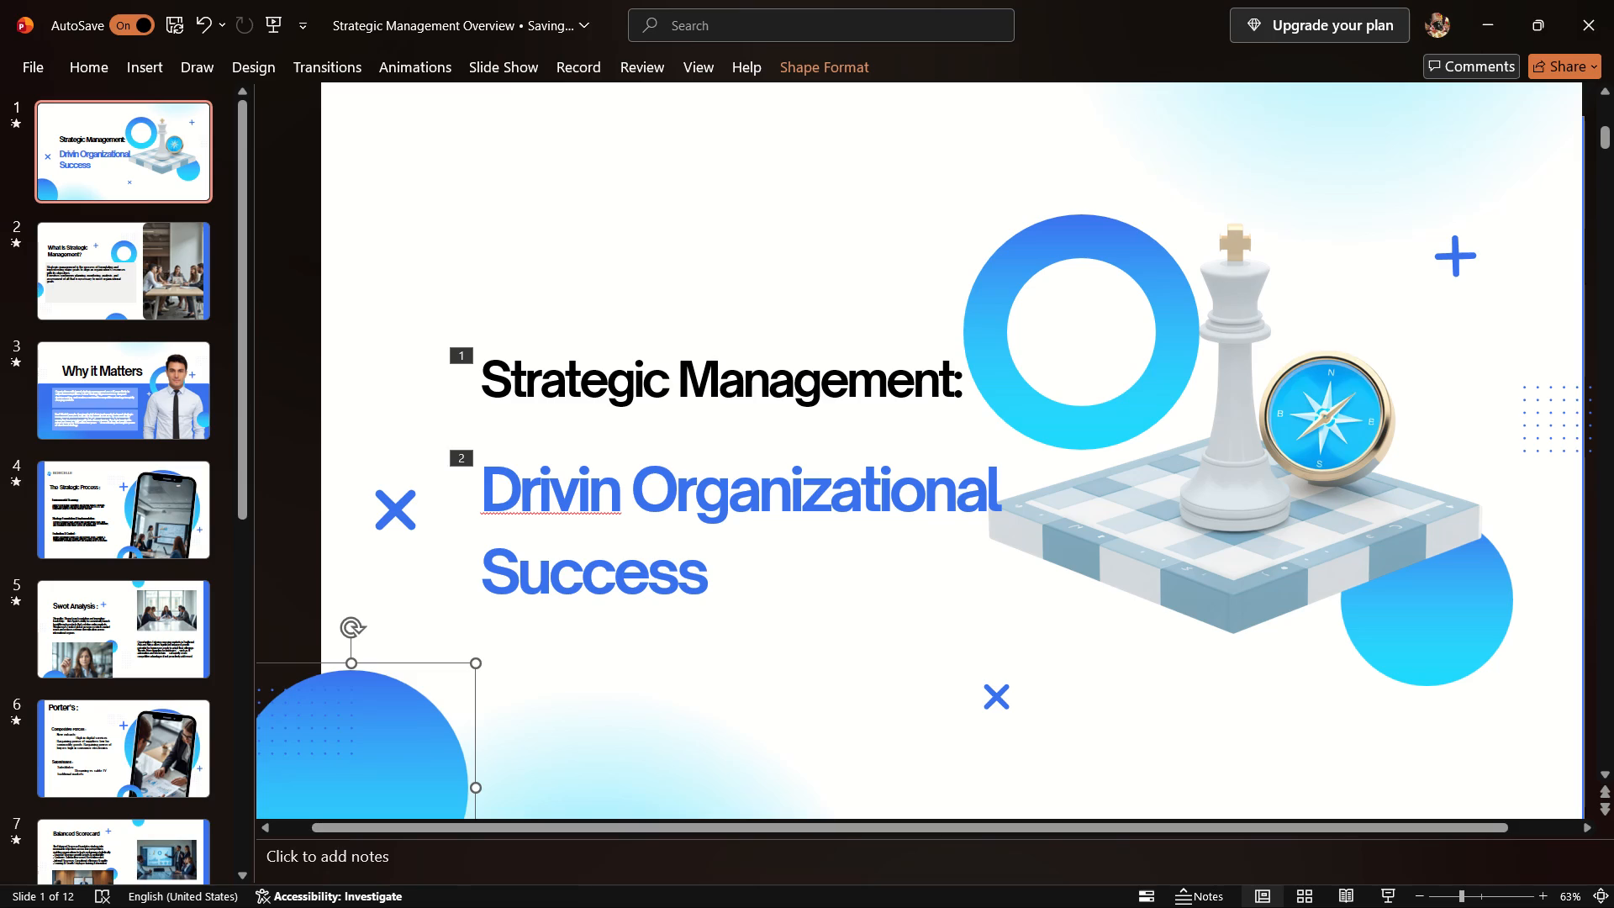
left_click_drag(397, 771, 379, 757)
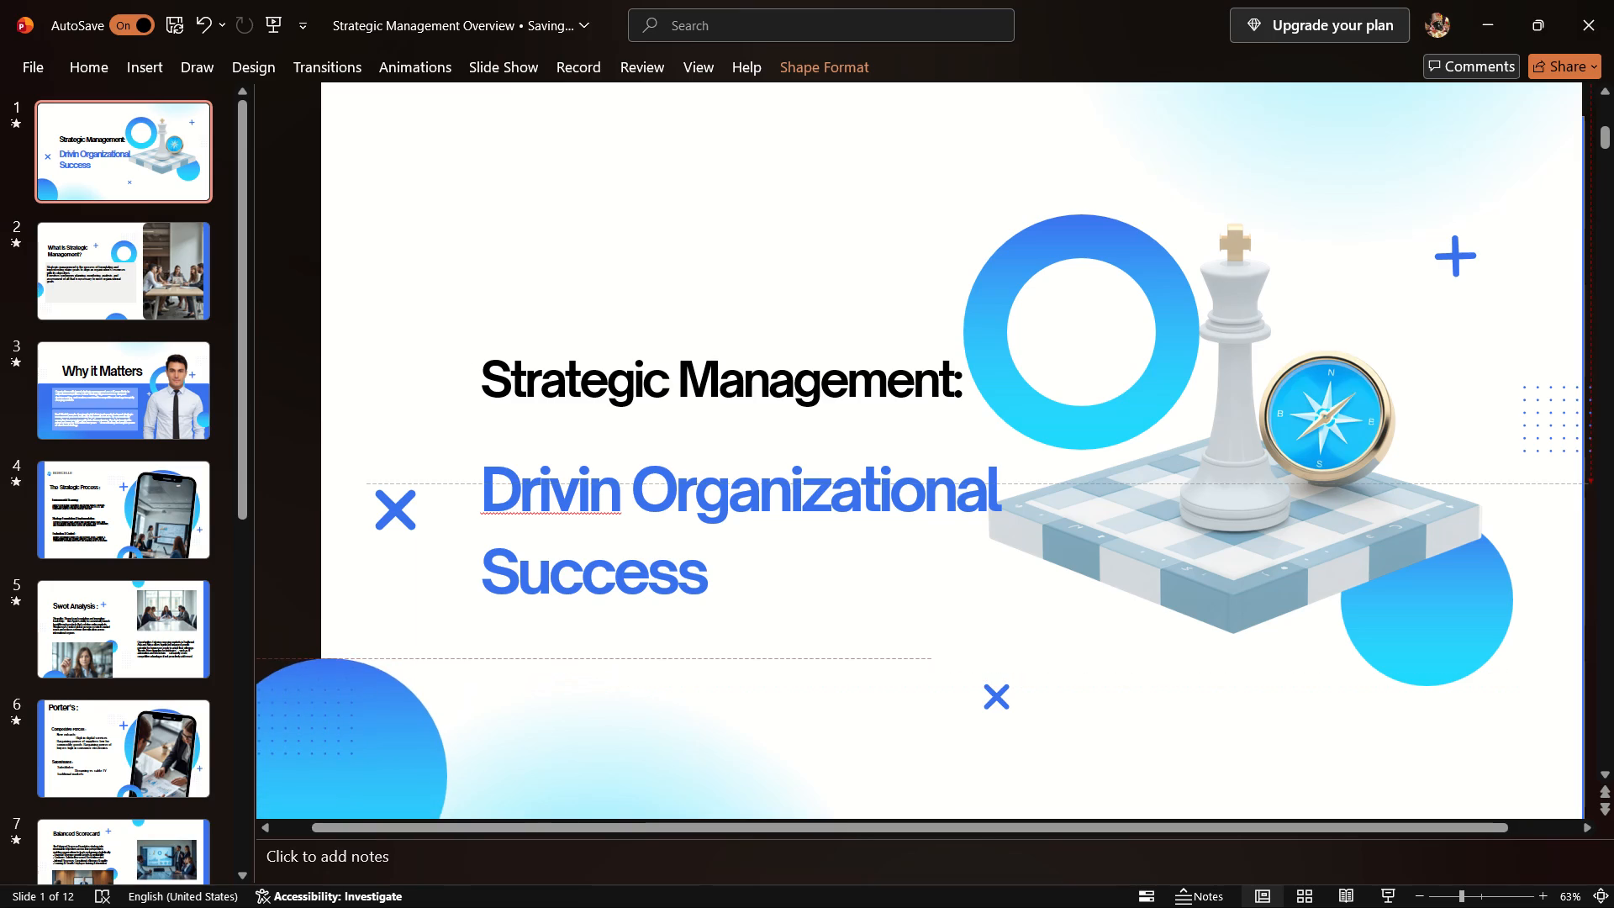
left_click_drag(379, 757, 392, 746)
Move the solid blue circle to the upper-left edge of slide 1, just above the Strategic Management title, and deselect it.
left_click_drag(392, 746, 377, 565)
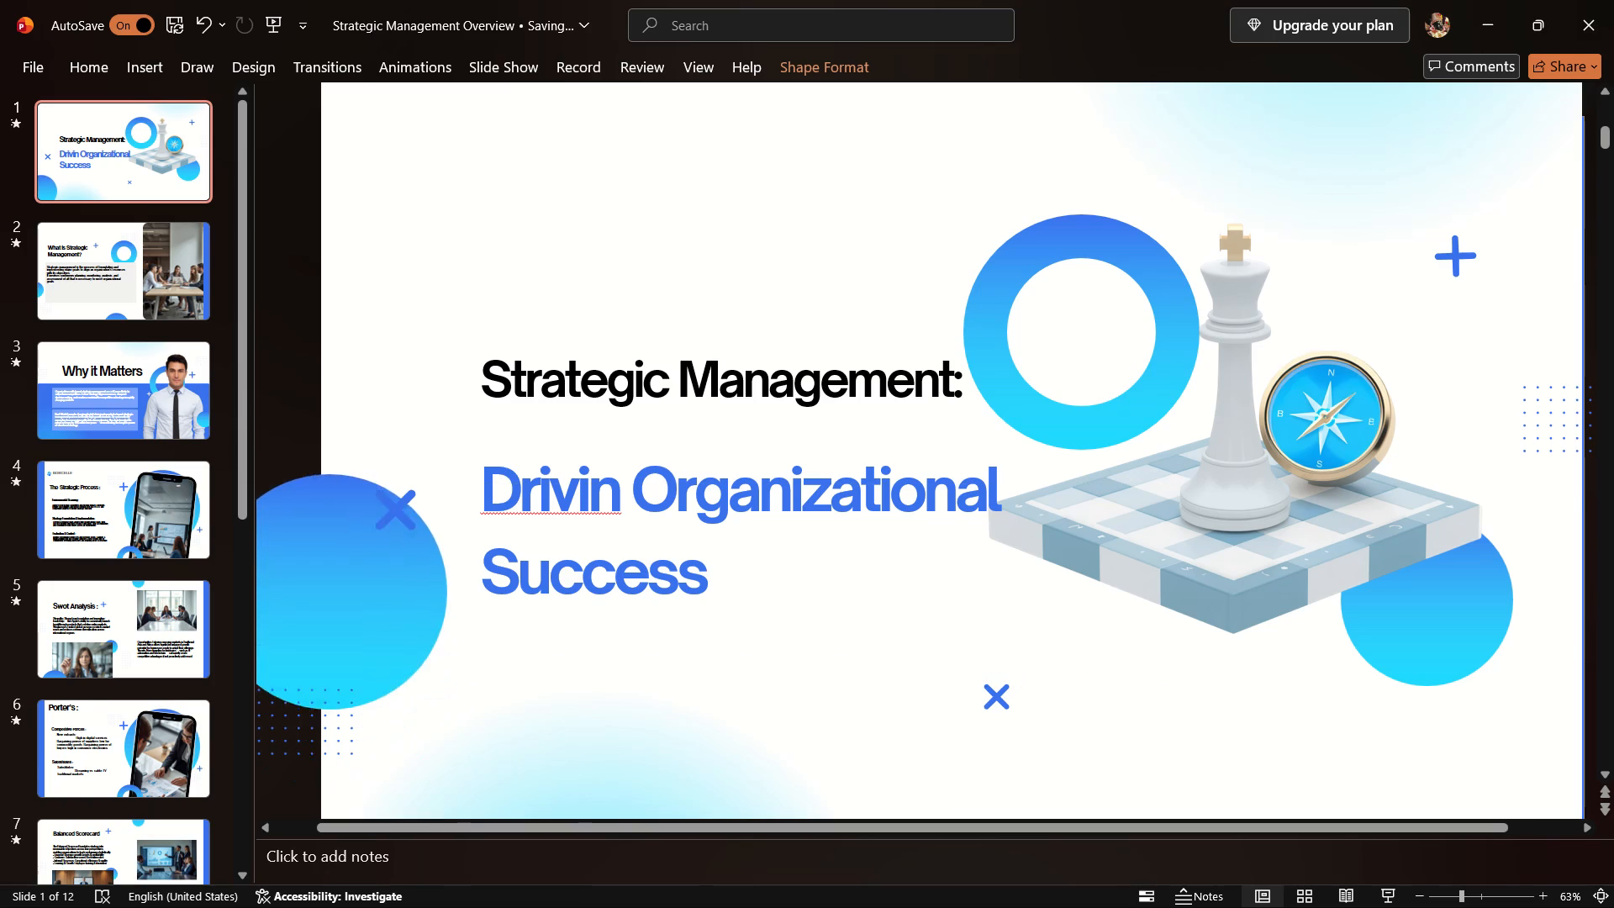
left_click_drag(377, 565, 391, 172)
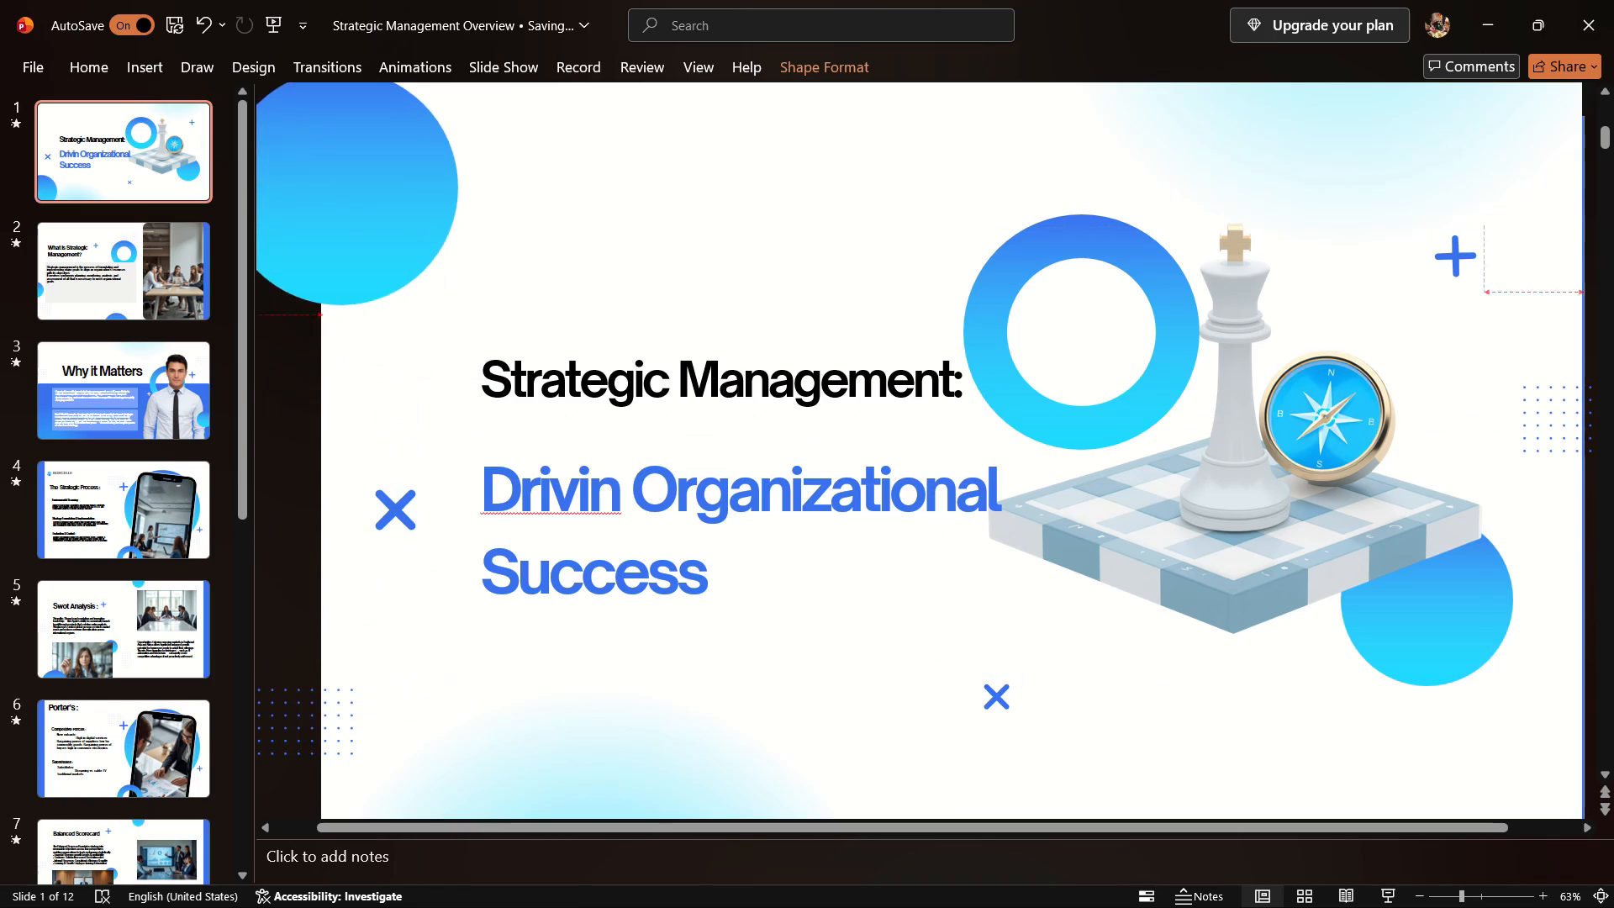
left_click_drag(391, 172, 392, 218)
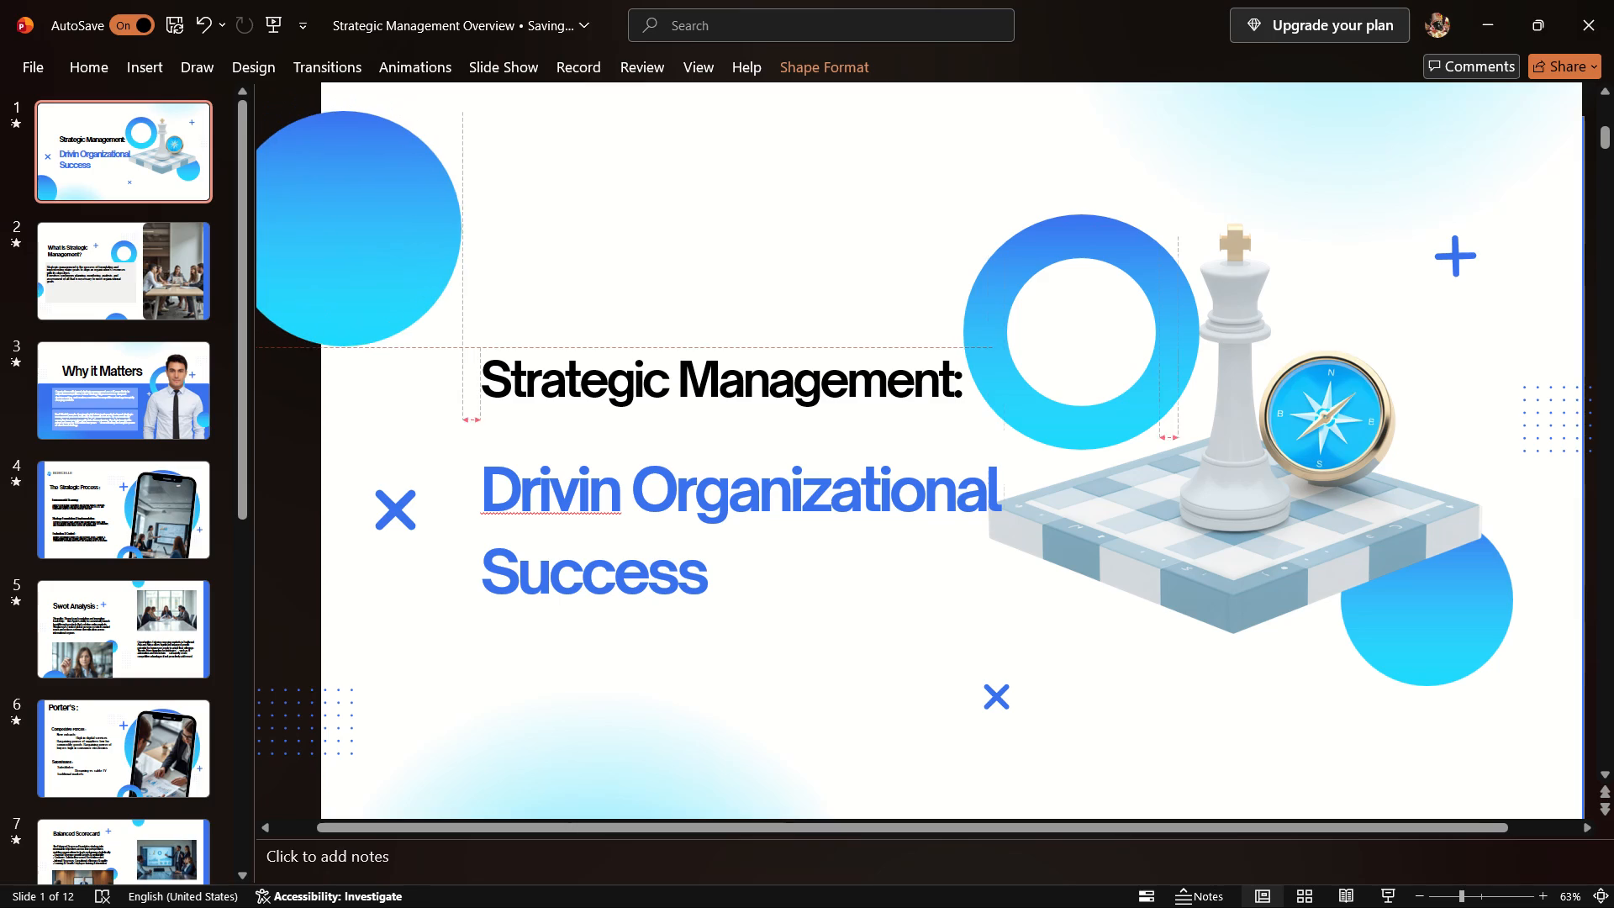
left_click_drag(392, 218, 400, 220)
left_click(400, 220)
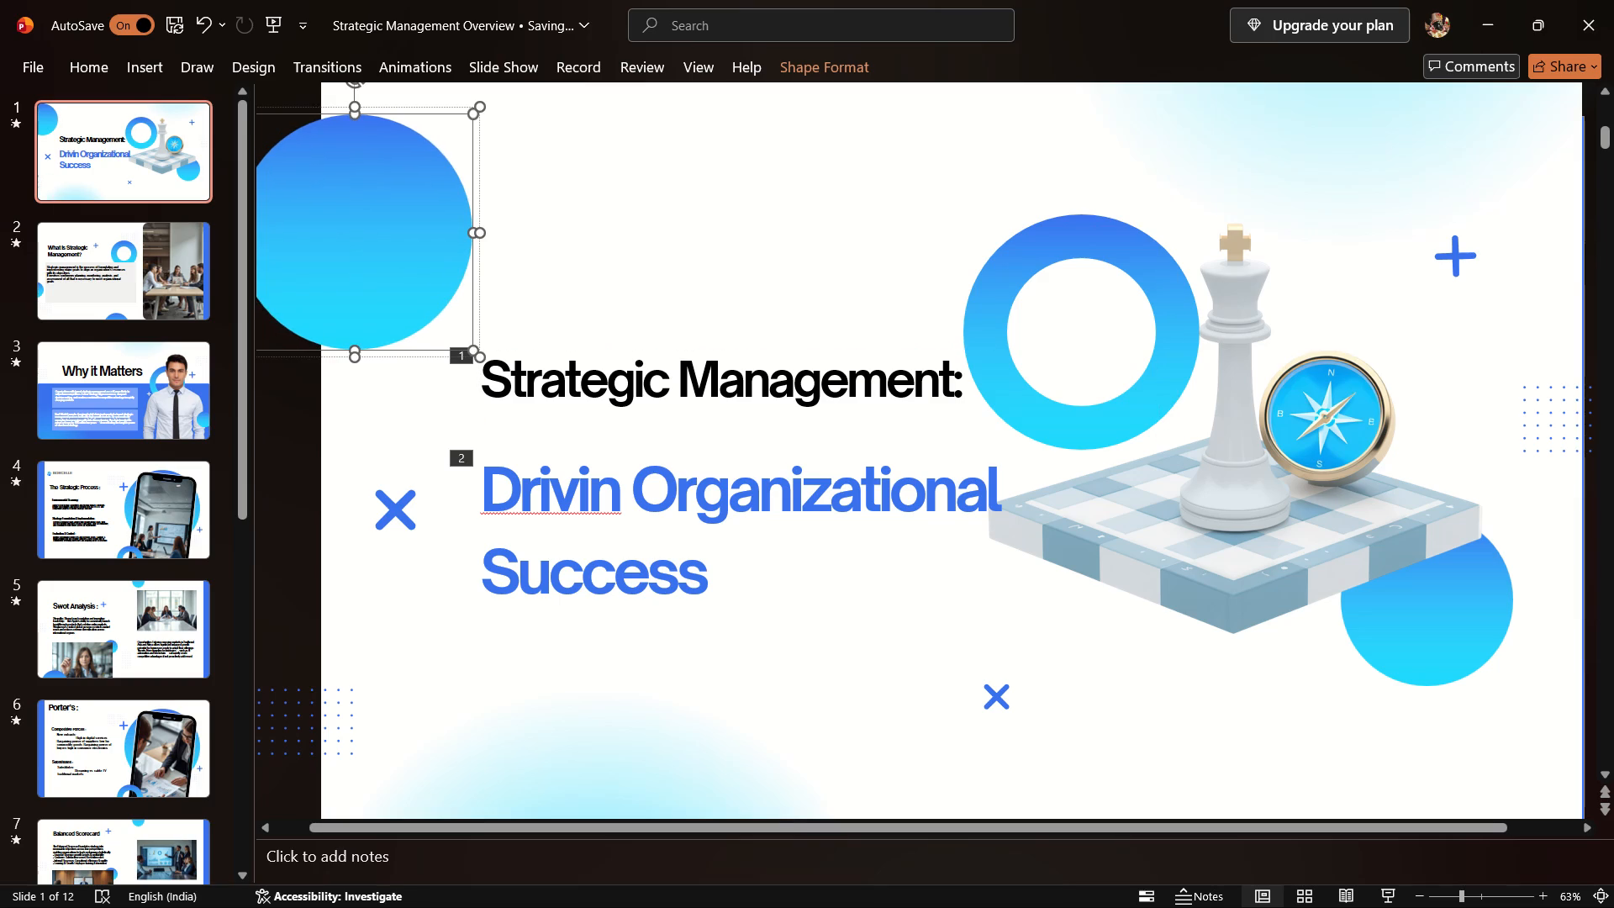
left_click(714, 235)
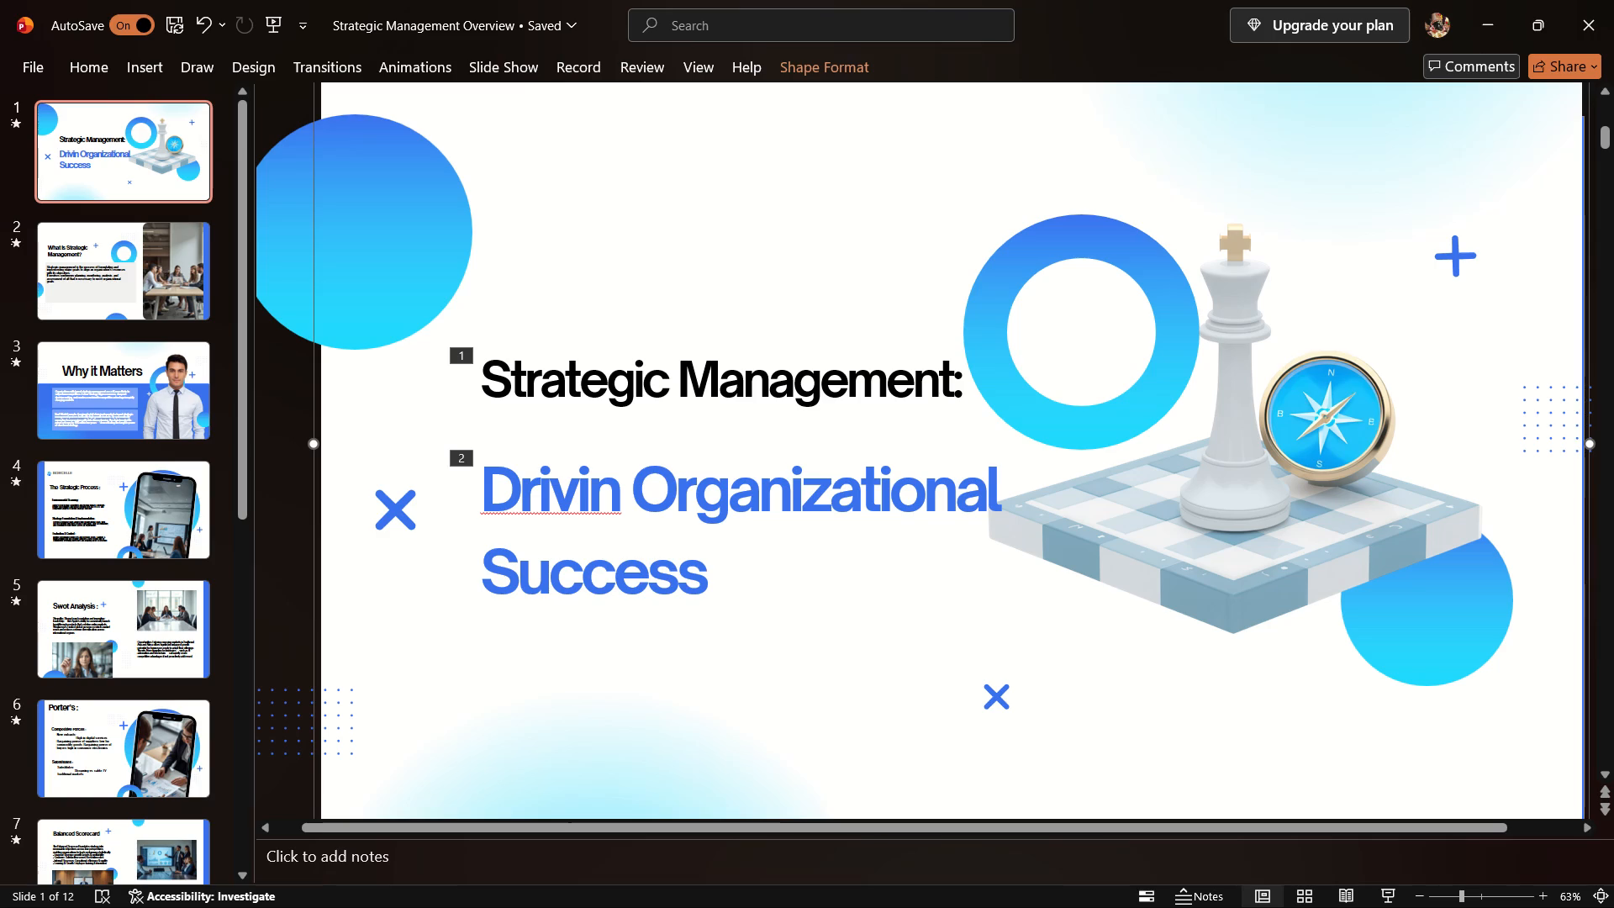
Shift the blue ring on slide 1 slightly right, clear of the title and partly behind the chess king.
left_click(913, 280)
left_click(969, 288)
left_click(977, 293)
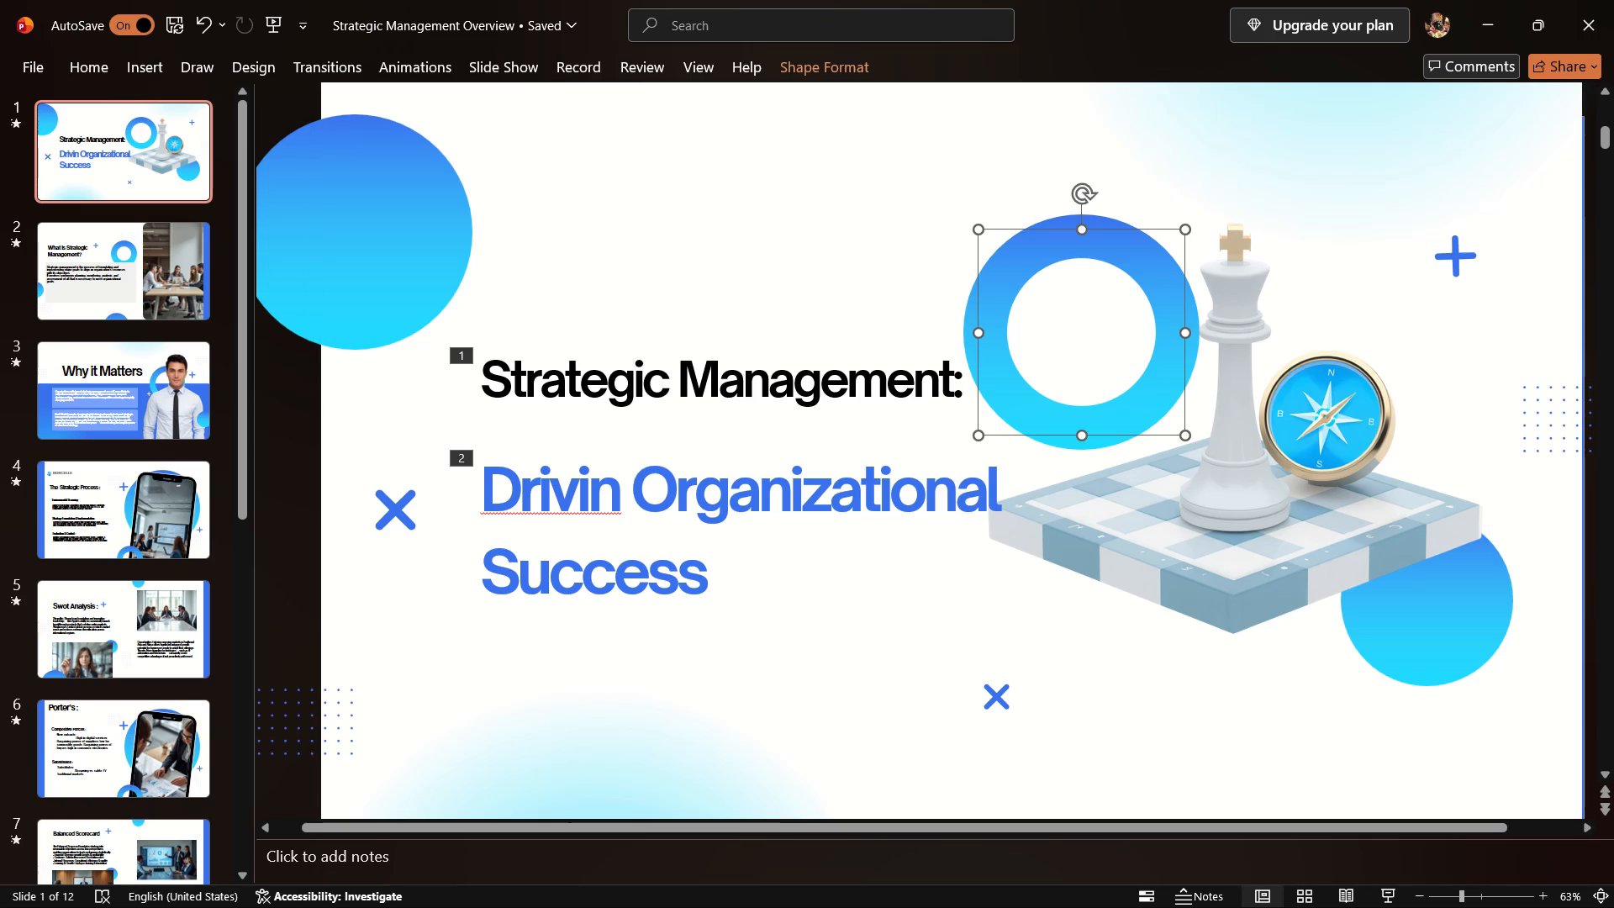
double_click(977, 293)
left_click_drag(977, 293, 939, 303)
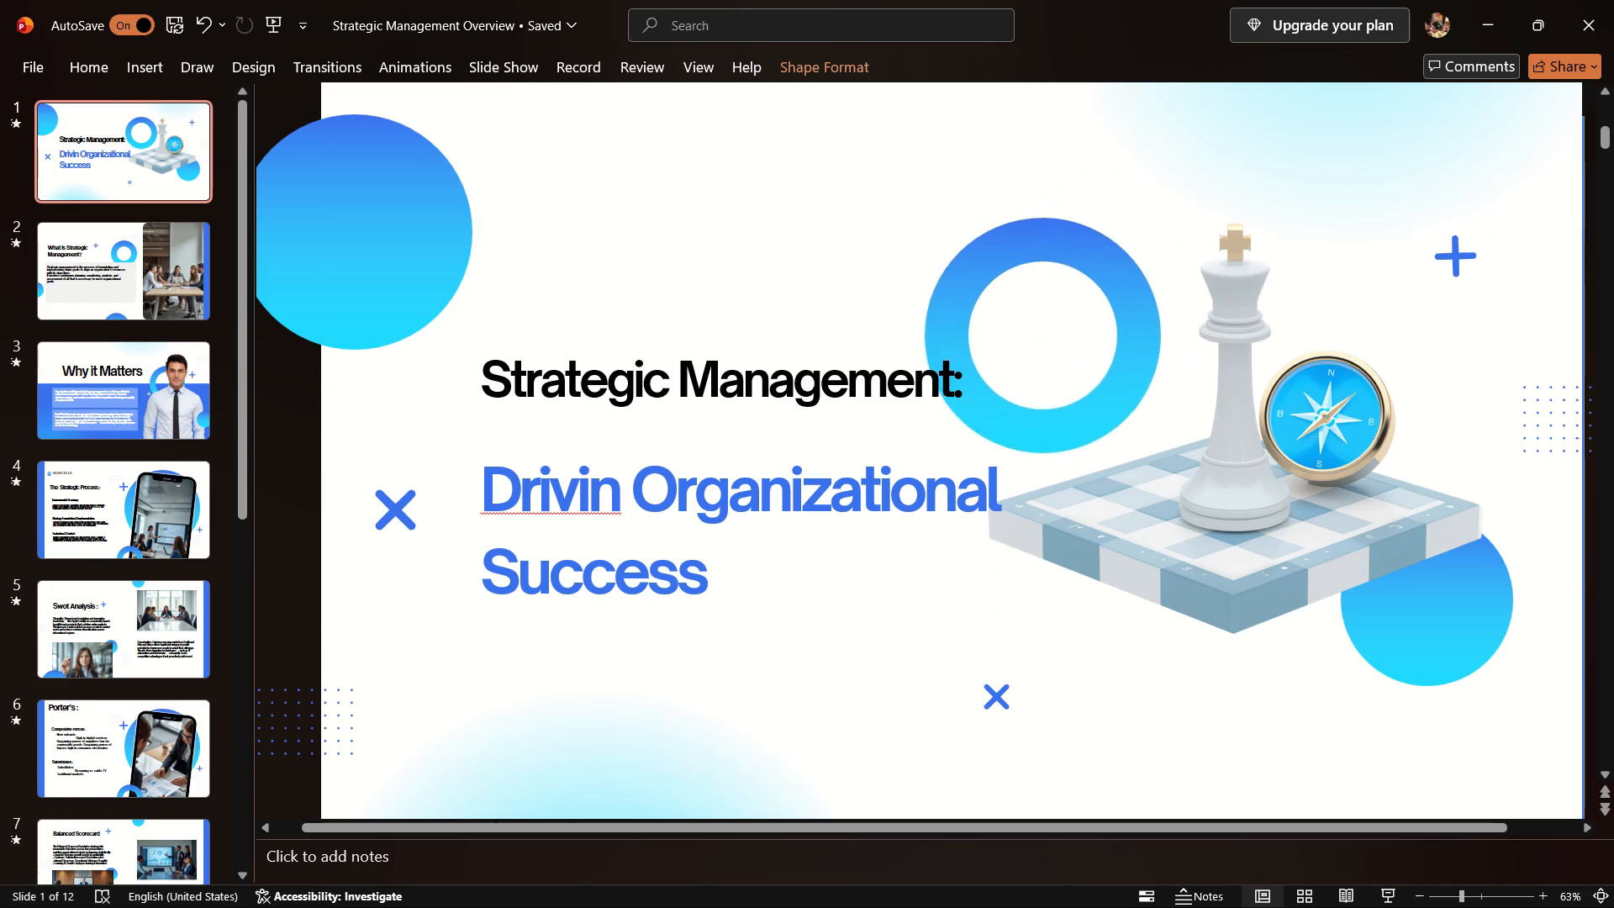
left_click_drag(939, 303, 1012, 297)
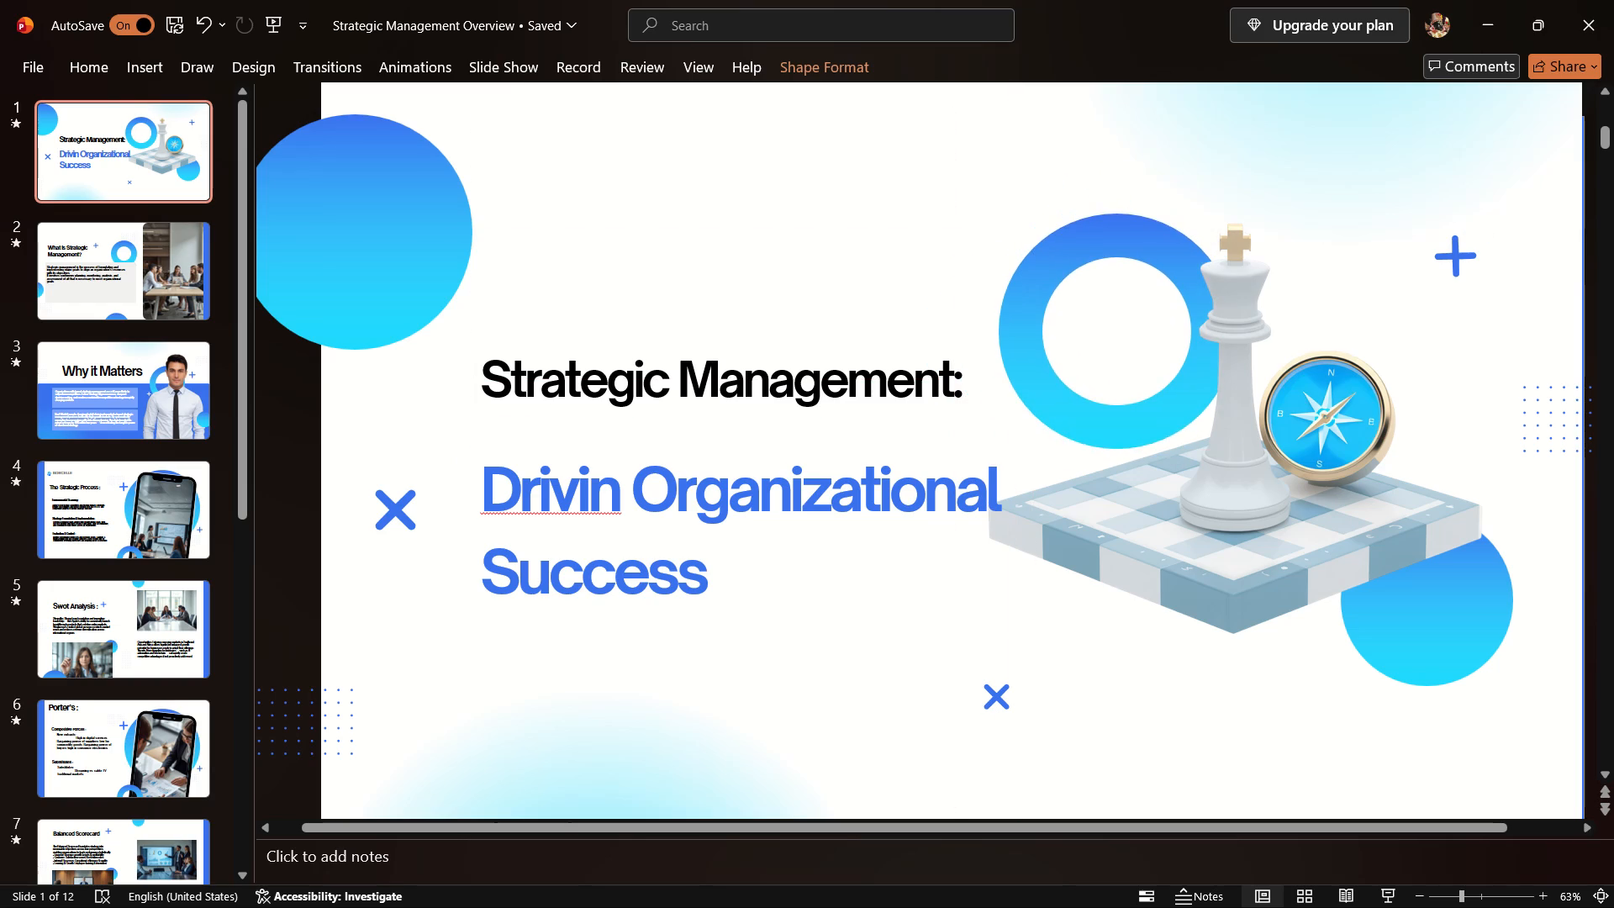
left_click_drag(1012, 297, 1011, 296)
Insert a space before the colon in the slide 1 title so it reads "Strategic Management :".
left_click(928, 351)
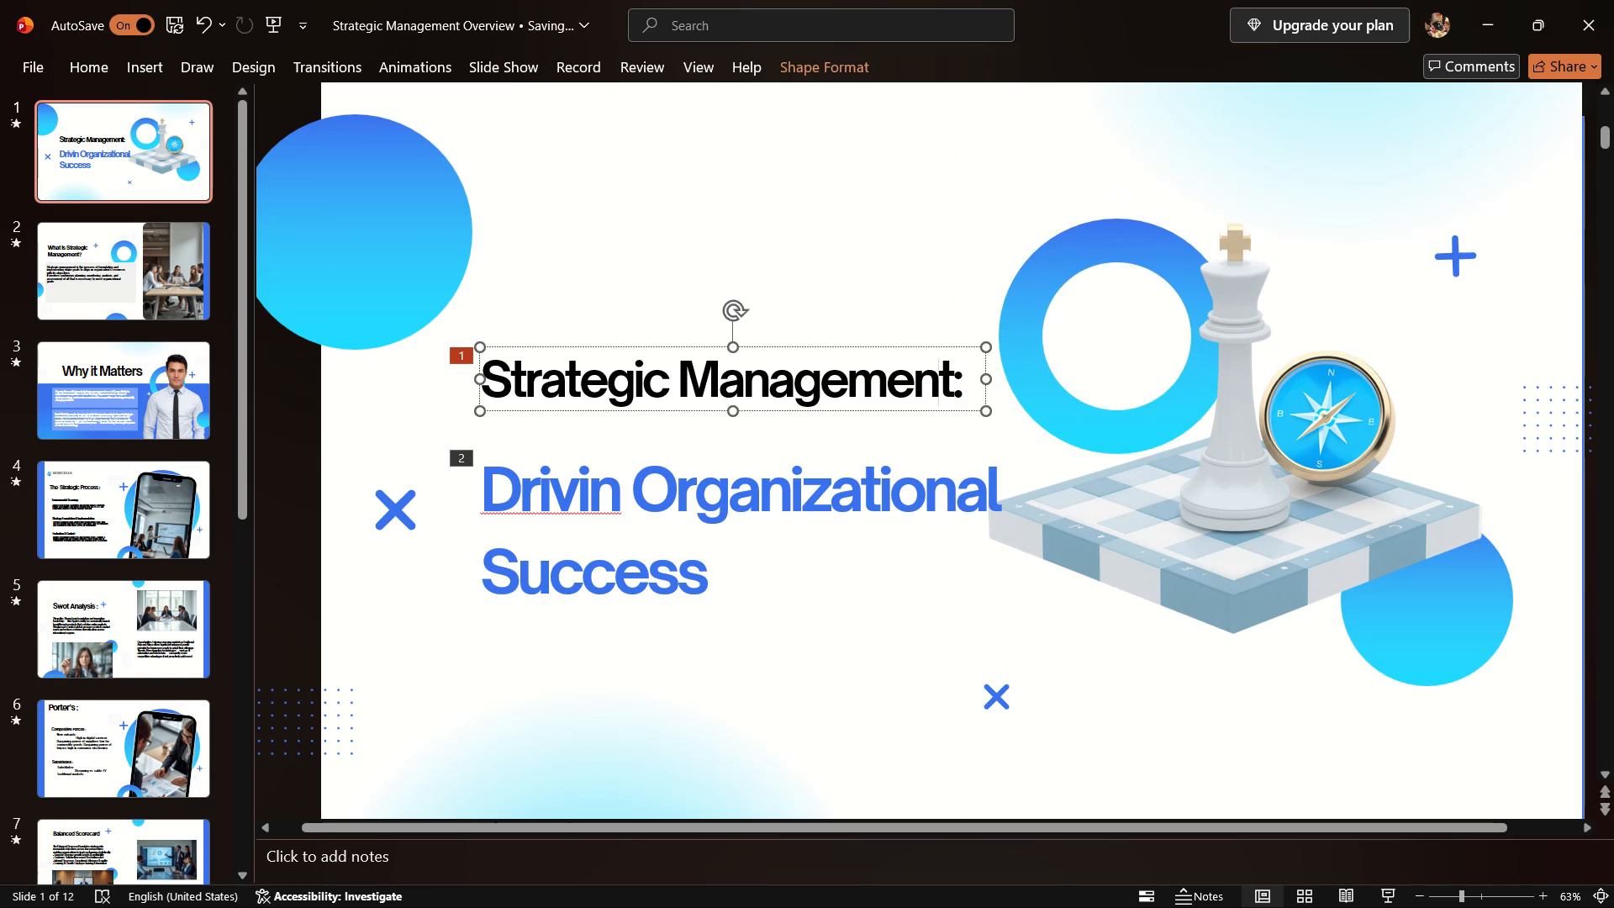
left_click(952, 377)
key("space")
scroll(962, 379, "right", 1)
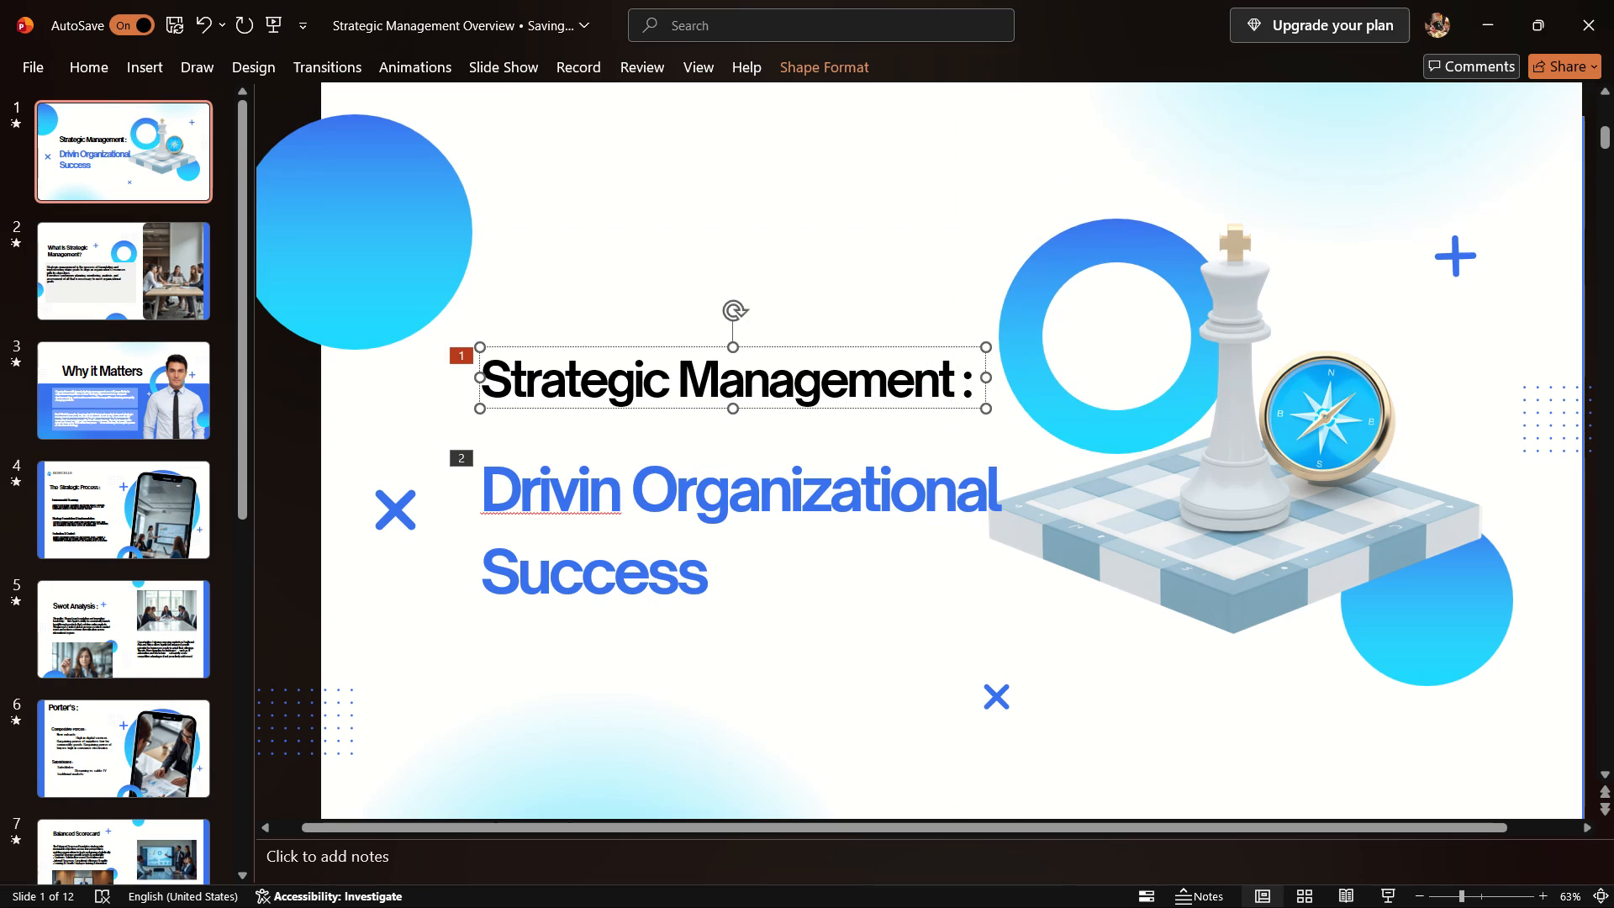
scroll(970, 381, "right", 1)
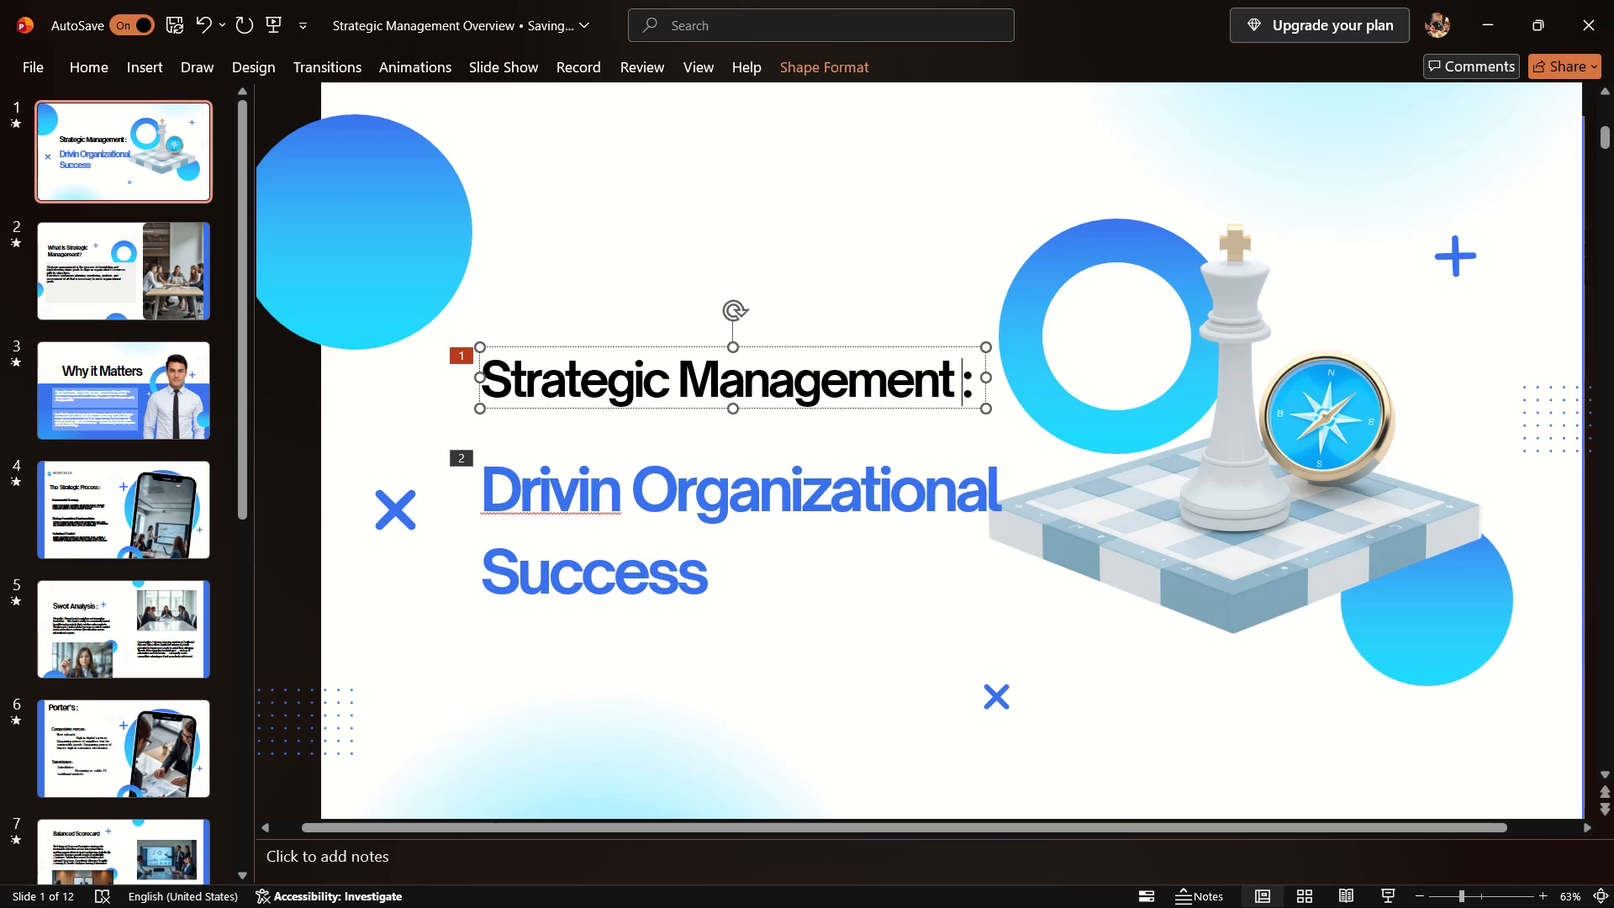
Widen the "Drivin Organizational Success" text box on both sides until the subtitle fits on a single line.
left_click(658, 509)
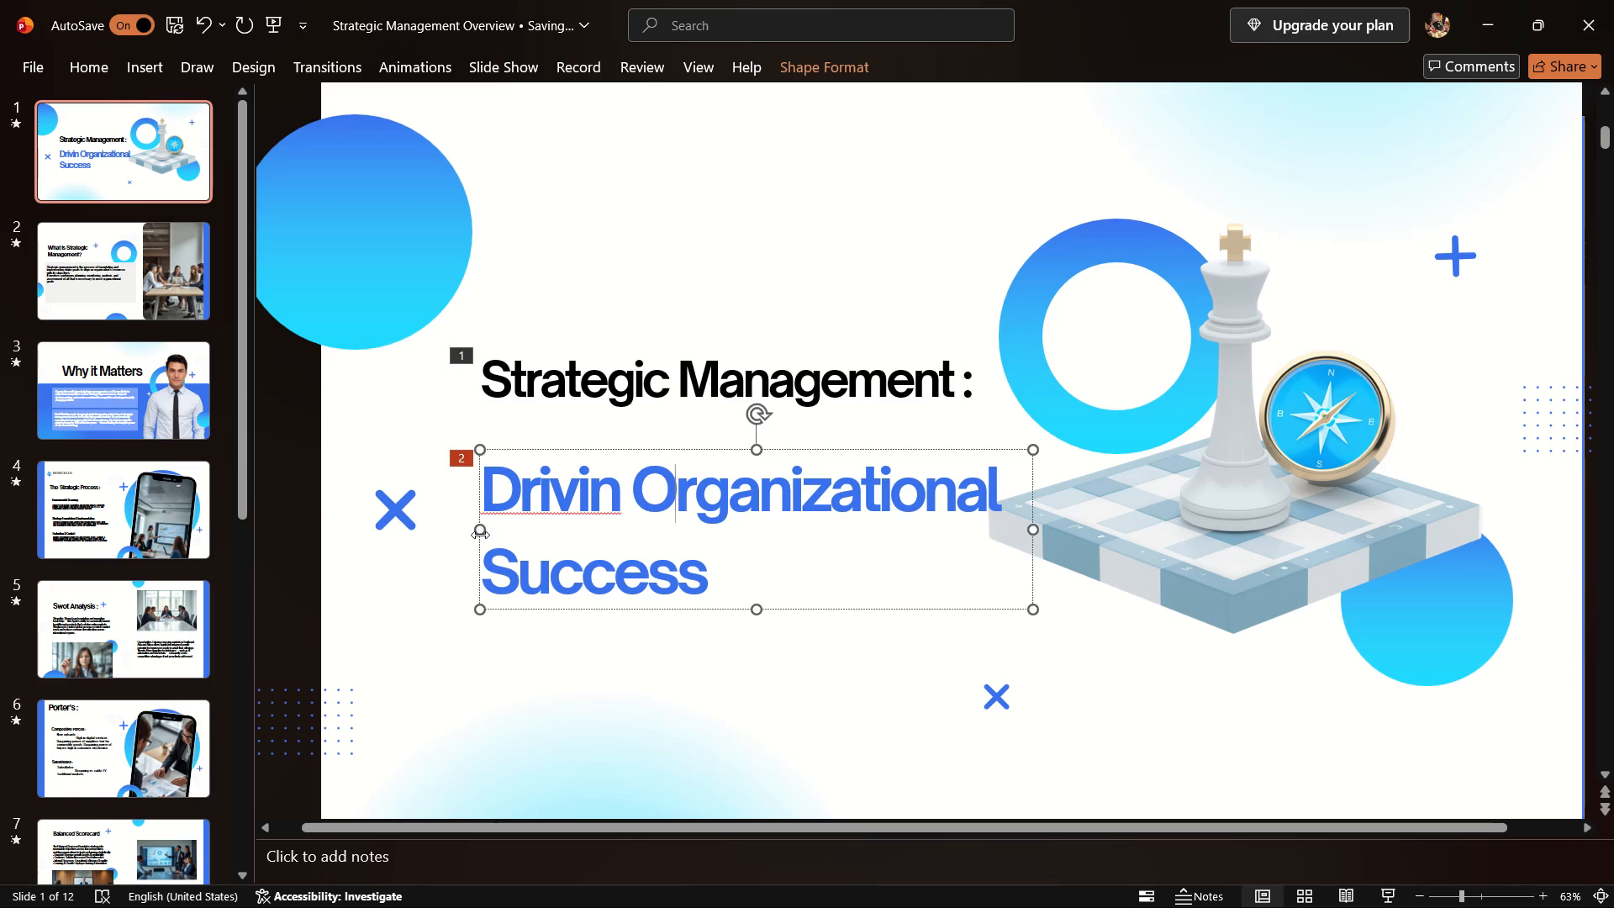
left_click_drag(480, 535, 428, 536)
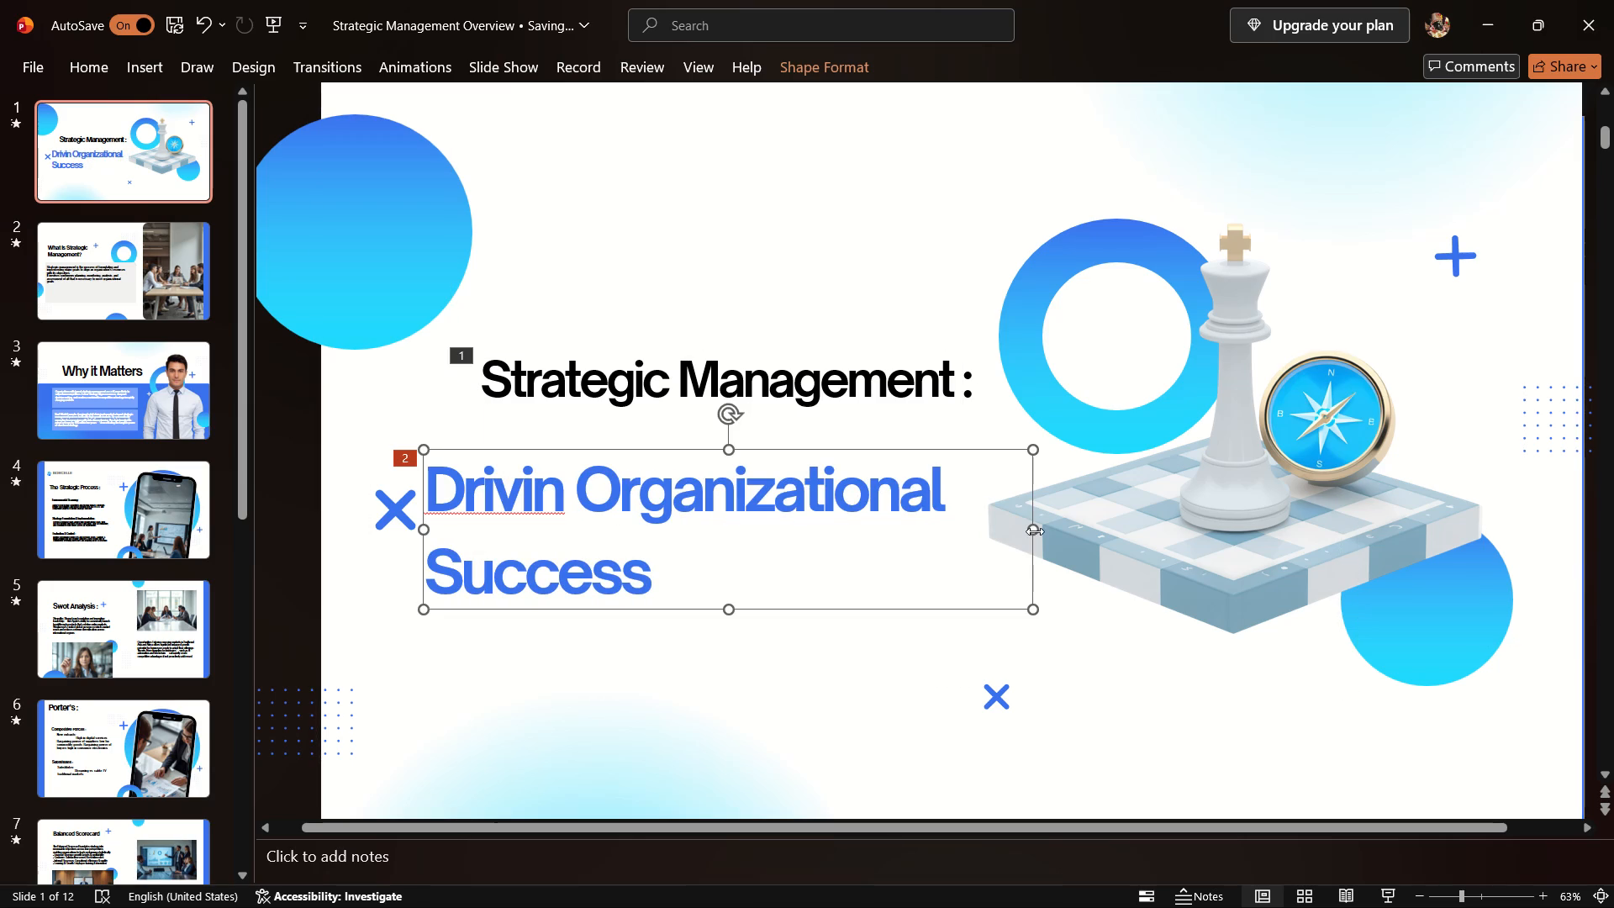
left_click_drag(1035, 530, 1180, 508)
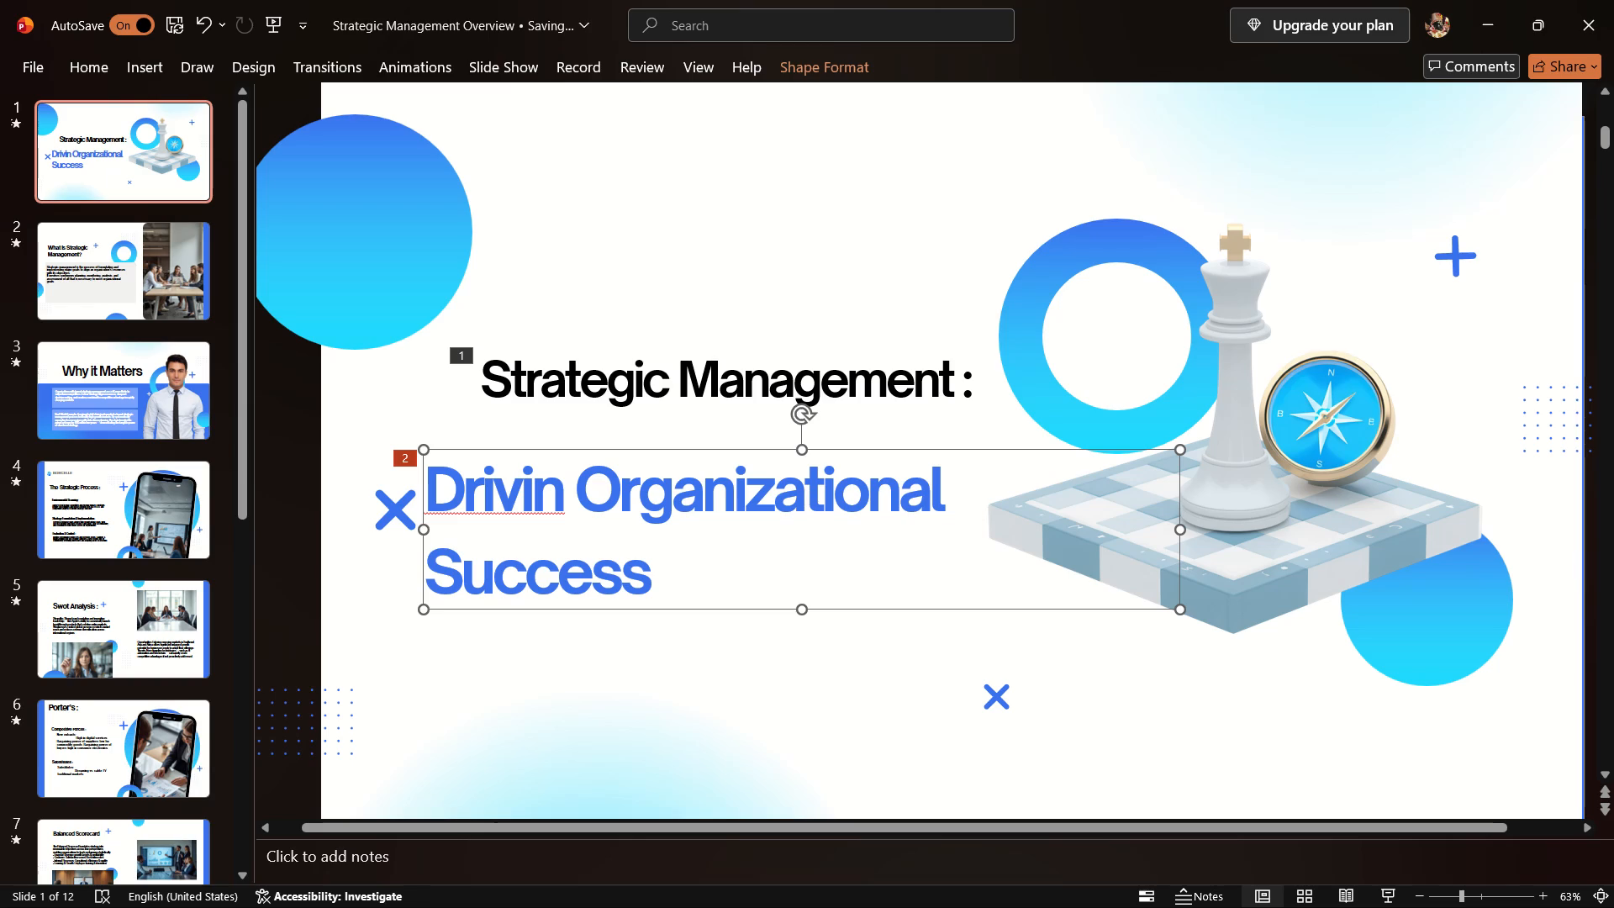
left_click_drag(1179, 531, 1248, 516)
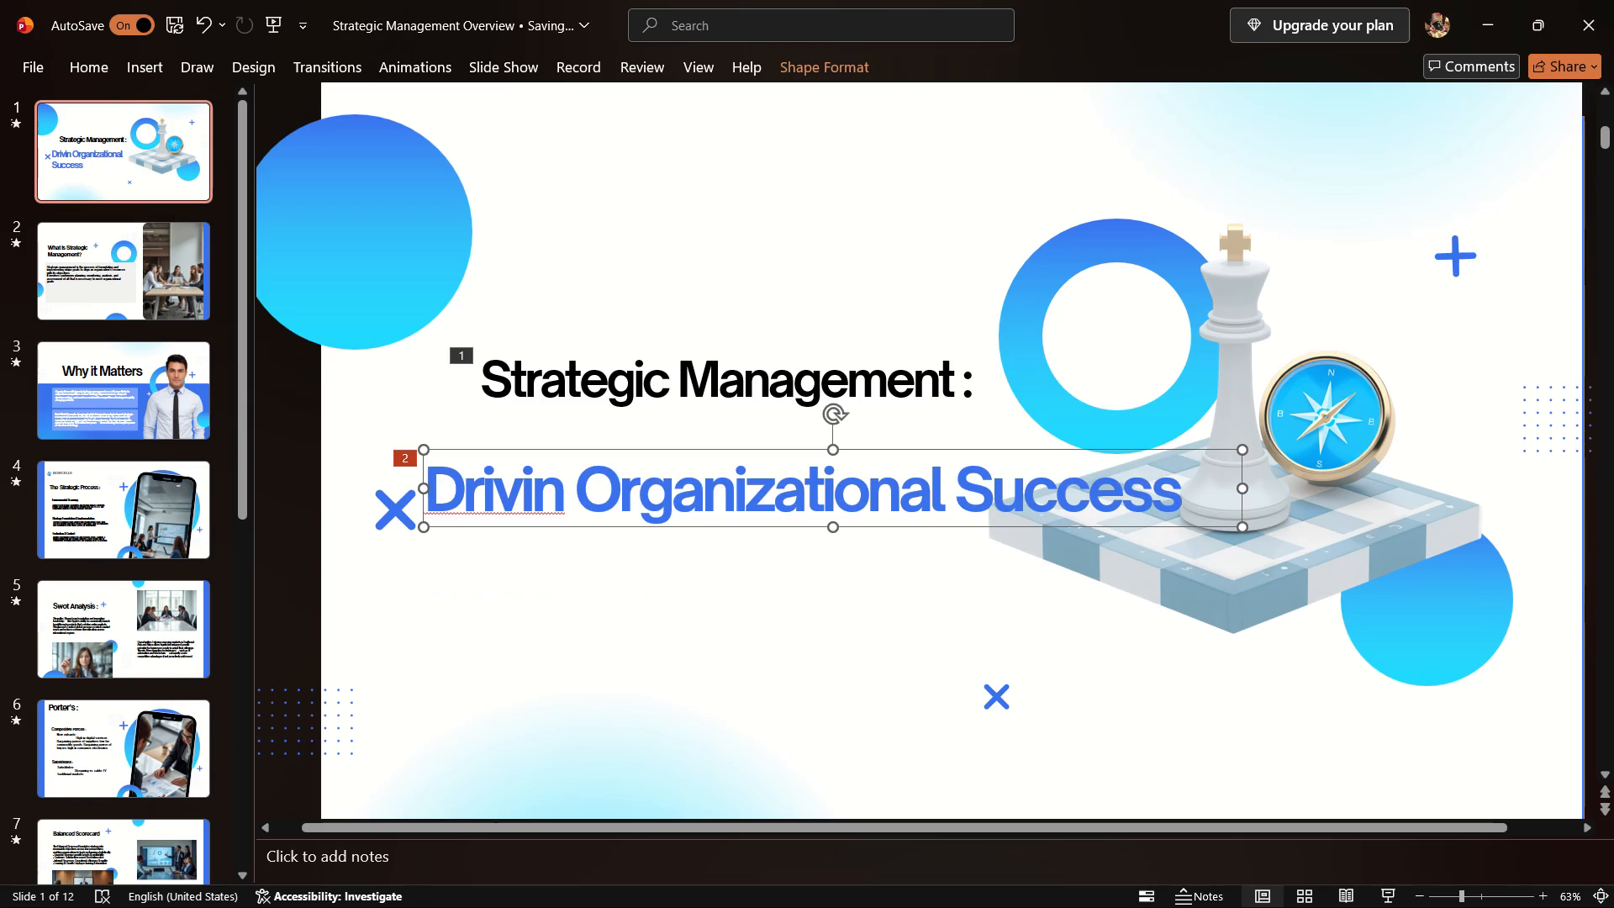
Append a space and a colon to the slide 1 subtitle so it reads "Drivin Organizational Success :".
left_click(1212, 512)
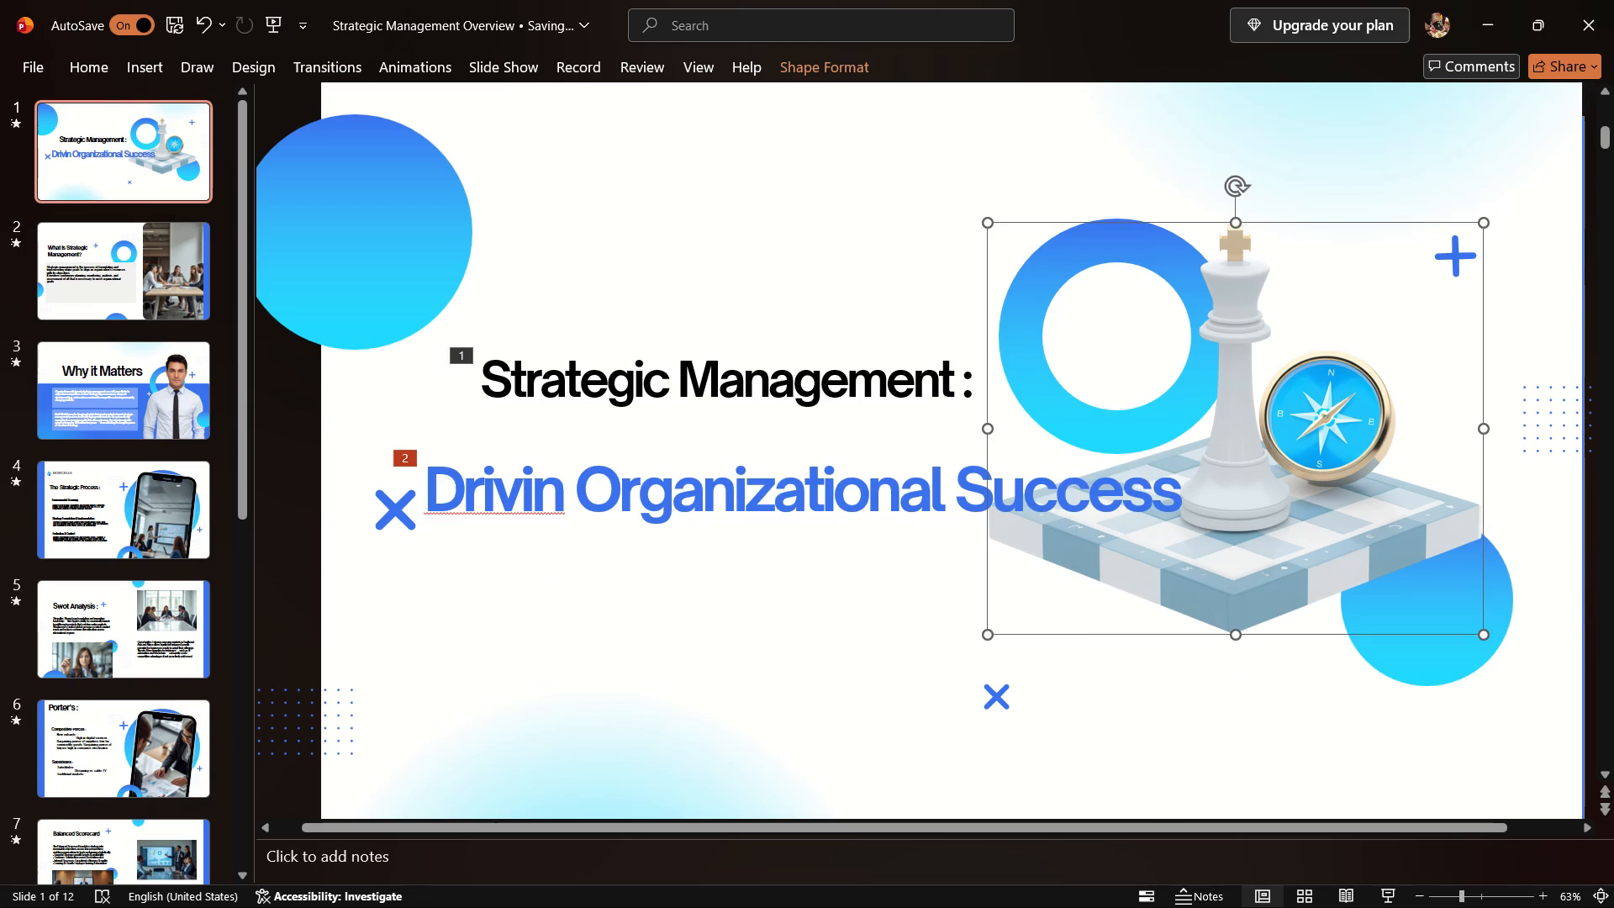
left_click(1193, 497)
left_click(1144, 491)
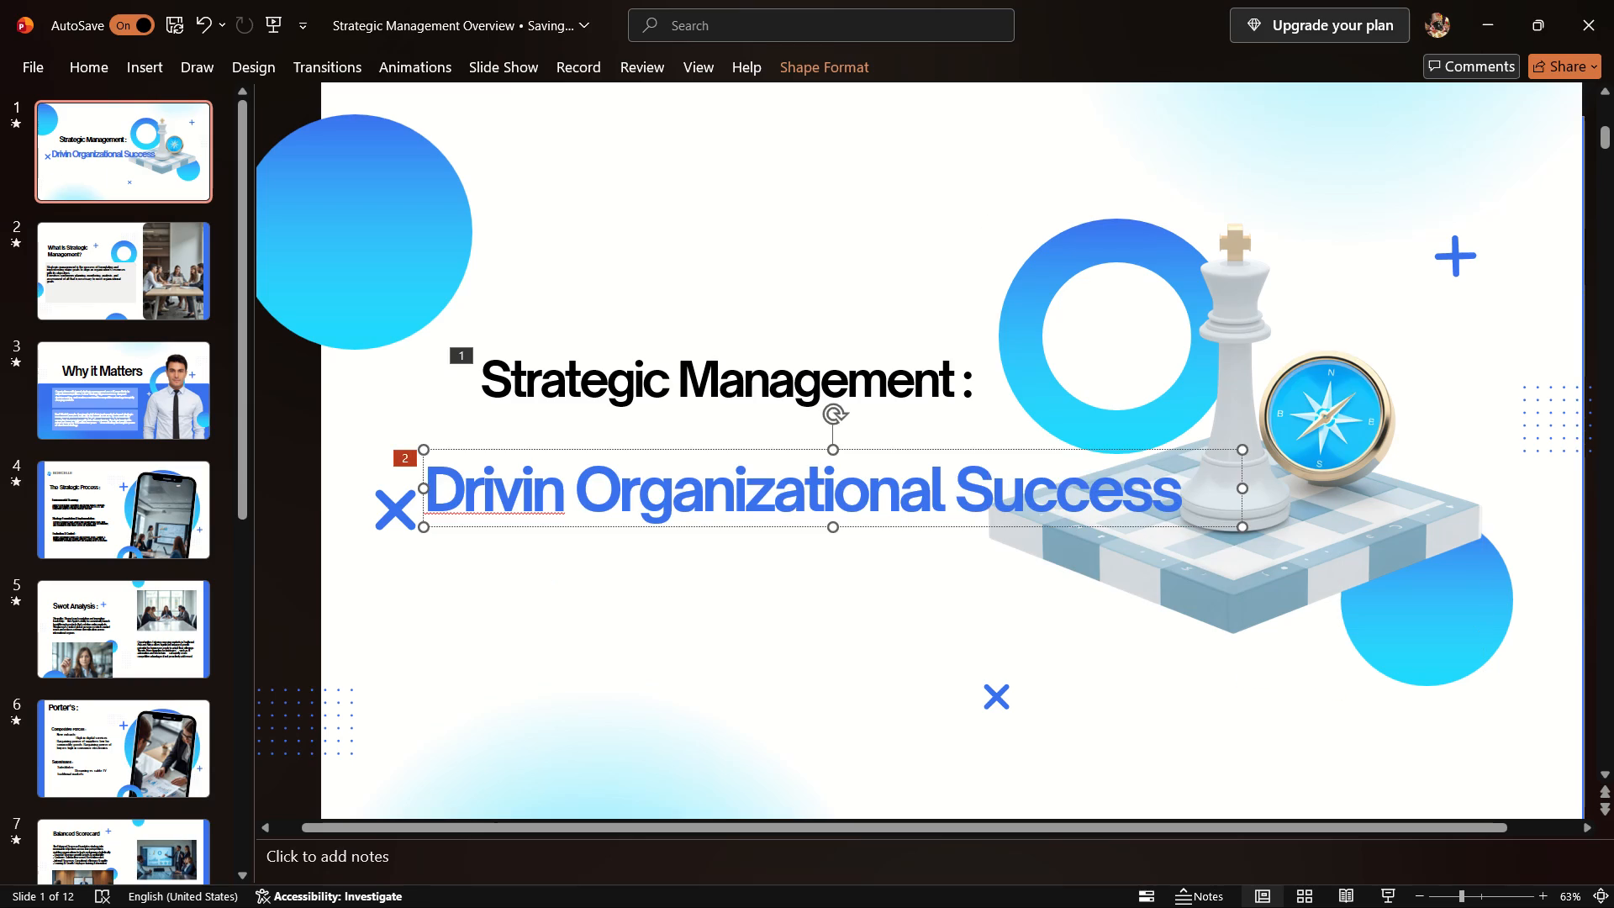
left_click(1183, 492)
left_click(1105, 492)
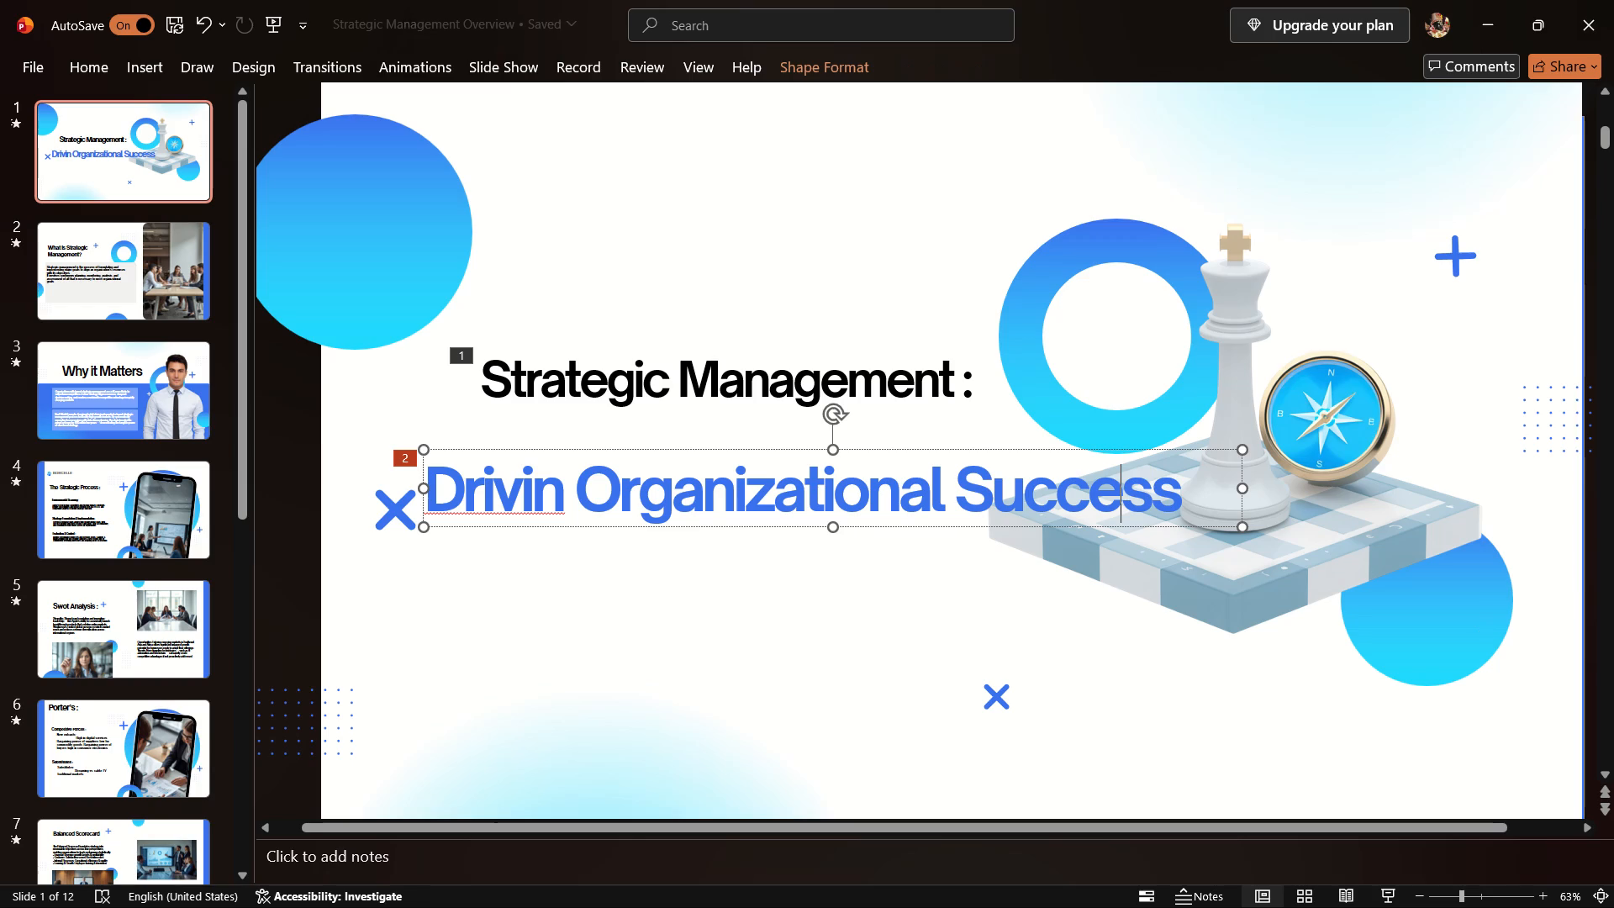
key("Right")
key("Right")
key("space")
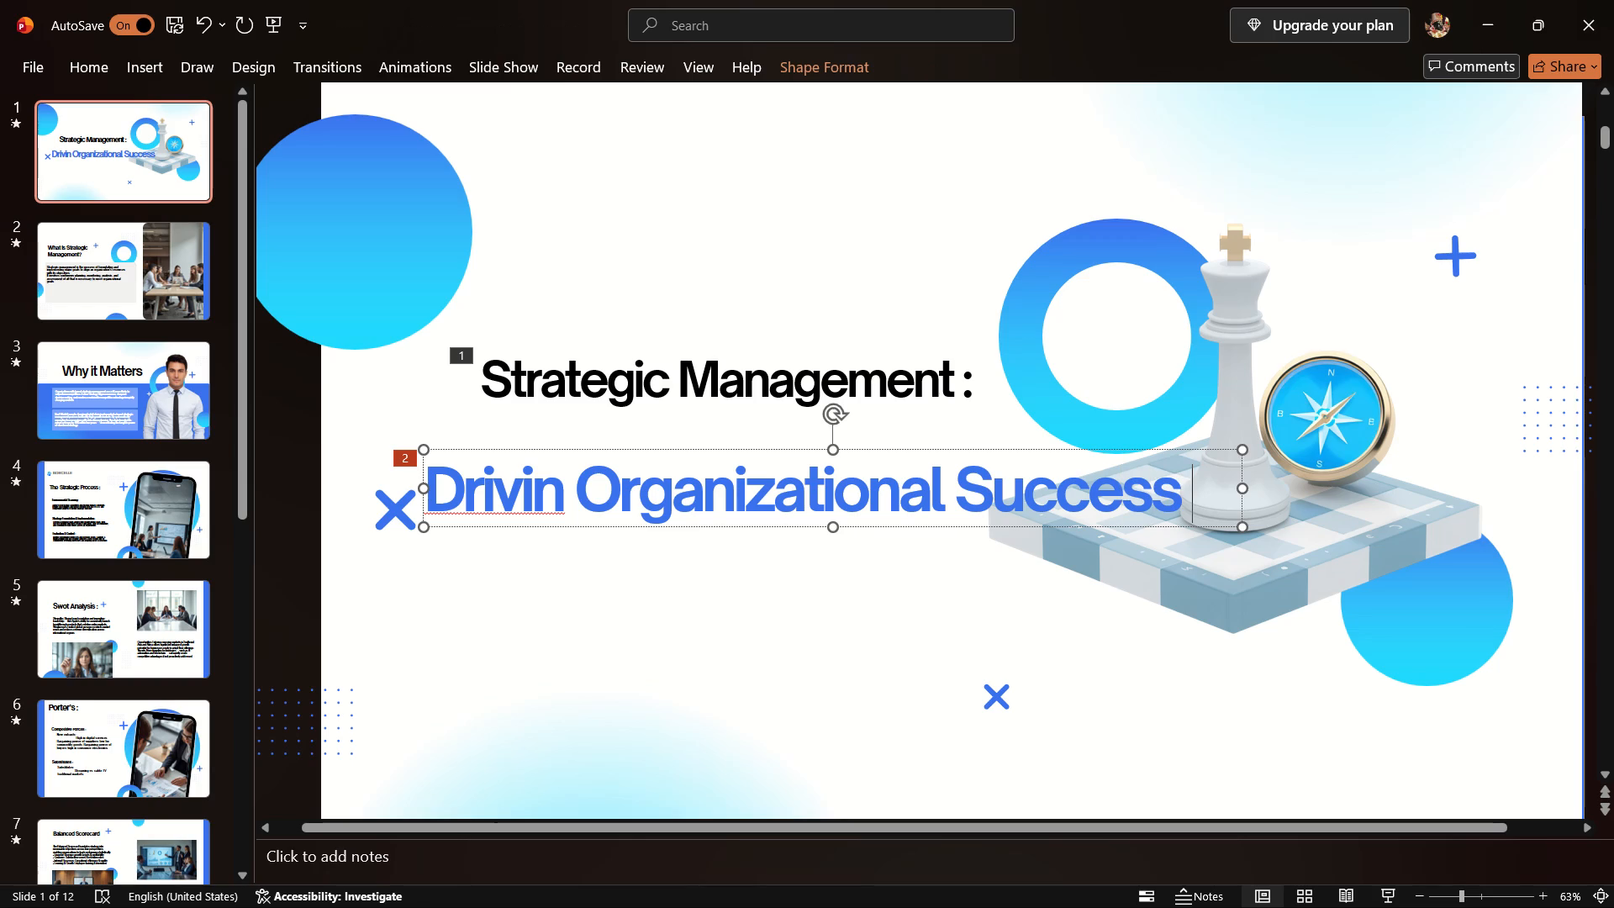
key("shift+colon")
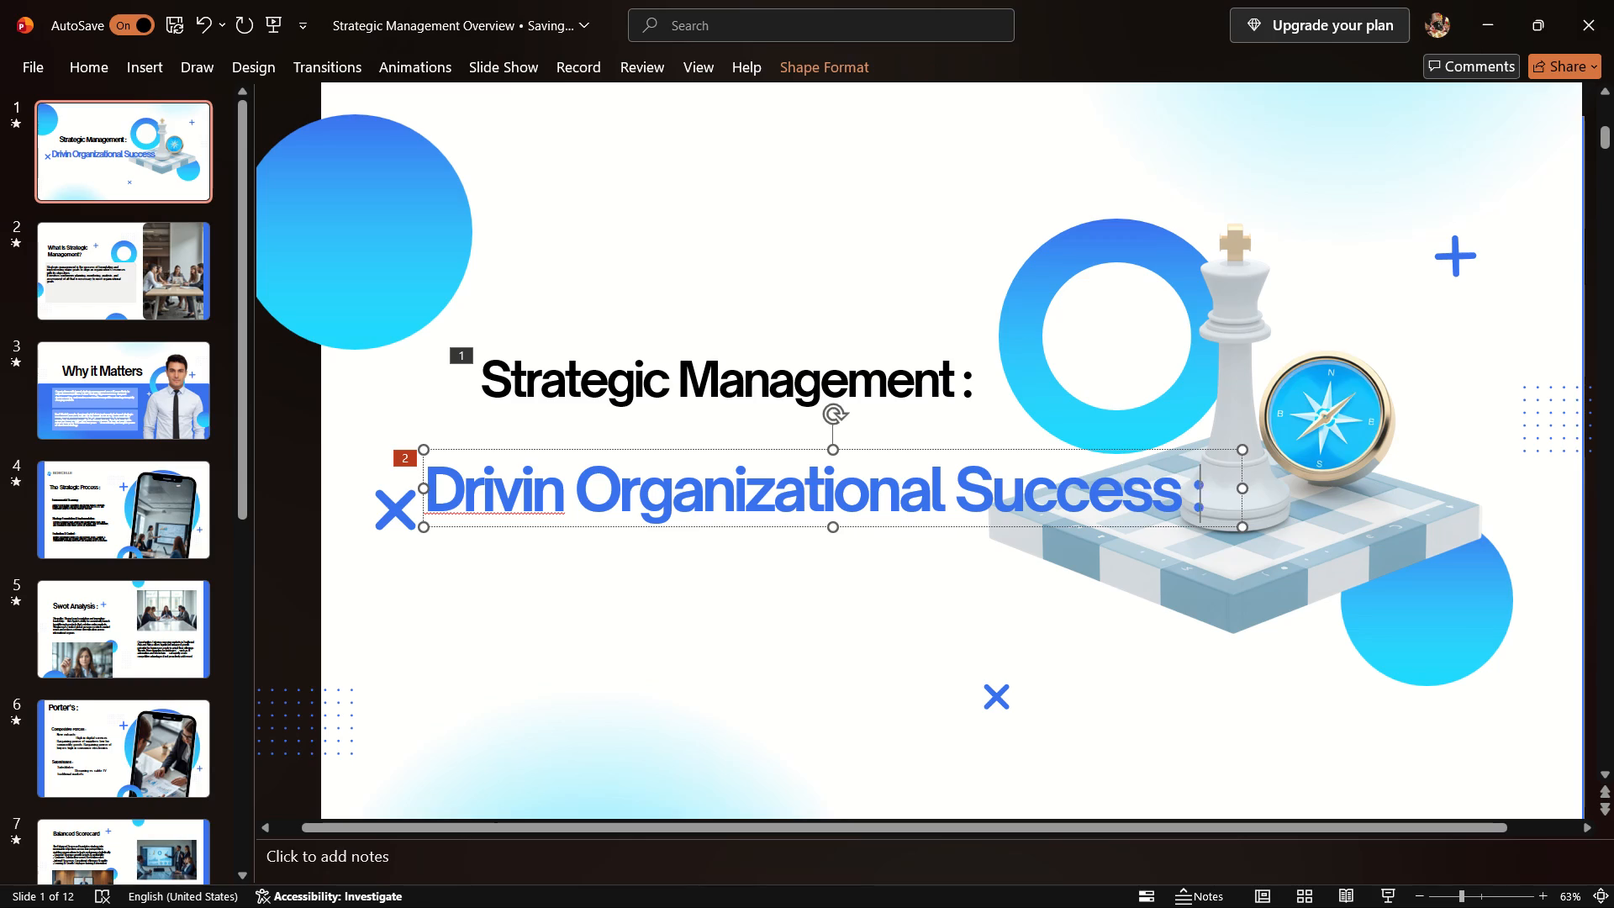
left_click(896, 631)
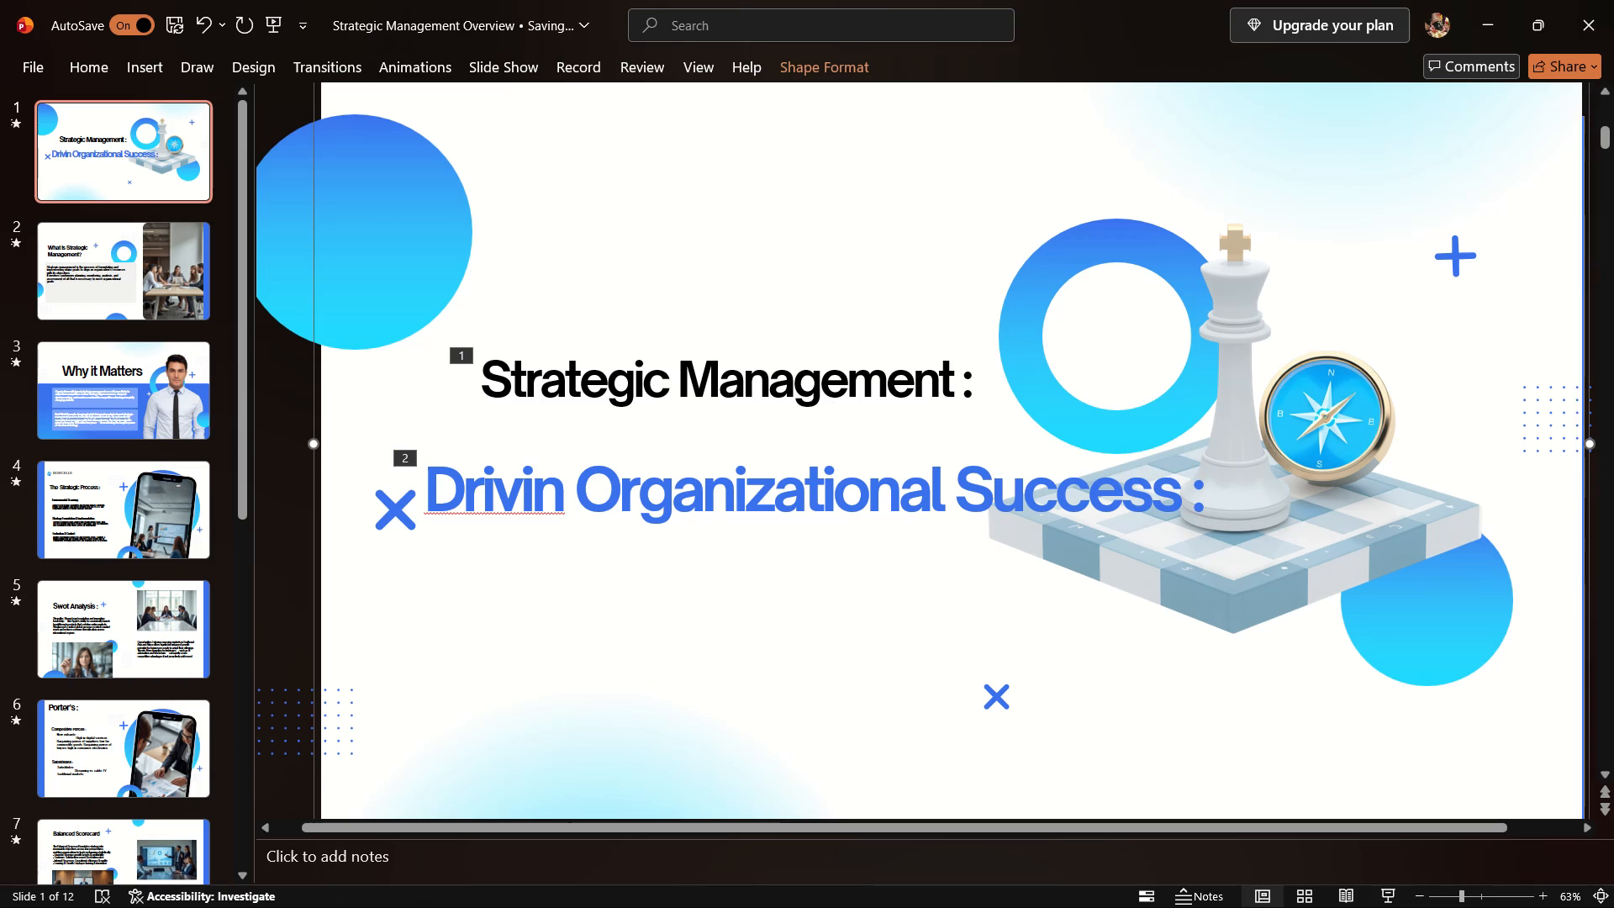
Move the "Drivin Organizational Success :" subtitle down and slightly left on slide 1, below the blue X mark, and deselect it.
left_click(772, 494)
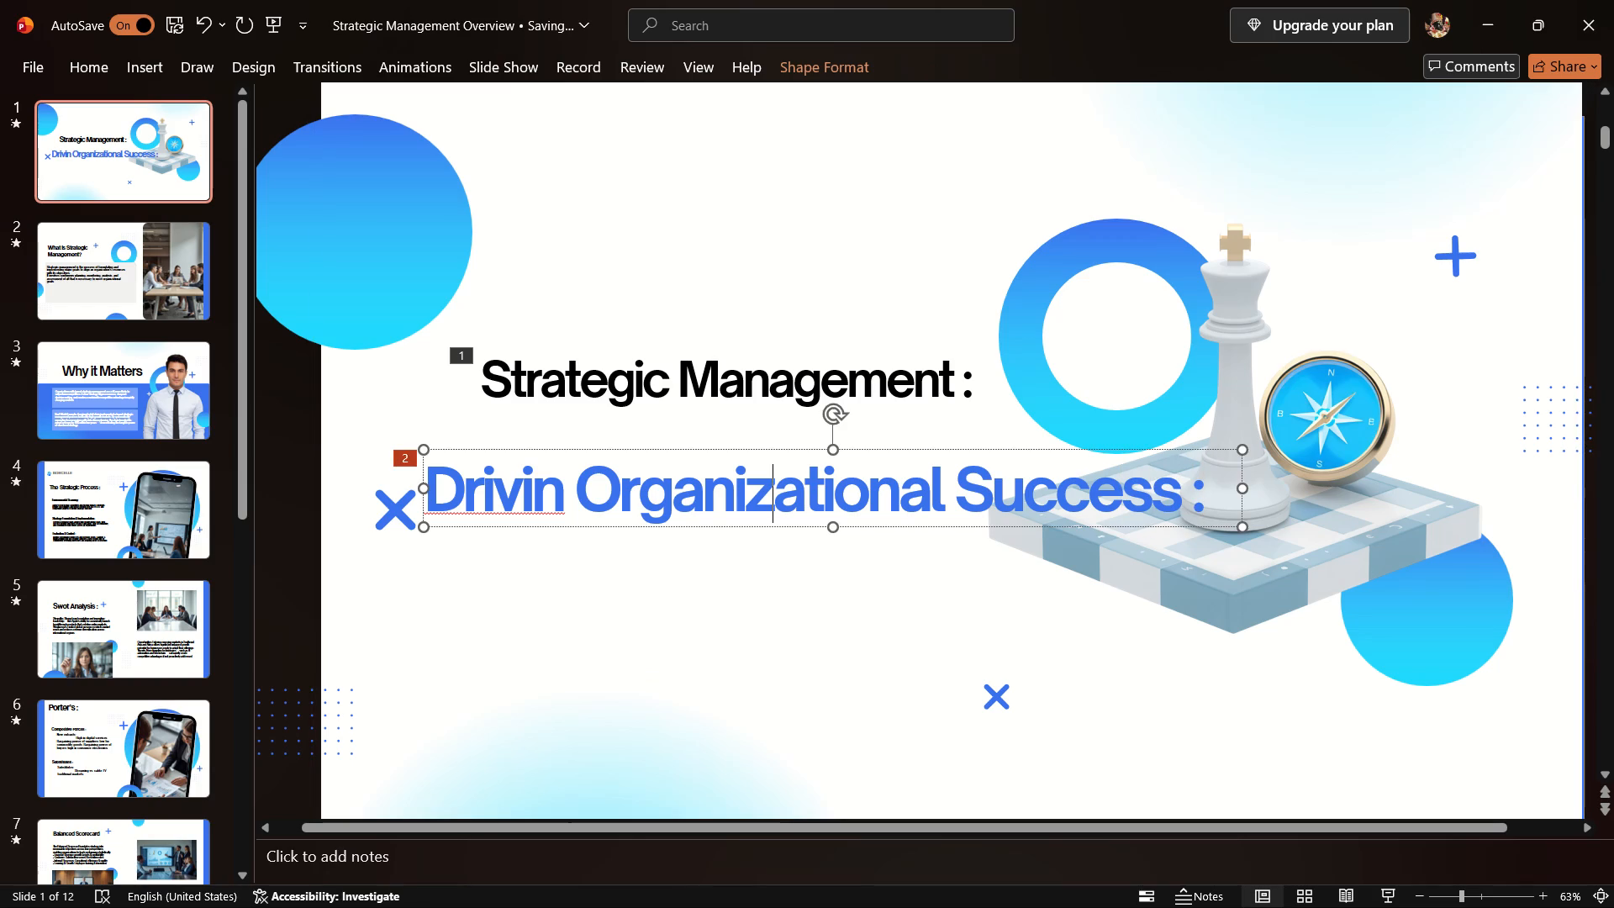
left_click_drag(814, 446, 820, 471)
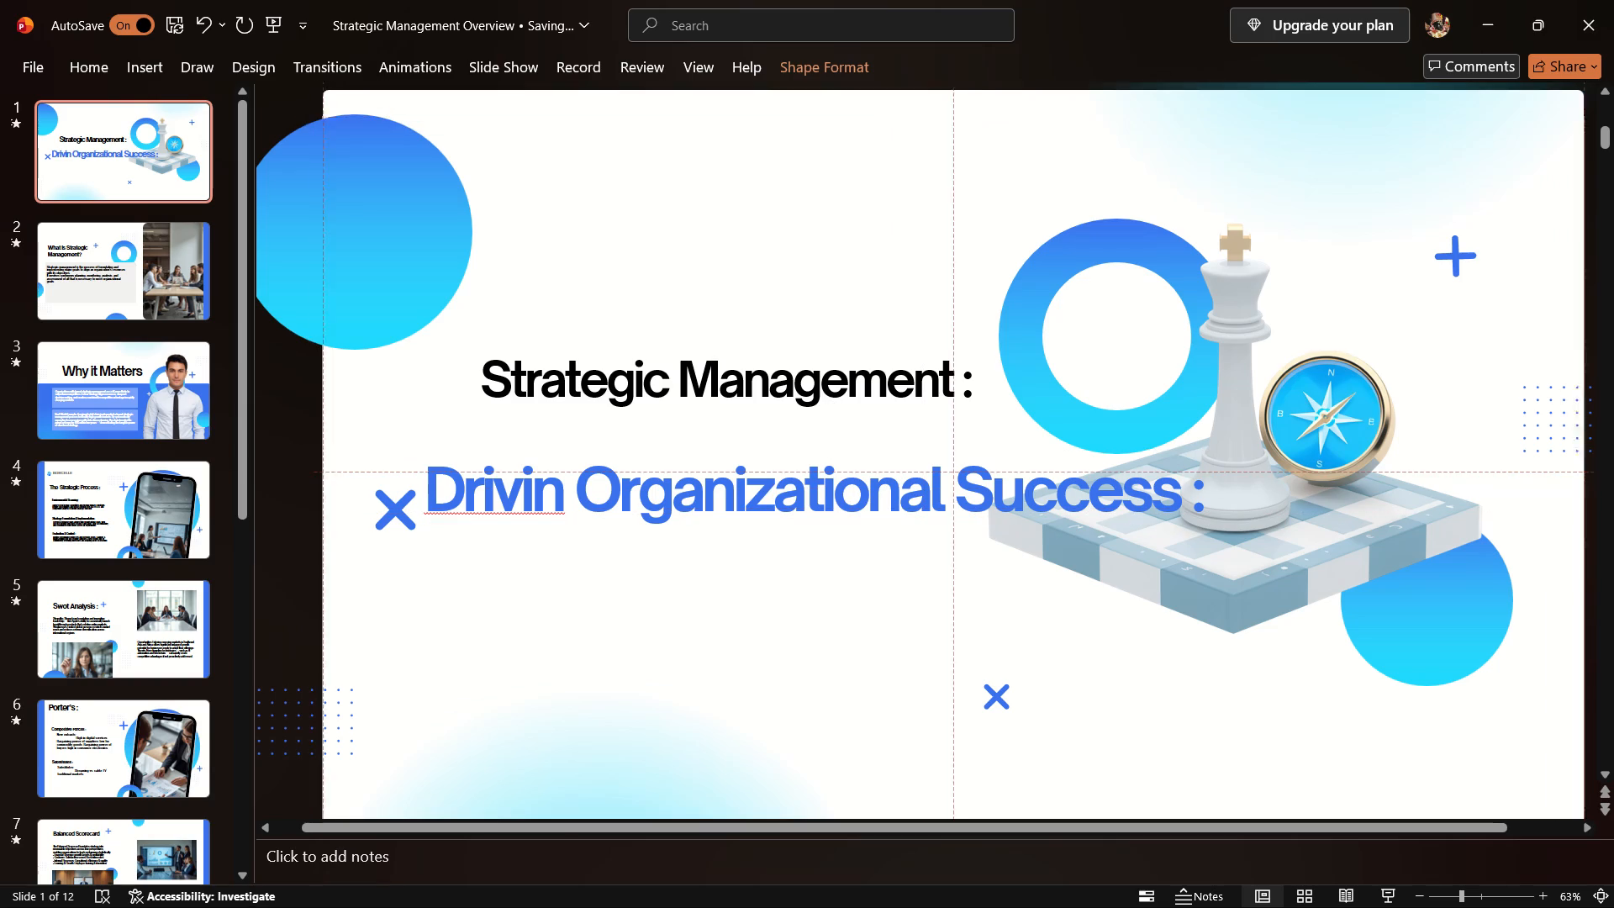
left_click_drag(820, 471, 818, 470)
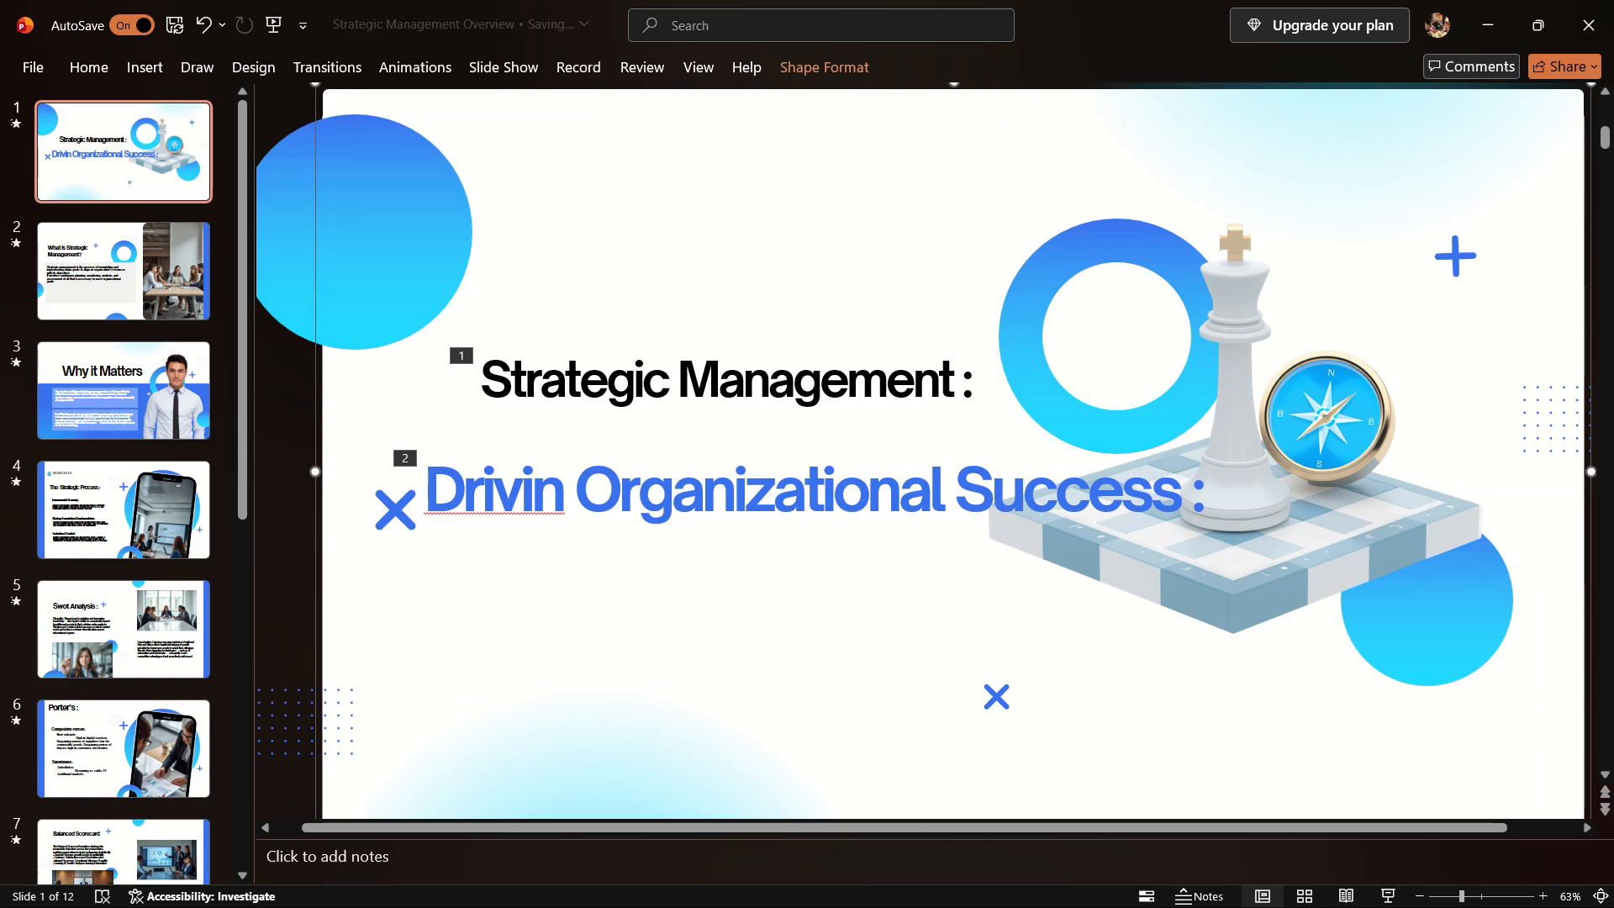
left_click(811, 506)
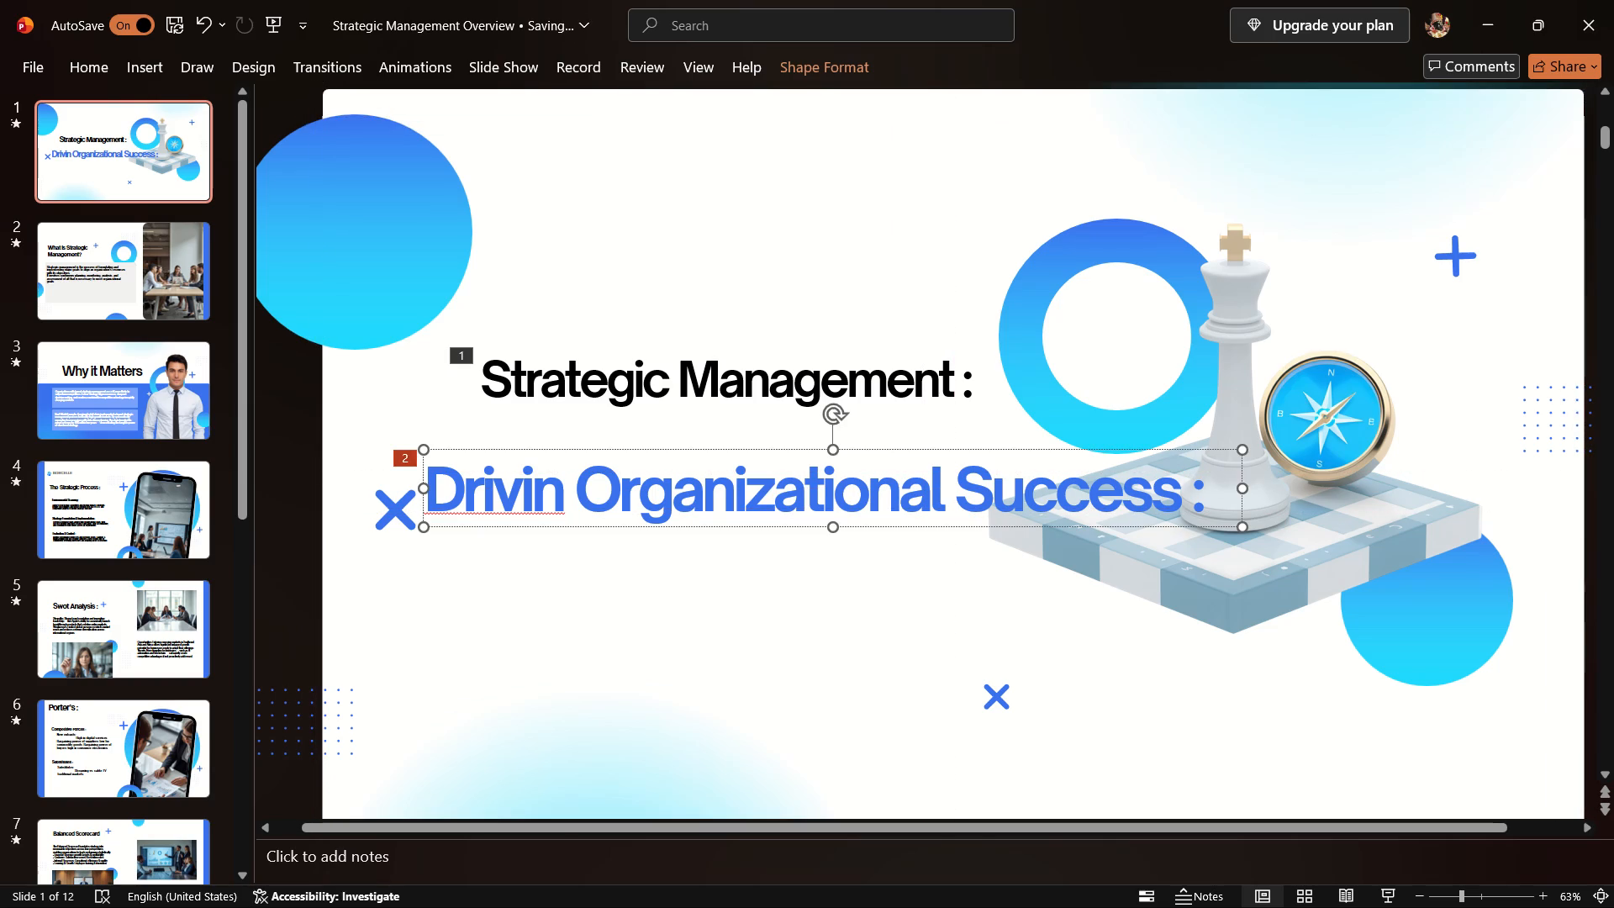
left_click_drag(820, 450, 792, 531)
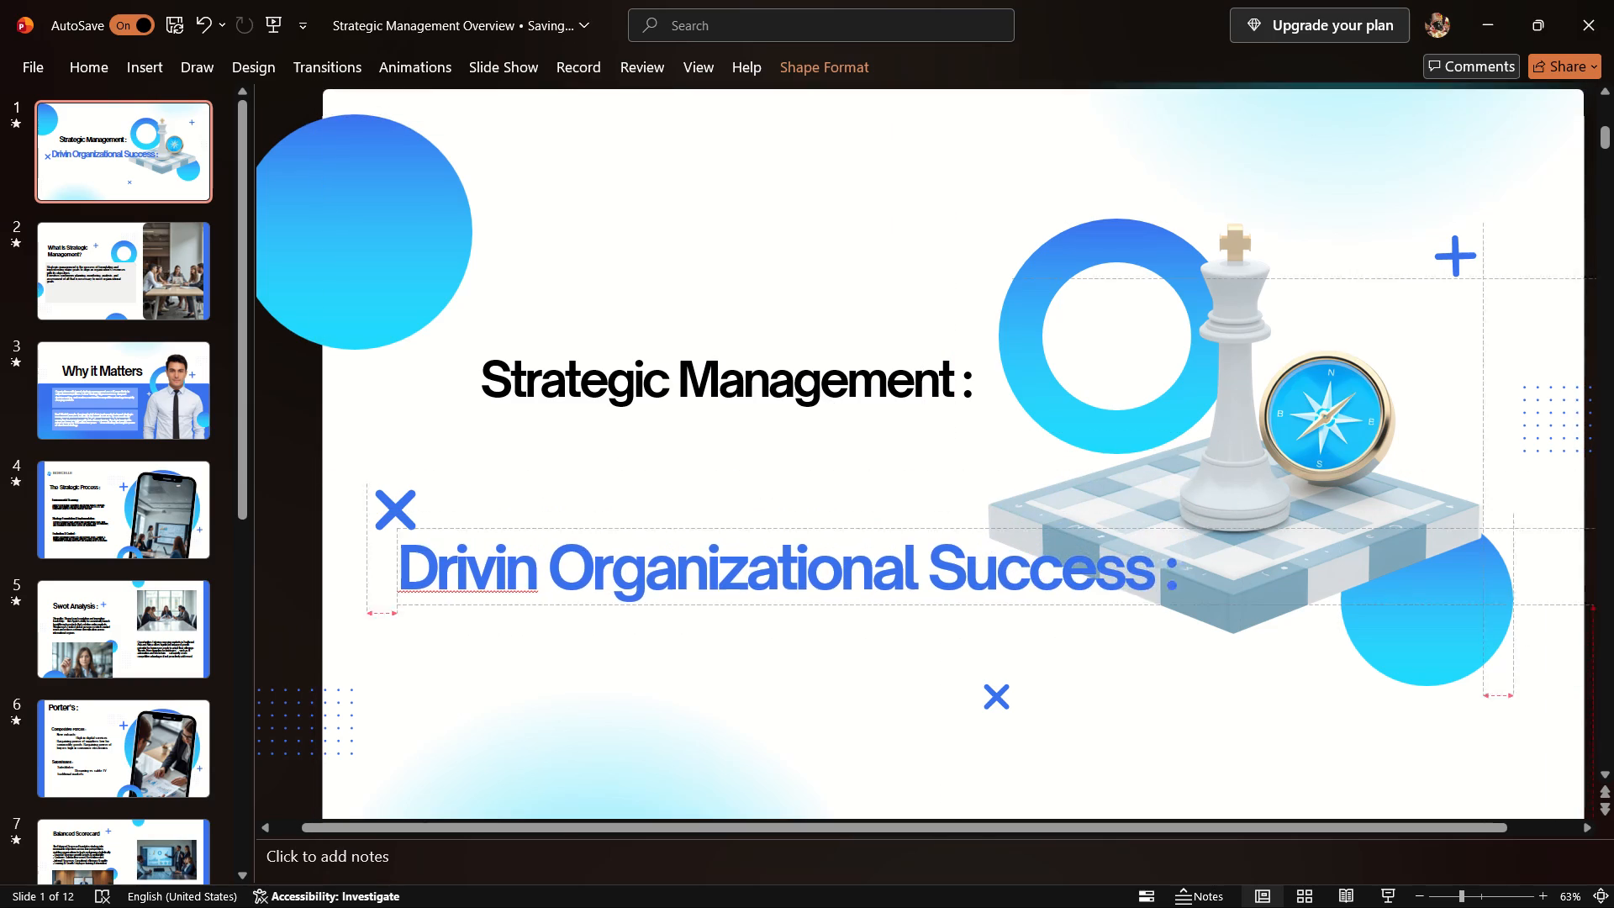
left_click_drag(792, 531, 742, 573)
left_click(742, 573)
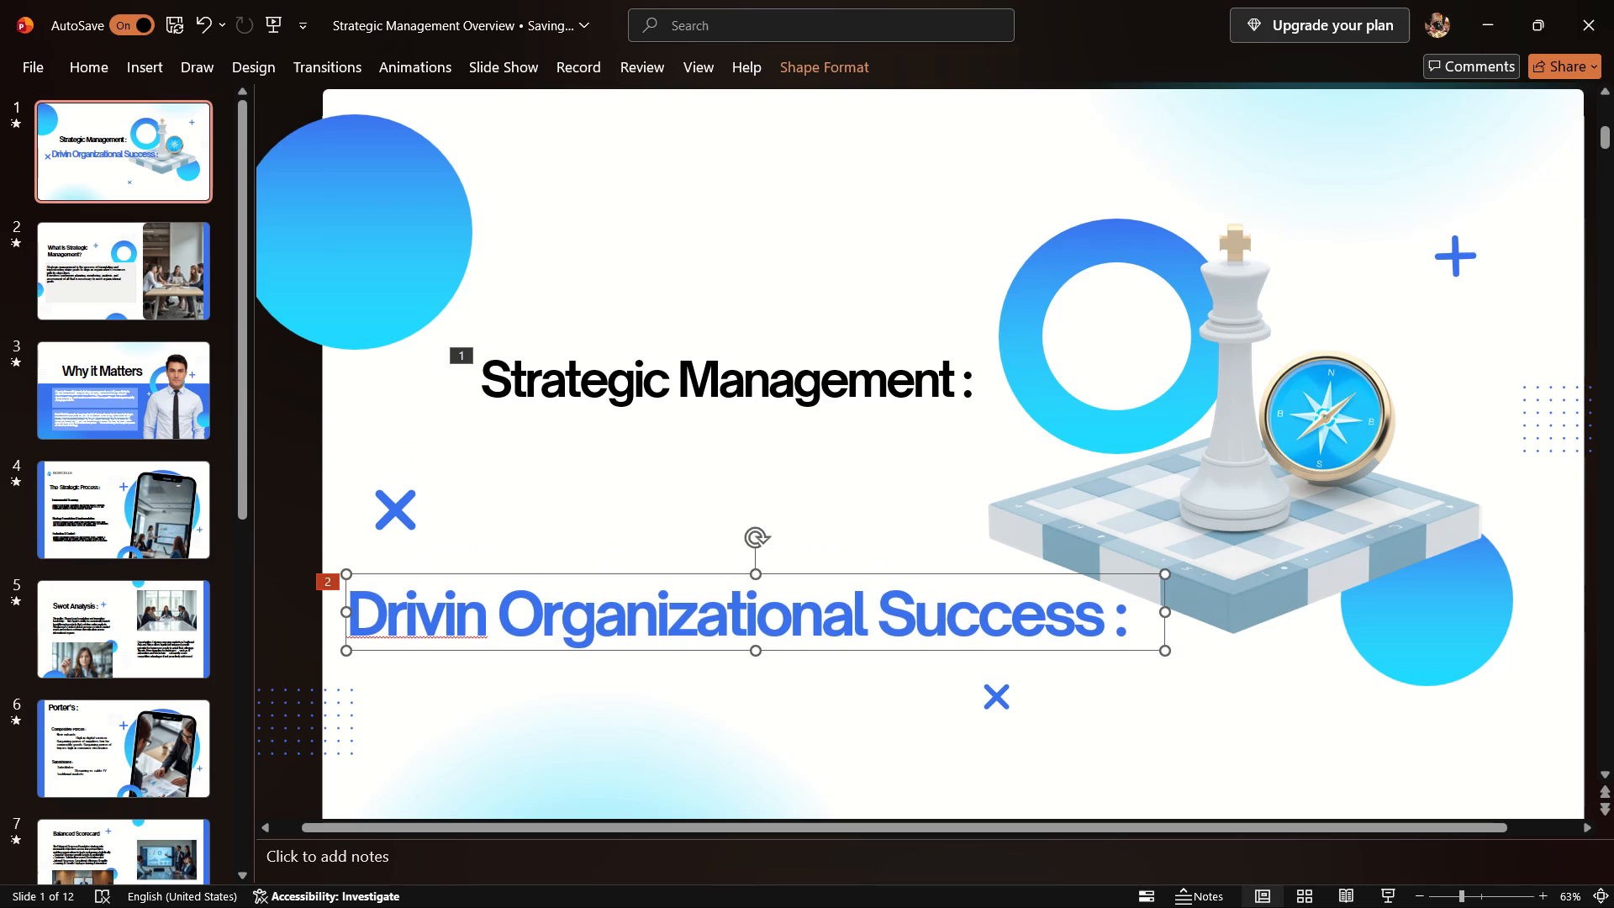
left_click(836, 511)
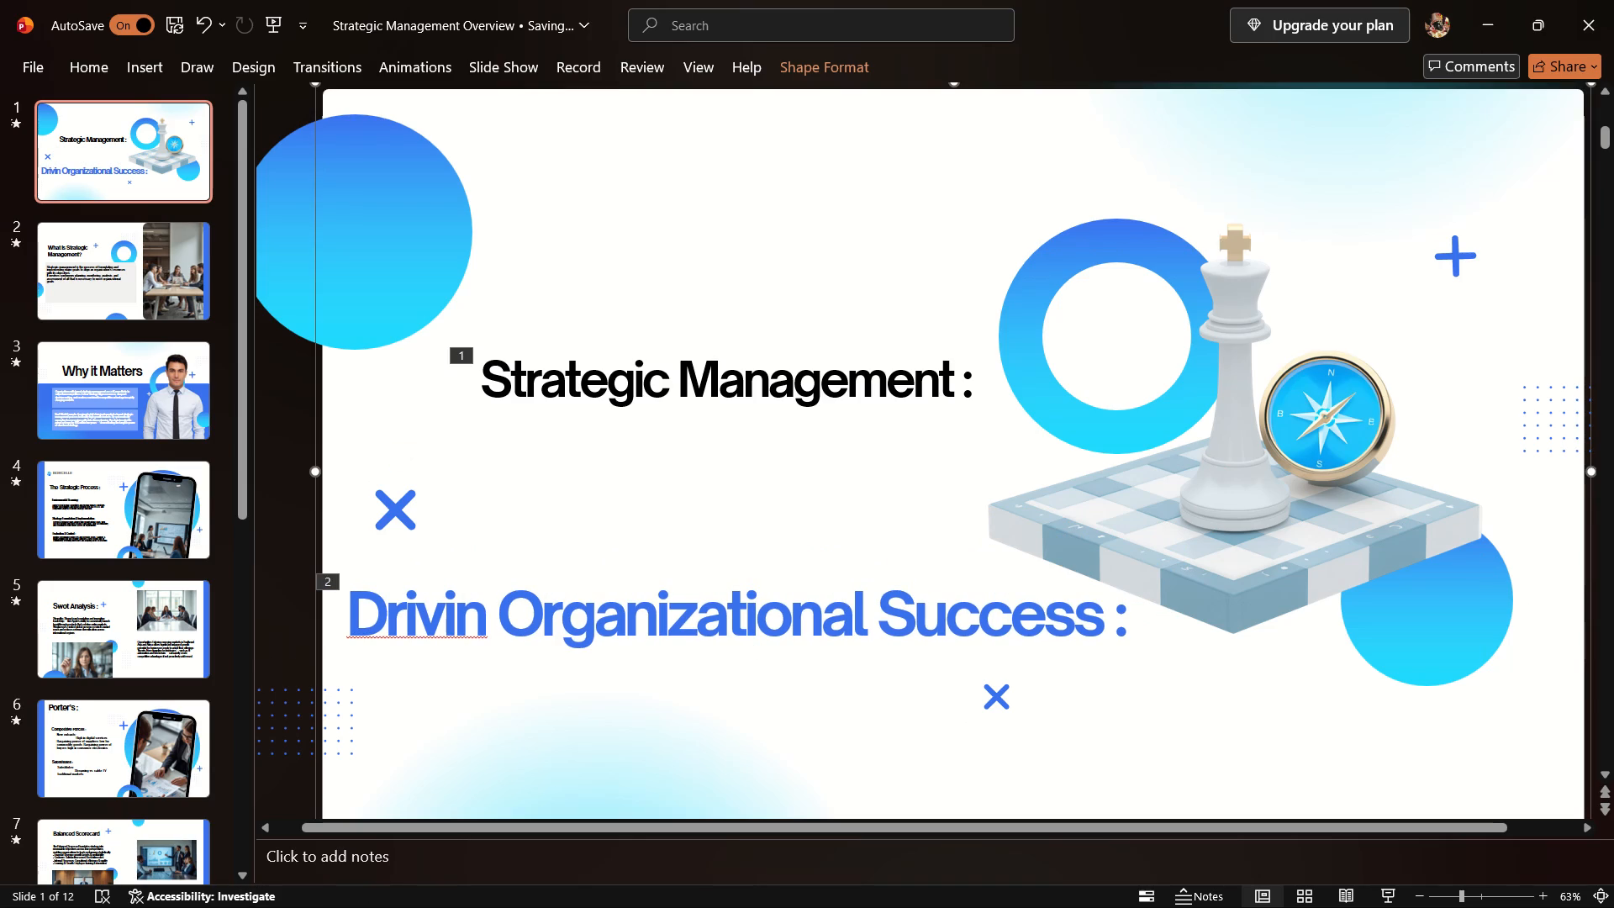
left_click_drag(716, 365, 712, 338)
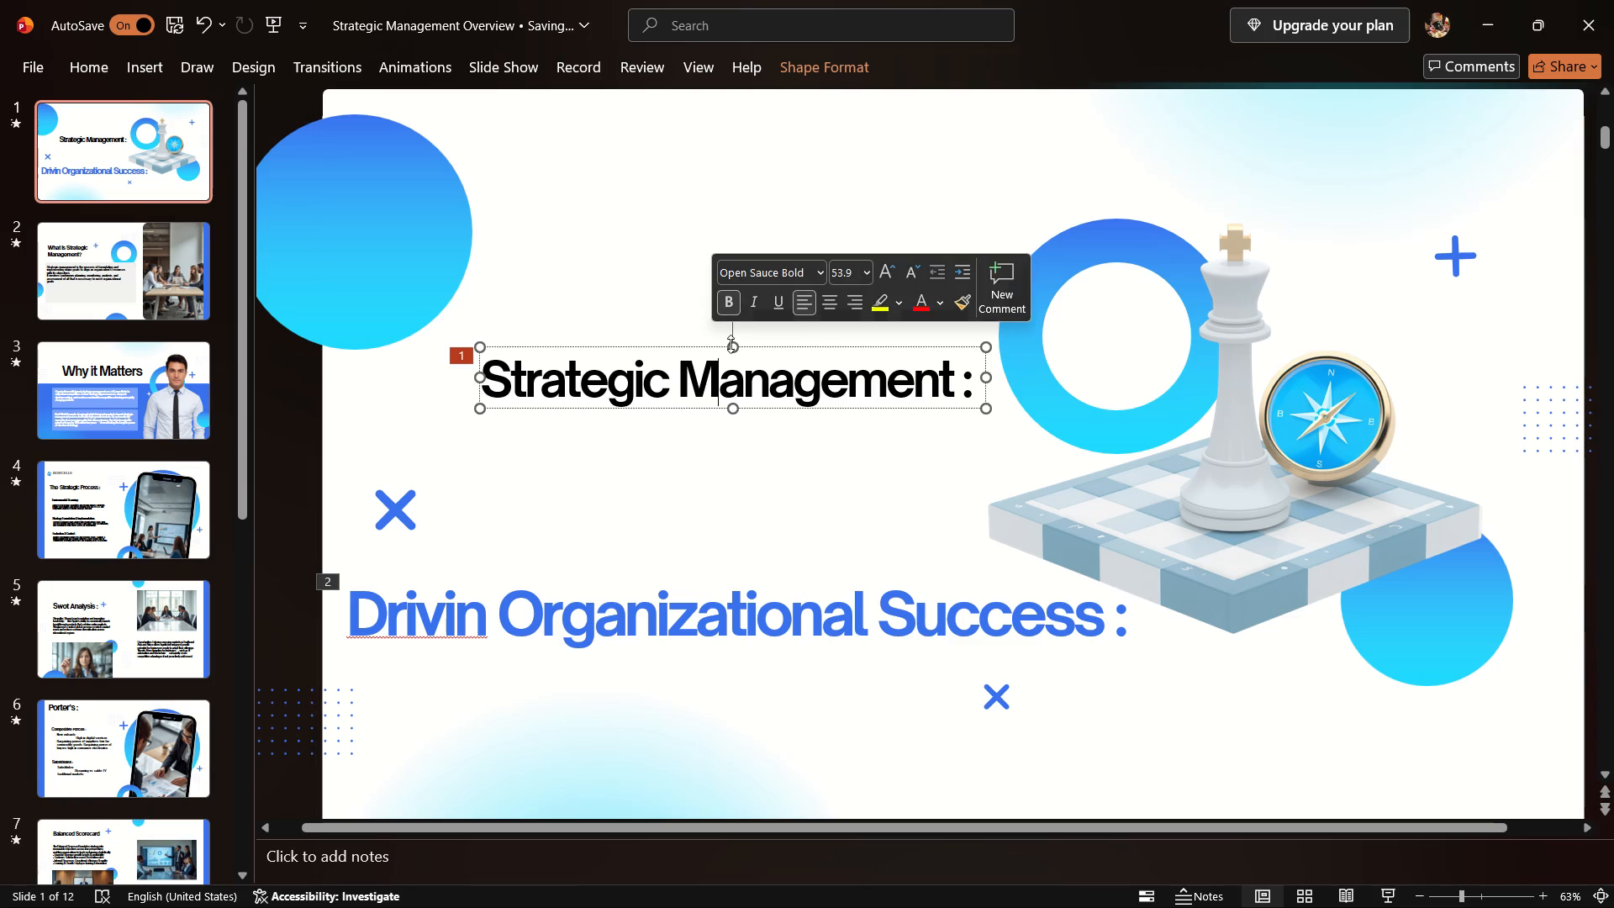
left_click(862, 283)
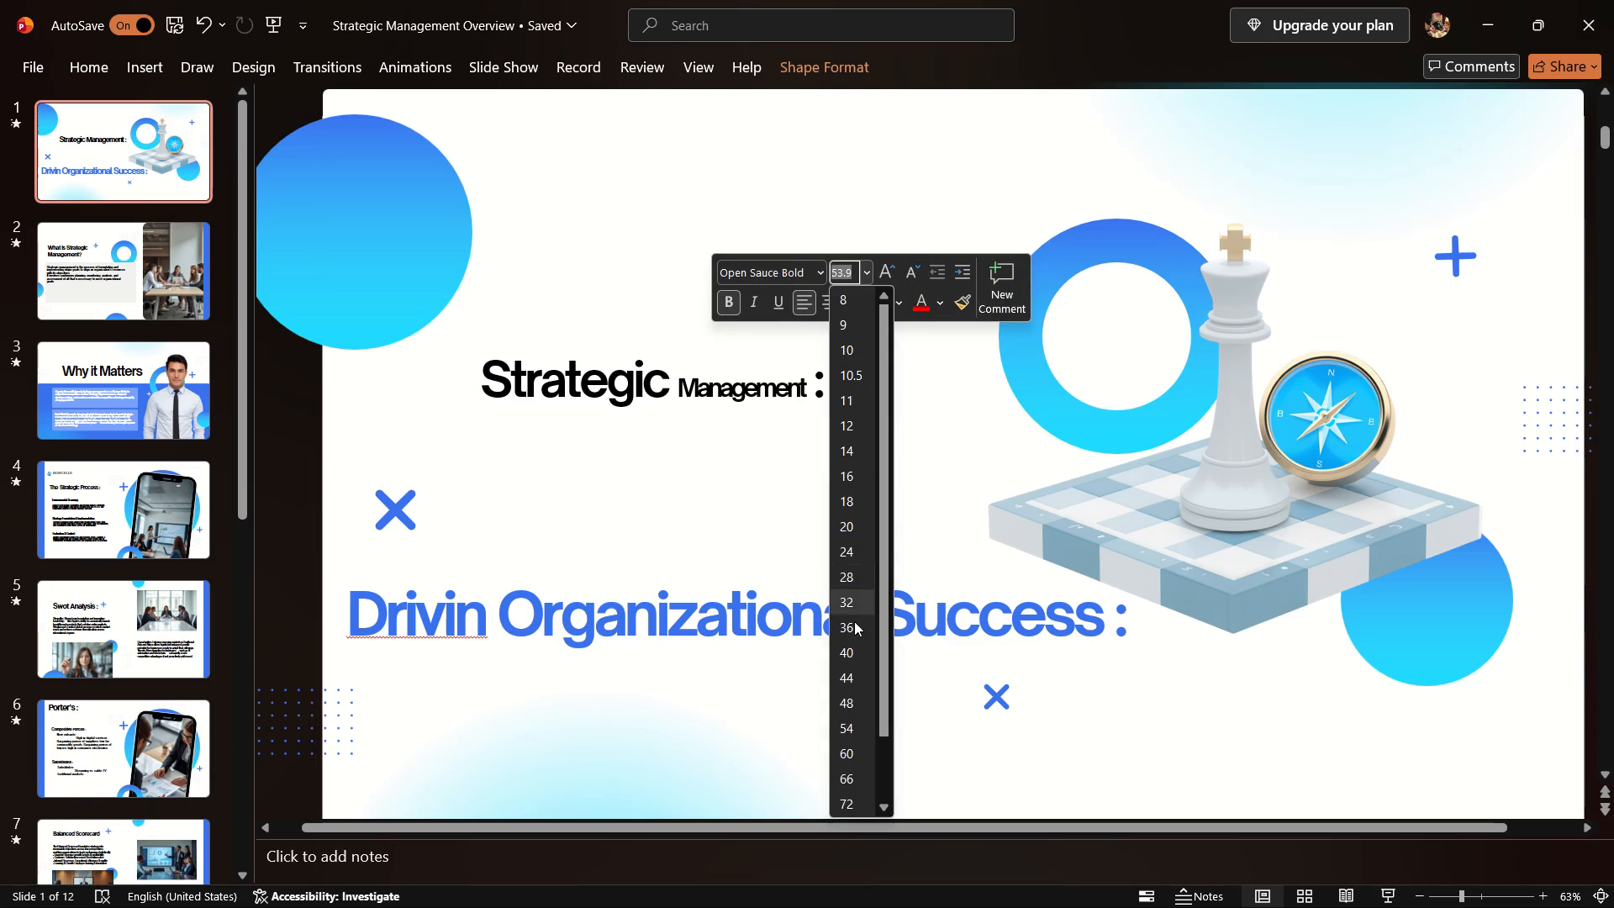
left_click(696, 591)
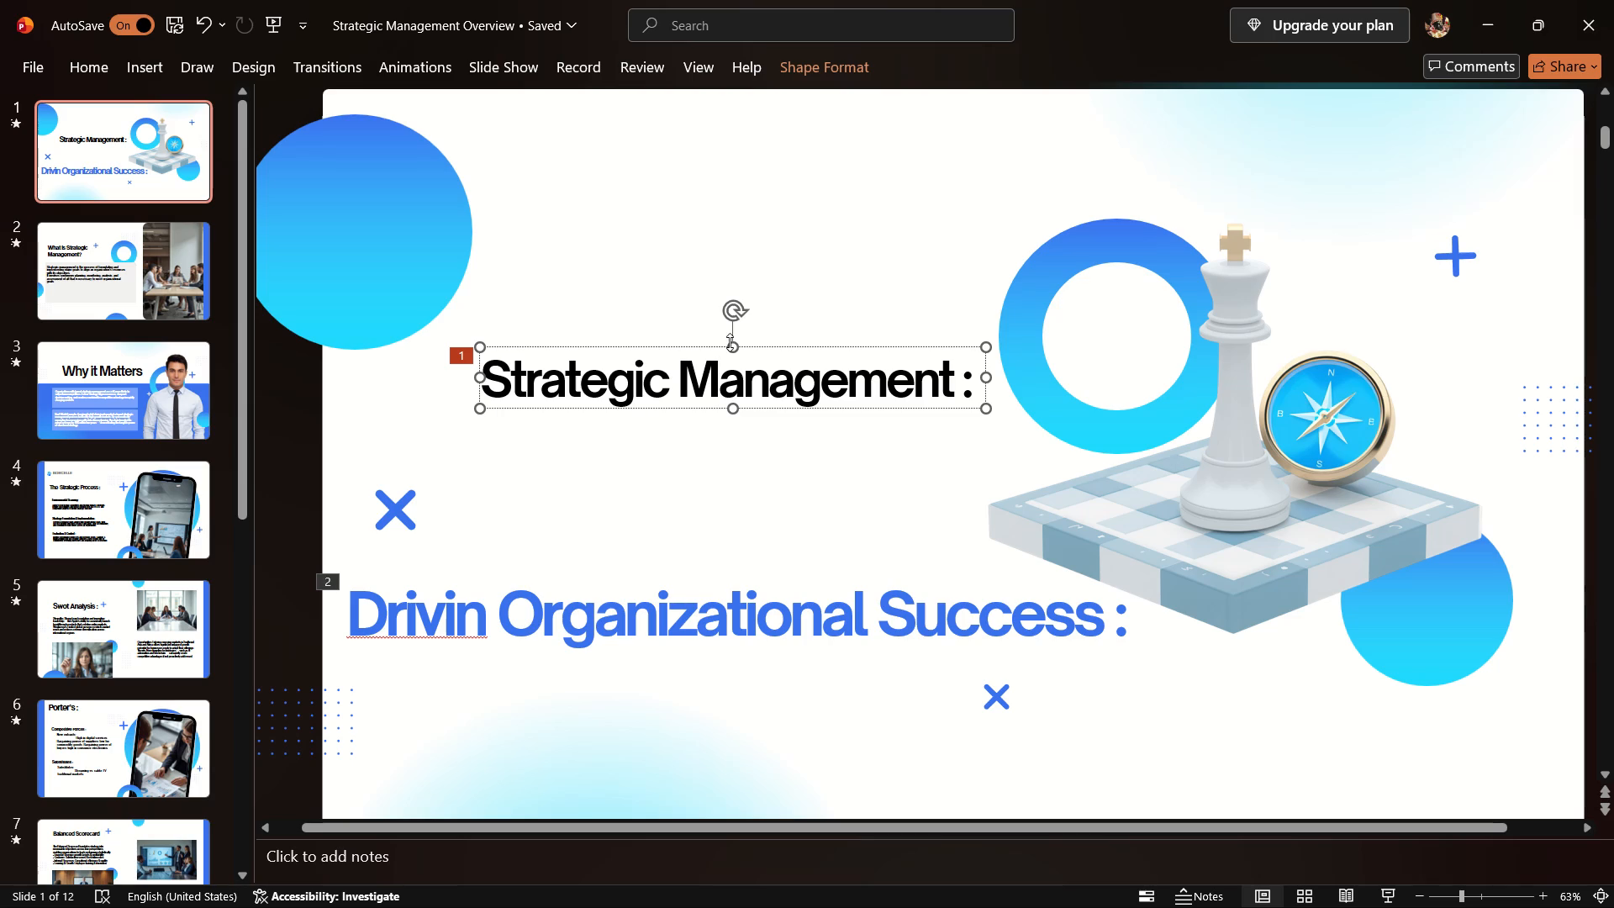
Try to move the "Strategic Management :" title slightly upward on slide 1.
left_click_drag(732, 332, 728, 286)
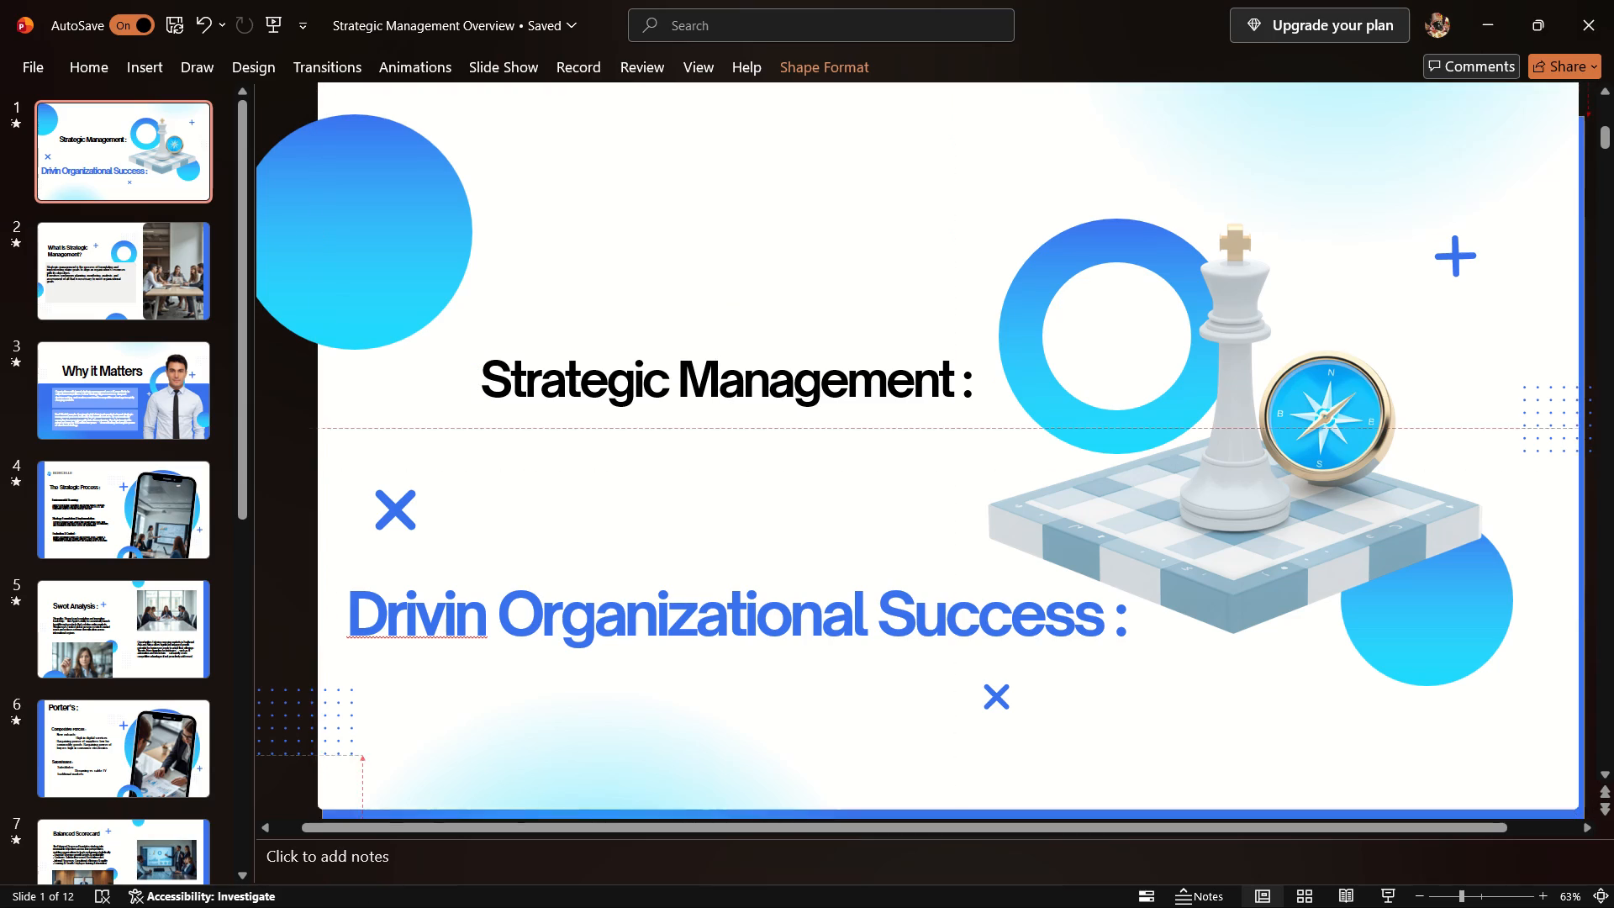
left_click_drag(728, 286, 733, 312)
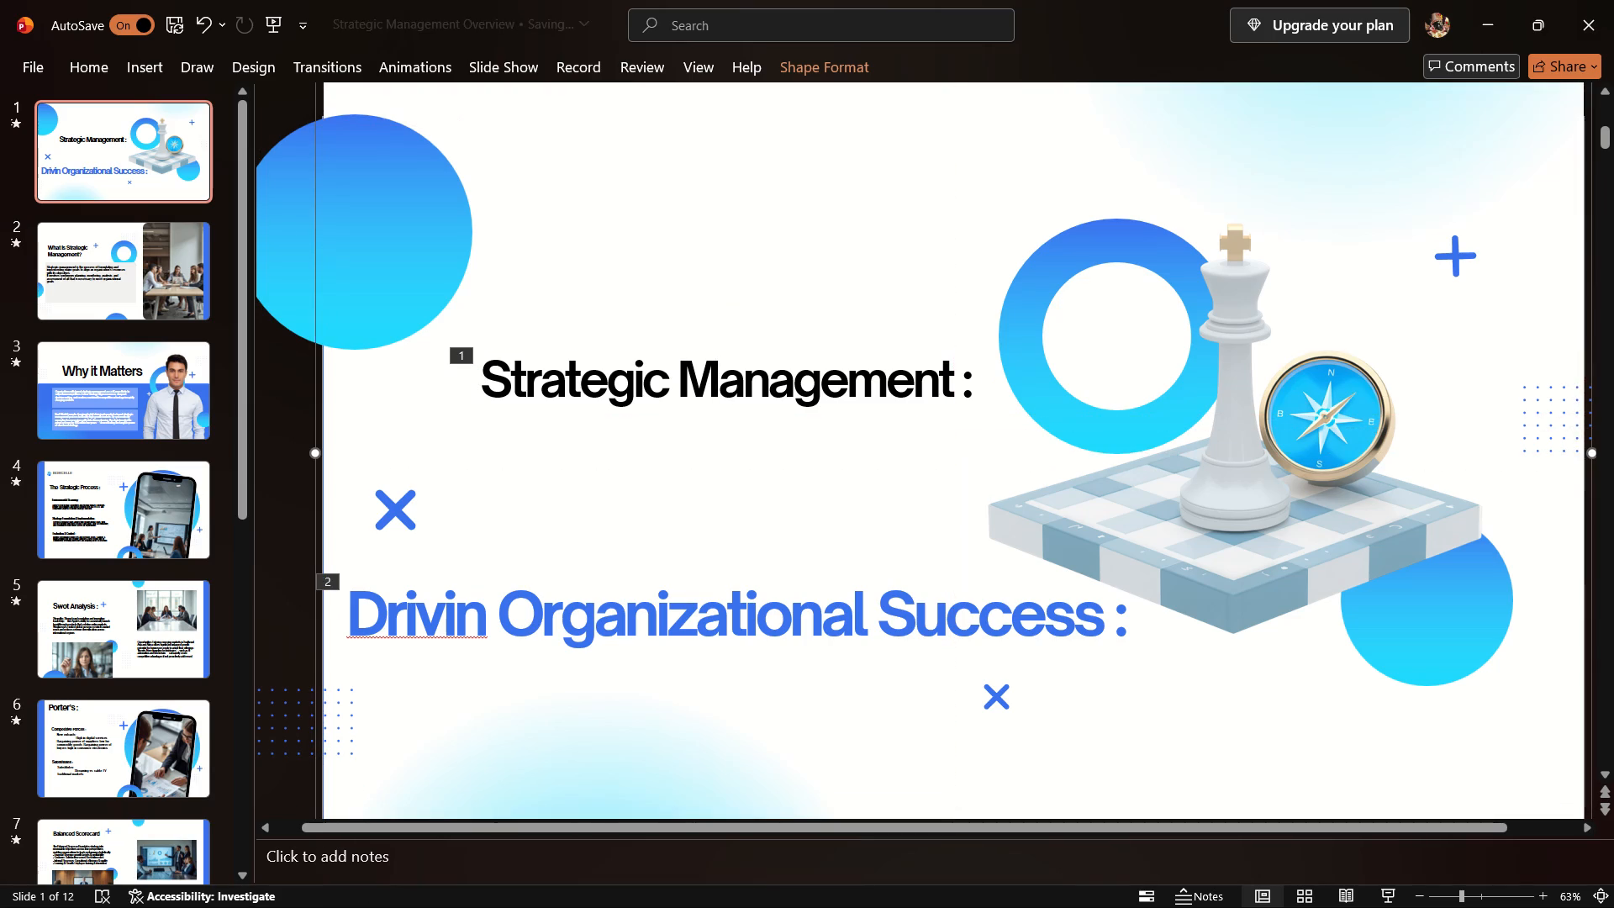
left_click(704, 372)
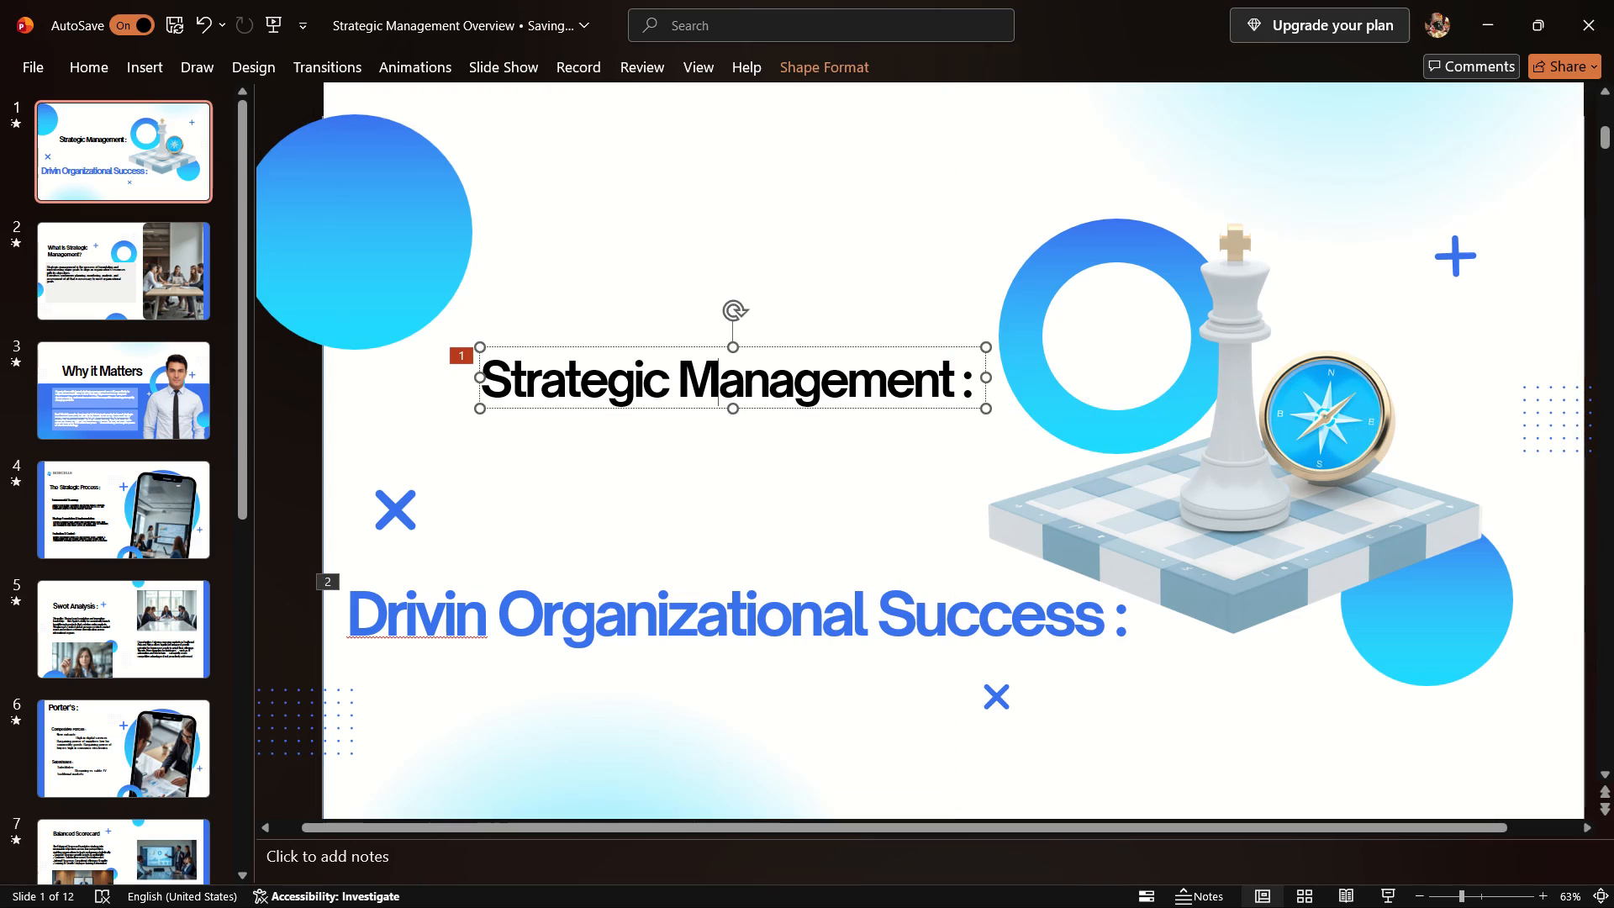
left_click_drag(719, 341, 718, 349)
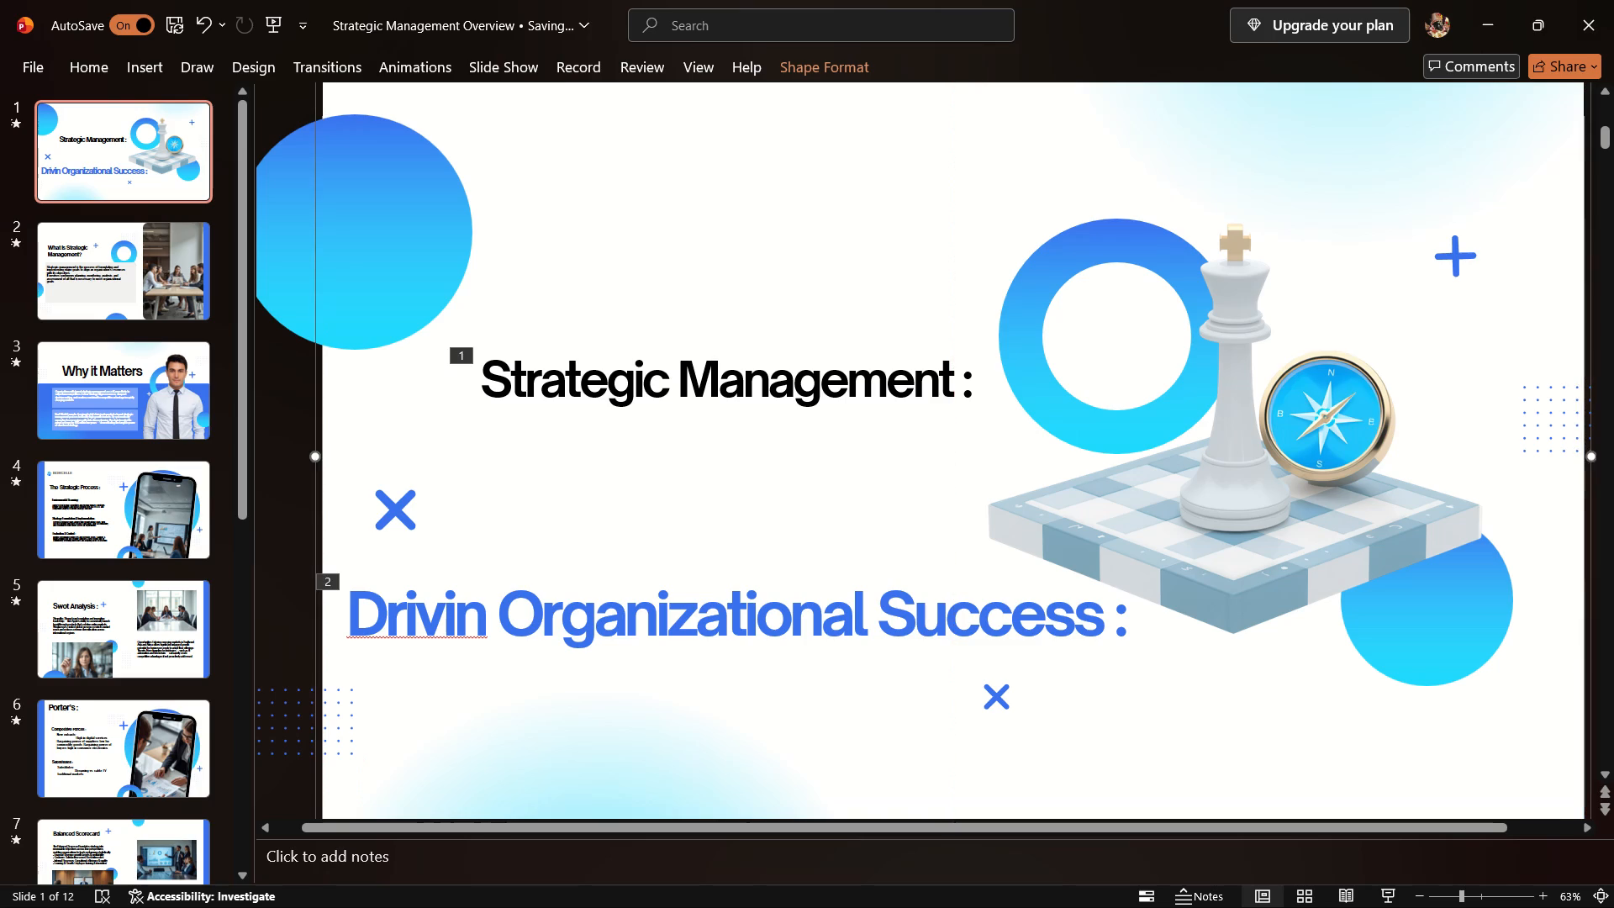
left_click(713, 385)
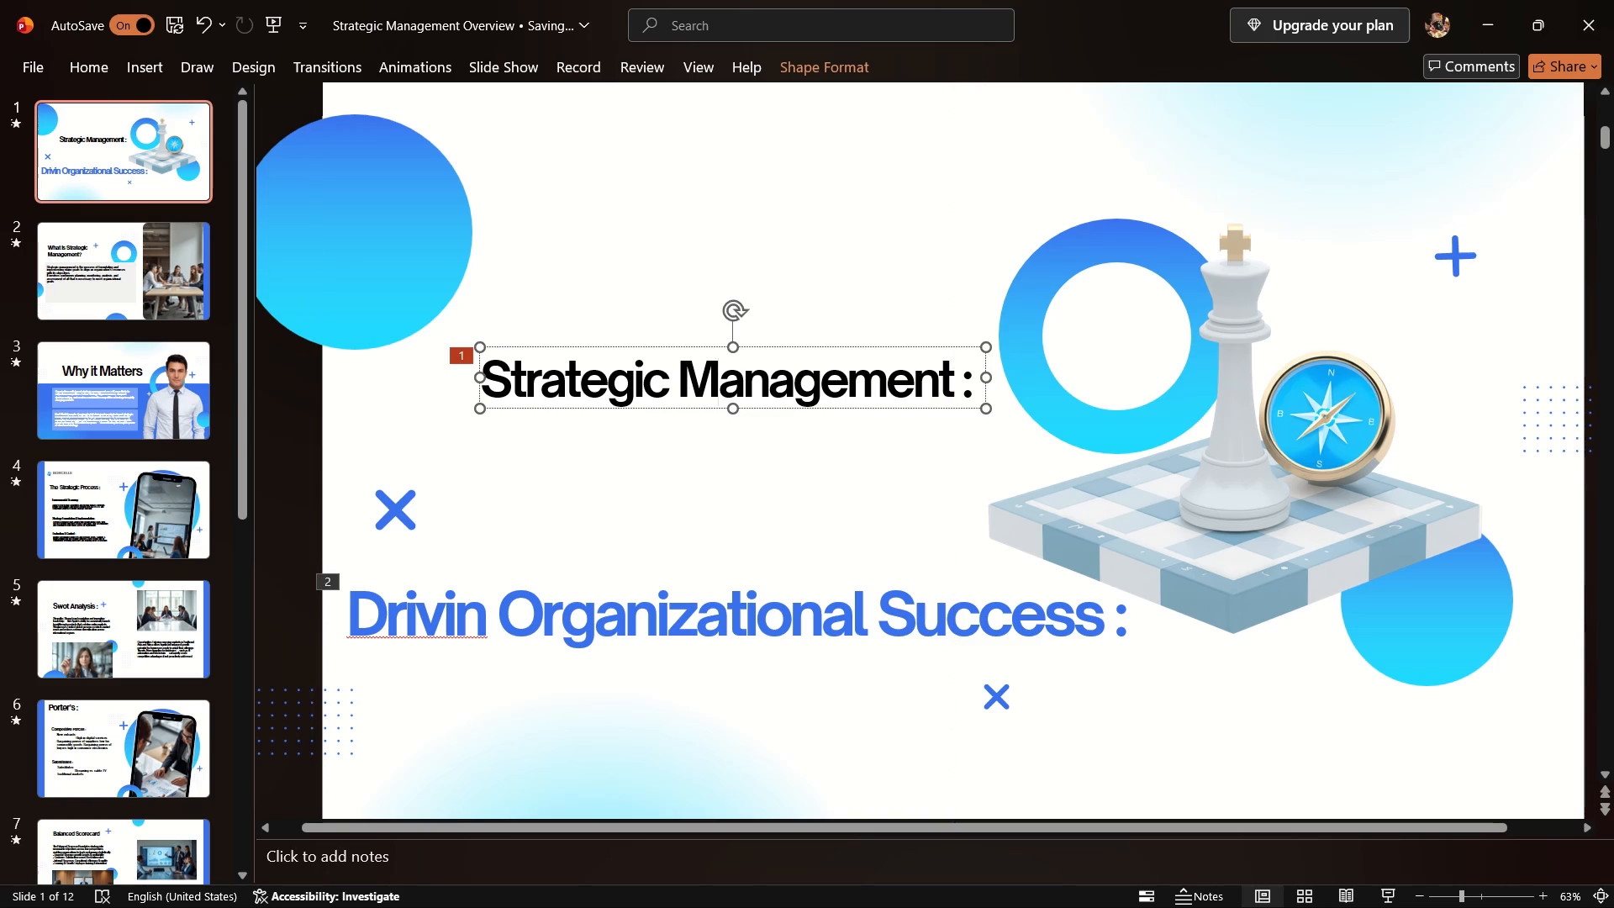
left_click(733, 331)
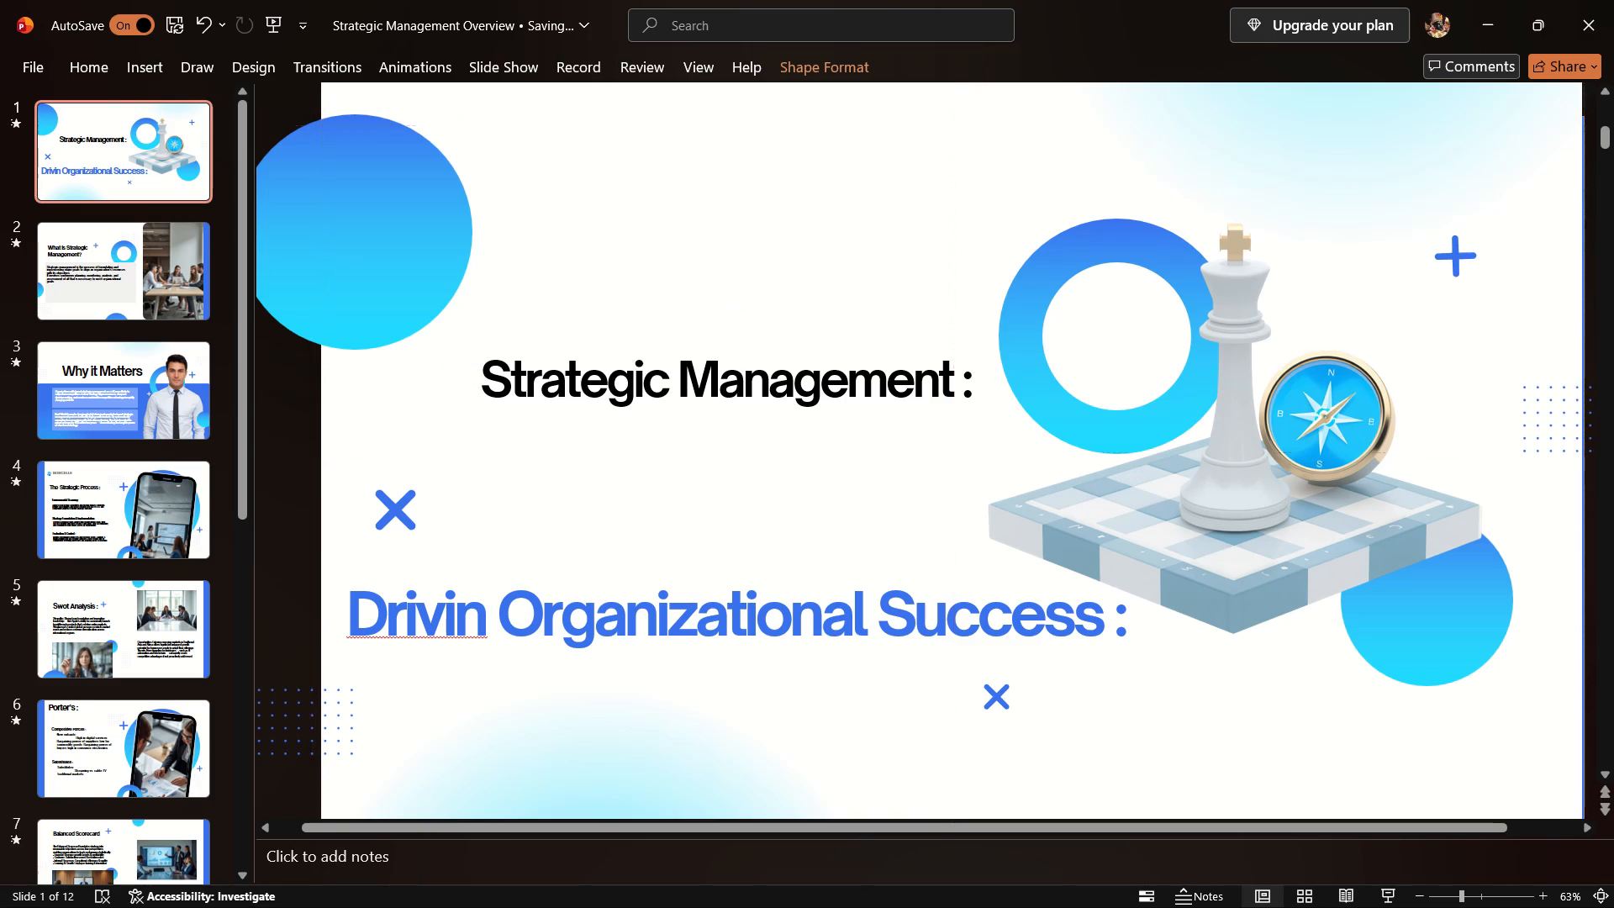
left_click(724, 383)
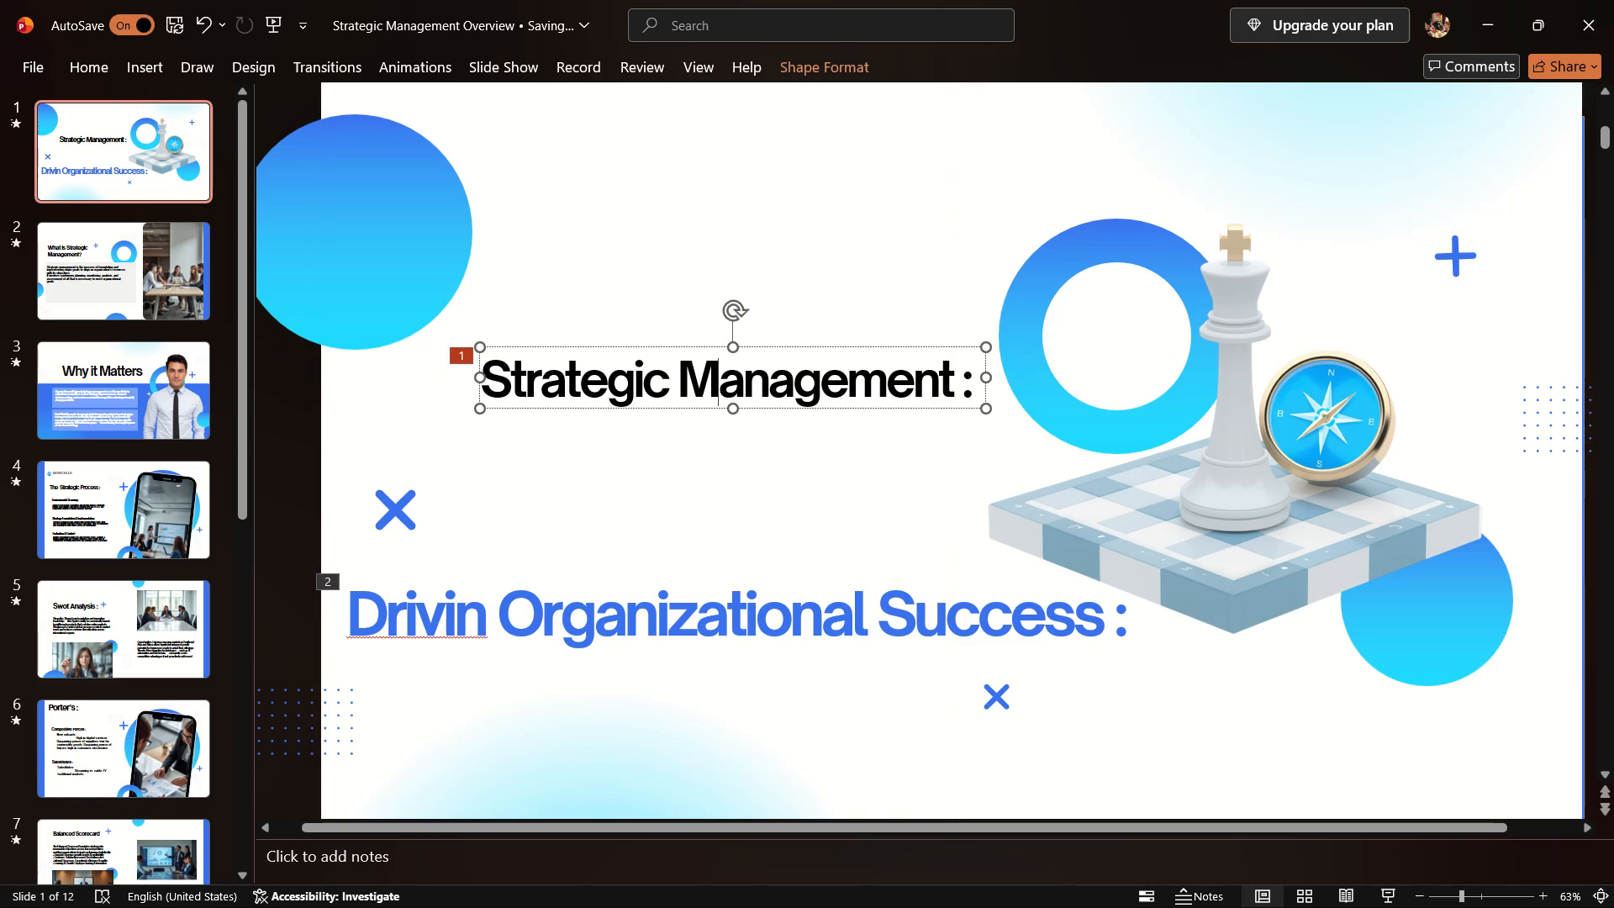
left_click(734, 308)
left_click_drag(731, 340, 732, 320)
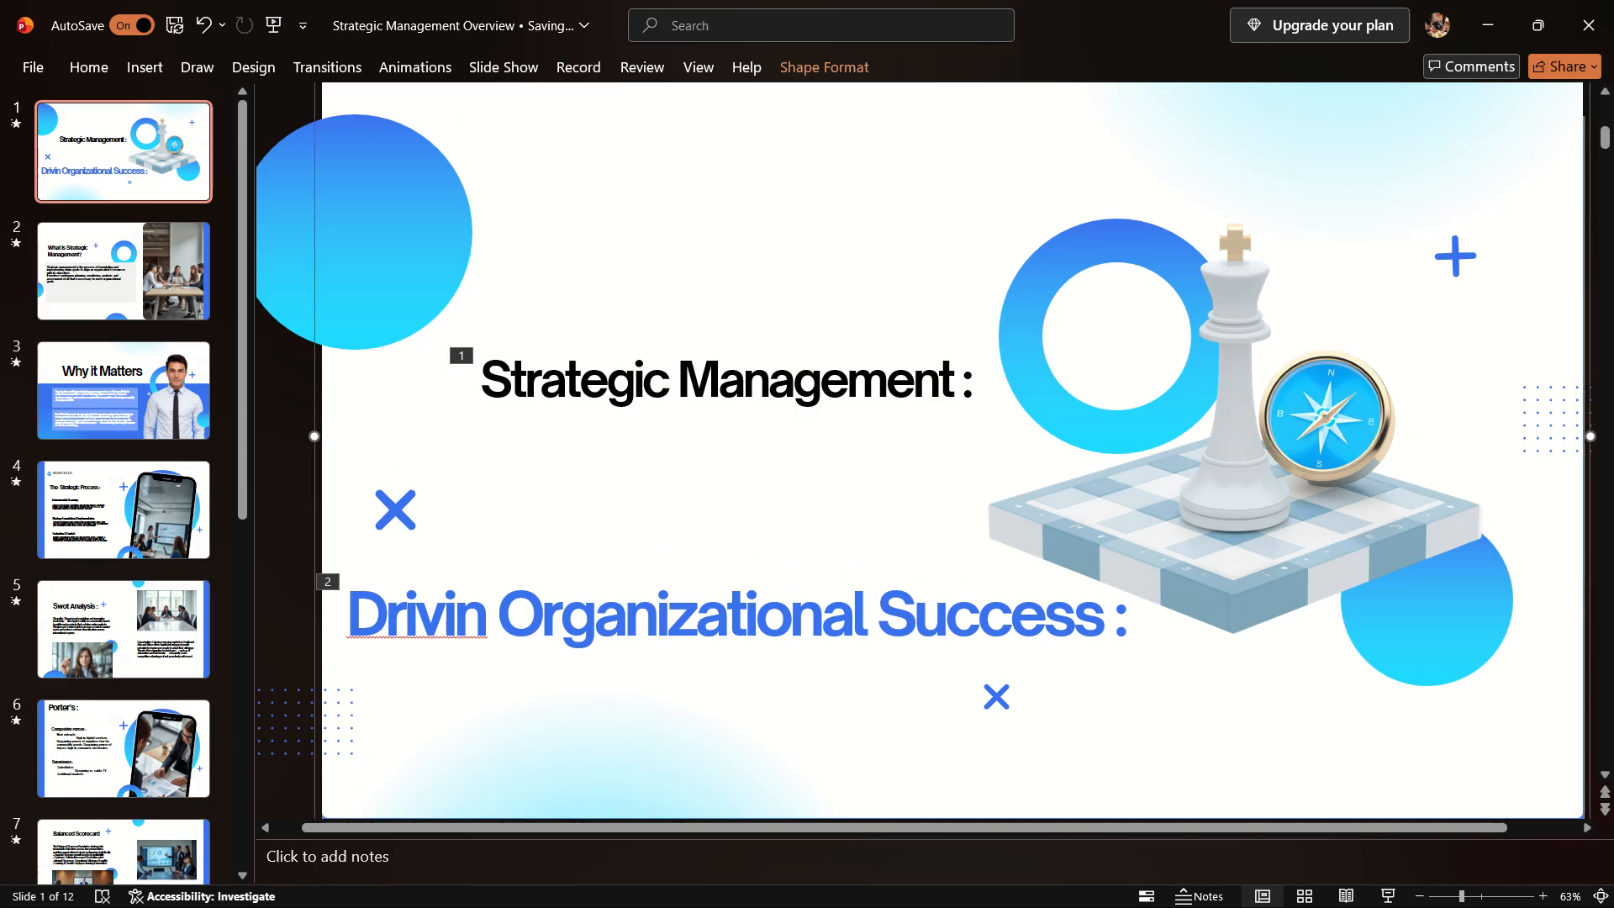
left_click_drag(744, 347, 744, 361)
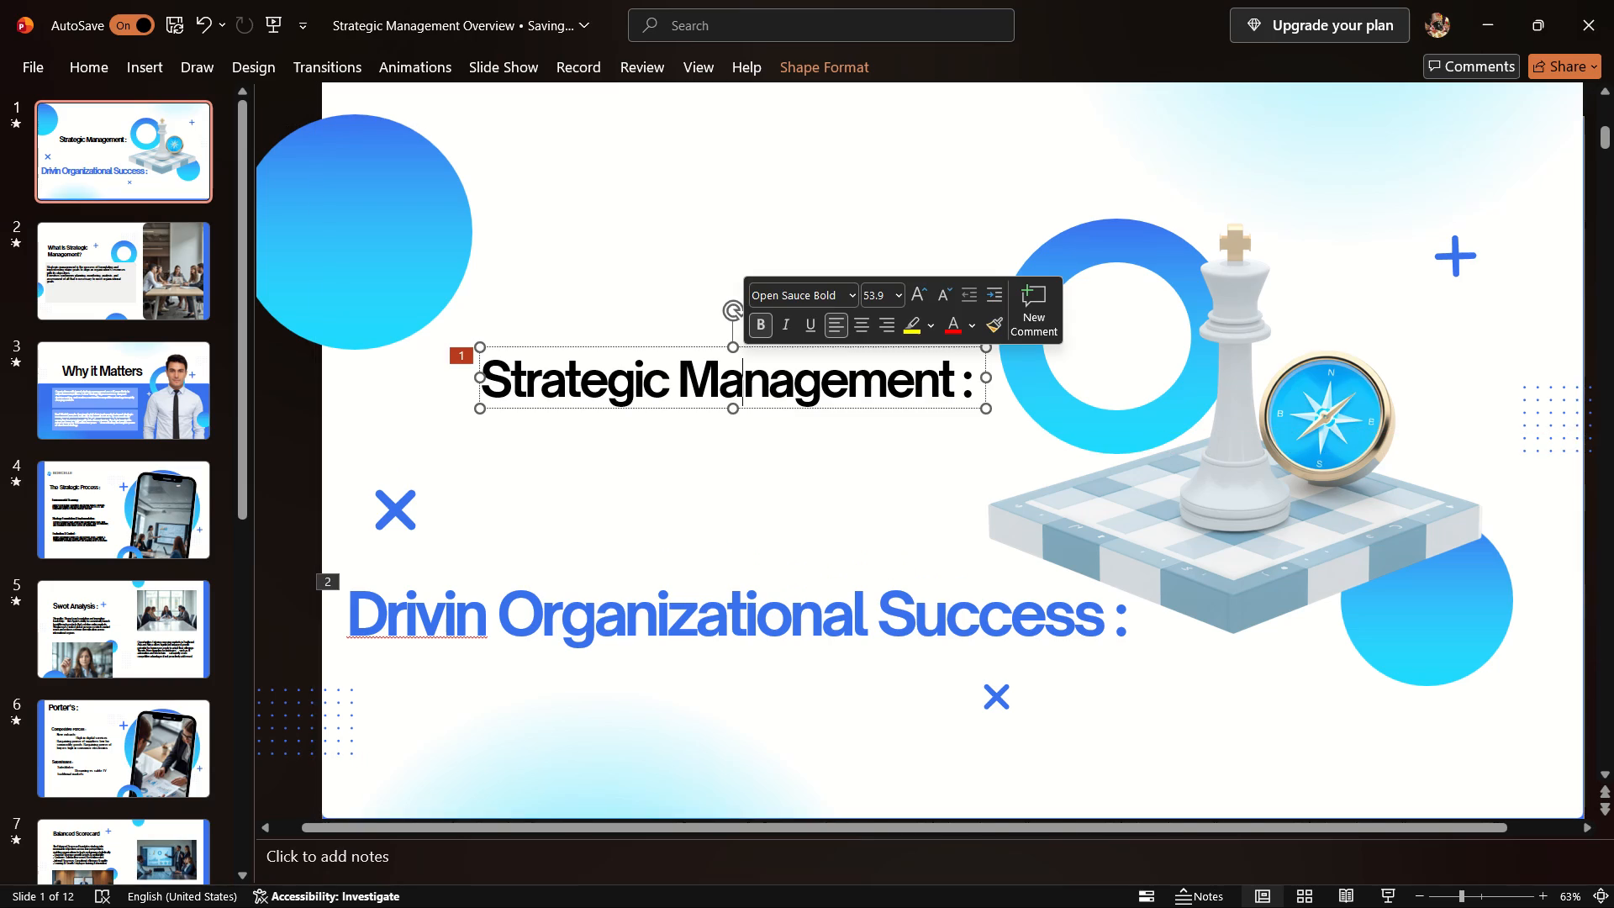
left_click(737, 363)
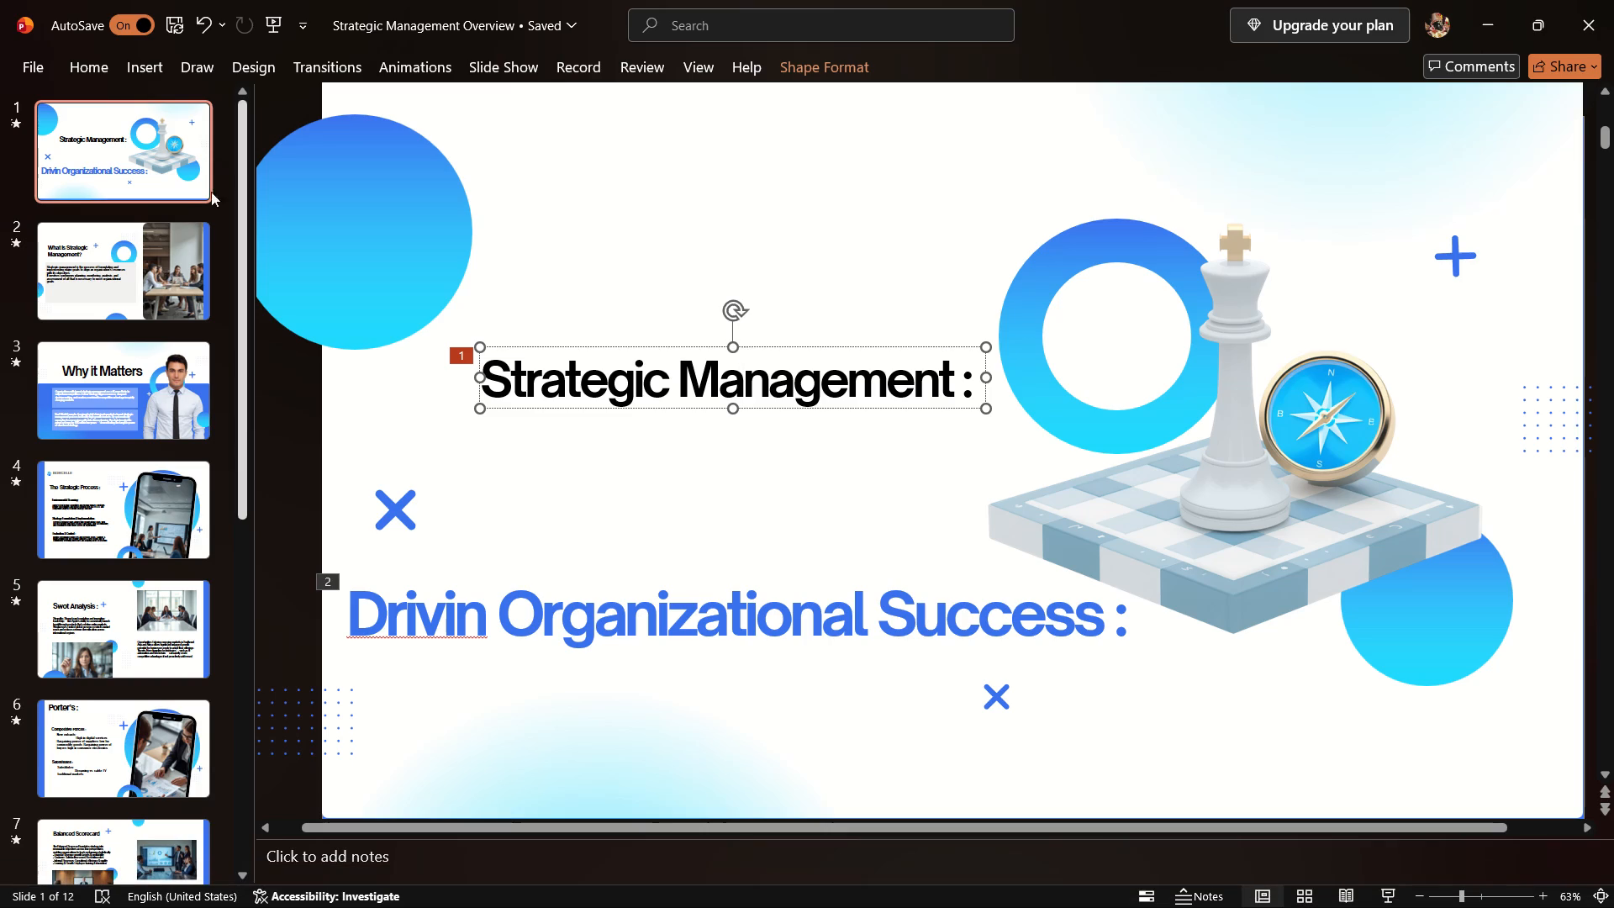
Go through slides 2, 3 and 4 to check their text and layout.
left_click(144, 248)
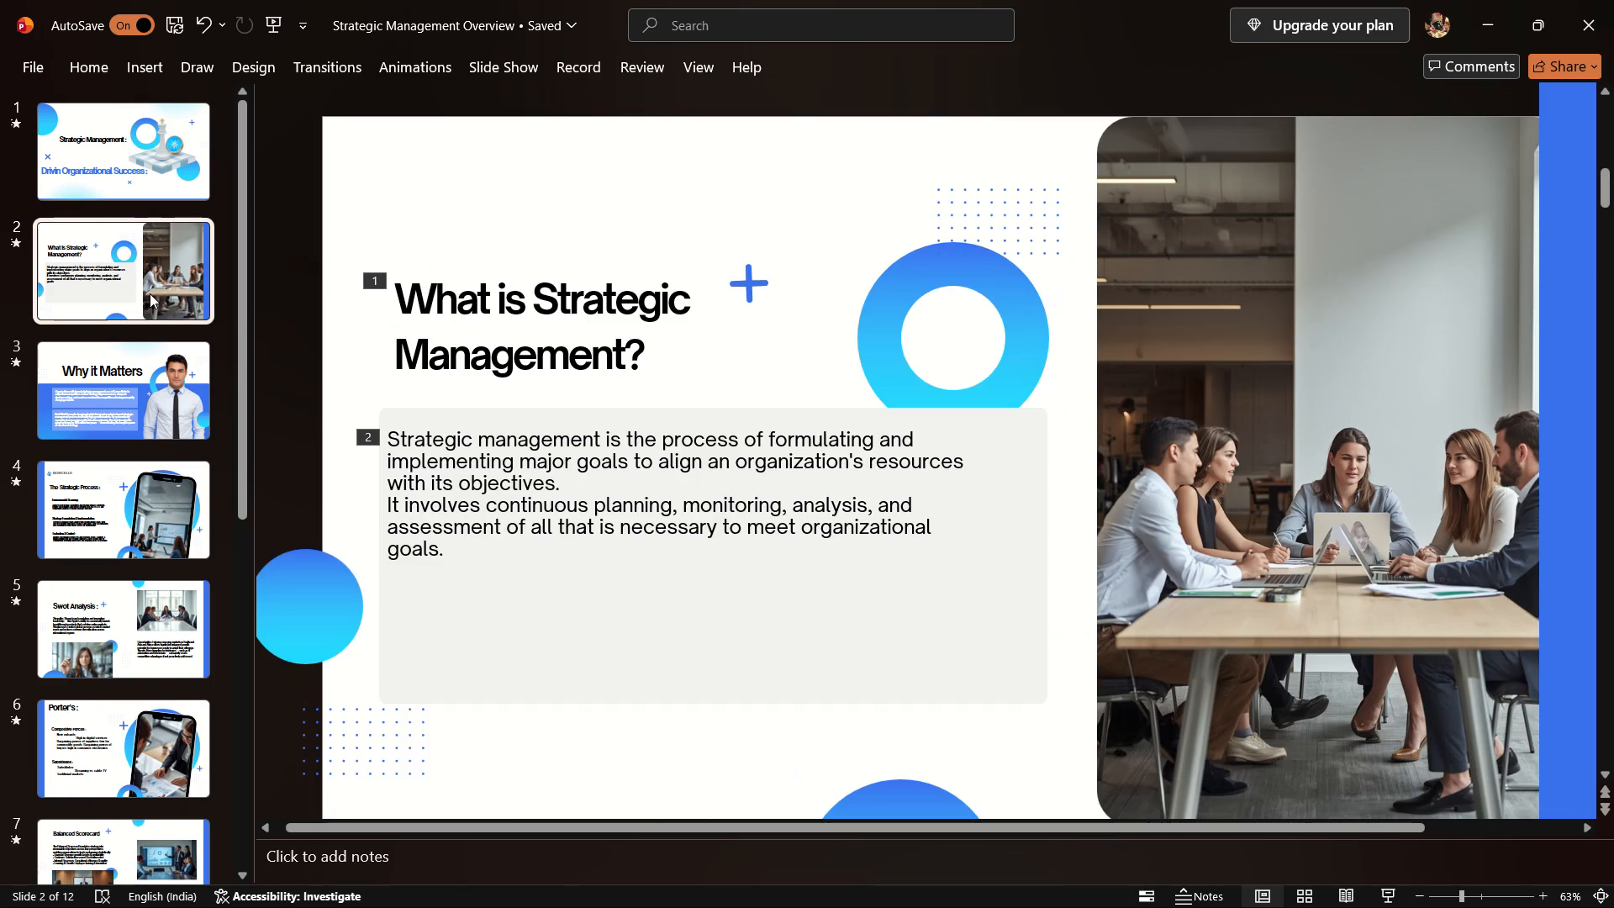
left_click(149, 367)
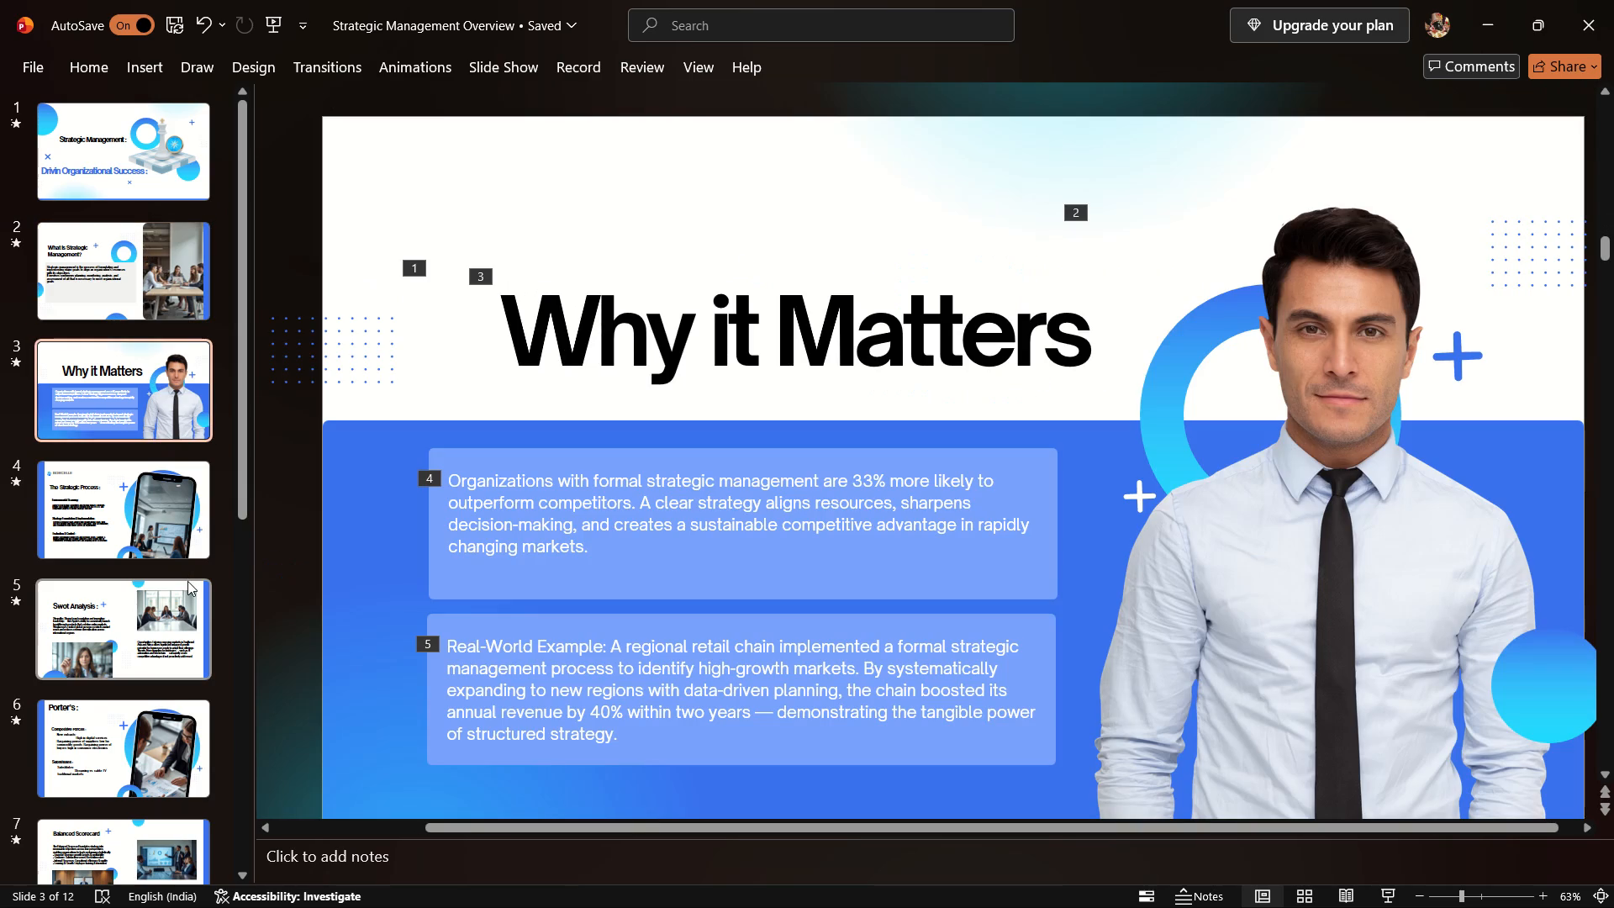
left_click(212, 505)
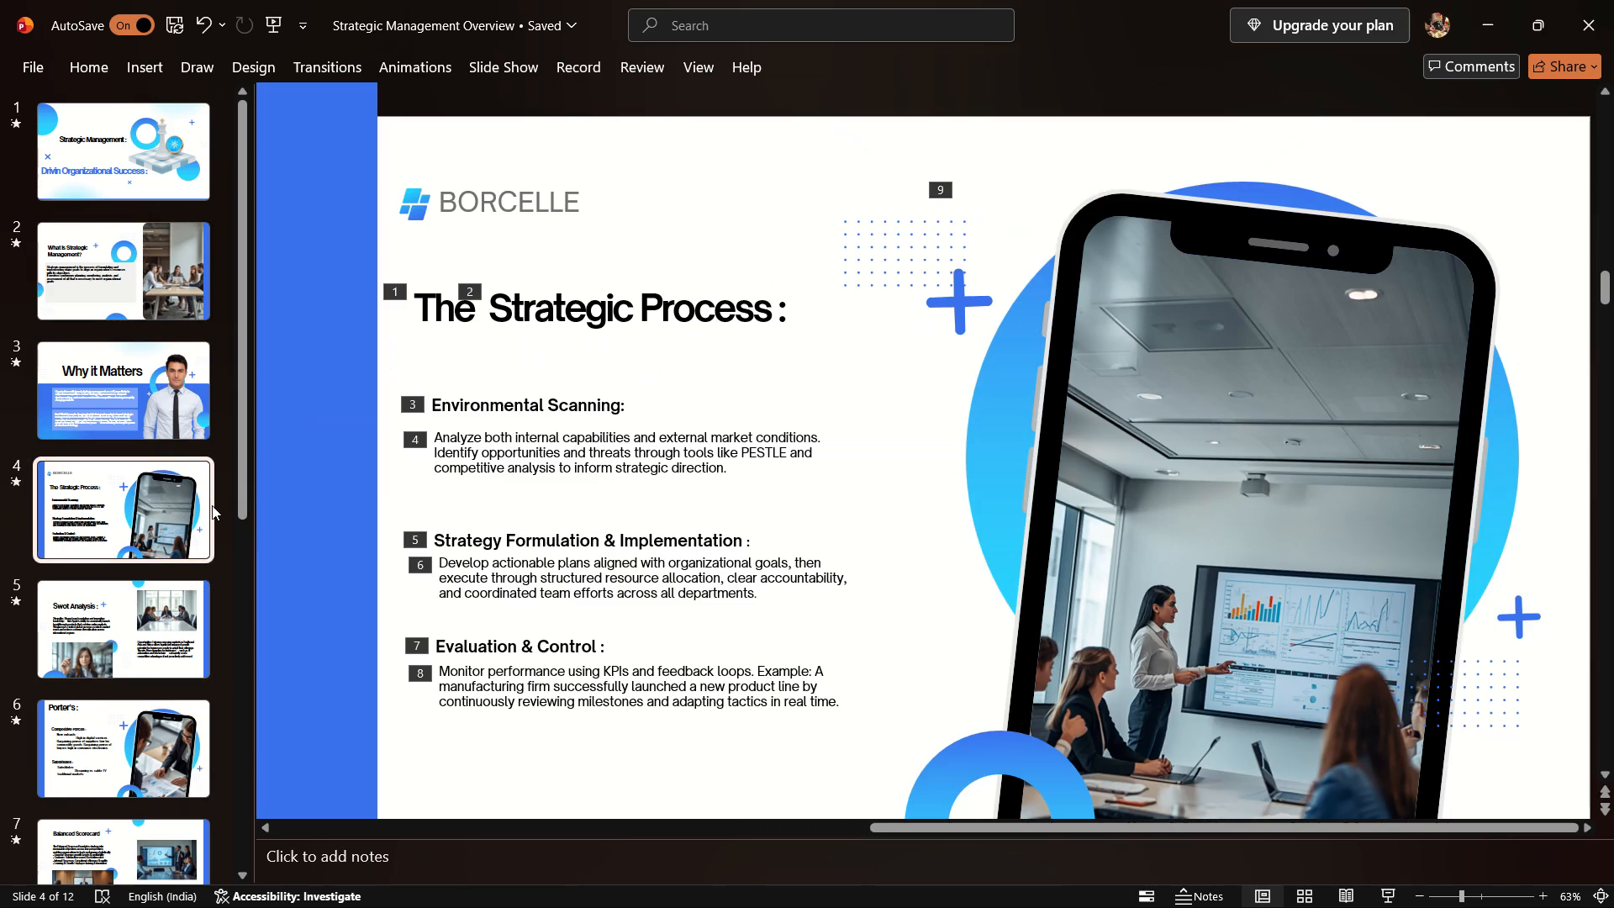